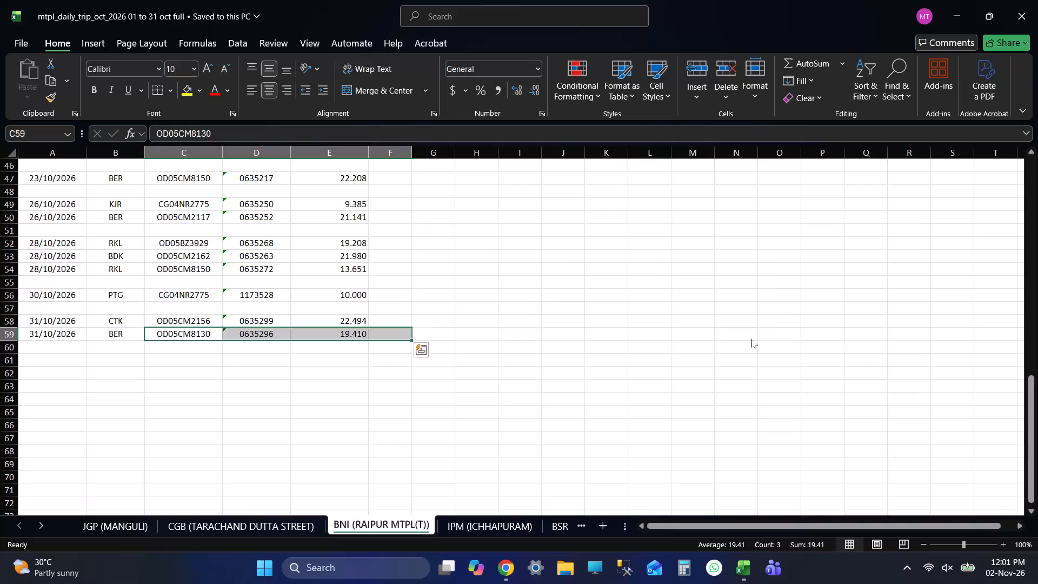
Save the mtpl_daily_trip_nov_2026 02 oct workbook and minimize the open workbook windows to reach the desktop.
key("alt+Tab")
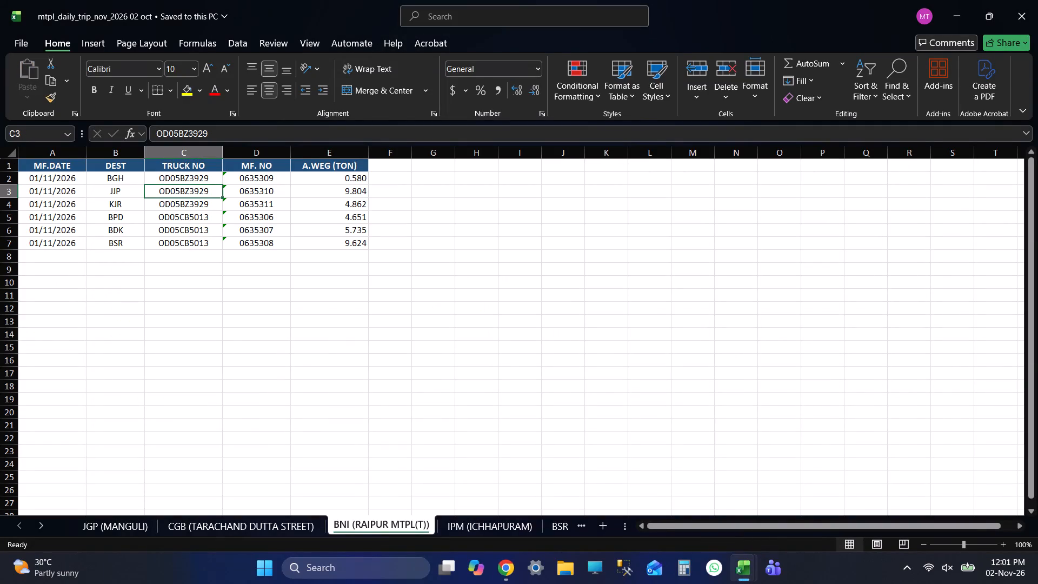
key("ctrl+s")
left_click(973, 11)
double_click(952, 11)
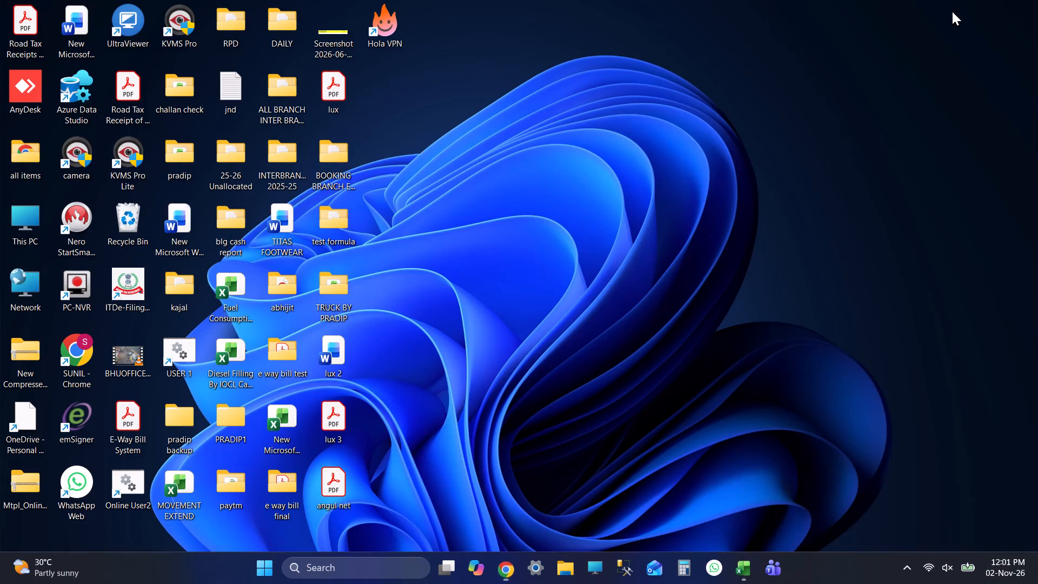
Open the TRUCK BY PRADIP folder from the desktop.
left_click(323, 286)
left_click(323, 282)
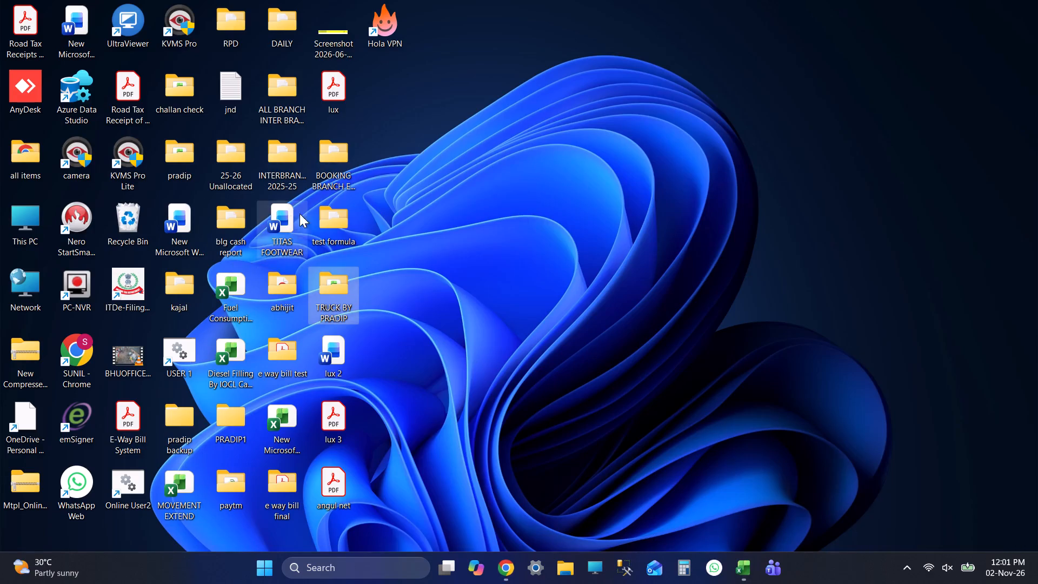
double_click(350, 296)
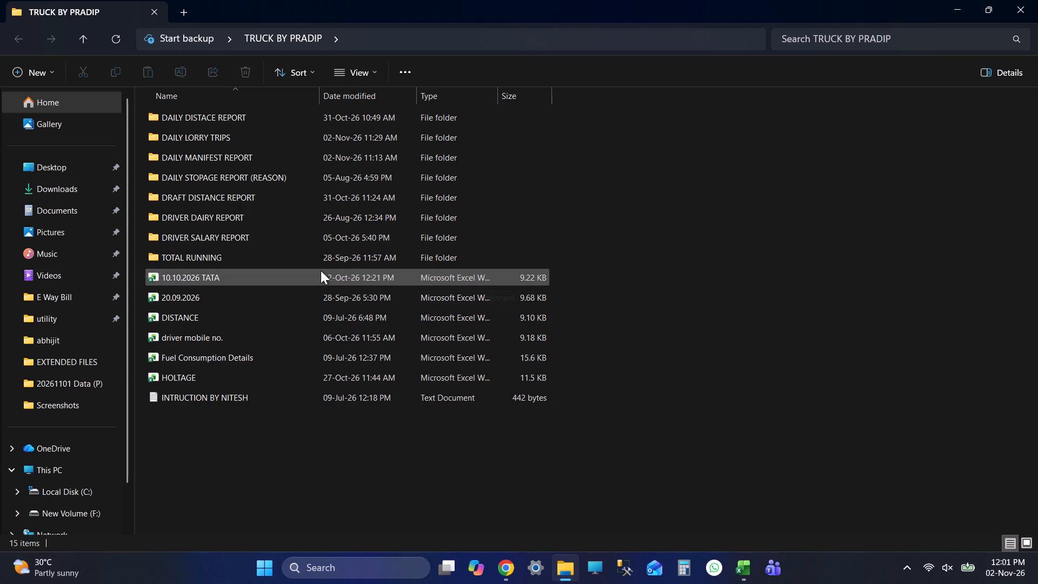
Check the contents of the DAILY STOPAGE REPORT (REASON) and DAILY LORRY TRIPS folders, returning to TRUCK BY PRADIP.
double_click(247, 179)
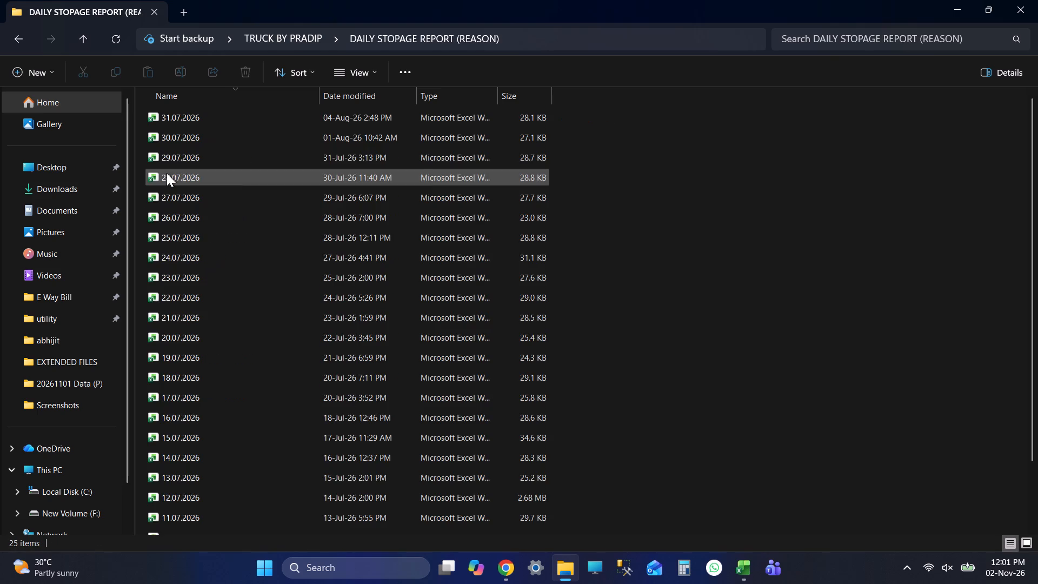
left_click(17, 41)
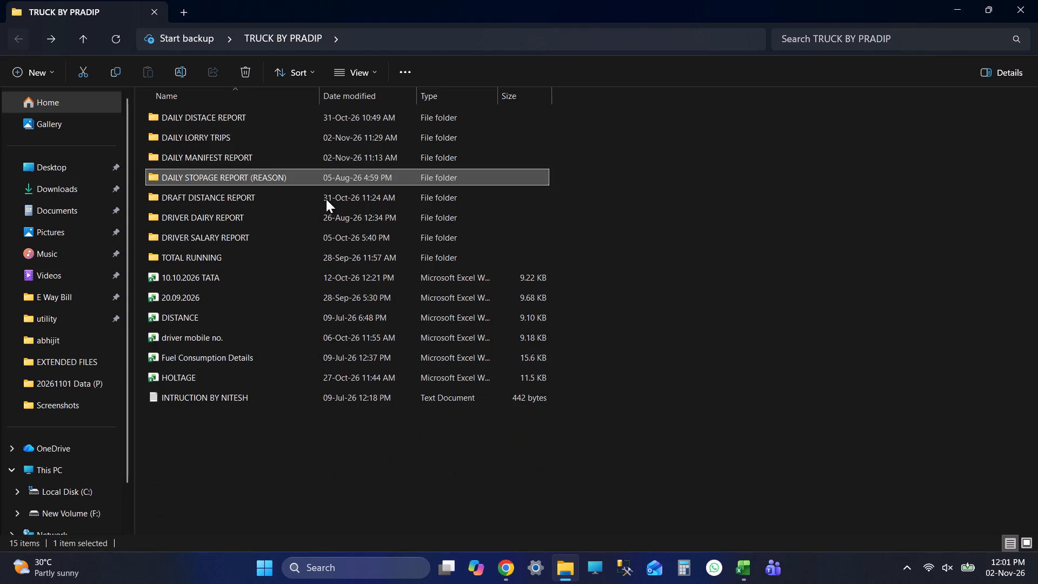
scroll(340, 214, "up", 5)
key("alt+Tab")
key("alt+Tab")
double_click(320, 131)
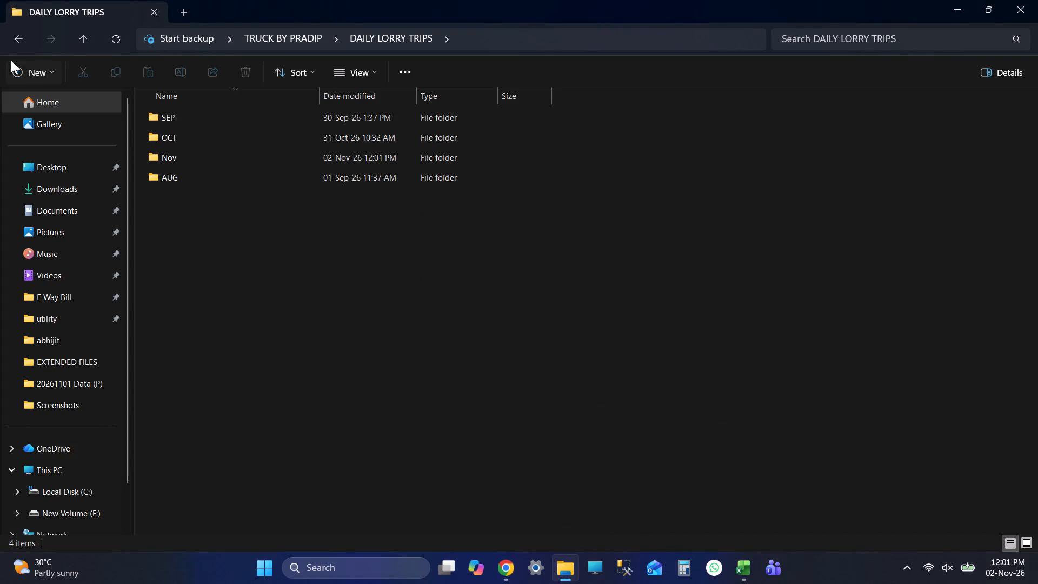
left_click(23, 42)
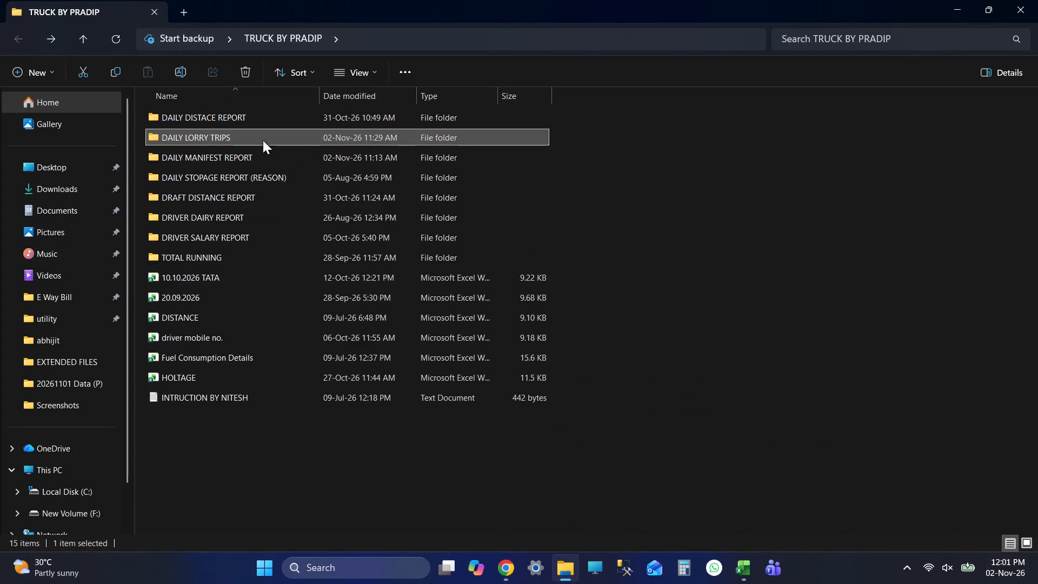
Look through the dated subfolders in the DAILY DISTACE REPORT folder and return to TRUCK BY PRADIP.
double_click(245, 113)
scroll(335, 367, "down", 3)
scroll(335, 377, "up", 1)
scroll(335, 377, "down", 1)
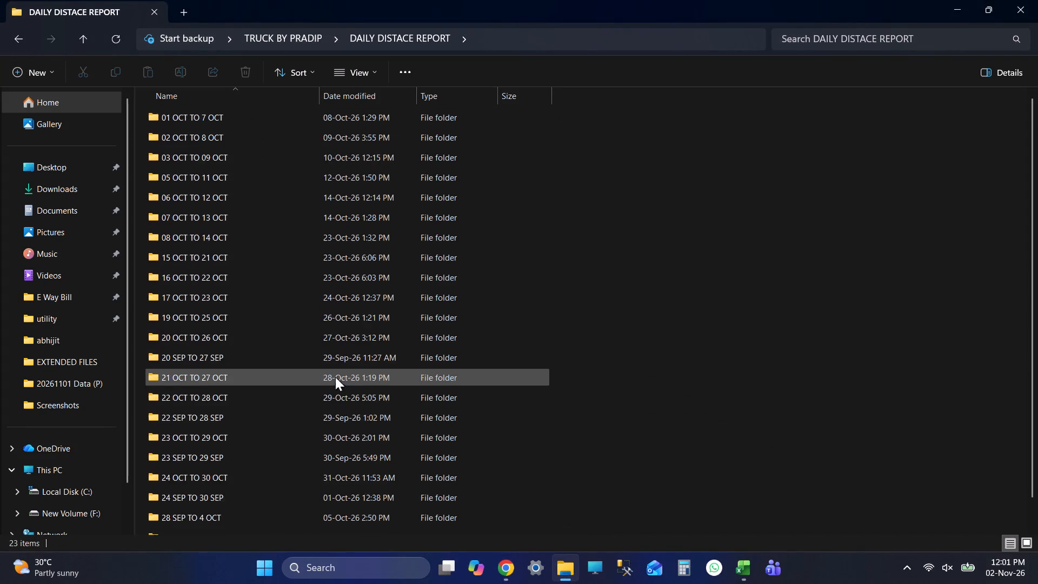
scroll(335, 378, "down", 2)
scroll(334, 383, "up", 1)
scroll(334, 383, "down", 3)
scroll(334, 378, "up", 1)
scroll(334, 378, "down", 2)
left_click(30, 39)
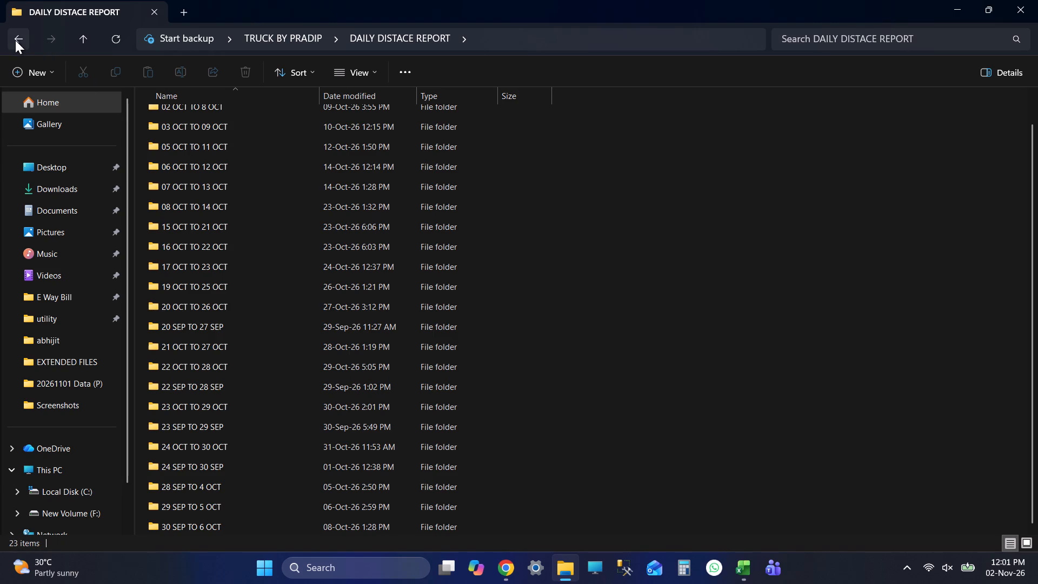
left_click(11, 39)
Create a new folder named OCT inside the DAILY DISTACE REPORT folder.
double_click(252, 114)
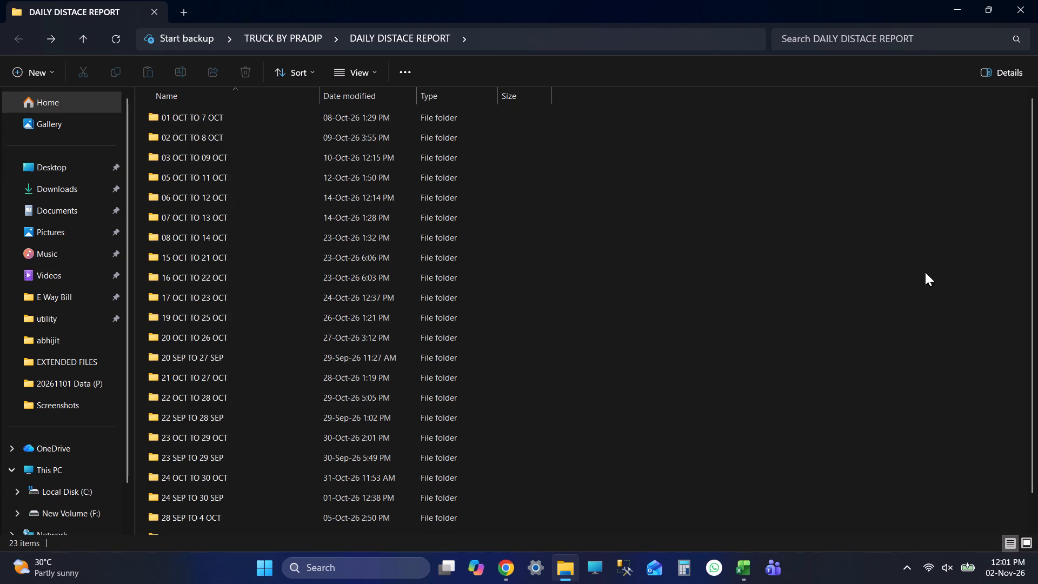
right_click(900, 218)
left_click(755, 328)
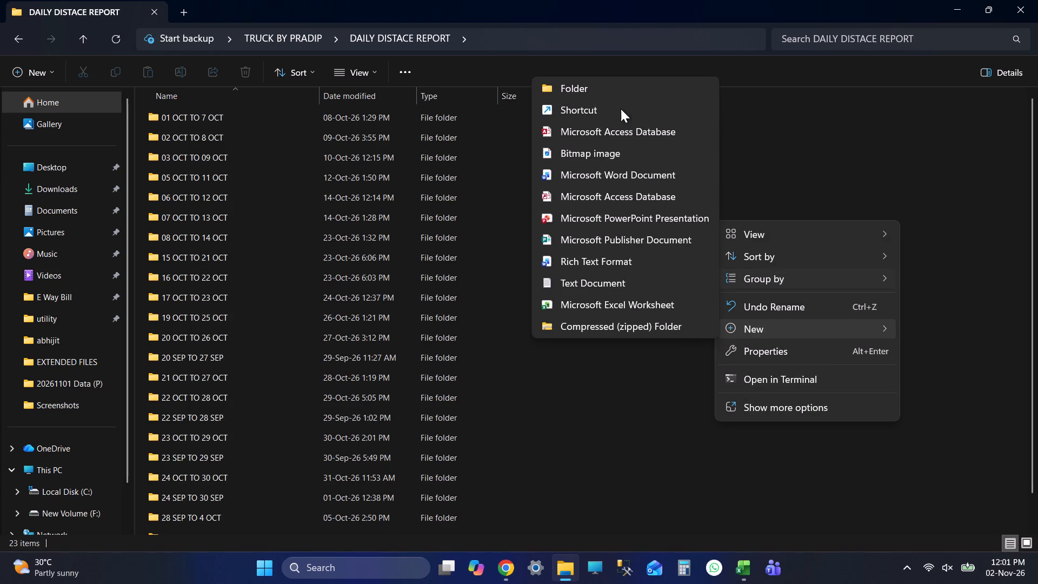
left_click(603, 91)
type("OCT")
left_click(939, 291)
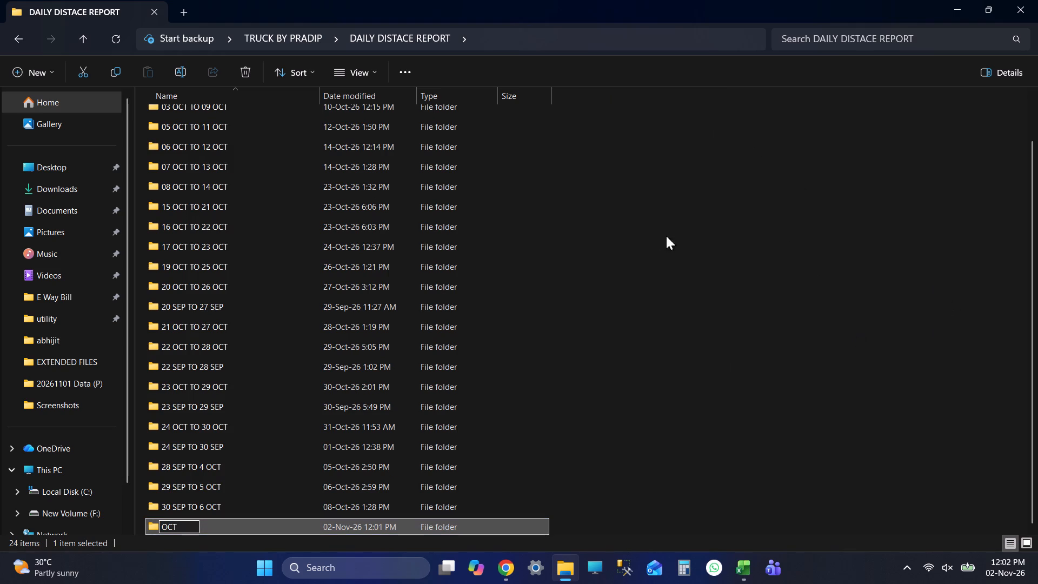
Move all the dated September and October folders in DAILY DISTACE REPORT into the OCT folder and refresh its view.
scroll(730, 300, "down", 4)
scroll(729, 312, "up", 8)
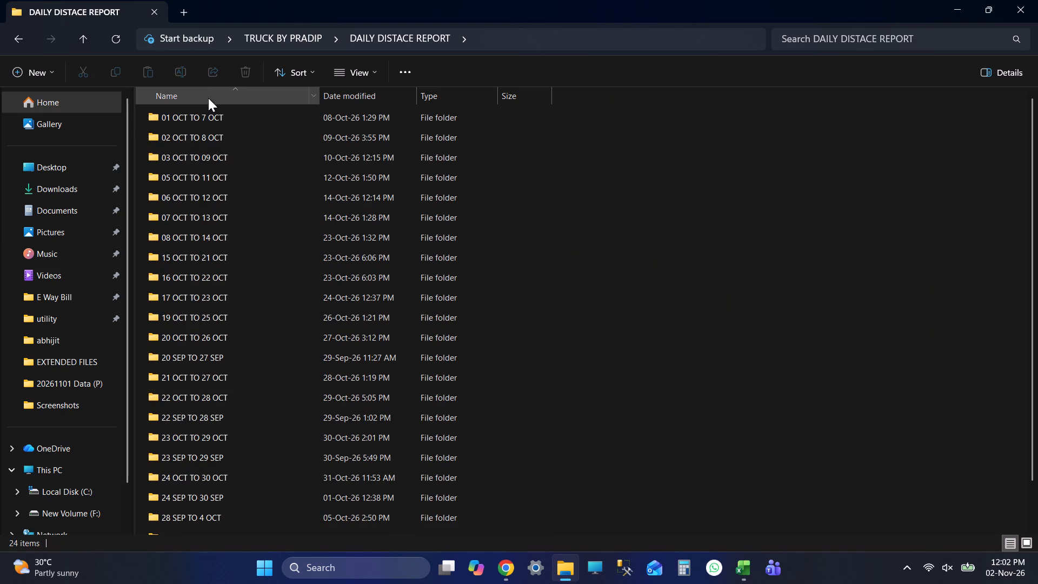
left_click_drag(141, 109, 392, 439)
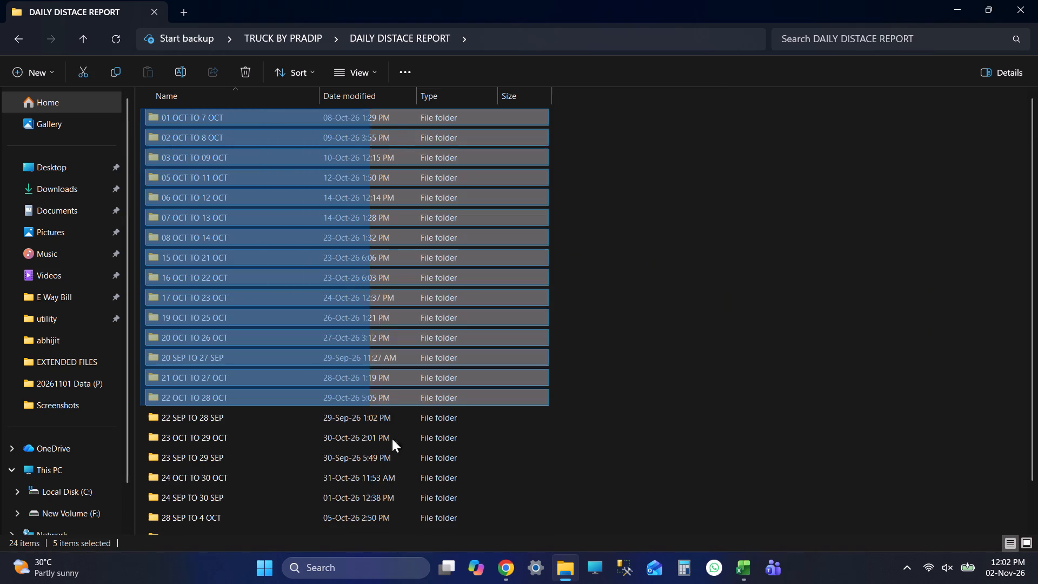
left_click_drag(392, 439, 518, 506)
scroll(640, 275, "down", 4)
scroll(641, 301, "up", 6)
scroll(648, 301, "down", 1)
scroll(648, 301, "up", 2)
scroll(649, 306, "down", 2)
scroll(649, 308, "up", 1)
scroll(649, 308, "down", 6)
key("ctrl+x")
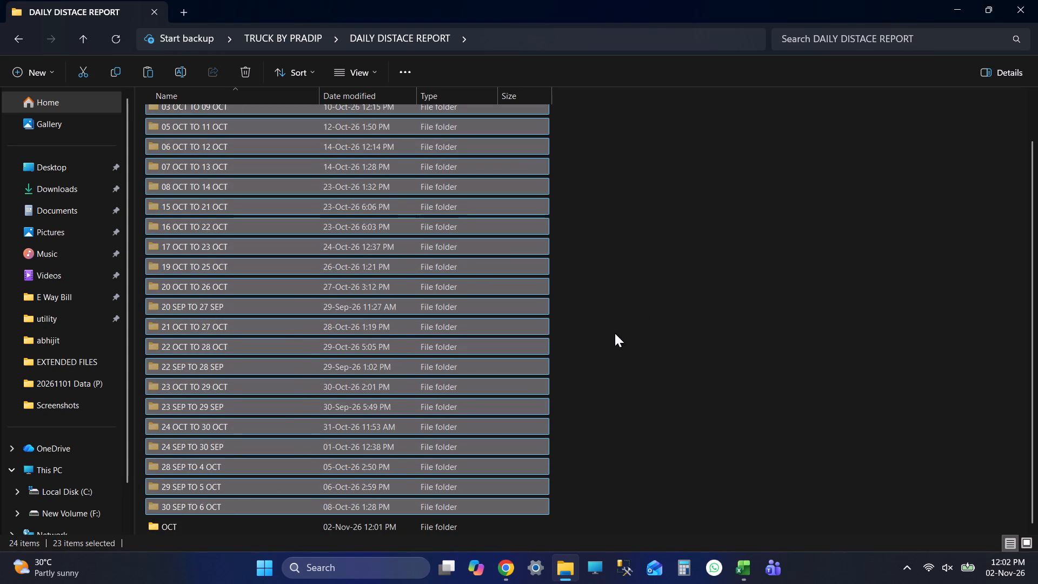
double_click(231, 520)
key("ctrl+v")
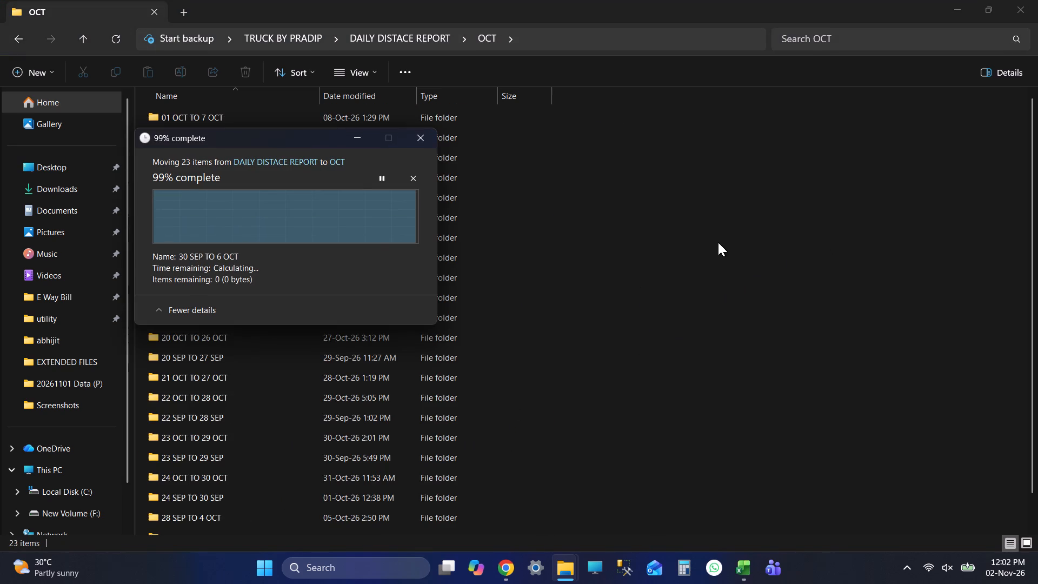
right_click(697, 219)
left_click(775, 410)
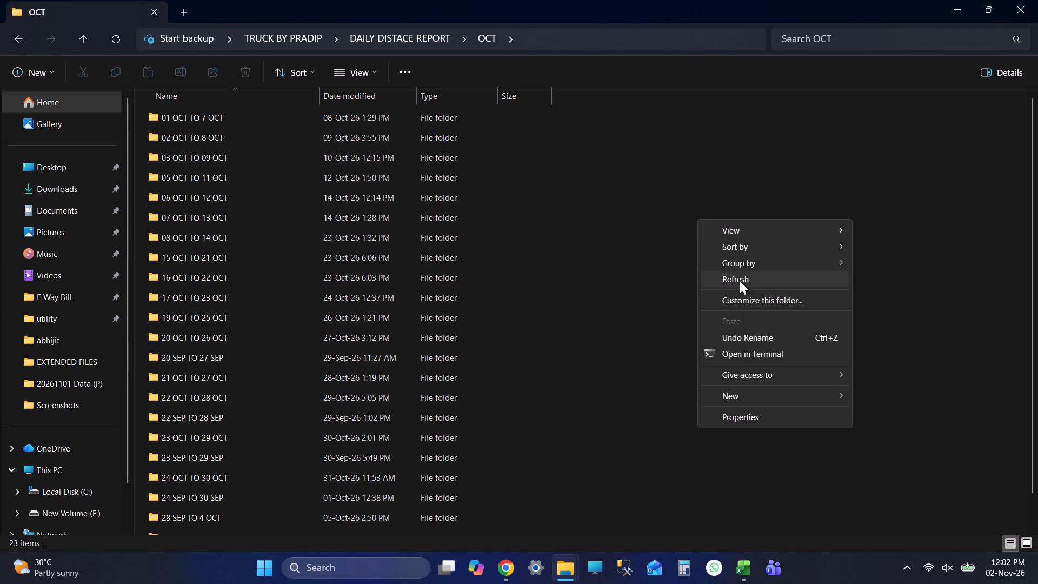
left_click(740, 281)
Create a new folder named NOV in DAILY DISTACE REPORT, alongside OCT.
left_click(22, 38)
right_click(286, 209)
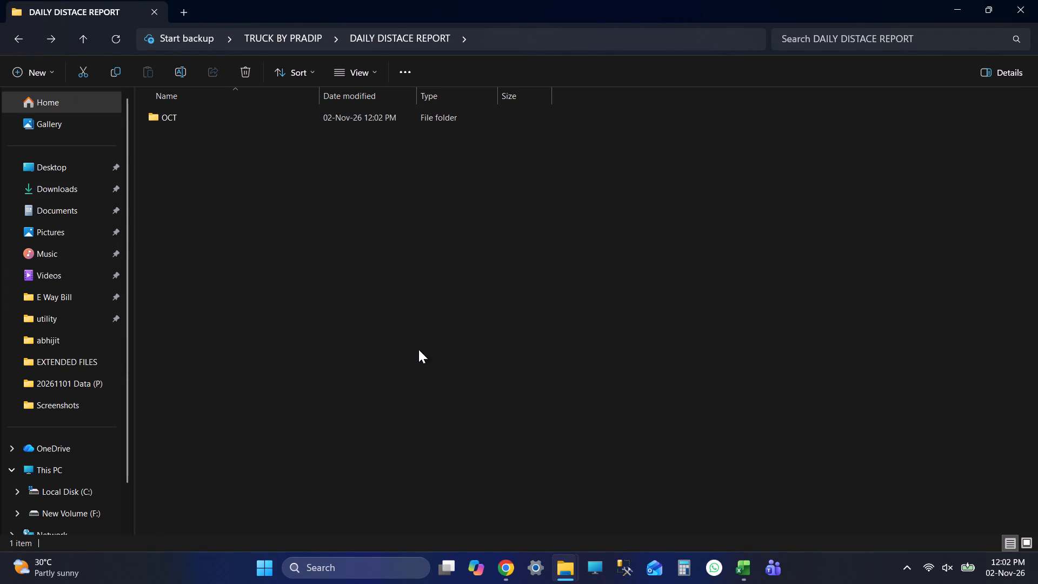
left_click(346, 319)
left_click(508, 72)
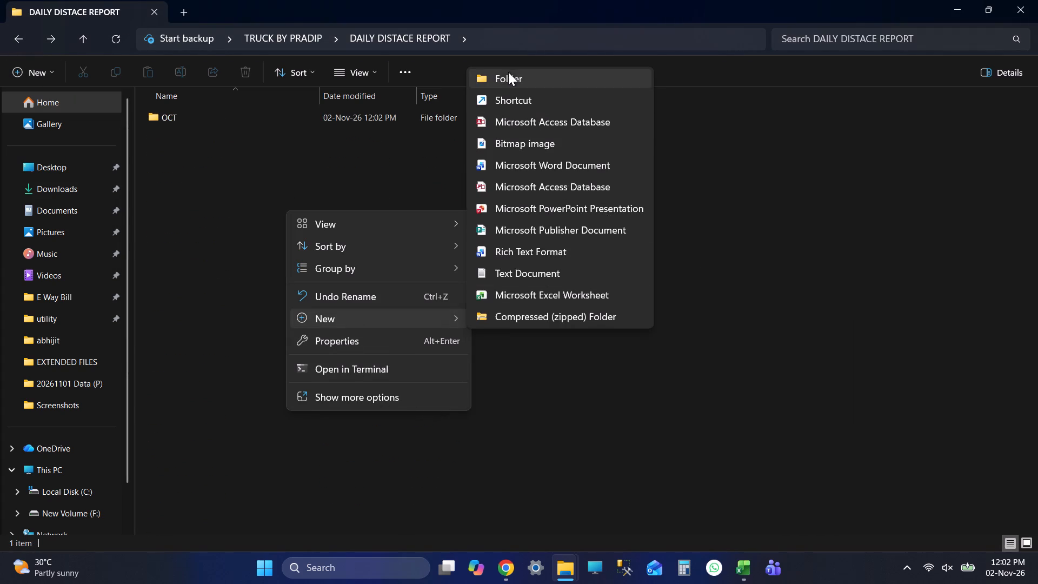
type("NOV")
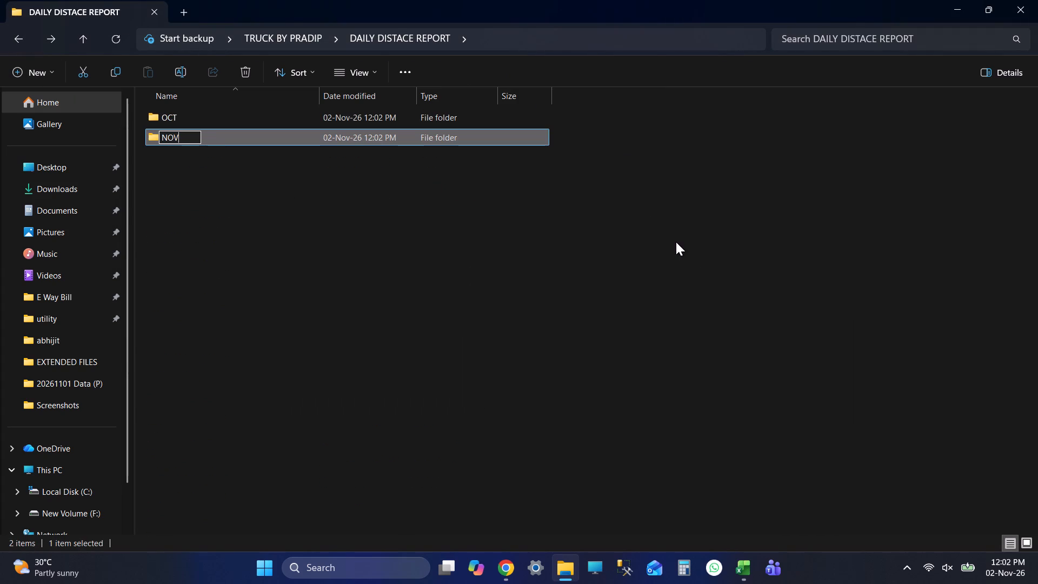
left_click(582, 276)
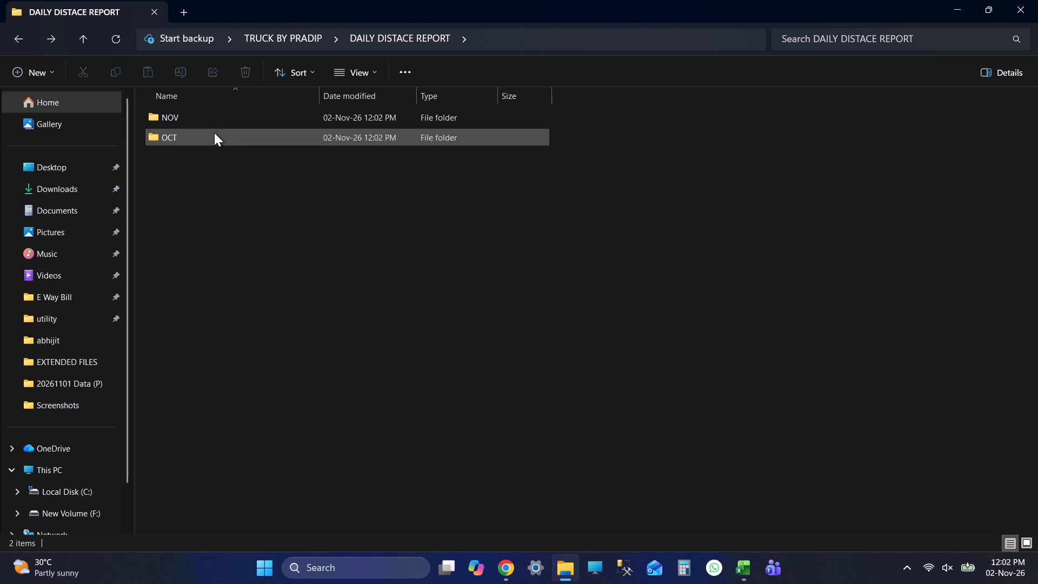
Examine the dated folders inside OCT to find the latest October report period.
double_click(214, 132)
scroll(369, 278, "down", 5)
scroll(404, 361, "up", 1)
scroll(405, 362, "down", 3)
scroll(423, 368, "up", 1)
scroll(425, 371, "down", 1)
scroll(425, 374, "up", 1)
scroll(425, 374, "down", 1)
scroll(442, 360, "up", 1)
scroll(442, 363, "down", 1)
scroll(442, 368, "up", 1)
scroll(442, 369, "down", 1)
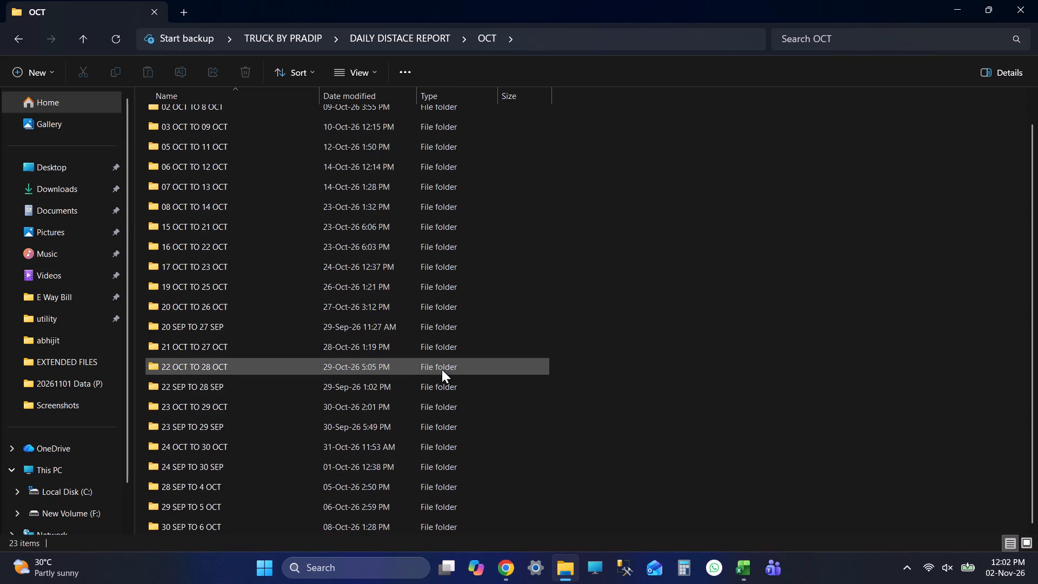
scroll(442, 369, "down", 4)
scroll(368, 432, "up", 1)
scroll(368, 432, "down", 9)
scroll(385, 432, "up", 1)
scroll(385, 432, "down", 3)
scroll(385, 432, "up", 1)
scroll(385, 432, "down", 1)
scroll(383, 433, "up", 1)
scroll(378, 441, "down", 3)
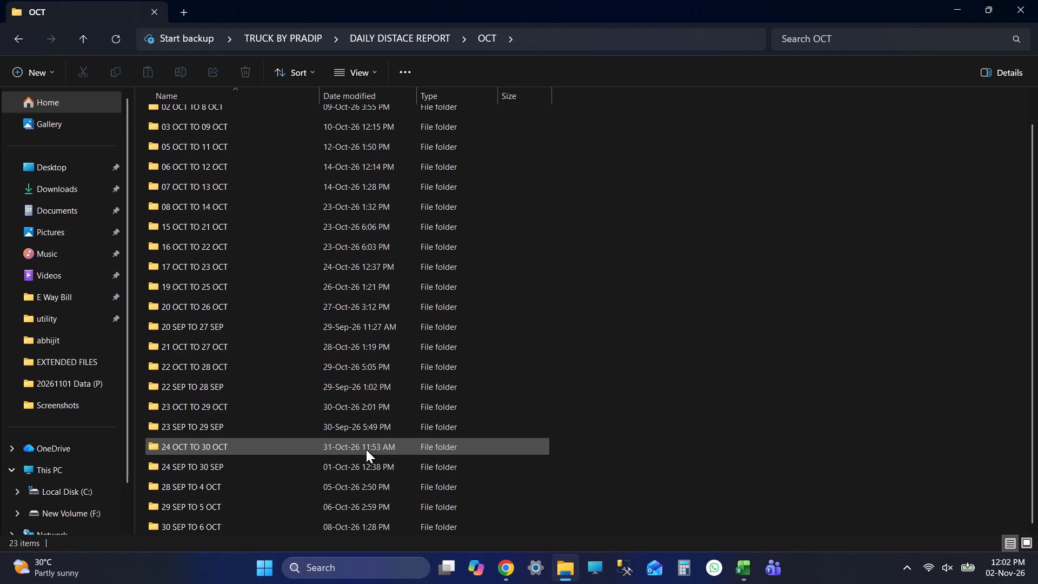
scroll(350, 455, "down", 4)
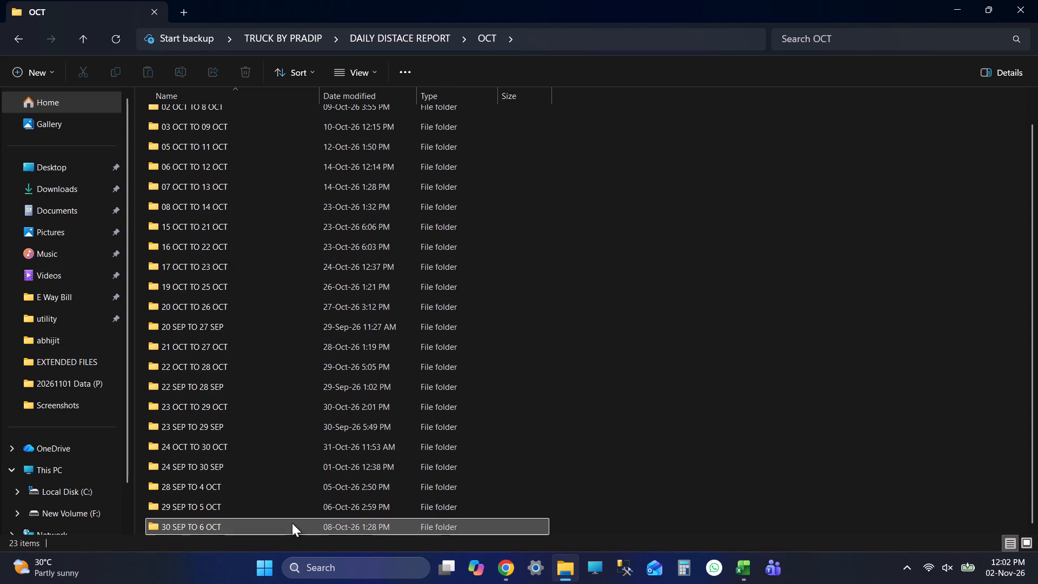
left_click(292, 523)
left_click(280, 444)
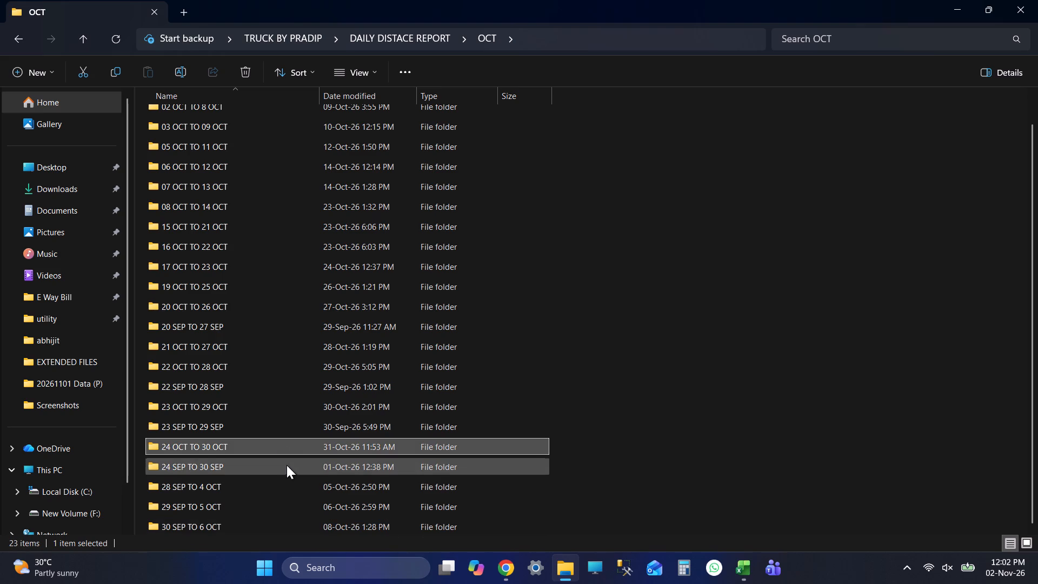
scroll(447, 479, "down", 3)
scroll(810, 485, "down", 3)
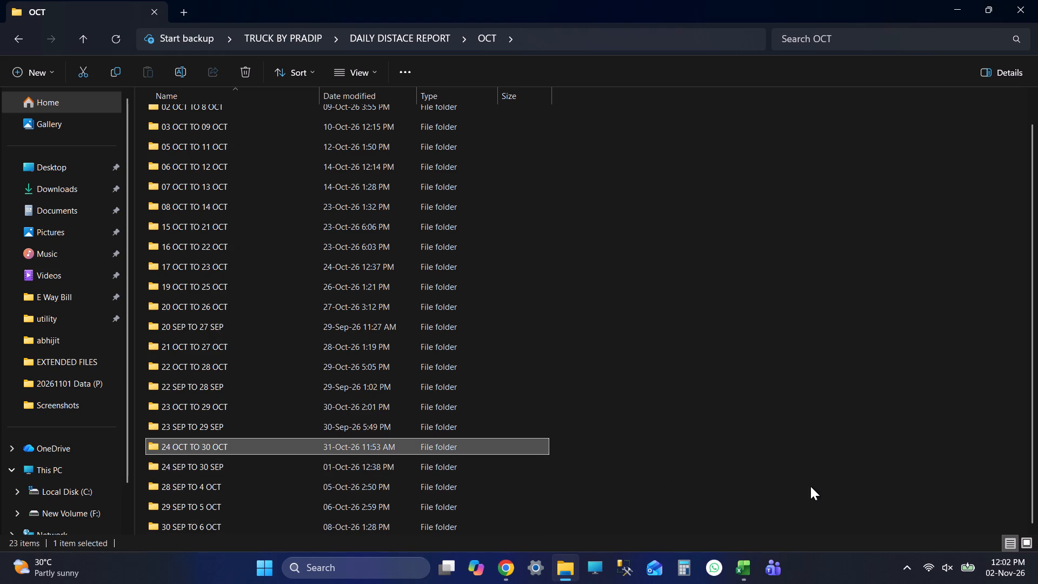
Copy the "24 OCT TO 30 OCT with comments" workbook from its folder in OCT into the NOV folder.
double_click(274, 448)
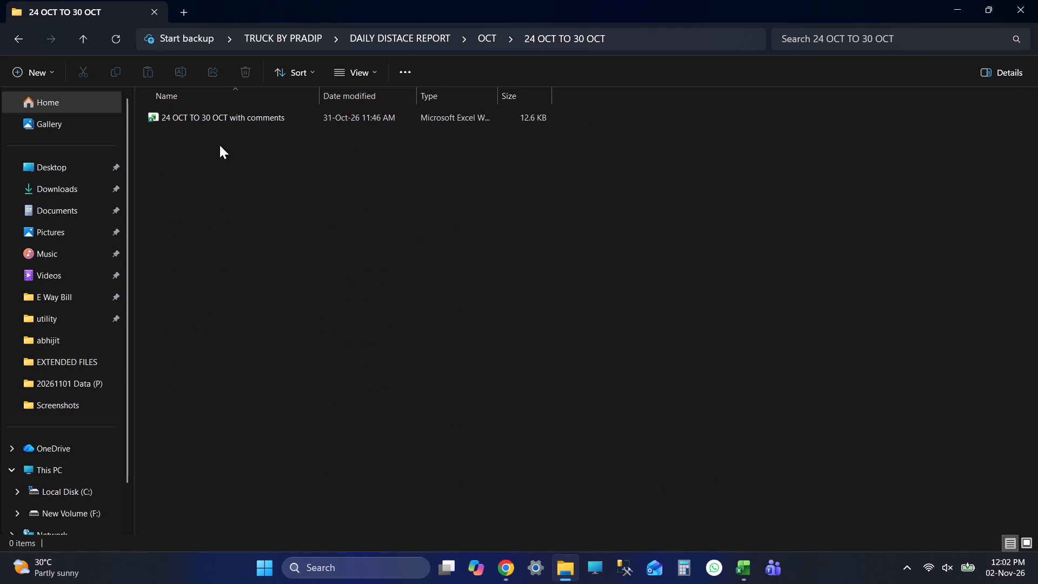
left_click(240, 116)
key("ctrl+c")
left_click(19, 35)
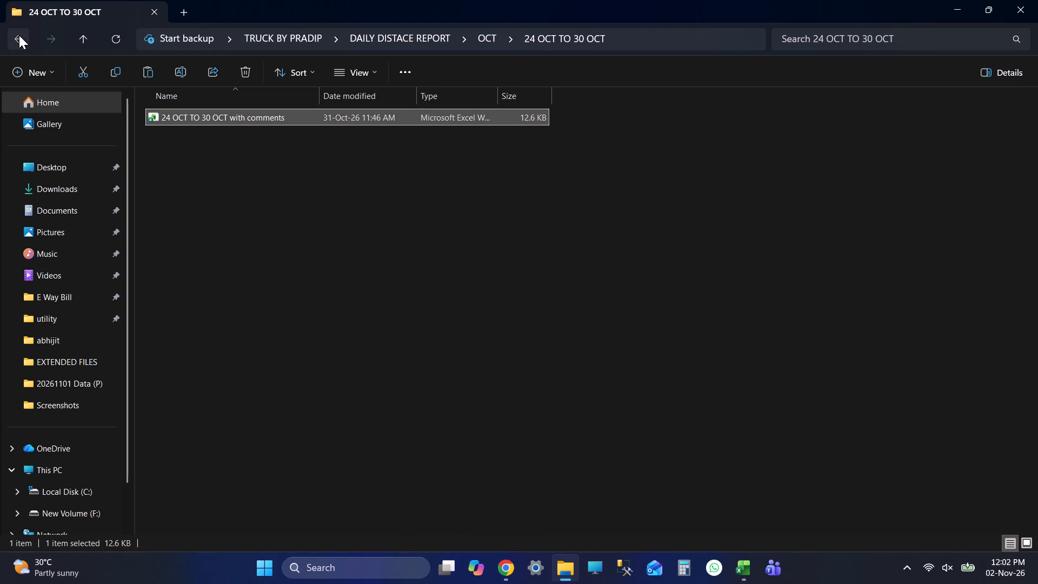
left_click(19, 35)
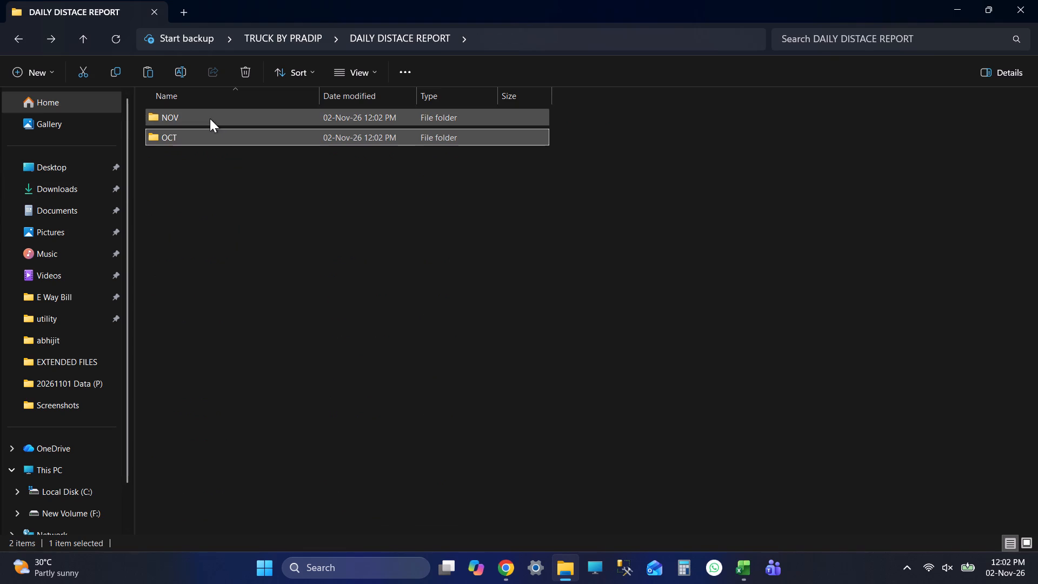
double_click(210, 118)
key("ctrl+v")
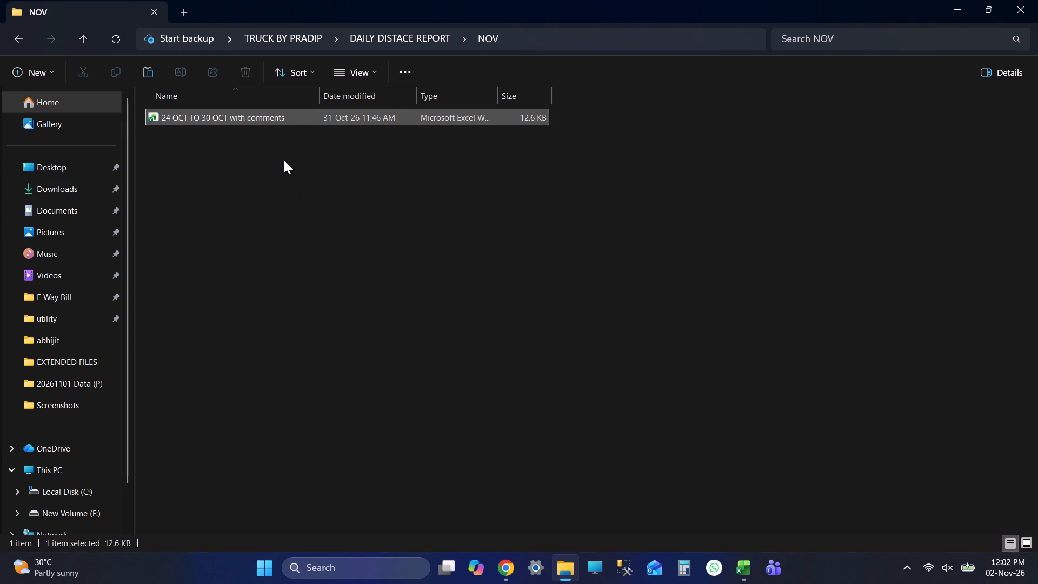
Rename the copied workbook in the NOV folder as "26 OCT TO 01 NOV with comments".
key("F2")
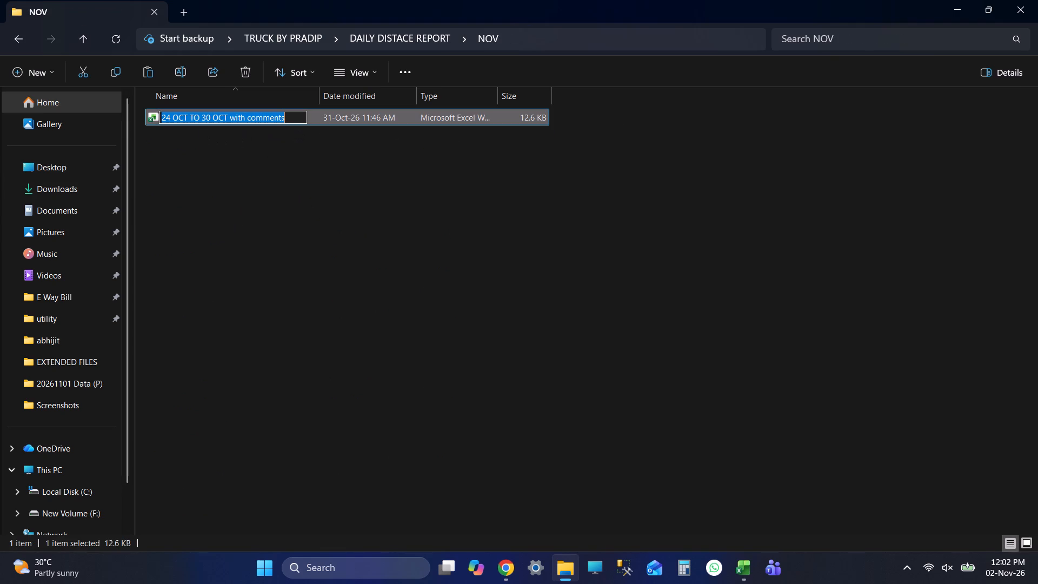
left_click(289, 150)
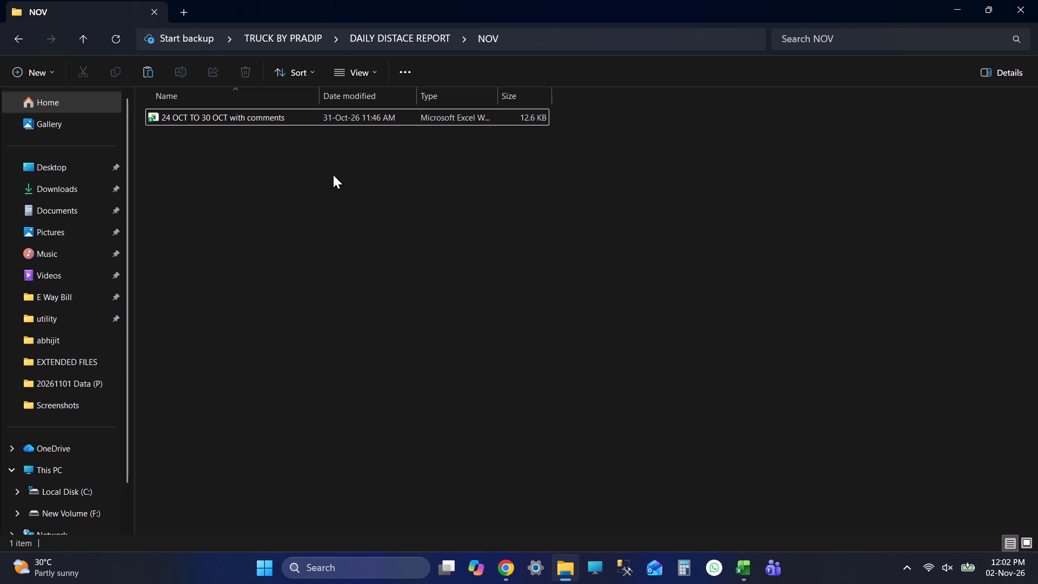
key("F2")
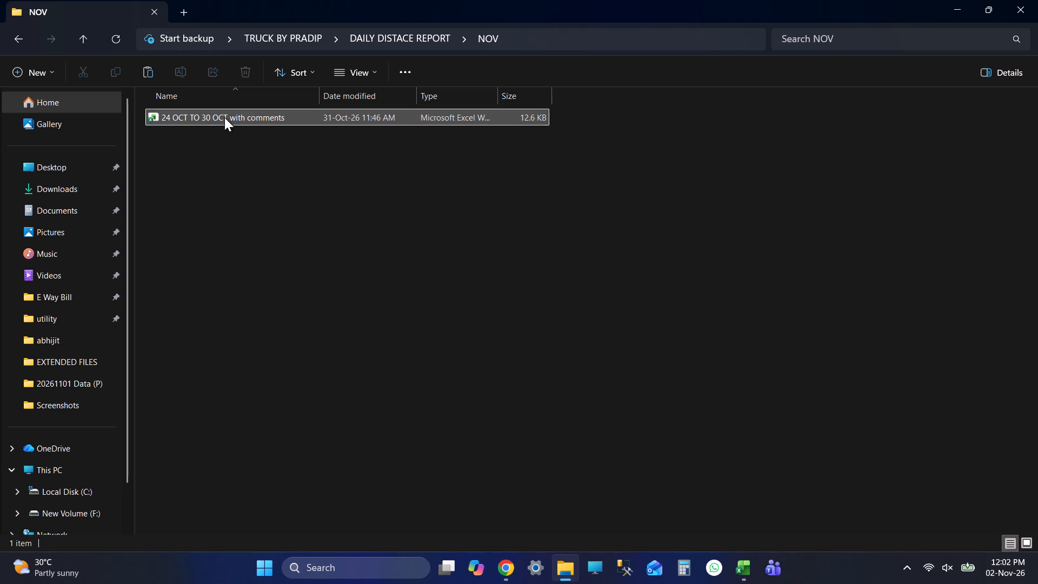
left_click(224, 117)
key("F2")
left_click(211, 116)
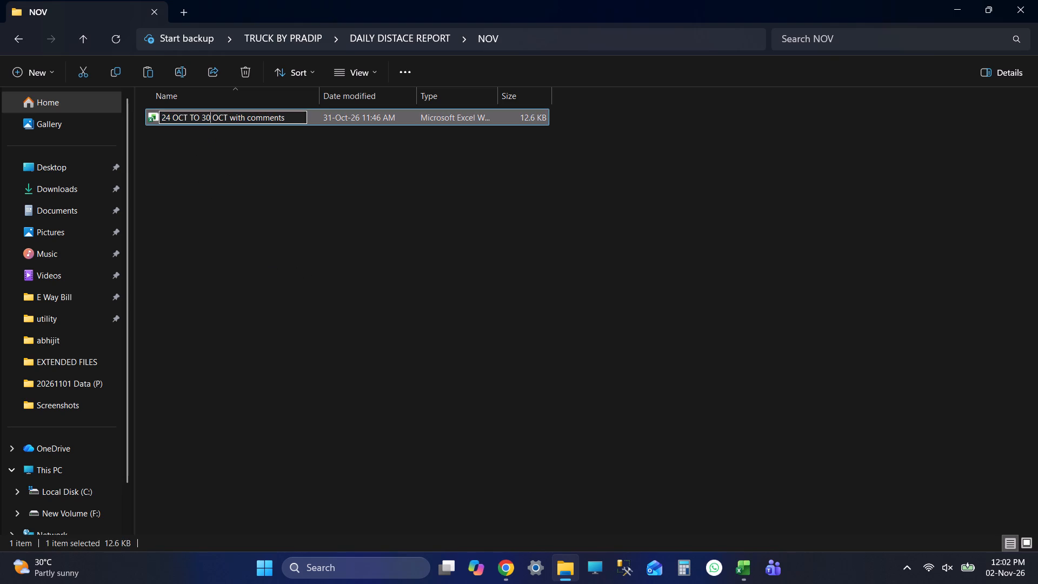
key("BackSpace")
key("BackSpace")
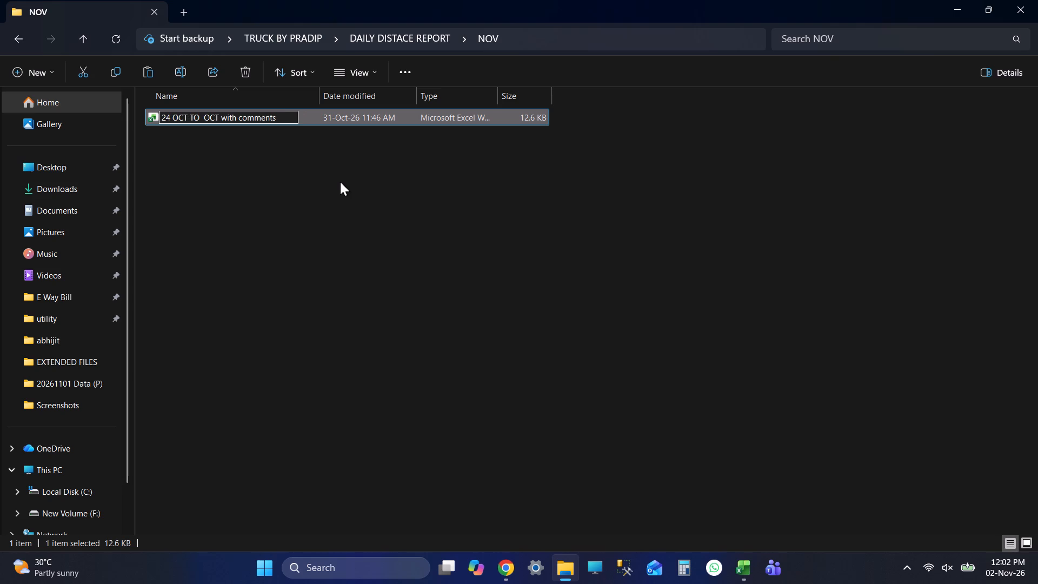
type("01")
key("Right")
key("Right")
key("Right")
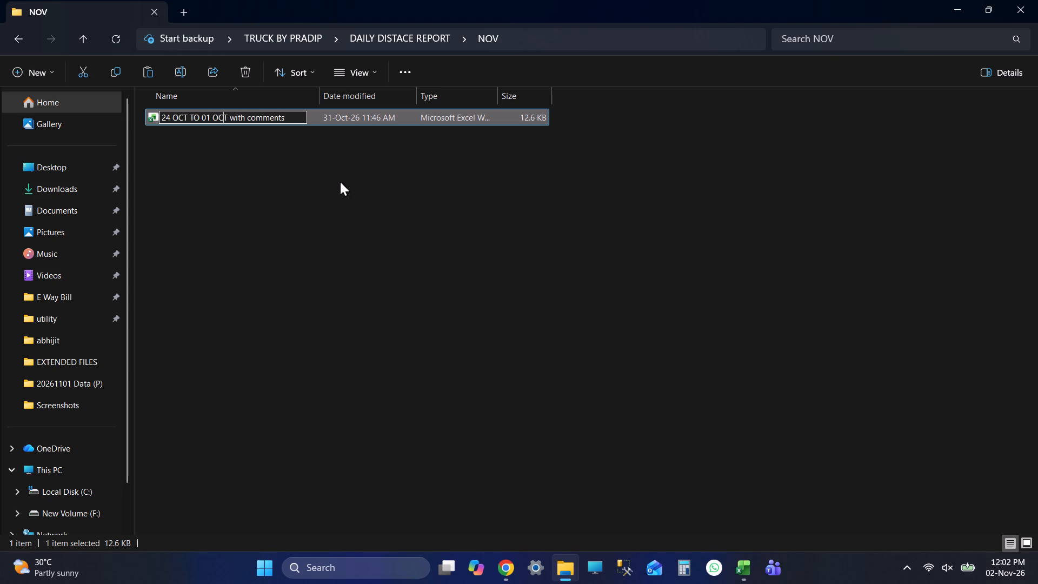
key("Right")
key("BackSpace")
key("BackSpace")
key("BackSpace")
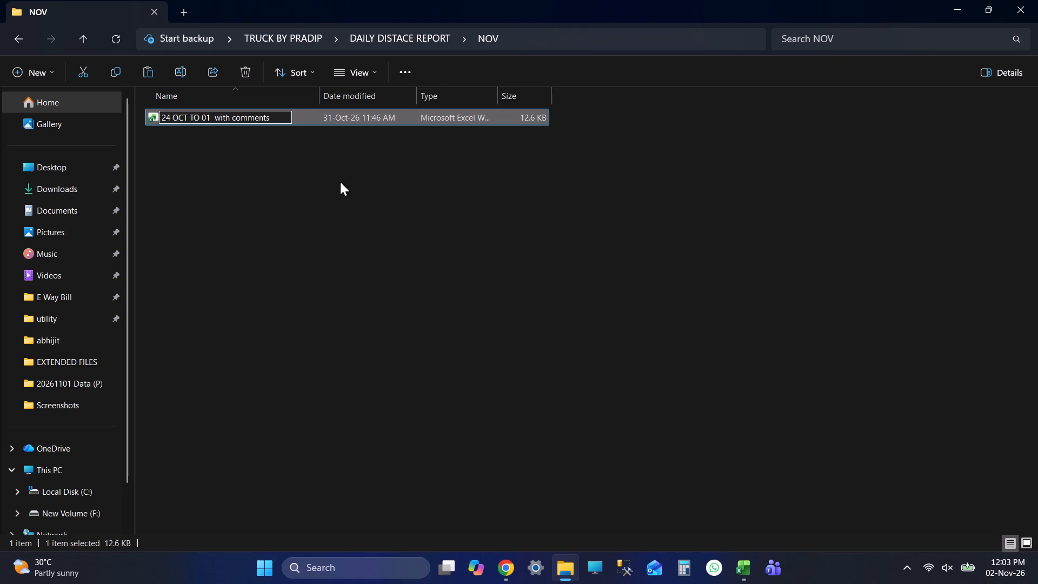
type("NOV")
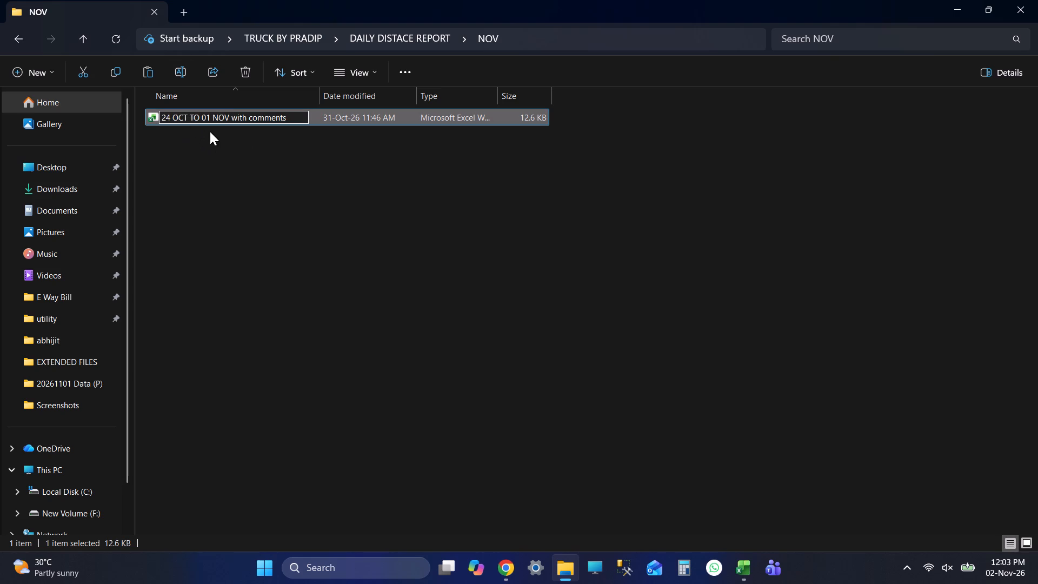
left_click(169, 118)
key("BackSpace")
key("6")
left_click(269, 218)
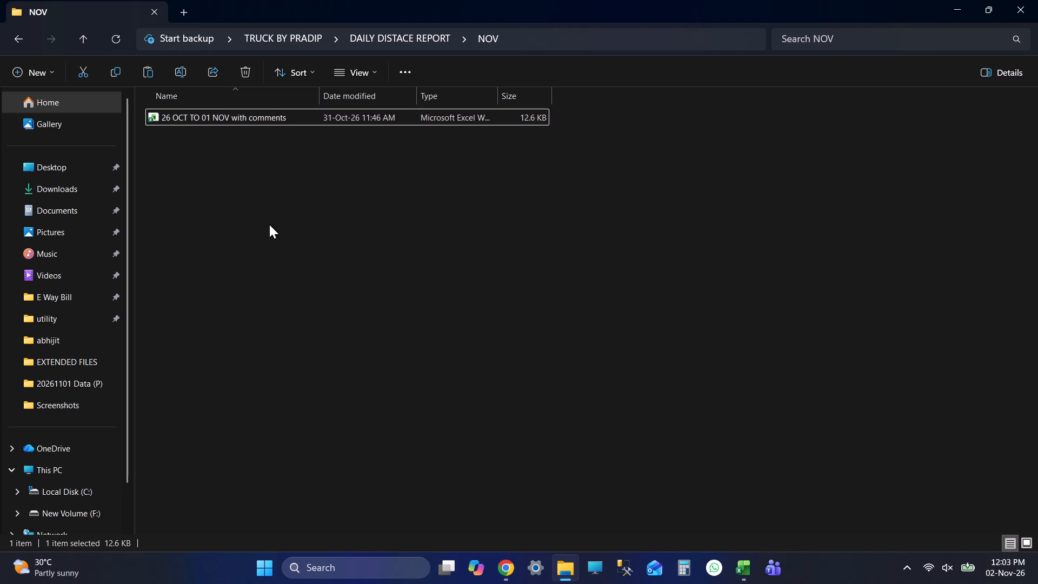
Open the "26 OCT TO 01 NOV with comments" workbook in Excel and enable editing.
double_click(249, 114)
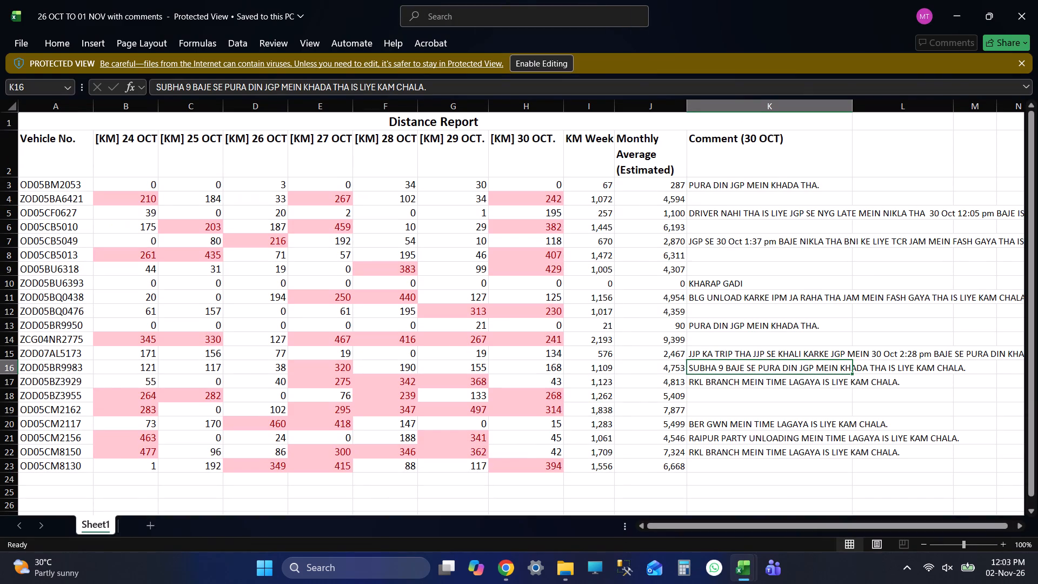
left_click(550, 64)
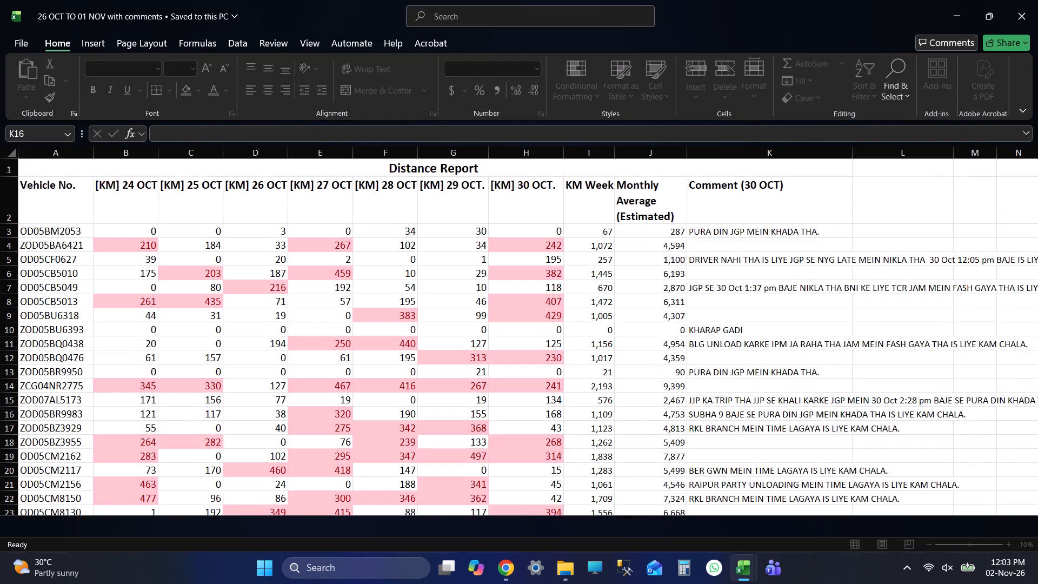
scroll(535, 208, "down", 2)
scroll(534, 217, "up", 5)
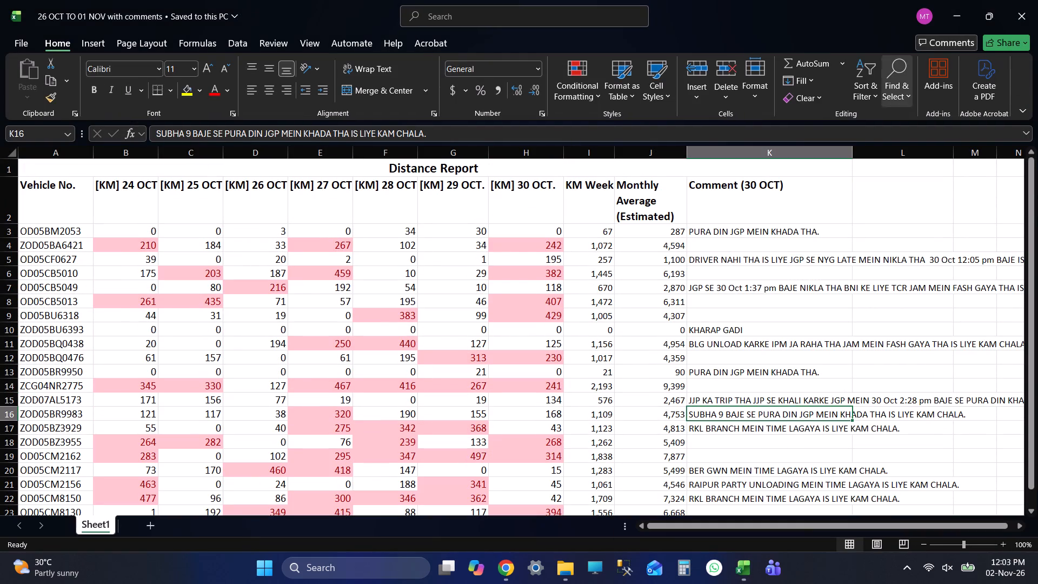
Change the comment column's header in K2 to "Comment (02 NOV)" and save the workbook.
double_click(780, 186)
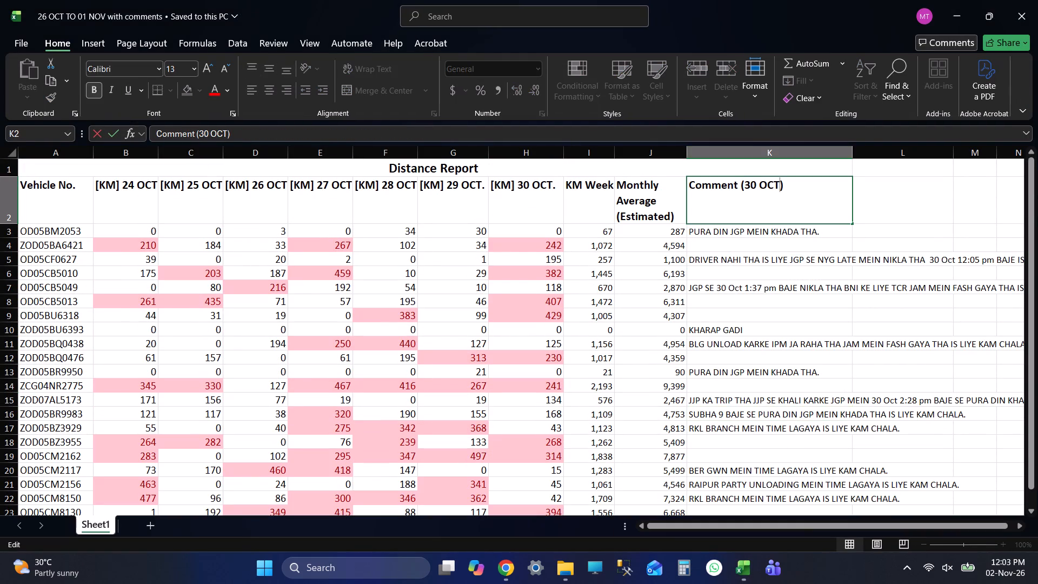
key("BackSpace")
key("BackSpace")
key("BackSpace")
key("BackSpace")
key("BackSpace")
key("BackSpace")
type("02")
key("space")
type("NOI")
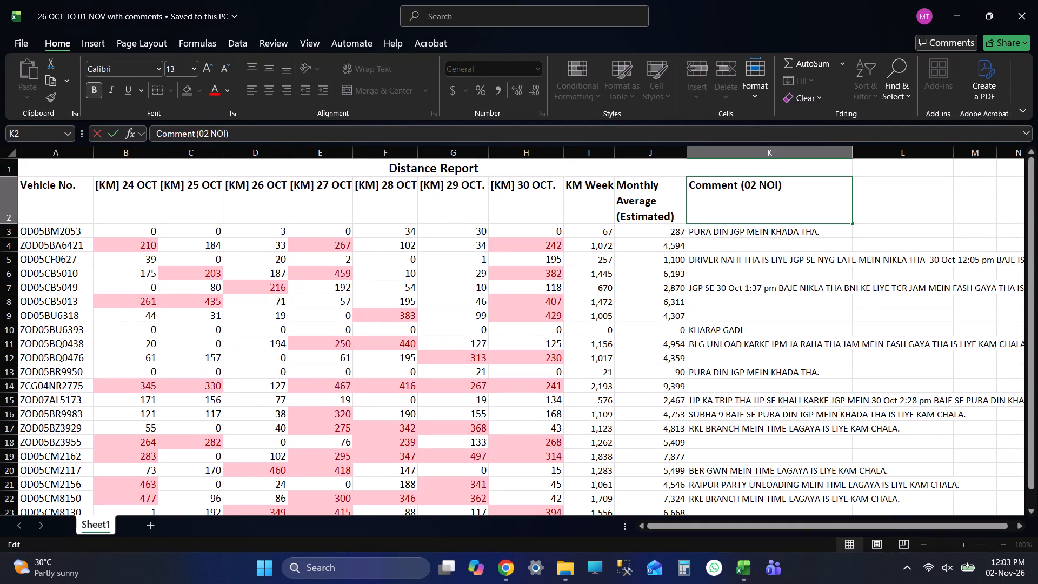
key("BackSpace")
key("v")
key("Return")
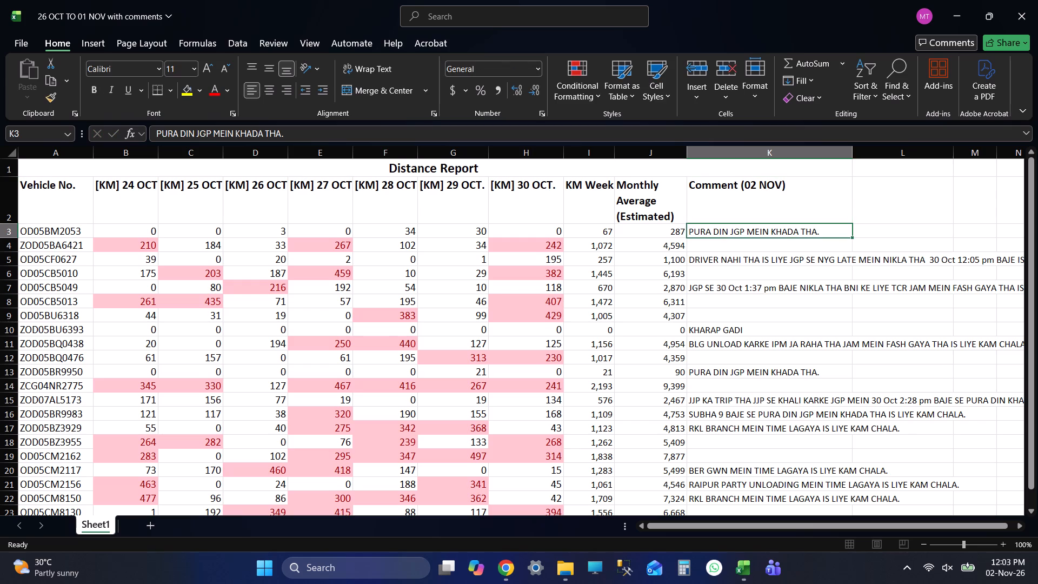
key("ctrl+s")
key("ctrl+s")
key("ctrl+s")
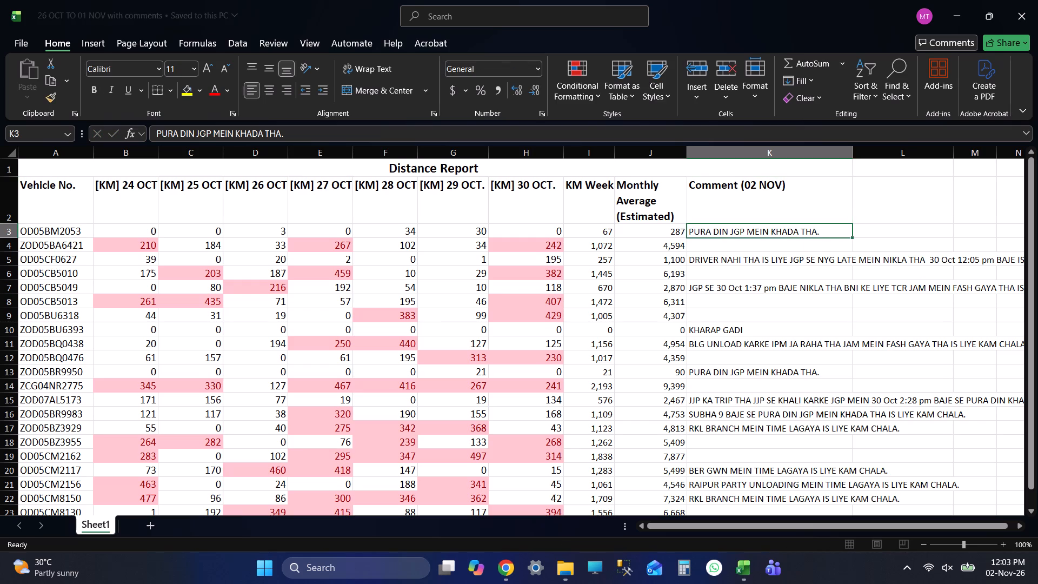
Clear the 24 OCT and 25 OCT distance columns, headers included, from B2 to C23, and save the workbook.
left_click_drag(137, 200, 196, 446)
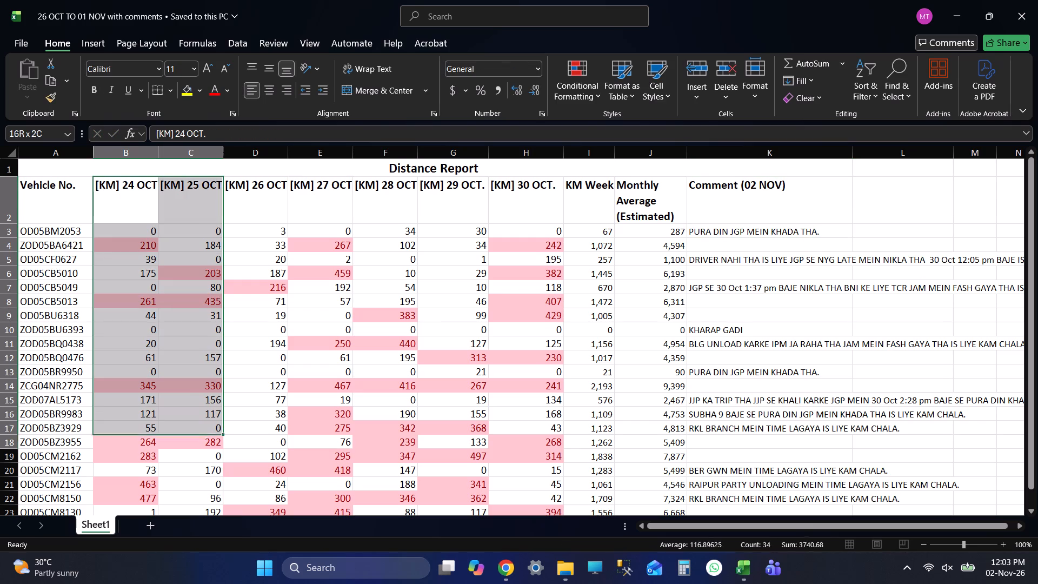
left_click_drag(196, 446, 199, 519)
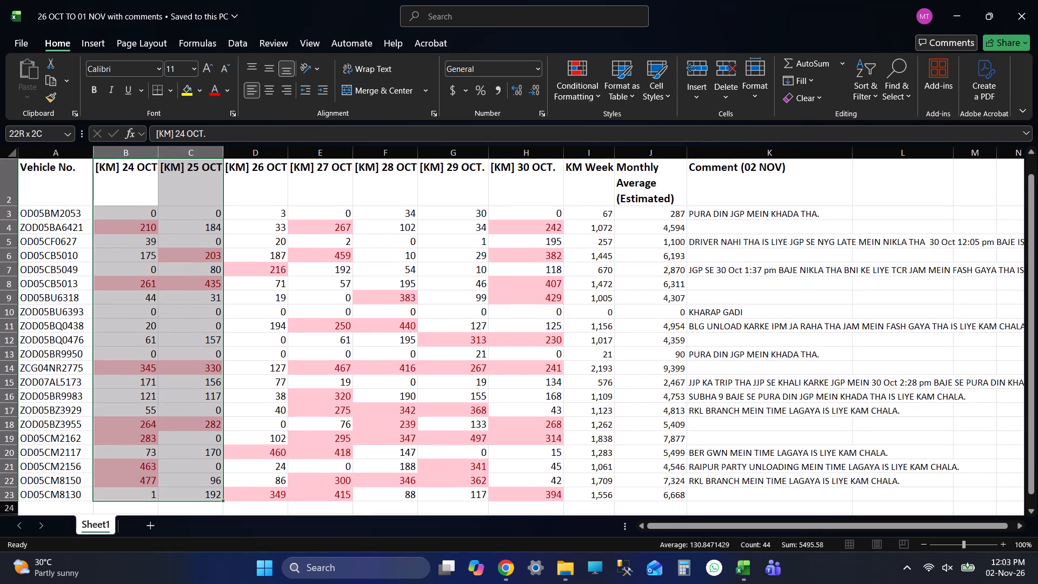
left_click_drag(199, 519, 202, 492)
scroll(283, 399, "down", 3)
scroll(378, 401, "up", 7)
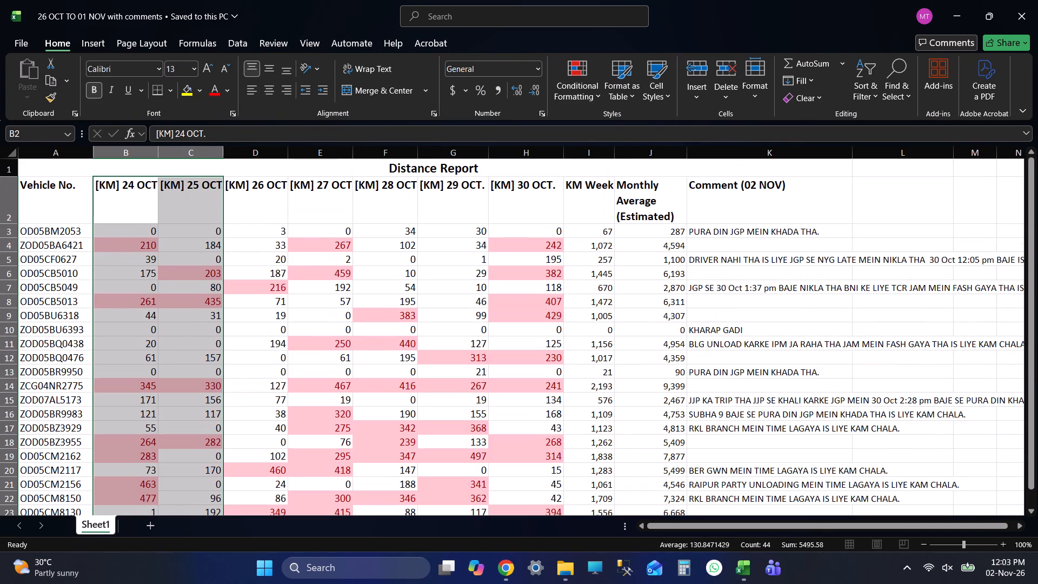
scroll(452, 392, "down", 4)
scroll(455, 393, "up", 8)
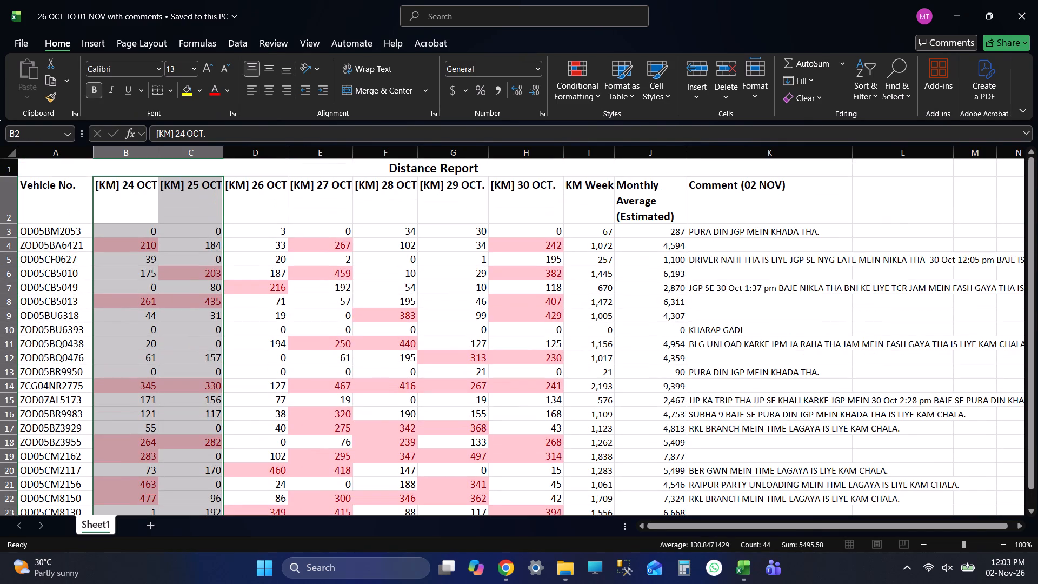
key("Delete")
key("Up")
key("Down")
key("ctrl+s")
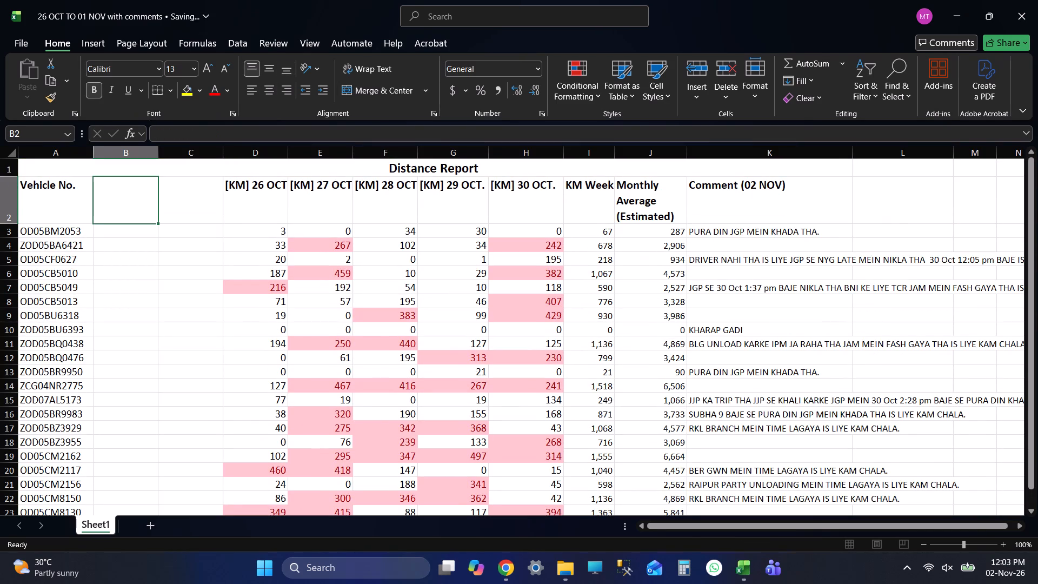
key("ctrl+s")
key("ctrl+s")
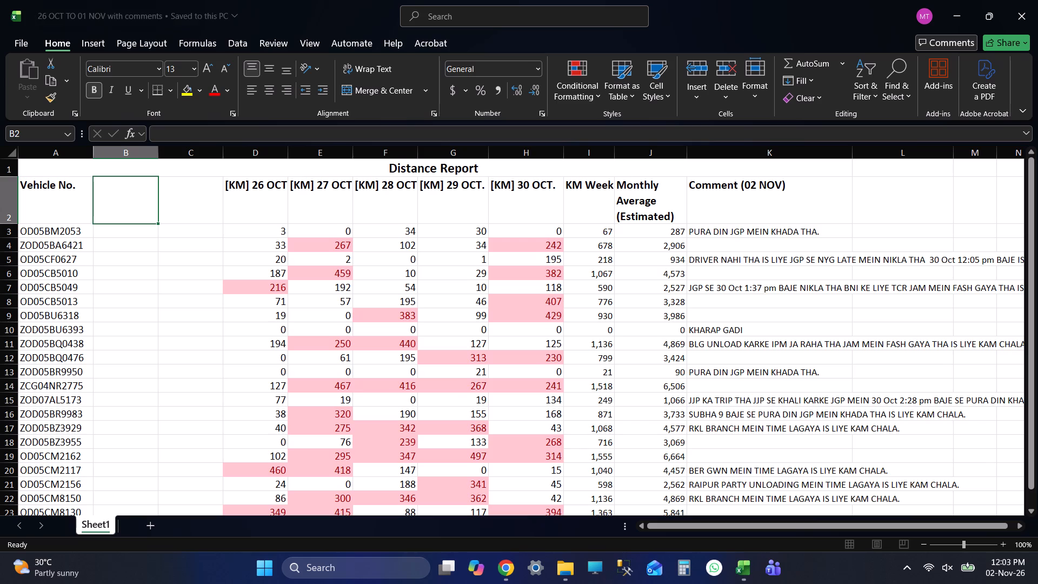
key("ctrl+s")
key("ctrl+s")
key("ctrl+s")
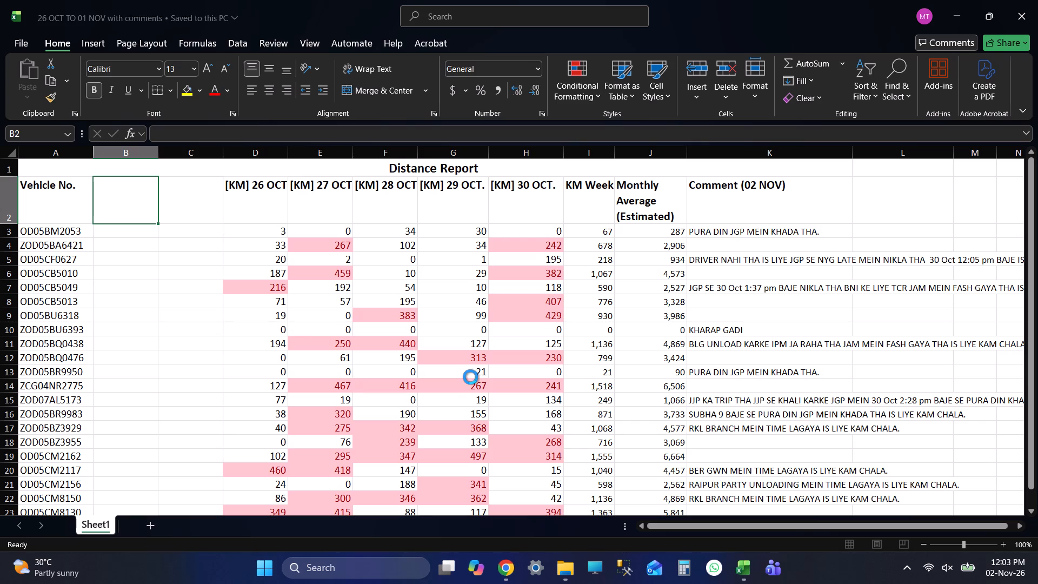
key("ctrl+s")
key("ctrl+s")
key("ctrl+s")
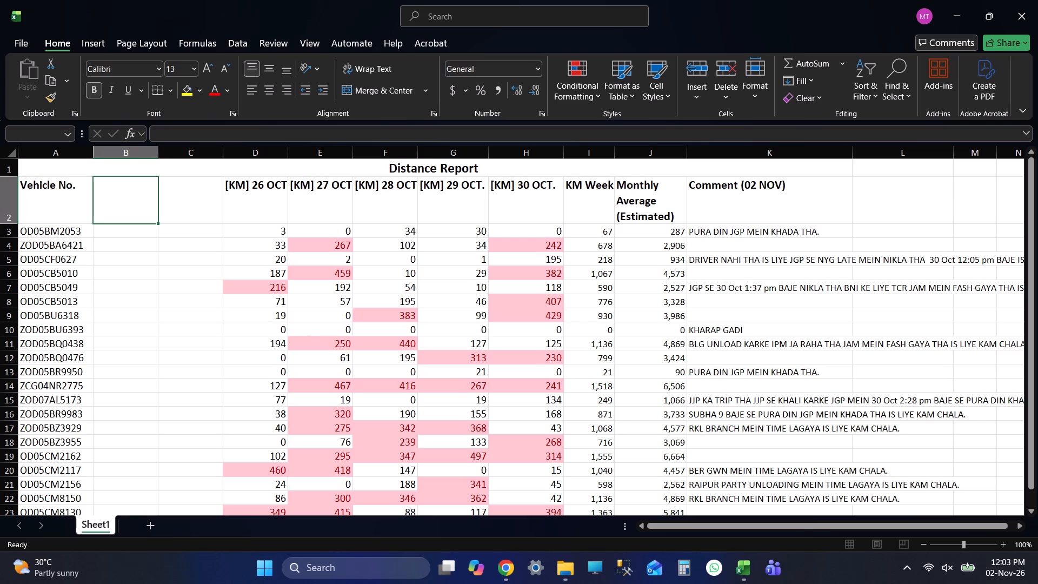
key("ctrl+s")
key("ctrl+s")
key("ctrl+s")
key("ctrl+s")
key("ctrl+s")
key("ctrl+s")
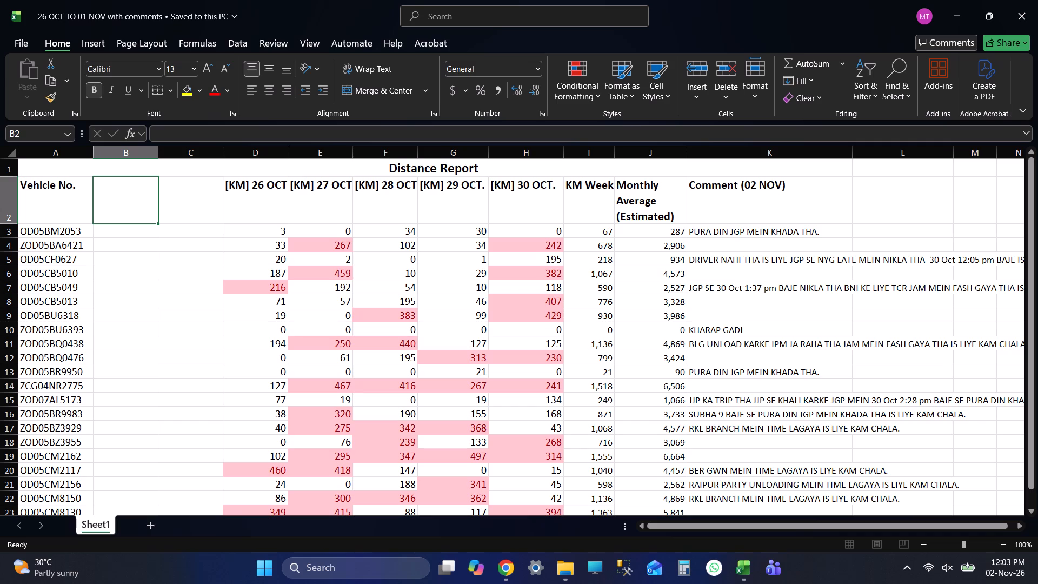
Move the 26 OCT to 30 OCT distance columns, headers included, from D2:H23 to start at B2, and save the workbook.
left_click_drag(257, 195, 541, 566)
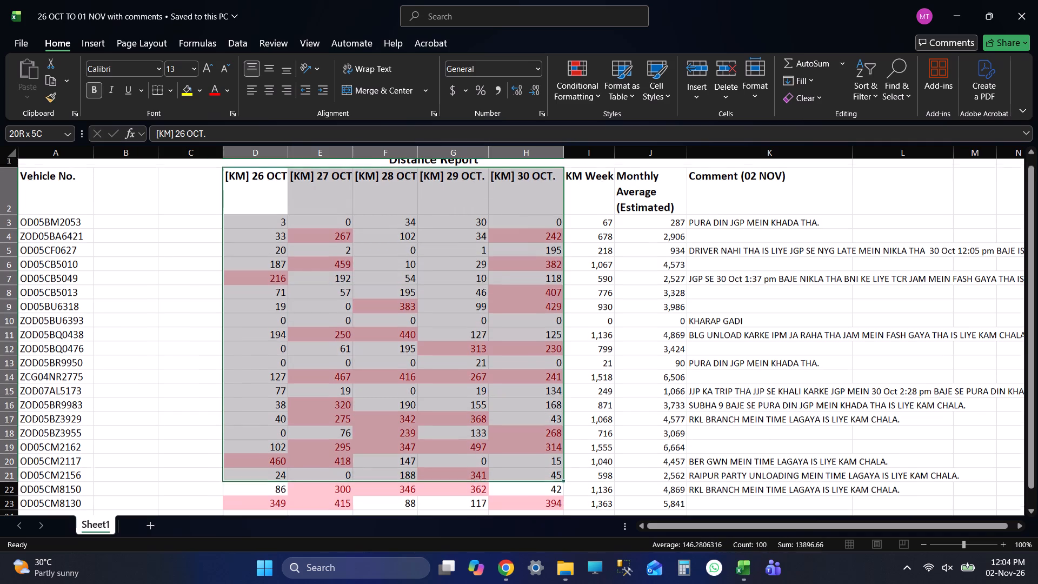
left_click_drag(541, 566, 556, 489)
scroll(550, 407, "down", 1)
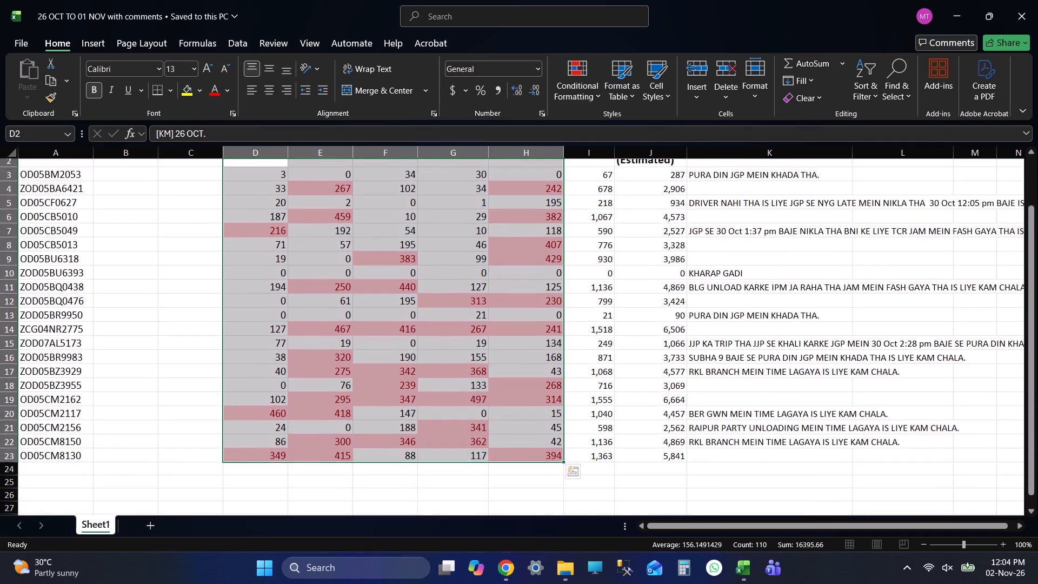
scroll(544, 406, "up", 3)
scroll(540, 382, "down", 2)
scroll(540, 382, "up", 5)
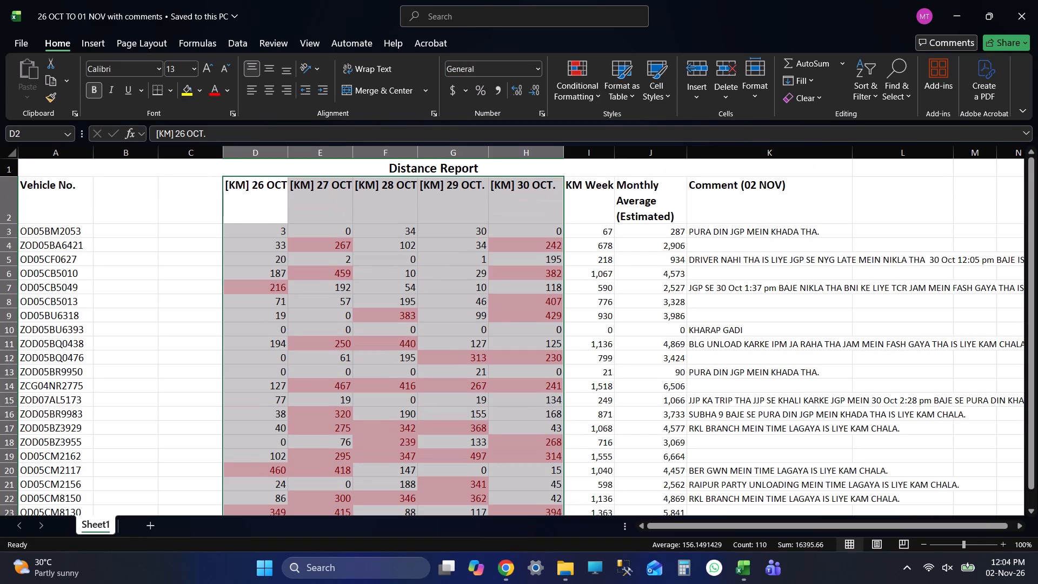
scroll(531, 359, "down", 1)
scroll(530, 362, "up", 2)
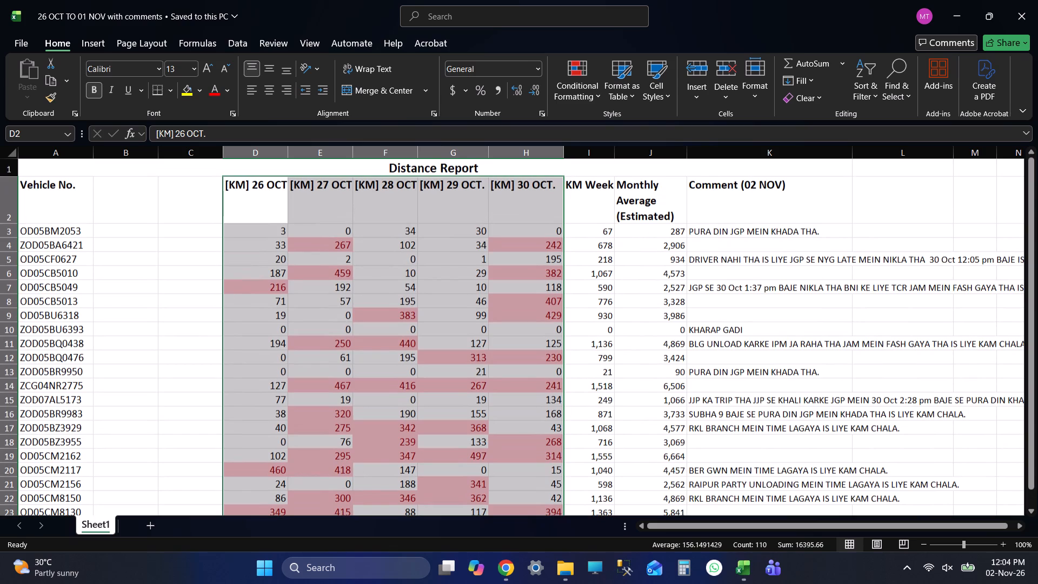
scroll(544, 337, "down", 2)
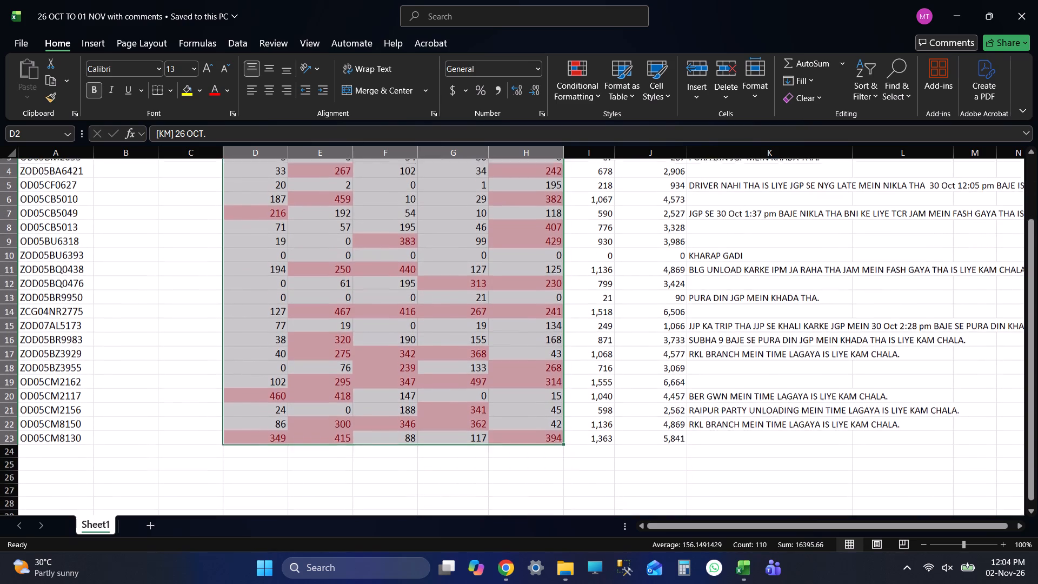
scroll(542, 340, "up", 3)
scroll(542, 340, "down", 2)
scroll(542, 340, "up", 8)
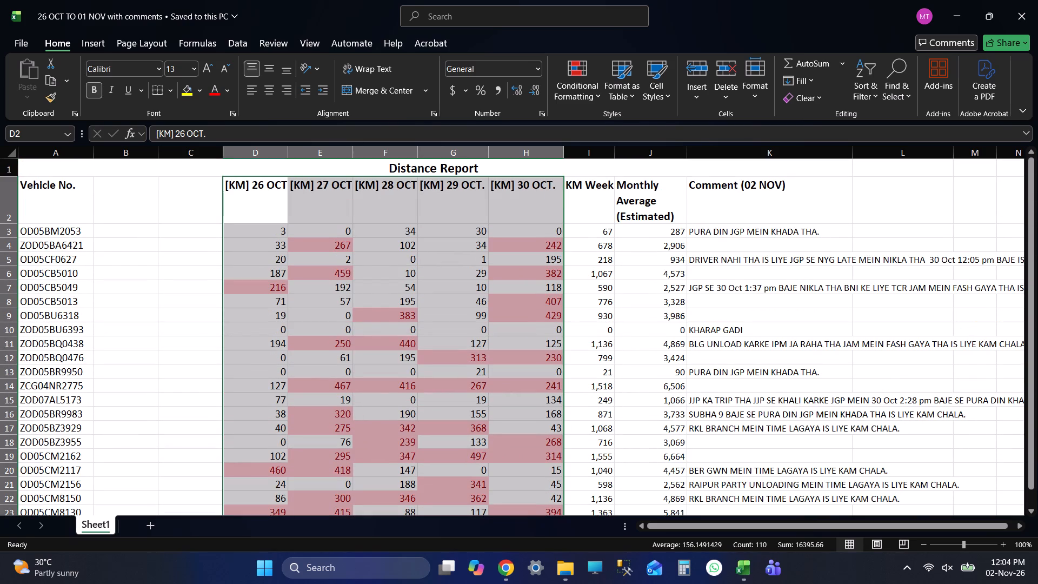
key("ctrl+x")
left_click(133, 190)
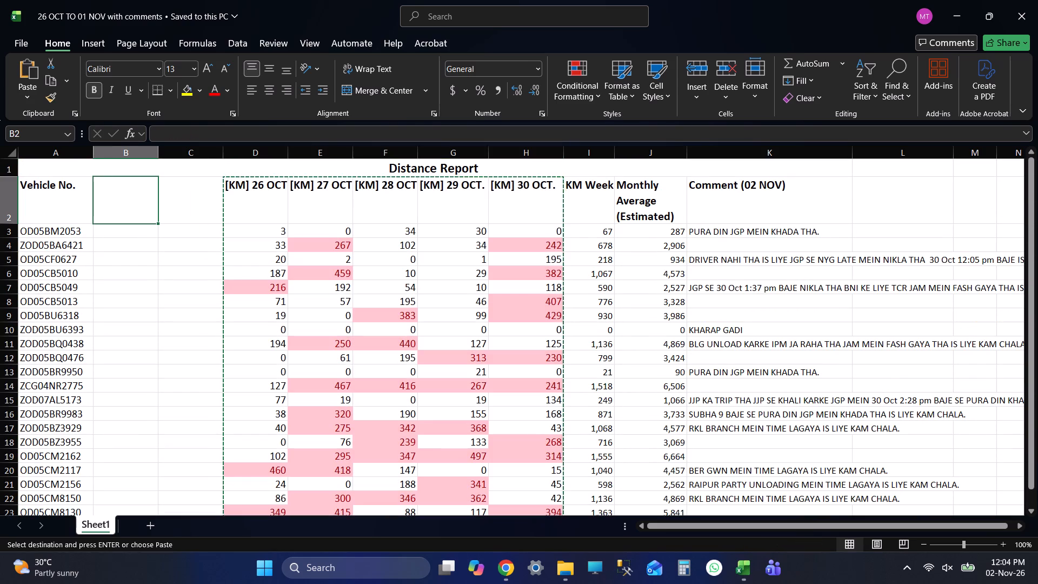
key("ctrl+v")
left_click(469, 194)
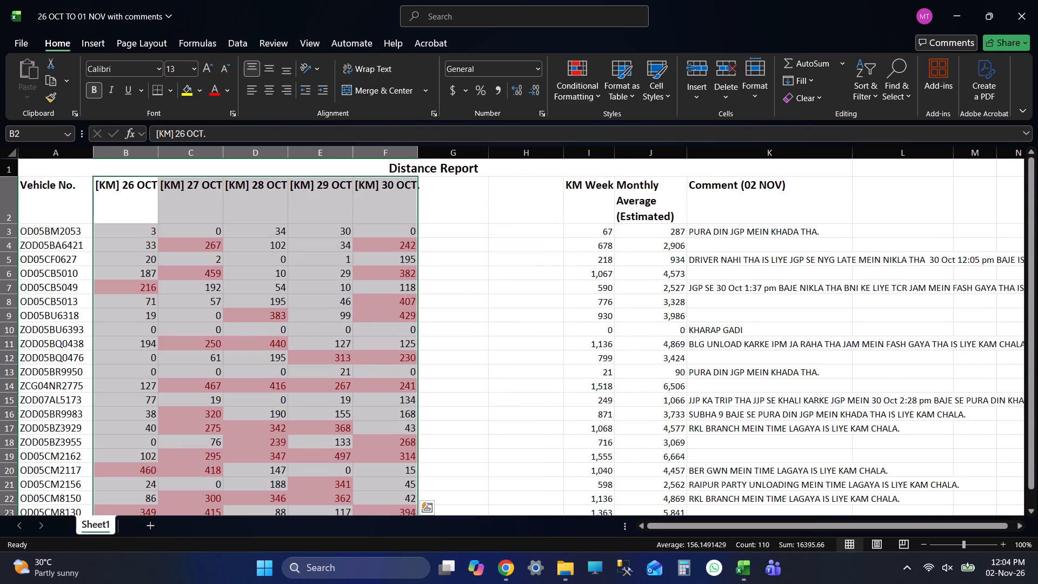
key("ctrl+s")
key("ctrl+s")
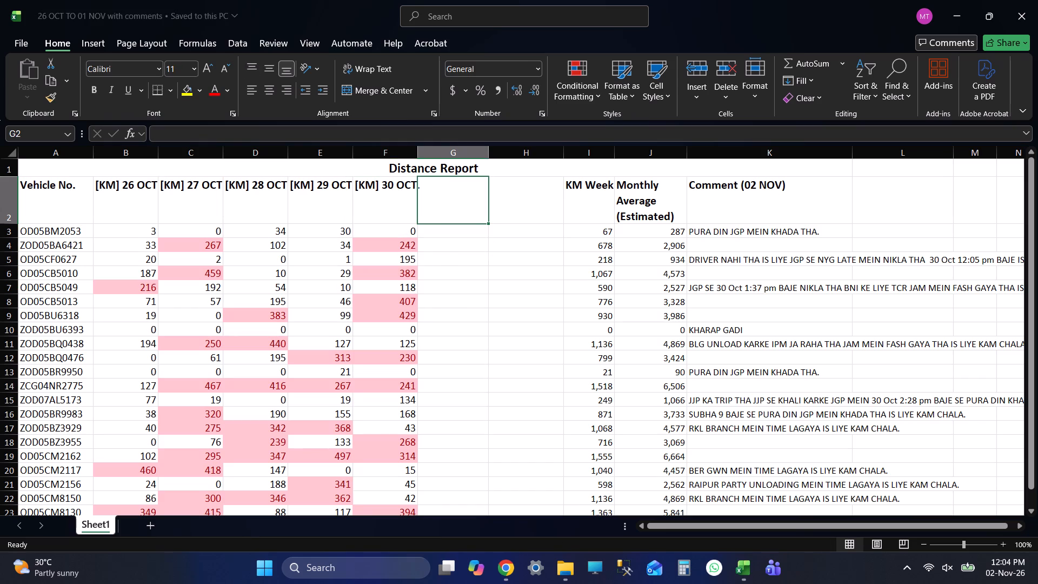
key("ctrl+s")
key("ctrl+s")
key("ctrl+s")
key("ctrl+s")
key("ctrl+s")
key("ctrl+s")
key("ctrl+s")
key("ctrl+s")
key("ctrl+s")
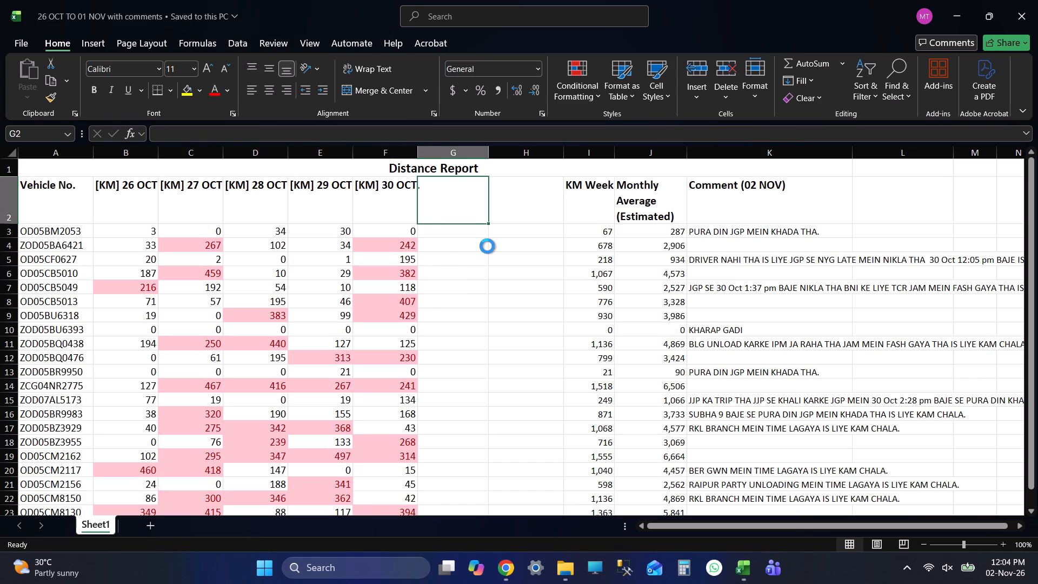
key("ctrl+s")
key("ctrl+s")
key("ctrl+s")
key("ctrl+s")
scroll(440, 282, "down", 3)
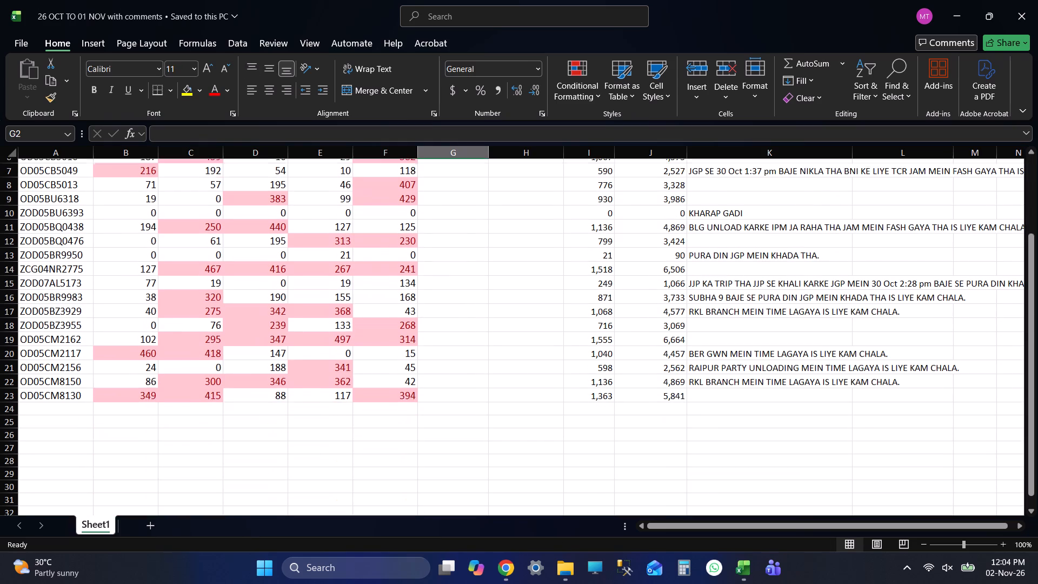
scroll(458, 276, "up", 8)
key("ctrl+s")
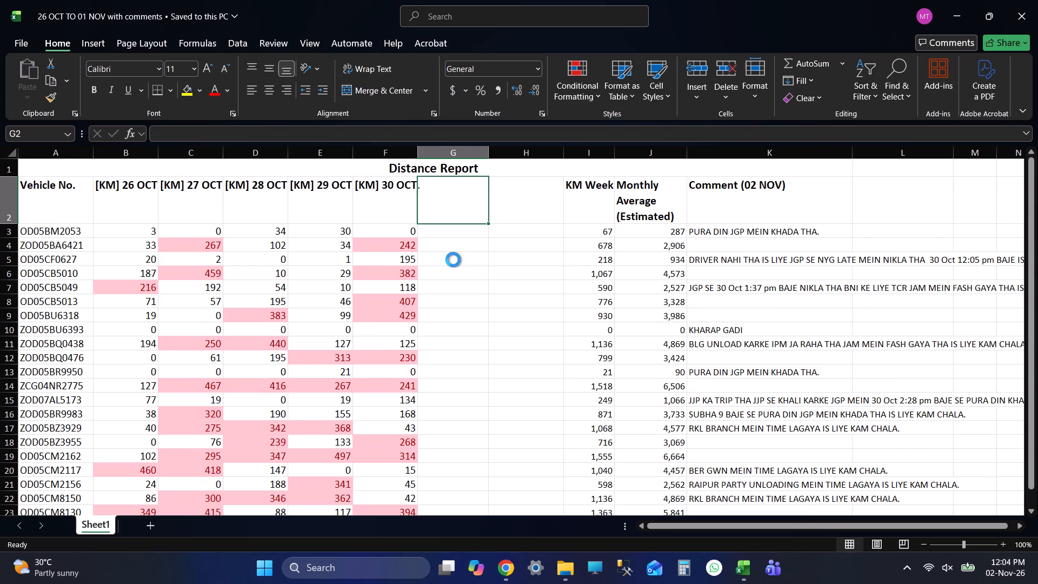
key("ctrl+s")
key("ctrl+s")
Close the File Explorer window showing the NOV folder and save the "26 OCT TO 01 NOV with comments" workbook.
key("alt+Tab")
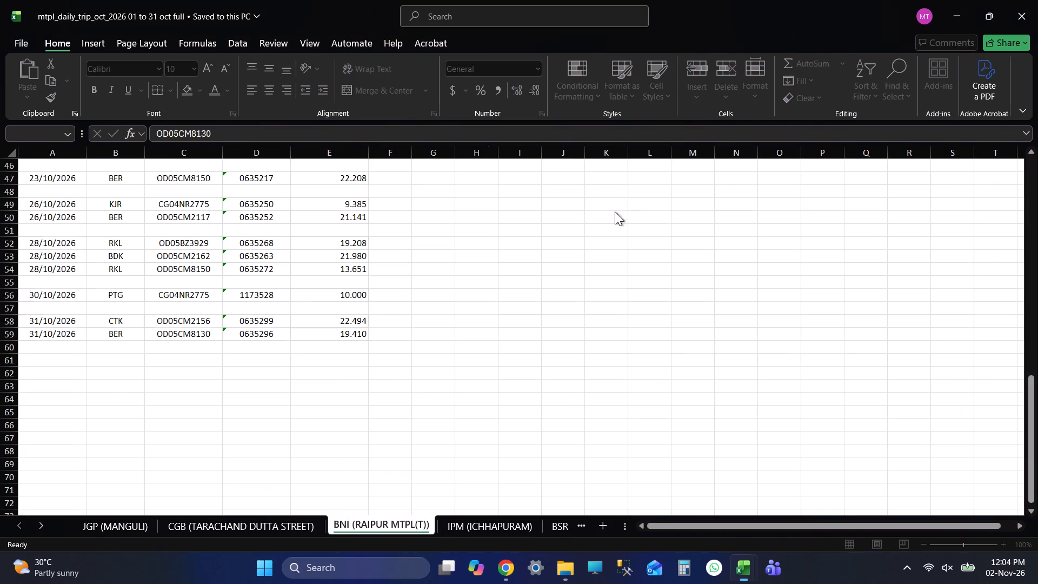
key("alt+Tab")
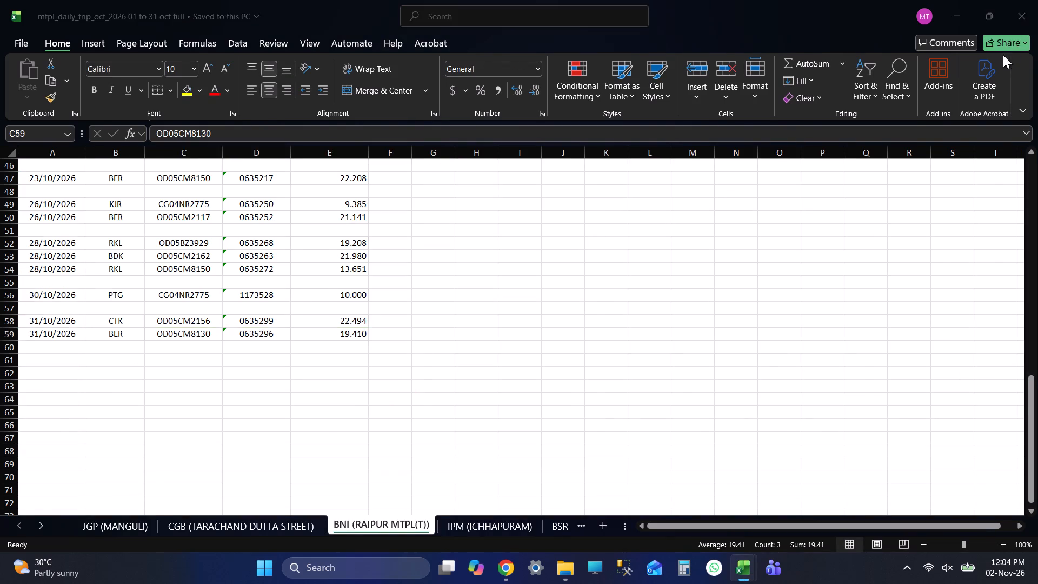
key("alt+Tab")
key("alt+Tab")
key("alt+Tab")
key("alt+Tab")
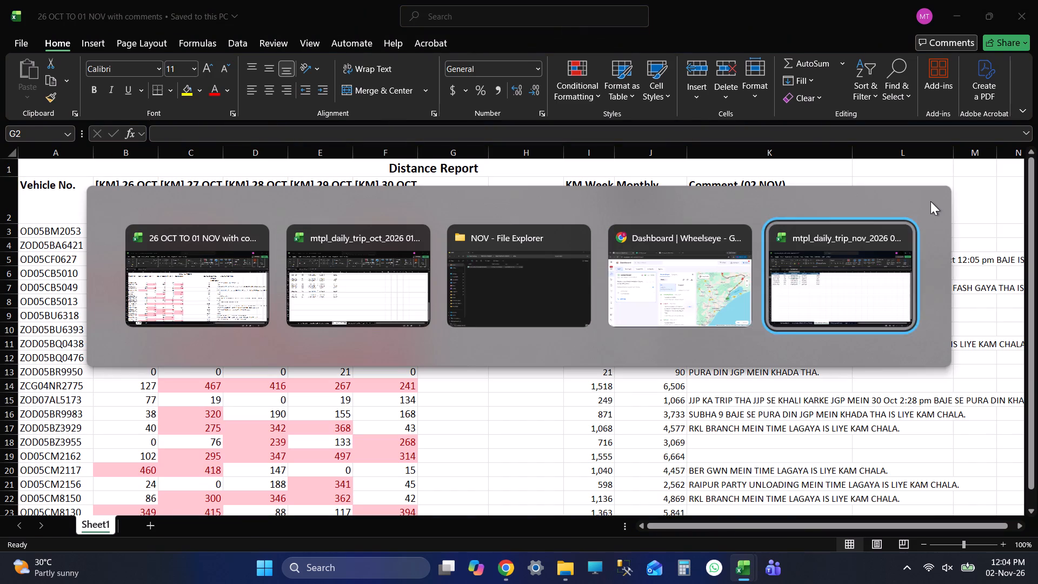
key("alt+Tab")
key("alt+Tab")
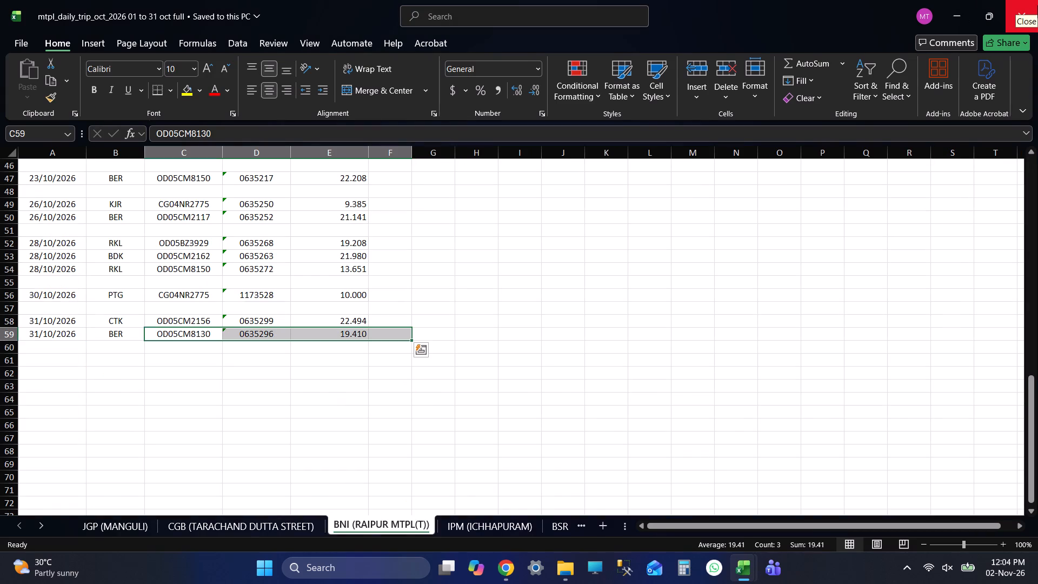
key("alt+Tab")
key("alt+Tab")
key("alt+Tab")
left_click(1037, 0)
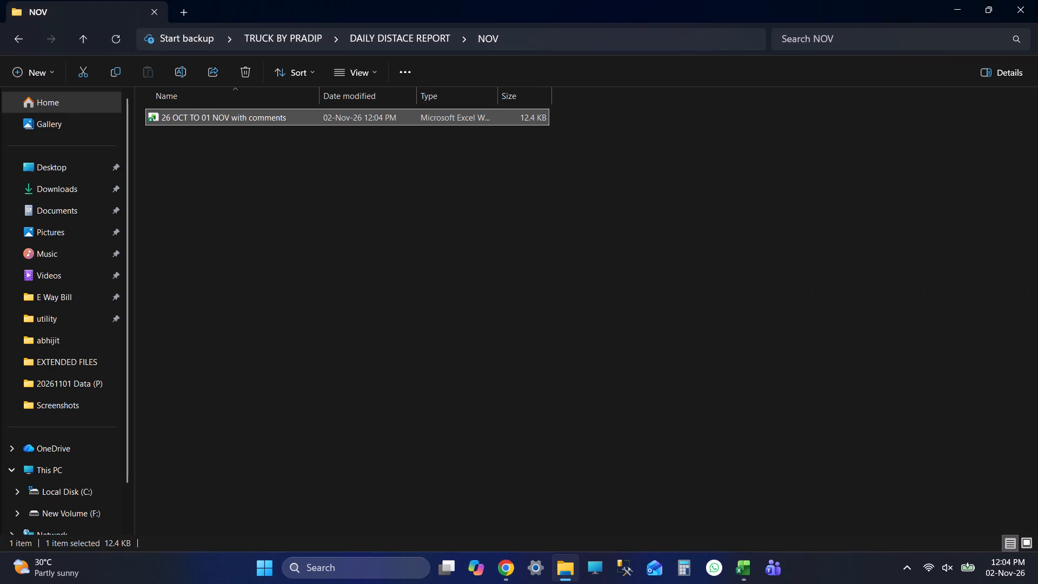
key("ctrl+s")
key("ctrl+s")
Switch to Chrome and reload the other open Wheelseye dashboard.
key("alt+Tab")
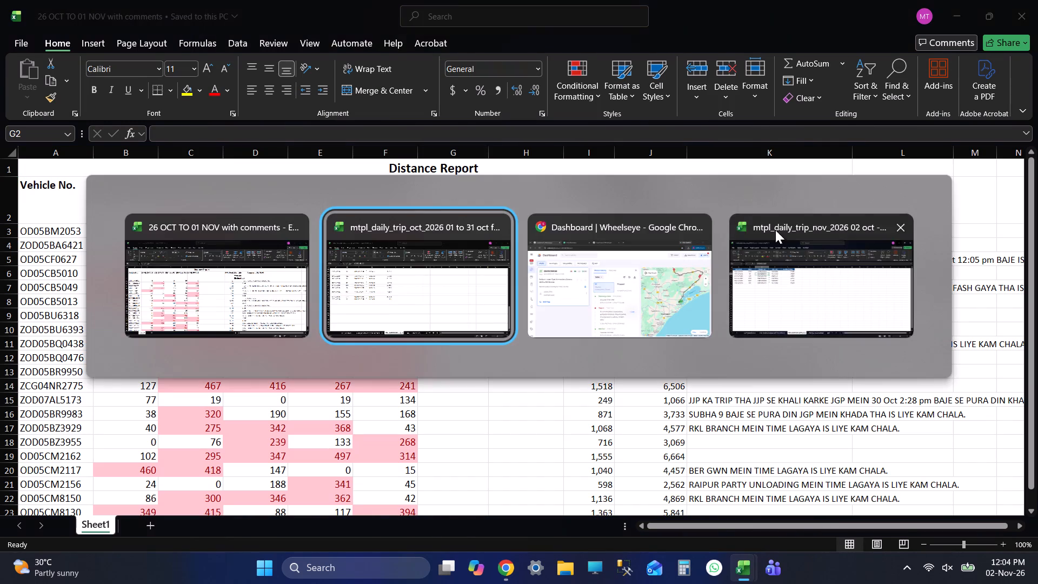
key("alt+Tab")
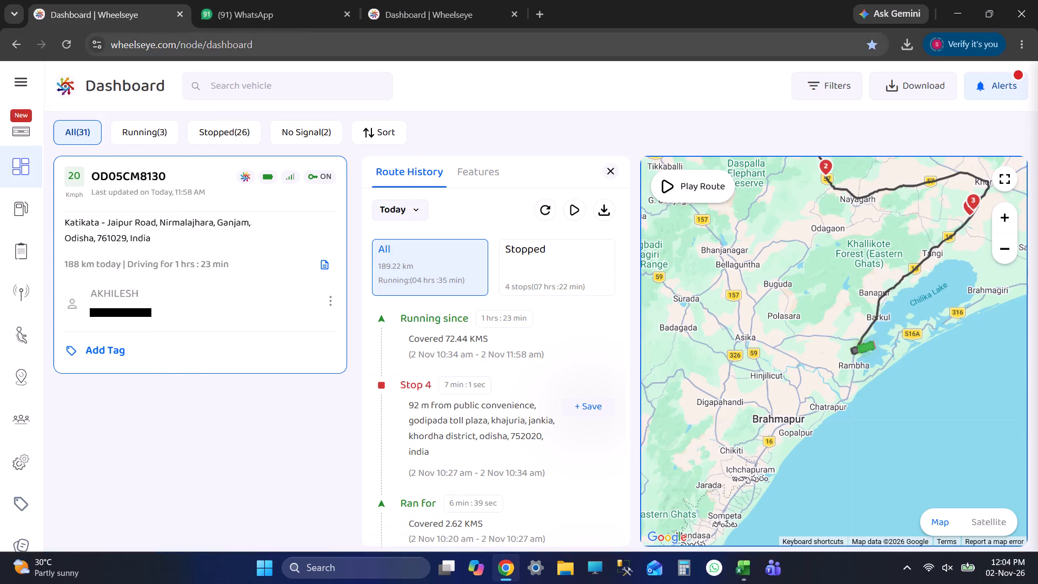
left_click(383, 0)
left_click(77, 43)
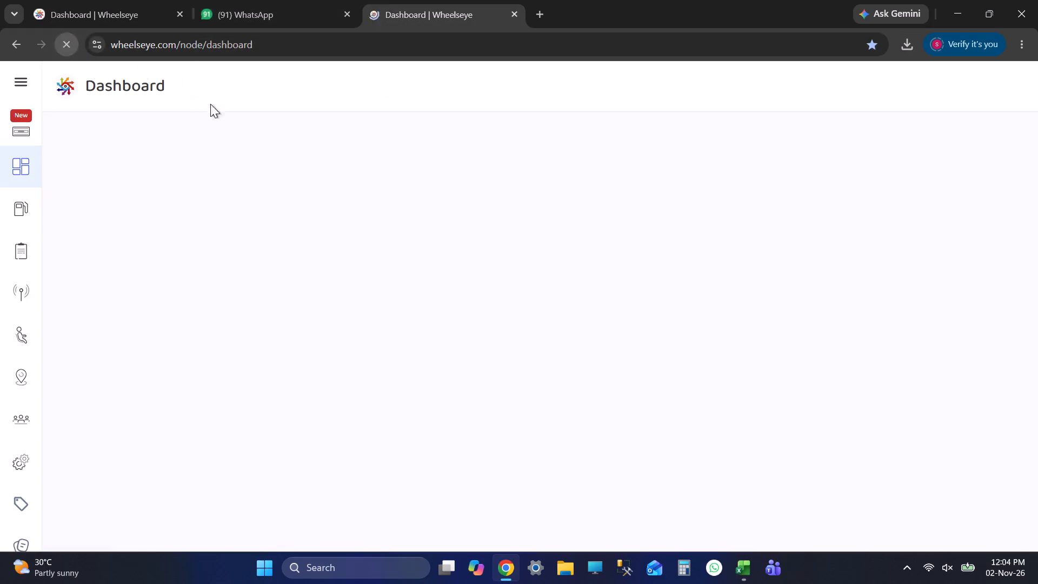
Examine the truck positions on the Wheelseye map around Kharagpur and Uluberia, and identify the vehicle near Uluberia.
left_click(716, 351)
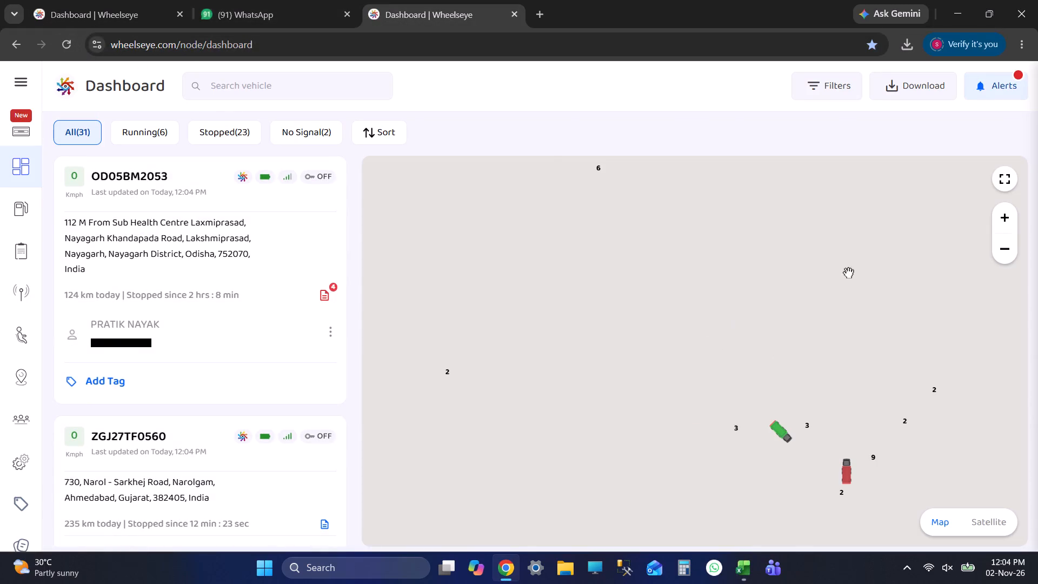
scroll(857, 439, "up", 4)
left_click_drag(891, 419, 753, 269)
scroll(828, 257, "up", 1)
scroll(828, 257, "down", 1)
scroll(828, 257, "up", 6)
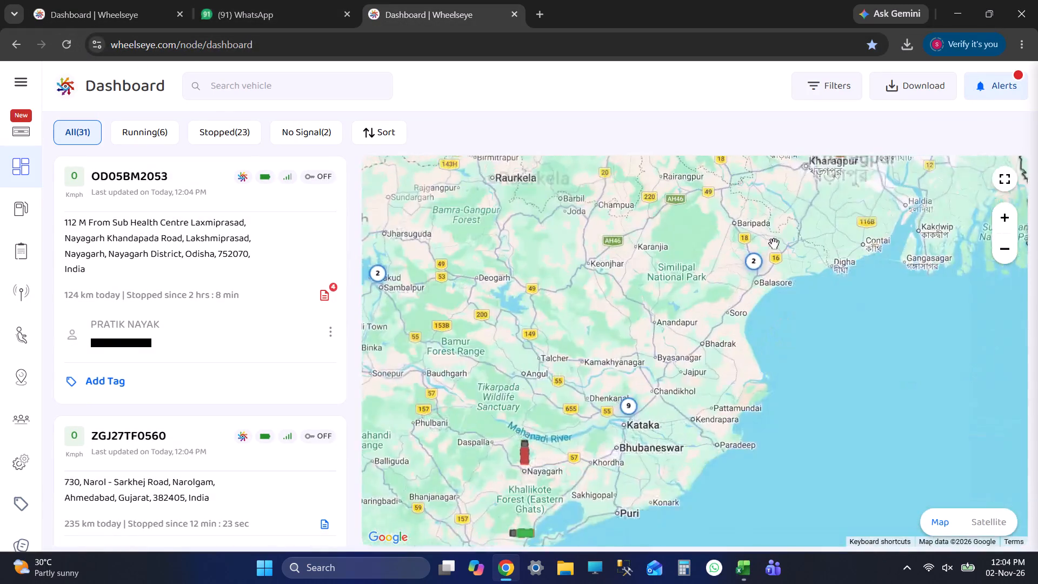
left_click_drag(757, 230, 721, 297)
scroll(696, 351, "up", 3)
left_click_drag(729, 278, 704, 392)
left_click_drag(724, 295, 694, 383)
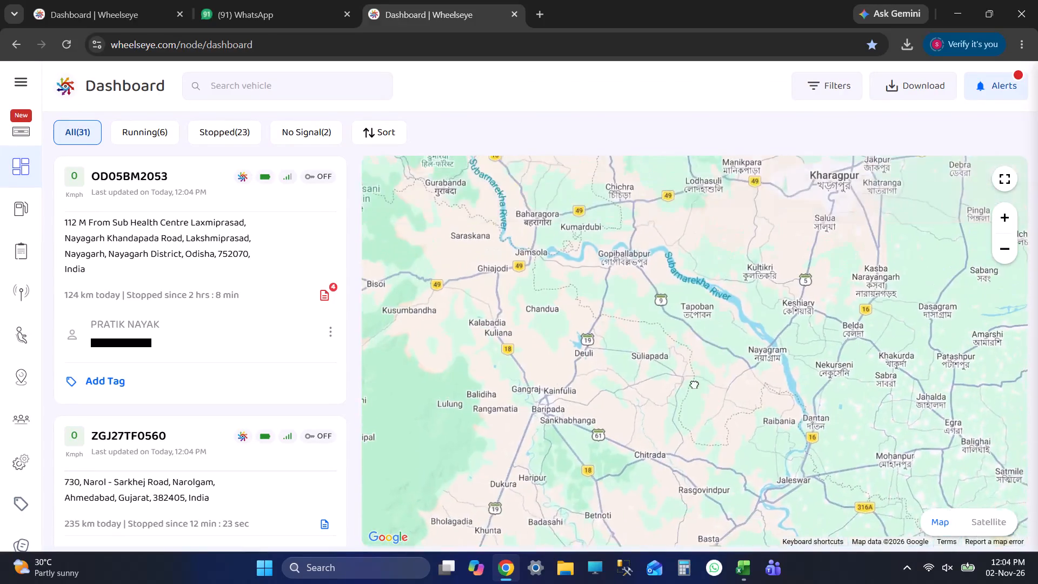
left_click_drag(694, 383, 689, 411)
left_click_drag(792, 333, 633, 340)
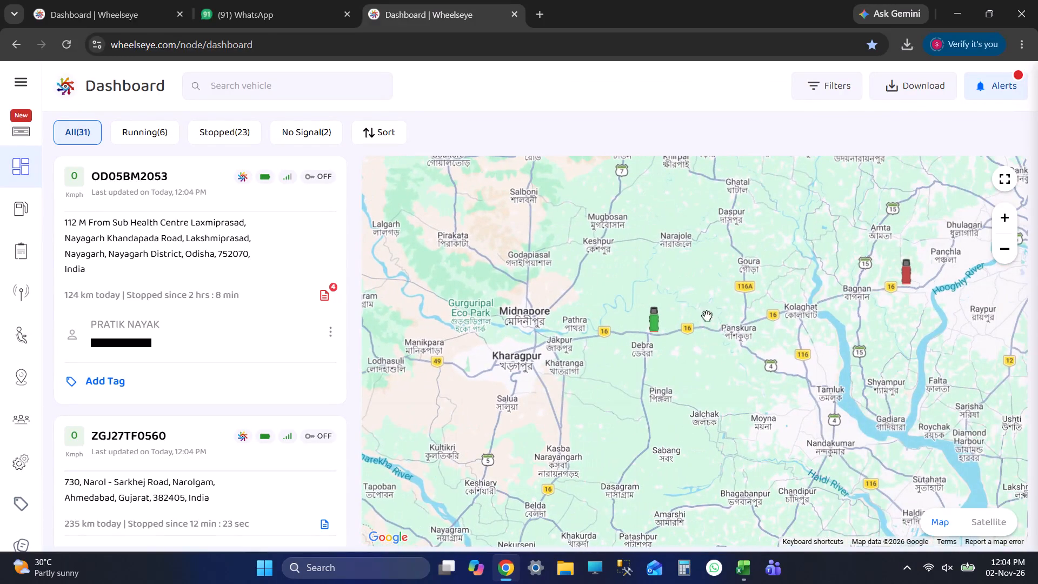
scroll(638, 328, "up", 4)
scroll(728, 335, "down", 2)
scroll(727, 338, "up", 1)
scroll(726, 339, "down", 2)
left_click_drag(804, 327, 738, 336)
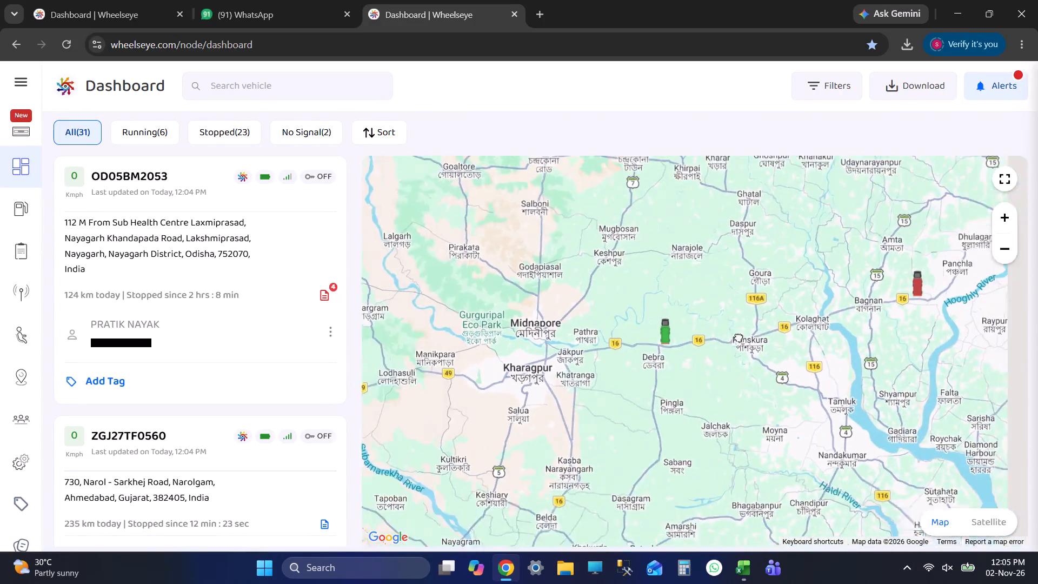
left_click_drag(738, 336, 675, 341)
scroll(693, 309, "up", 4)
left_click(694, 306)
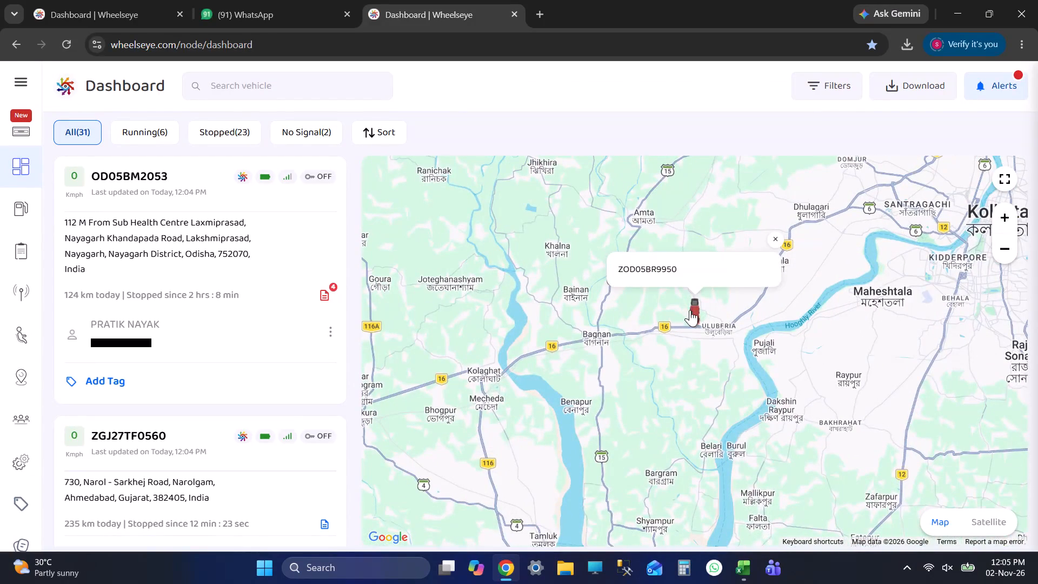
left_click(778, 236)
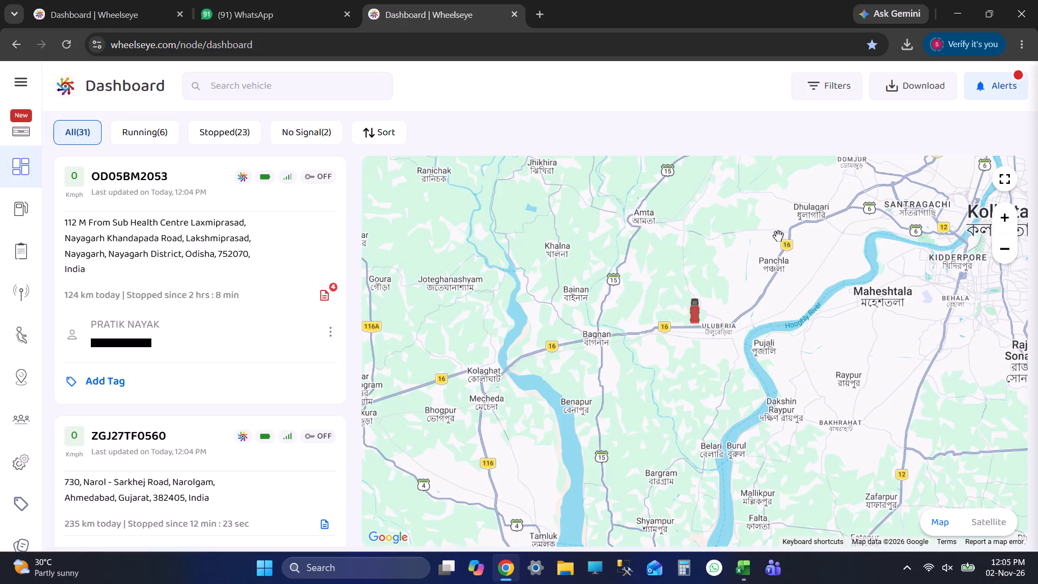
scroll(734, 319, "up", 1)
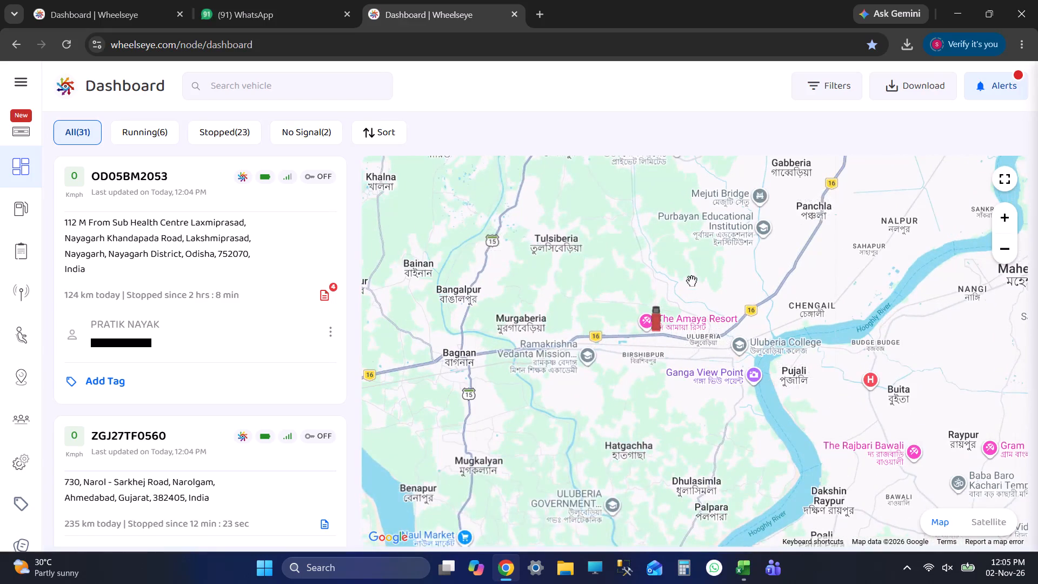
left_click_drag(692, 281, 748, 330)
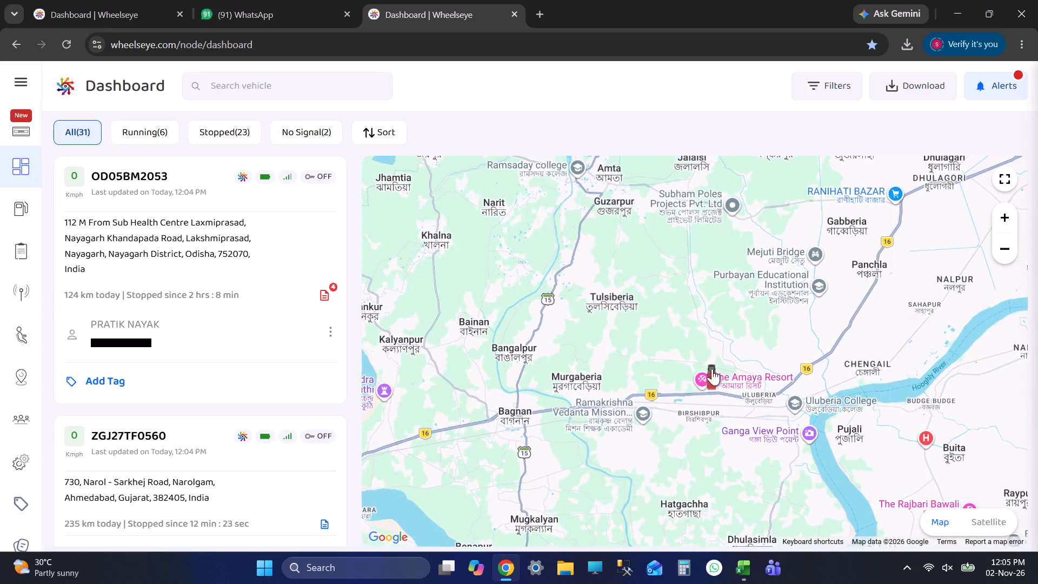
left_click(711, 367)
left_click(794, 303)
left_click_drag(790, 303, 751, 344)
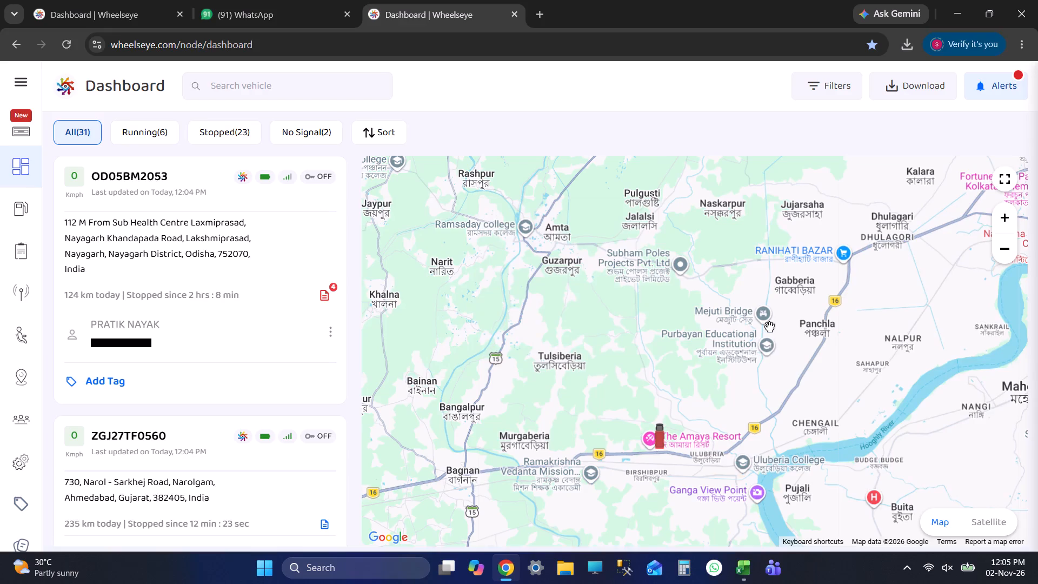
scroll(804, 377, "down", 5)
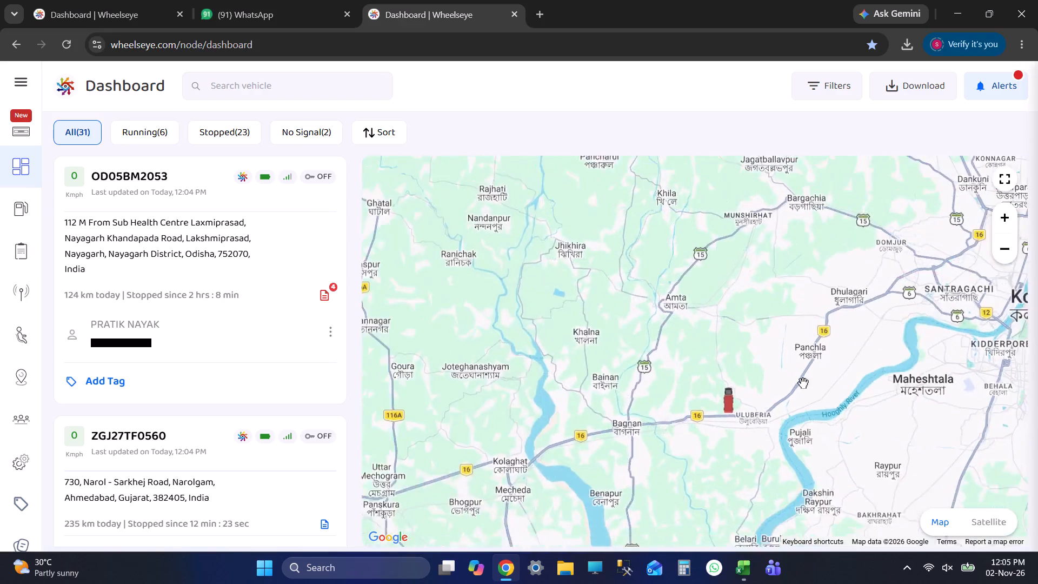
Switch back to the "26 OCT TO 01 NOV with comments" workbook in Excel and save it.
key("alt+Tab")
key("alt+Tab")
key("alt+Tab")
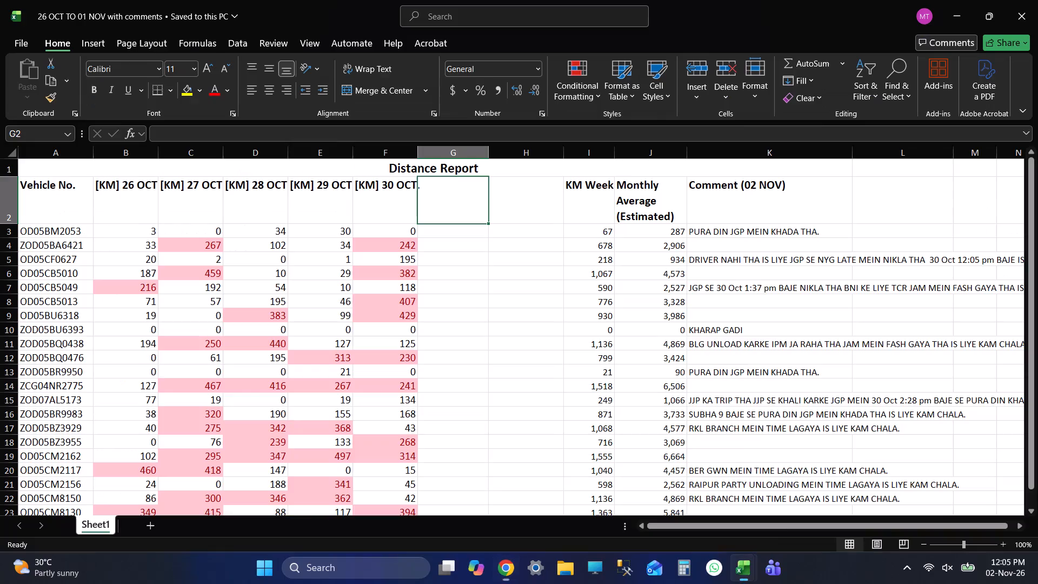
key("ctrl+s")
key("ctrl+s")
key("ctrl+s")
key("ctrl+s")
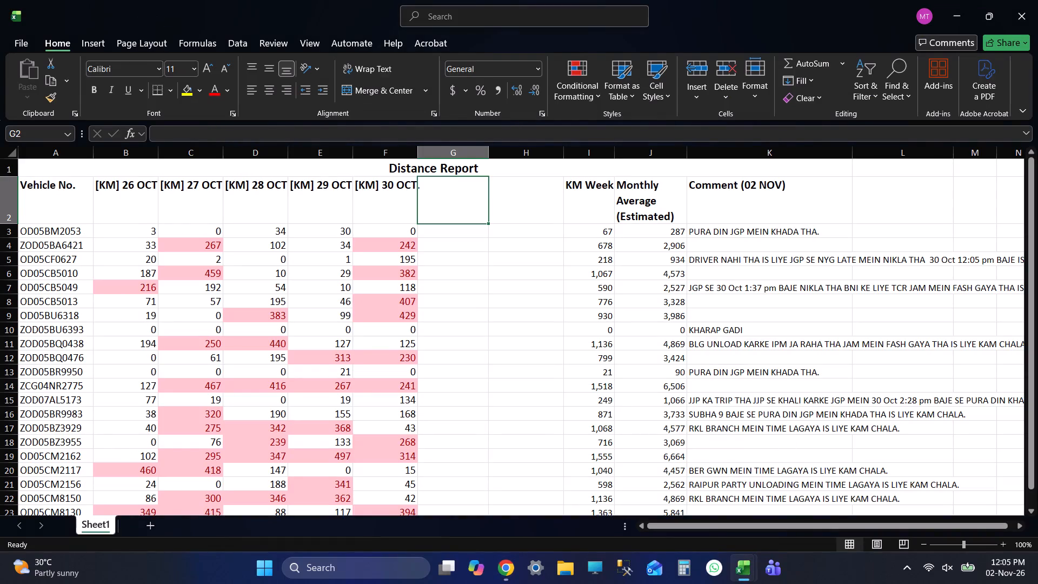
key("ctrl+s")
key("ctrl+s")
key("ctrl+s")
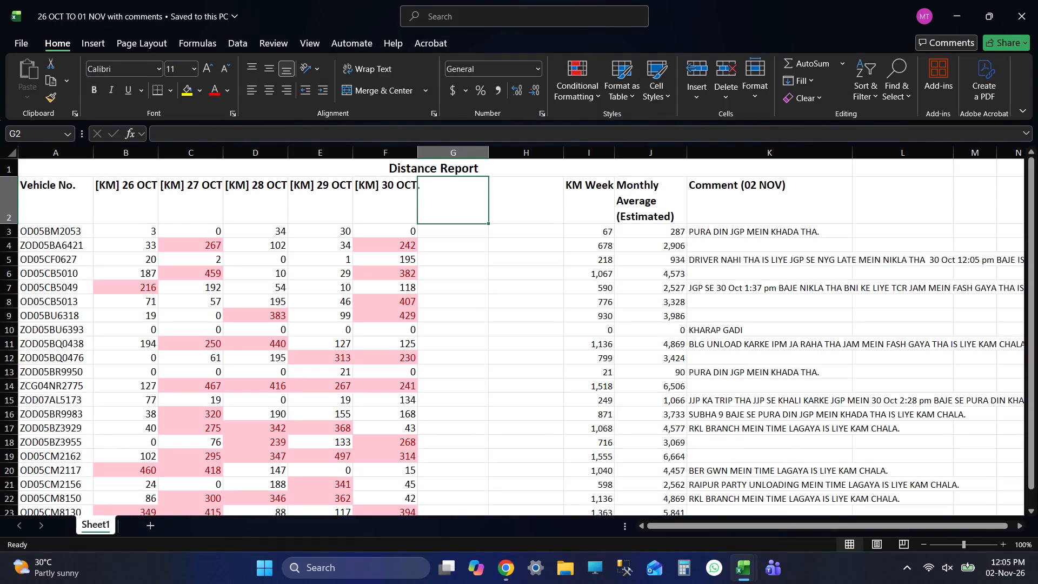
Save the "26 OCT TO 01 NOV with comments" workbook.
key("ctrl+s")
key("ctrl+s")
key("ctrl+s")
key("ctrl+s")
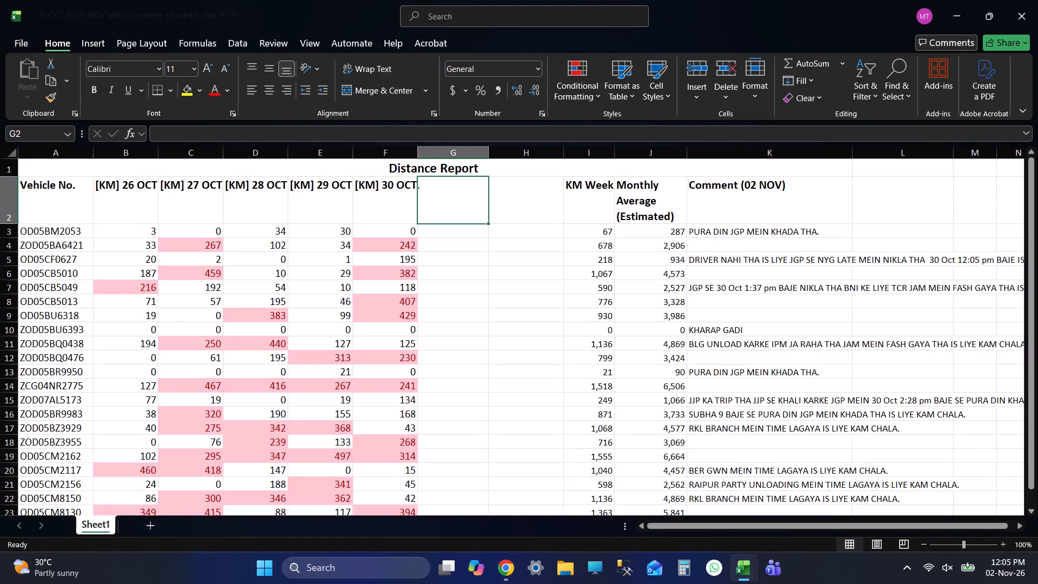
Switch to Chrome and open the Reports page of Wheelseye.
key("alt+Tab")
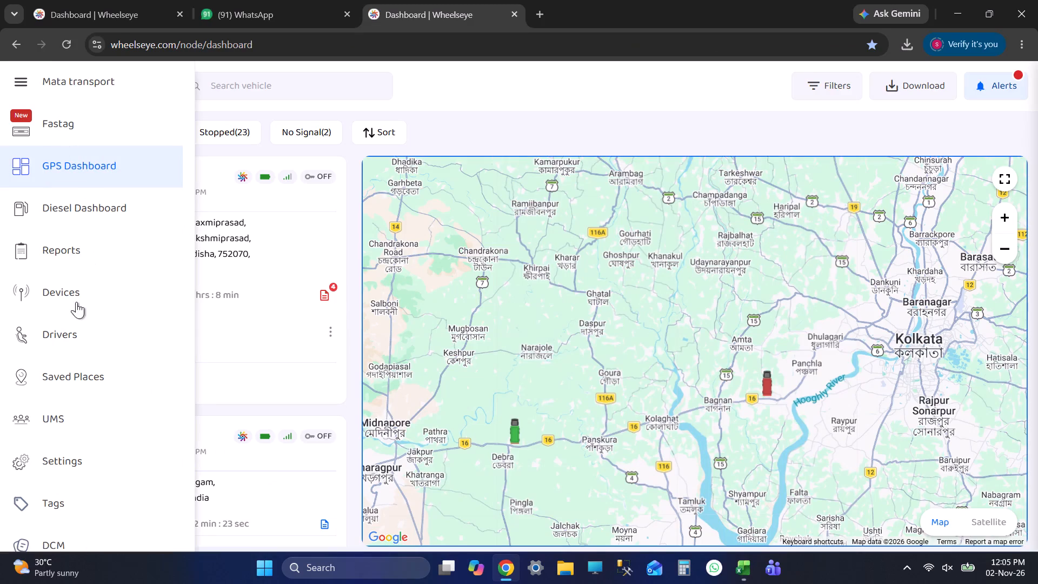
left_click(81, 249)
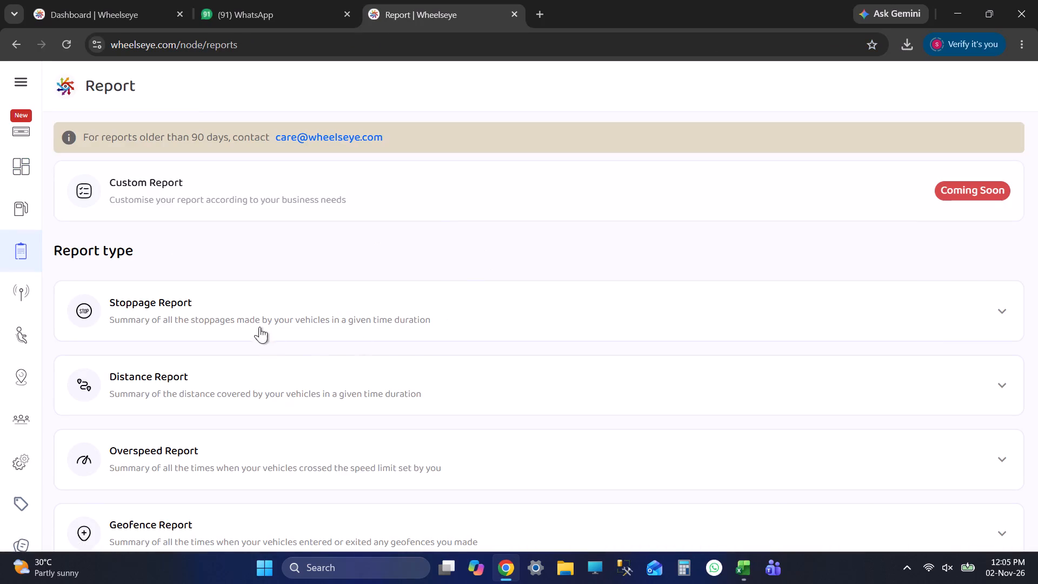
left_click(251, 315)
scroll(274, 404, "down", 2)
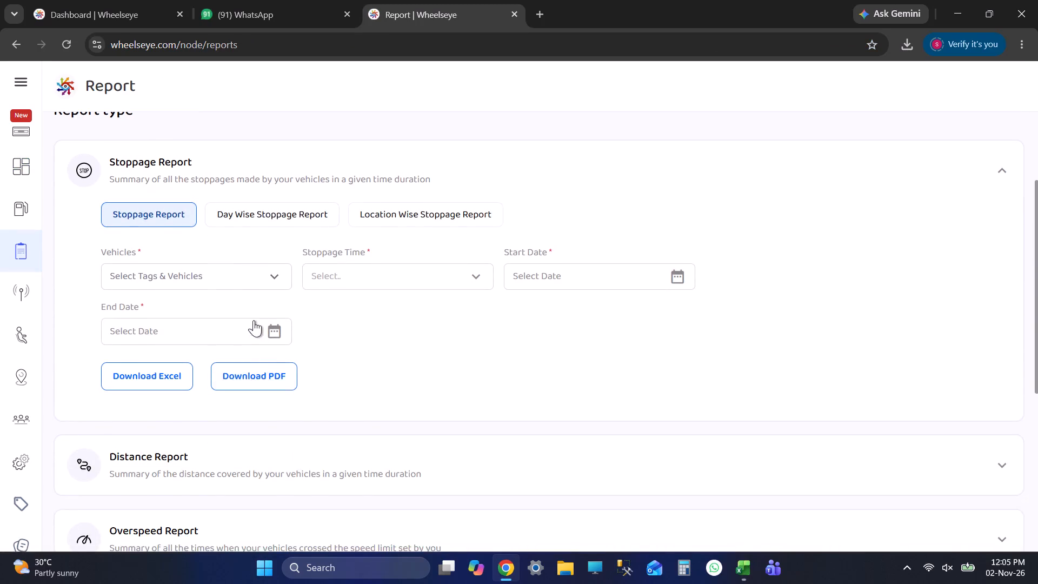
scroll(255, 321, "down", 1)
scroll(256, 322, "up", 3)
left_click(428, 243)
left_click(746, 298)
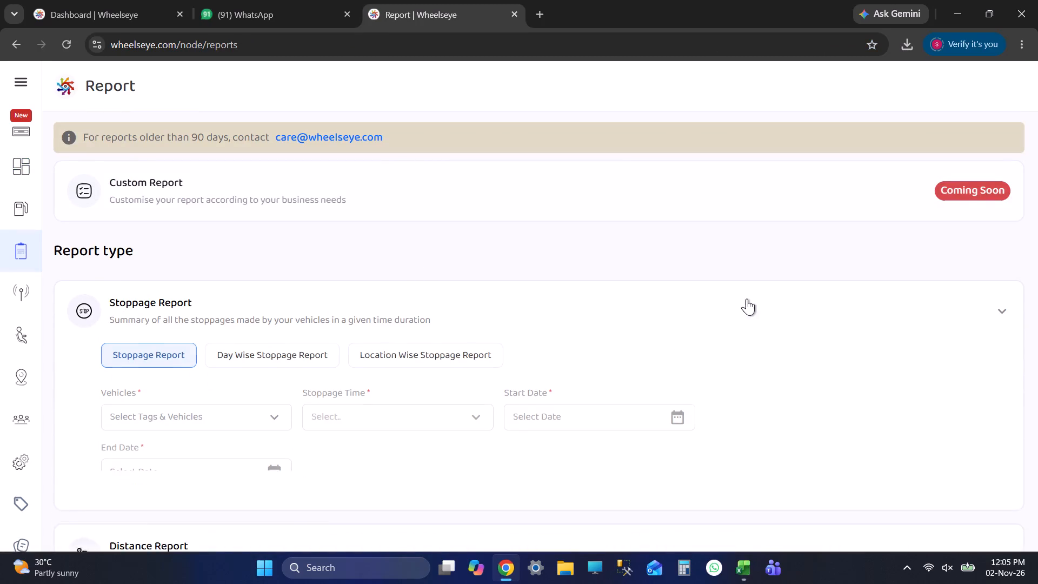
Expand the Distance Report form and add all vehicles to it.
left_click(324, 380)
scroll(424, 401, "down", 2)
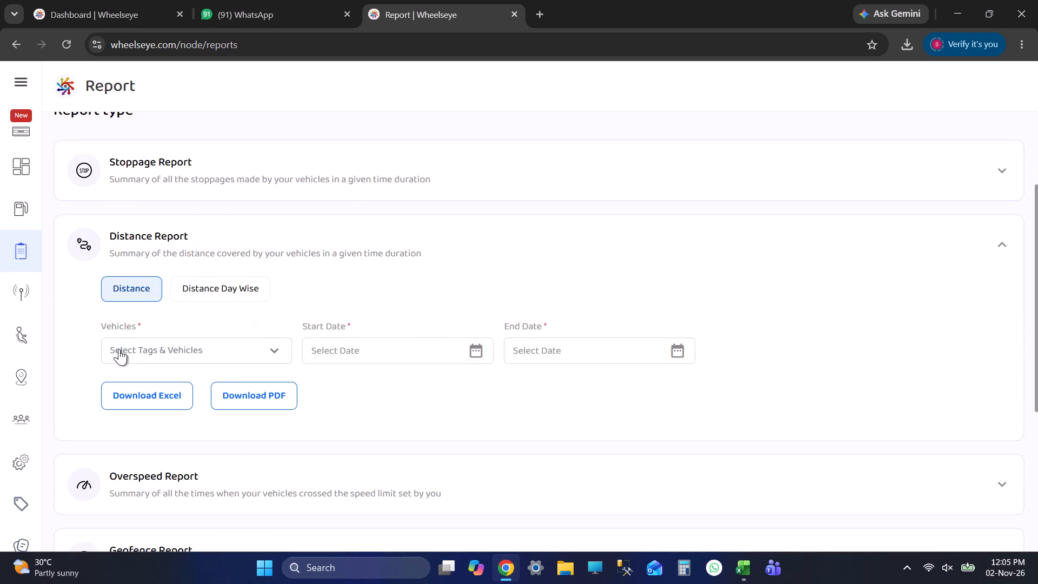
left_click(195, 343)
left_click(445, 254)
left_click(460, 267)
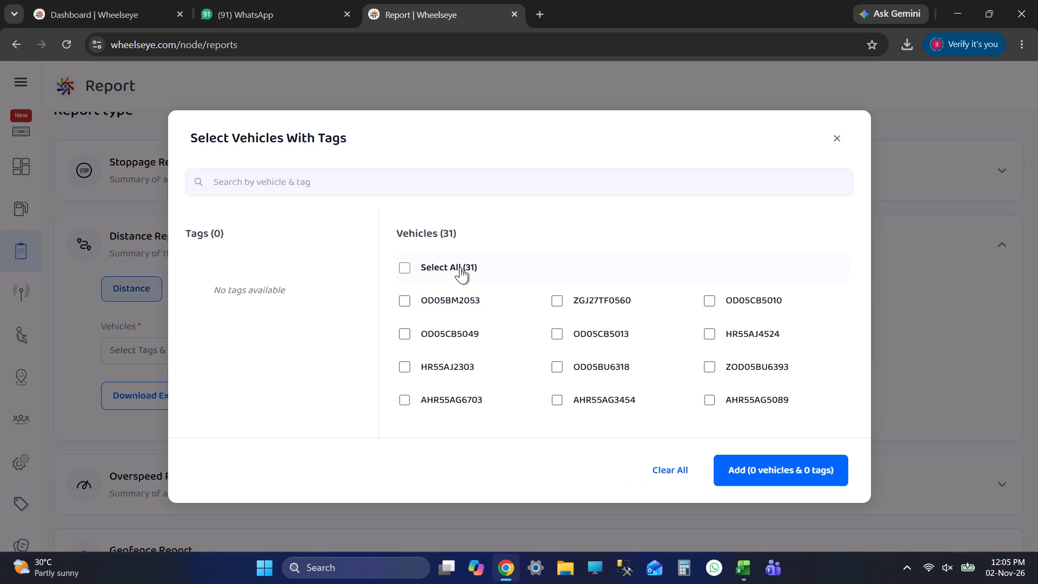
left_click(750, 473)
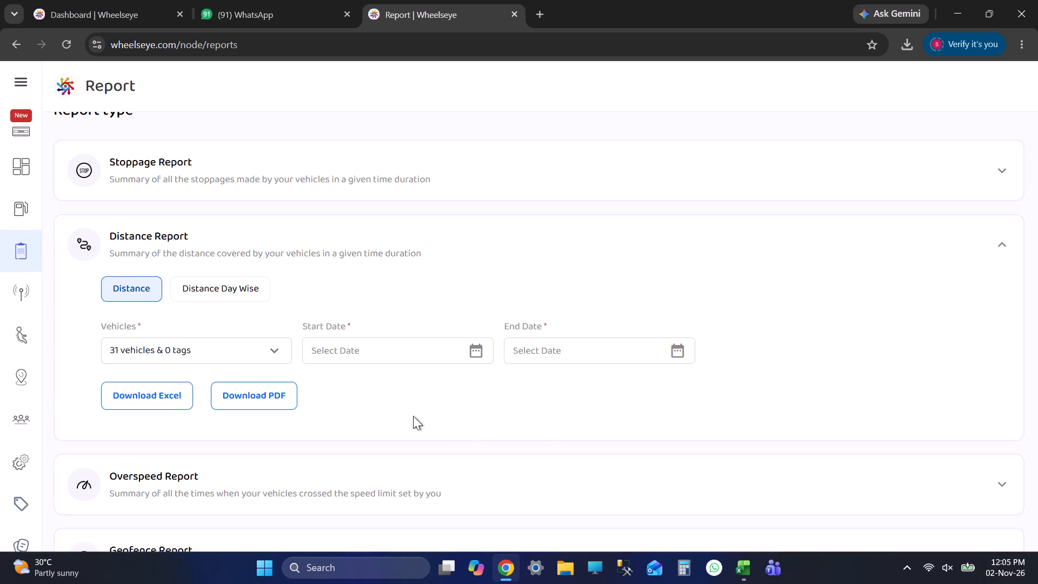
Set the distance report's start date to 31 Oct 2026, 00:00.
left_click(334, 342)
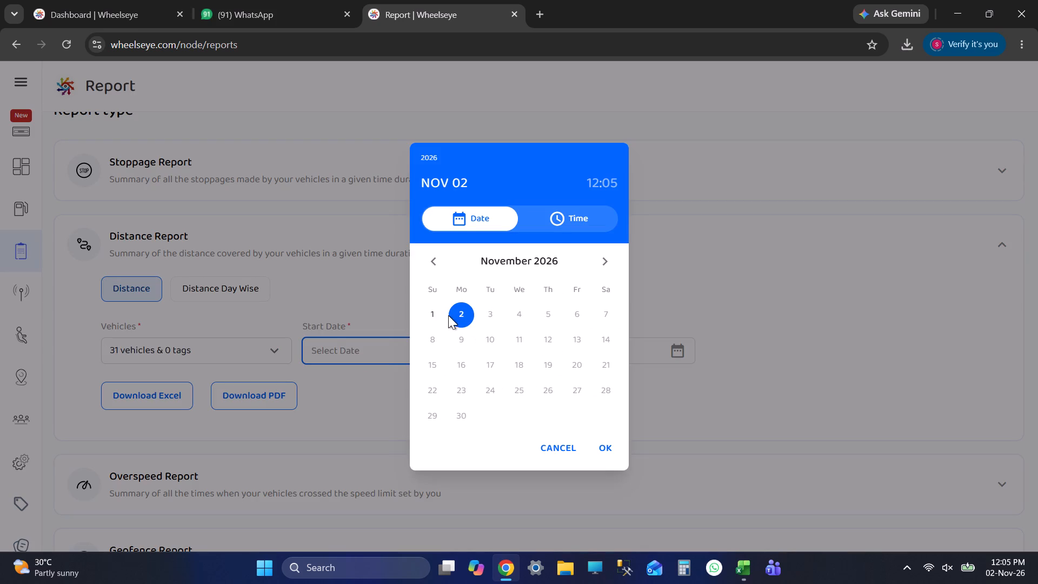
left_click(430, 258)
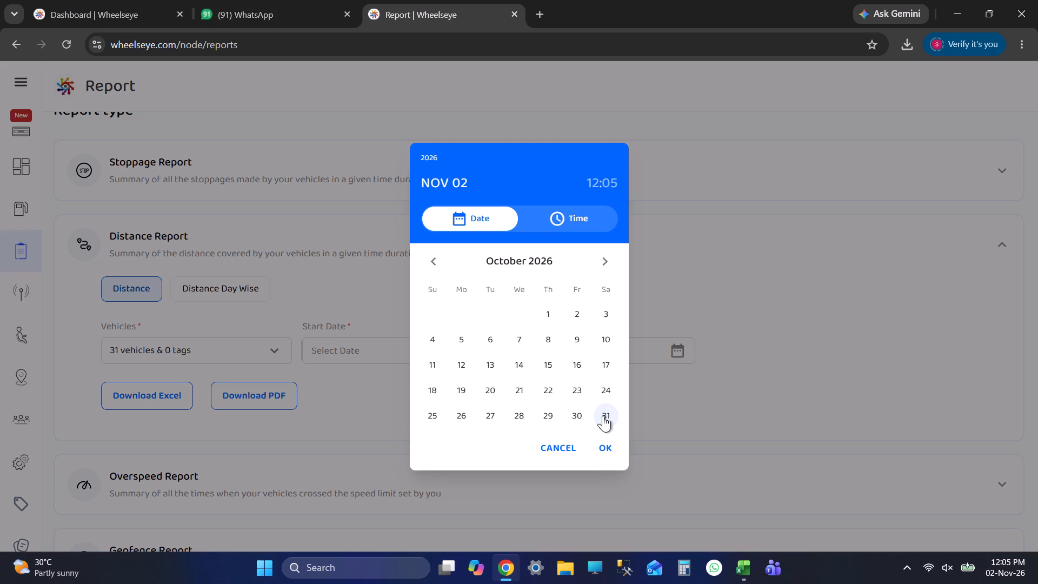
left_click(603, 415)
left_click(518, 289)
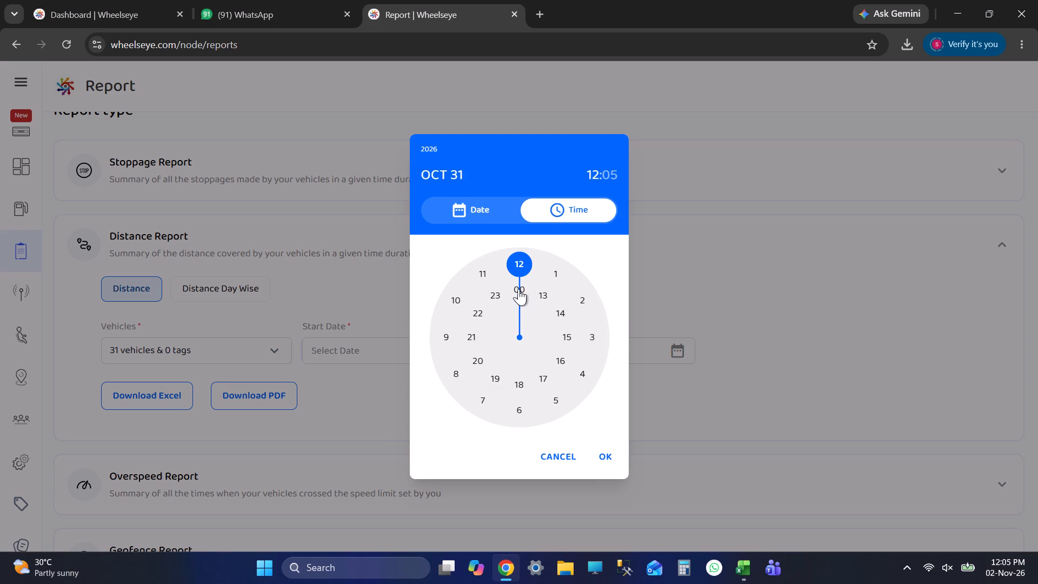
left_click(518, 270)
left_click(614, 462)
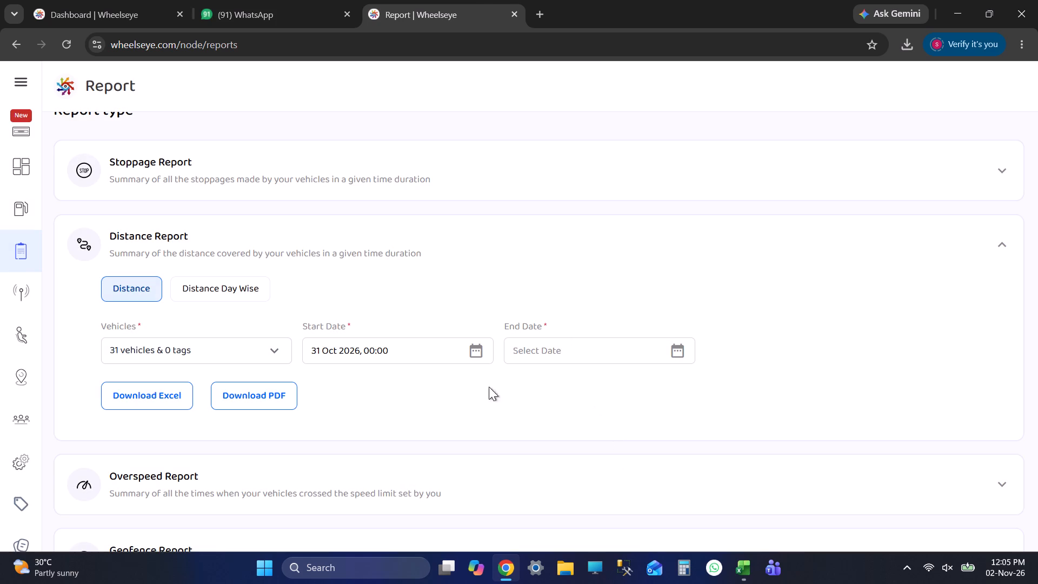
Set the distance report's end date to 31 Oct 2026, 23:59.
left_click(580, 351)
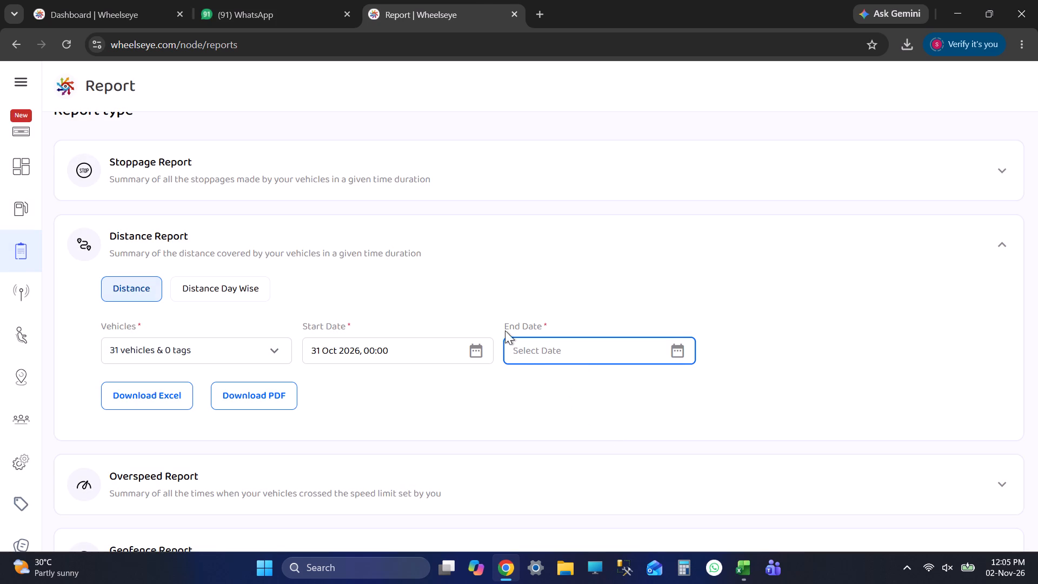
left_click(431, 256)
left_click(605, 400)
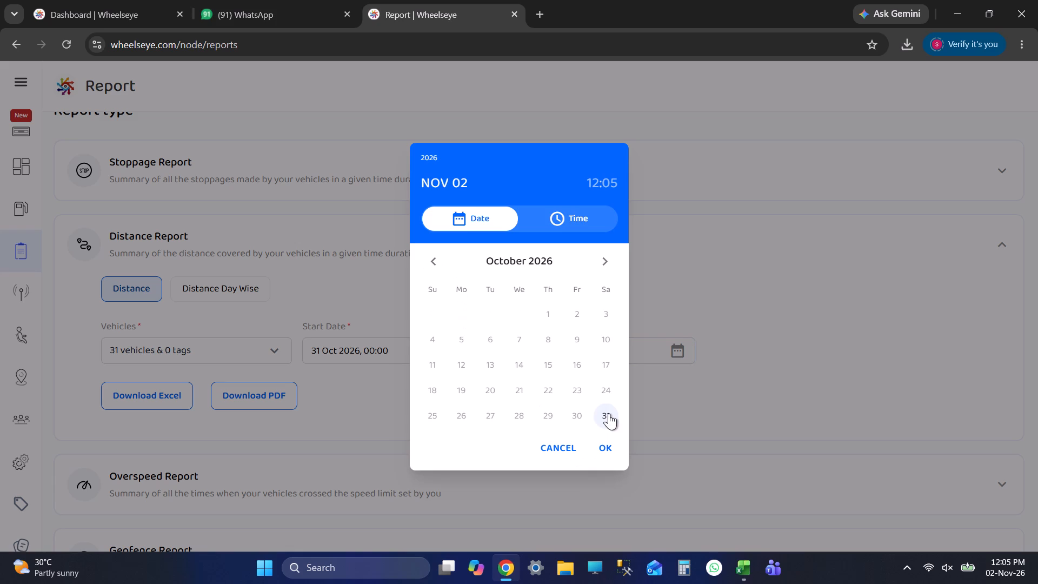
left_click(609, 413)
left_click(494, 301)
left_click(511, 264)
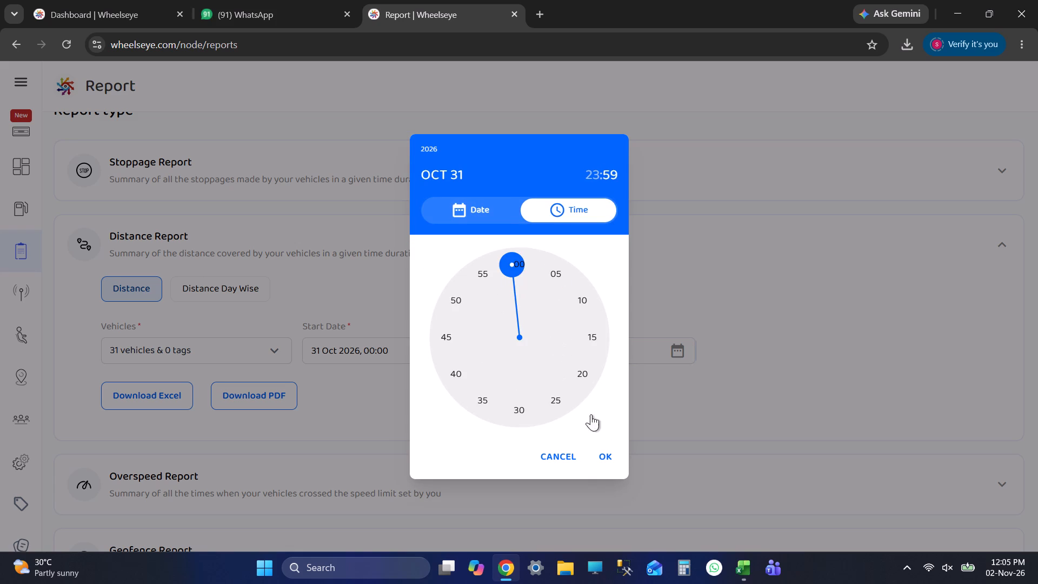
left_click(608, 465)
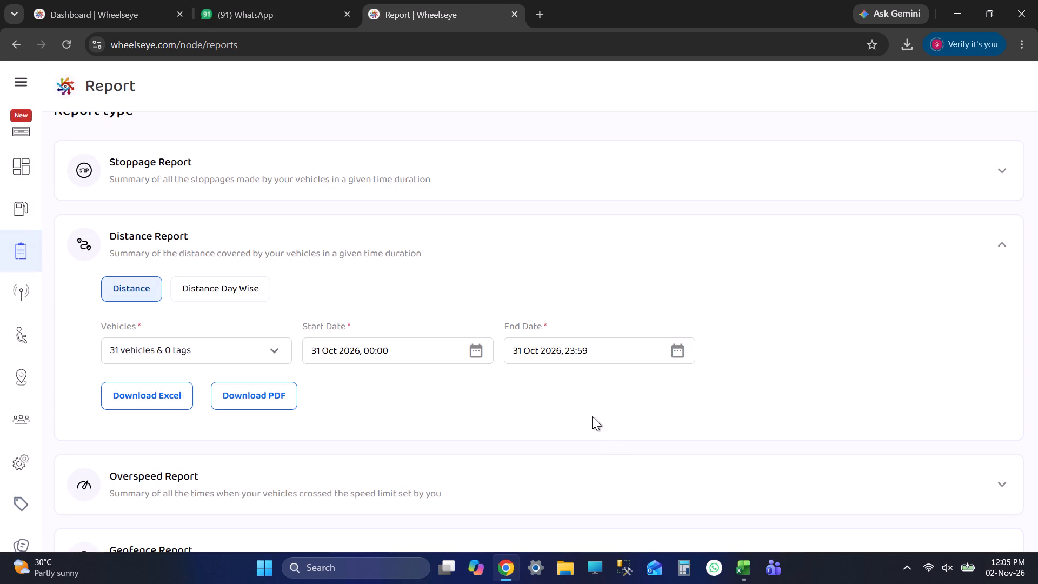
Download the distance report in Excel format and open the downloaded workbook for editing.
left_click(167, 391)
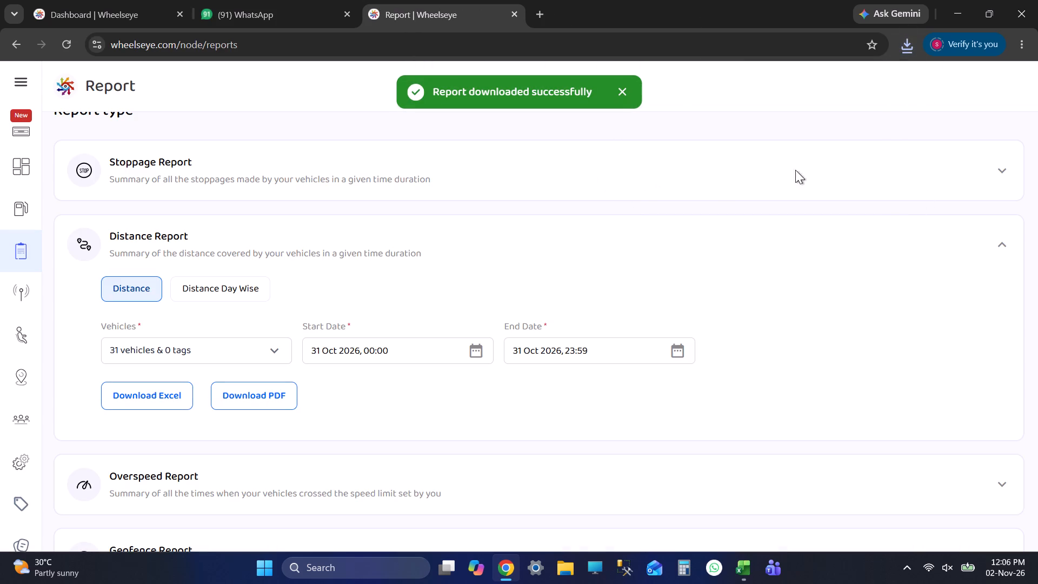
left_click(807, 80)
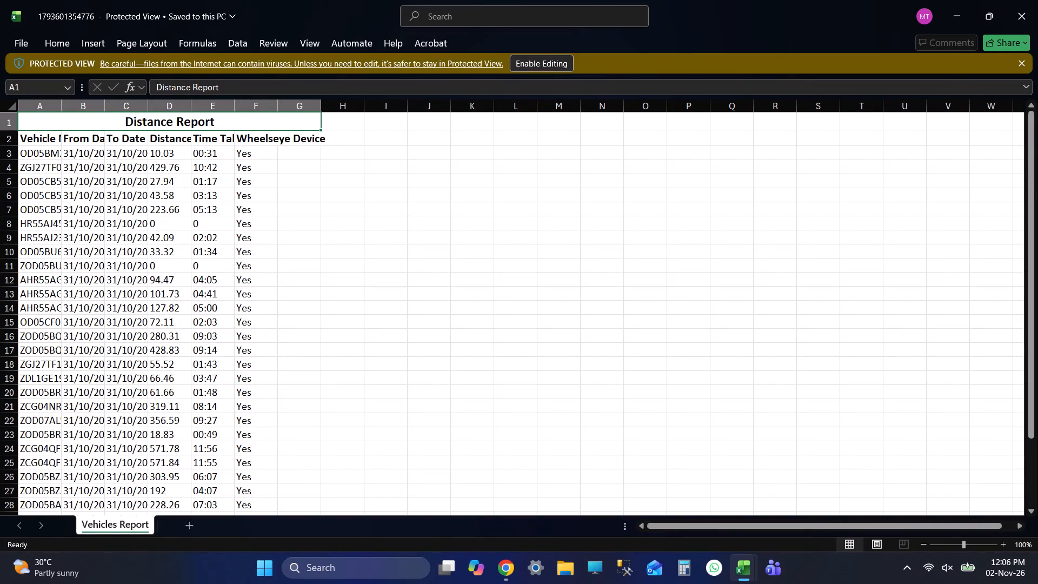
left_click(550, 63)
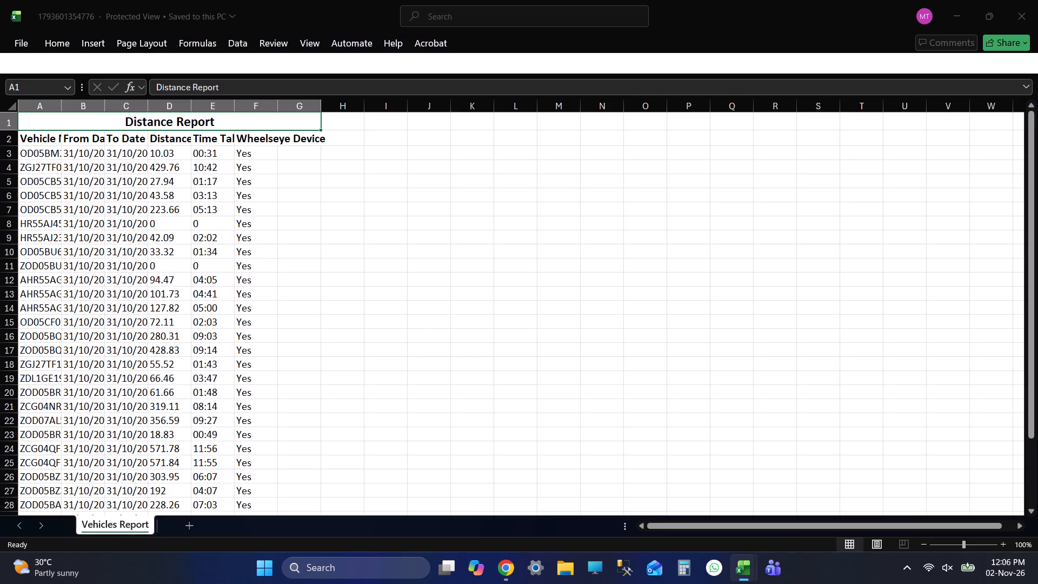
key("alt+Tab")
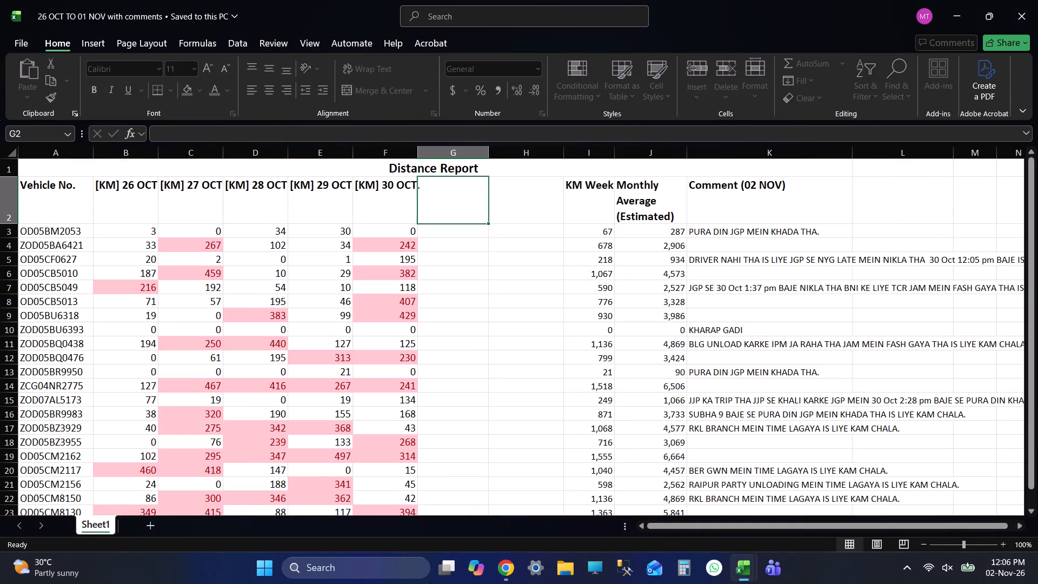
key("alt+Tab")
key("alt+Tab")
key("alt+Tab")
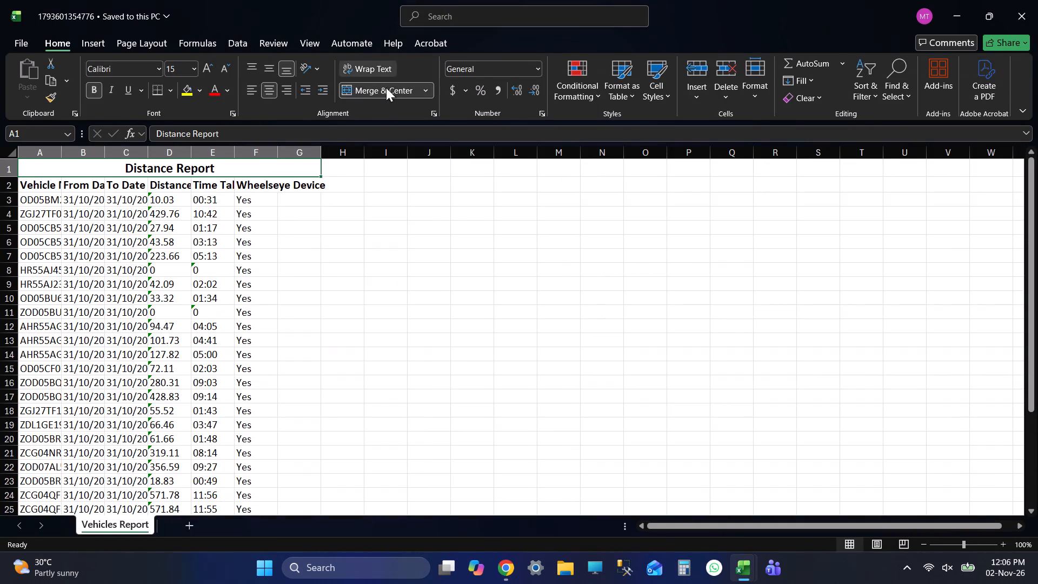
Unmerge the "Distance Report" title cells in row 1 of the downloaded workbook.
left_click(391, 88)
Open the Save As dialog for the downloaded distance report workbook.
left_click(24, 47)
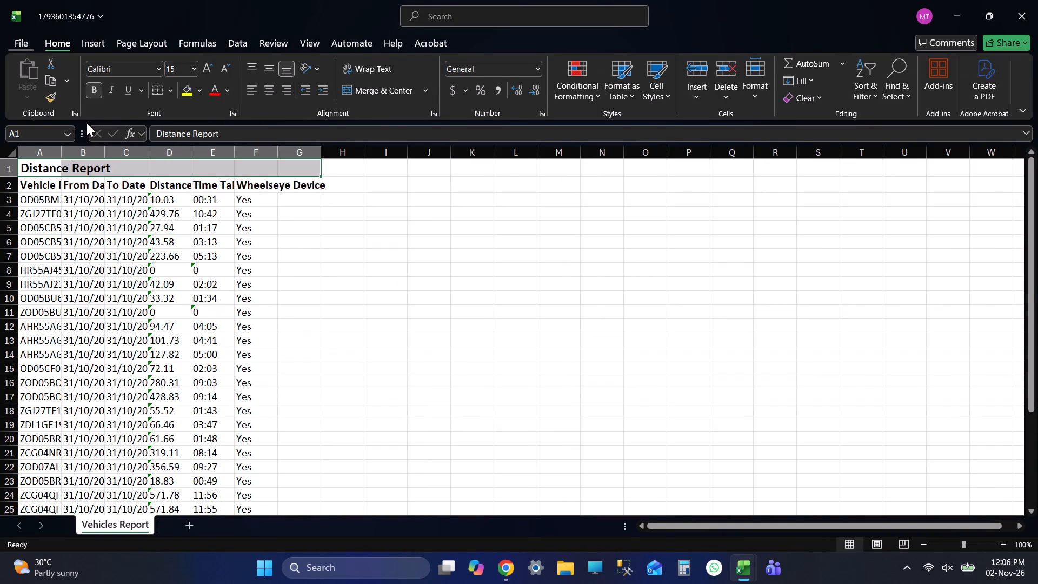
left_click(55, 220)
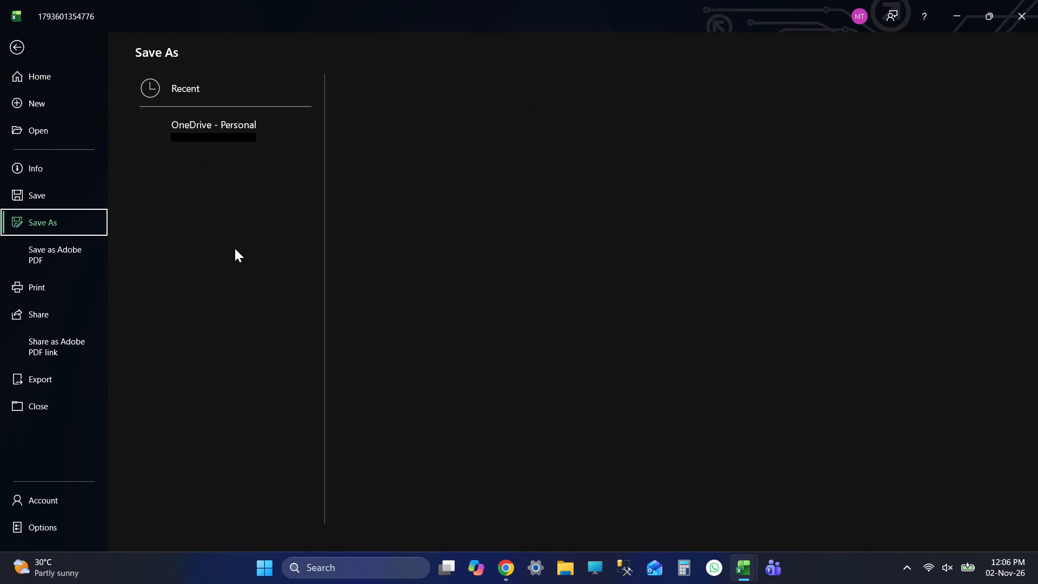
double_click(184, 253)
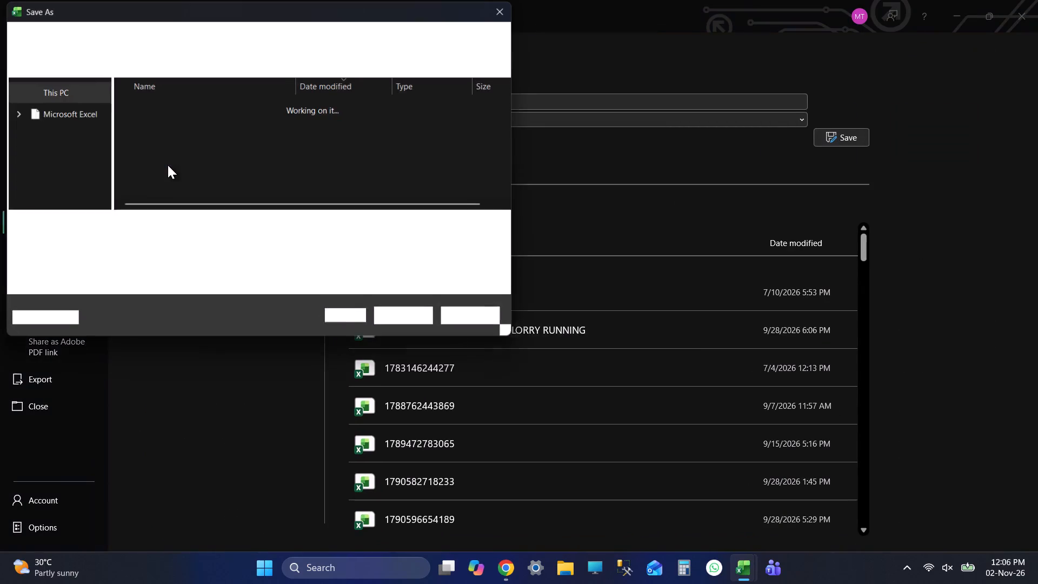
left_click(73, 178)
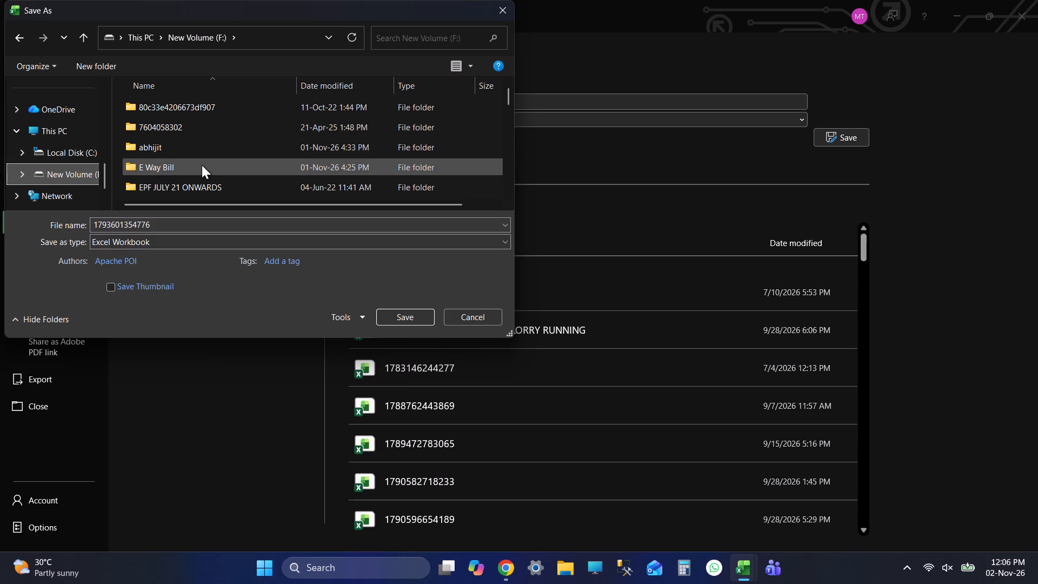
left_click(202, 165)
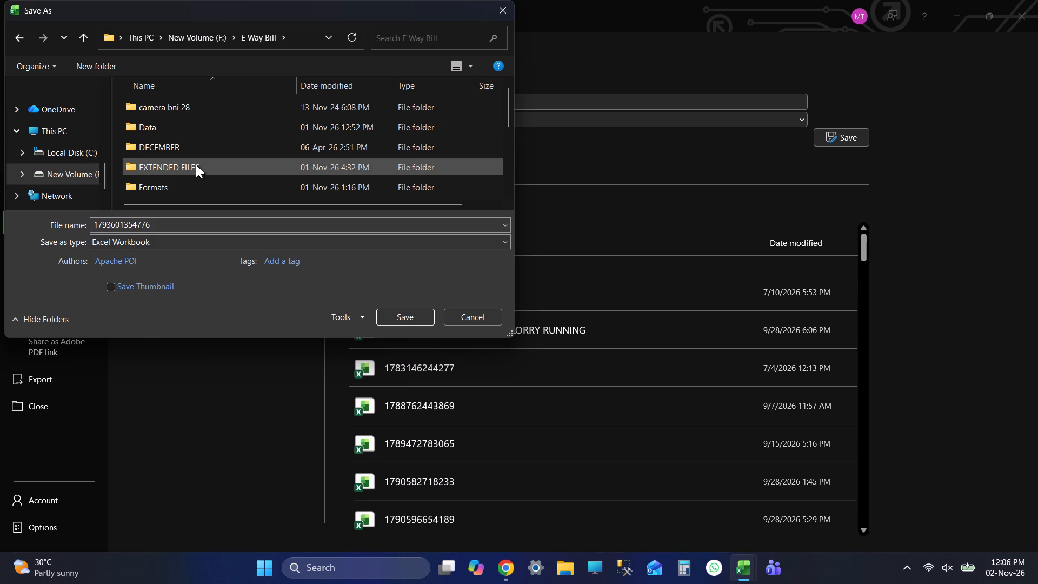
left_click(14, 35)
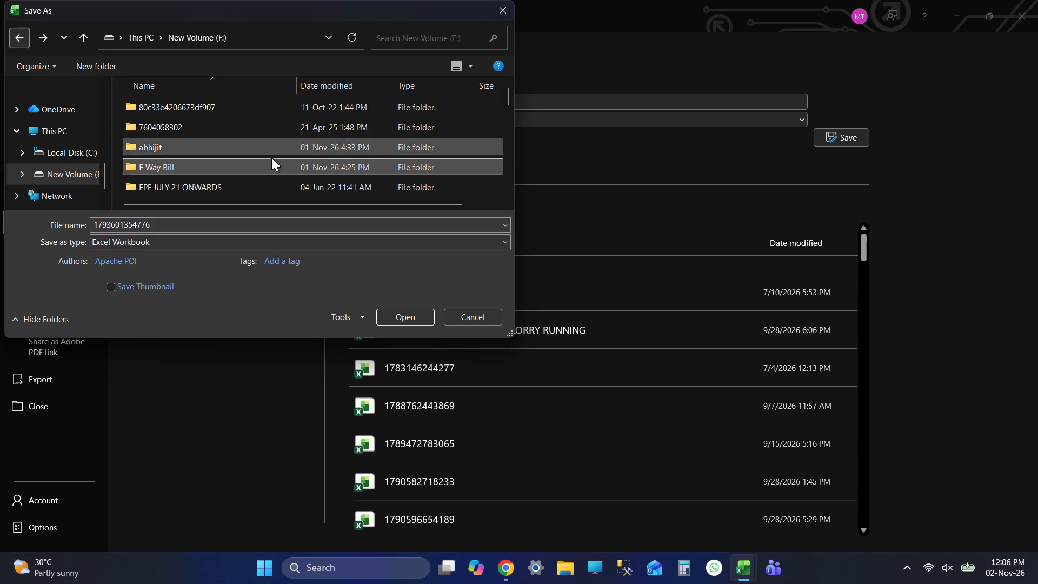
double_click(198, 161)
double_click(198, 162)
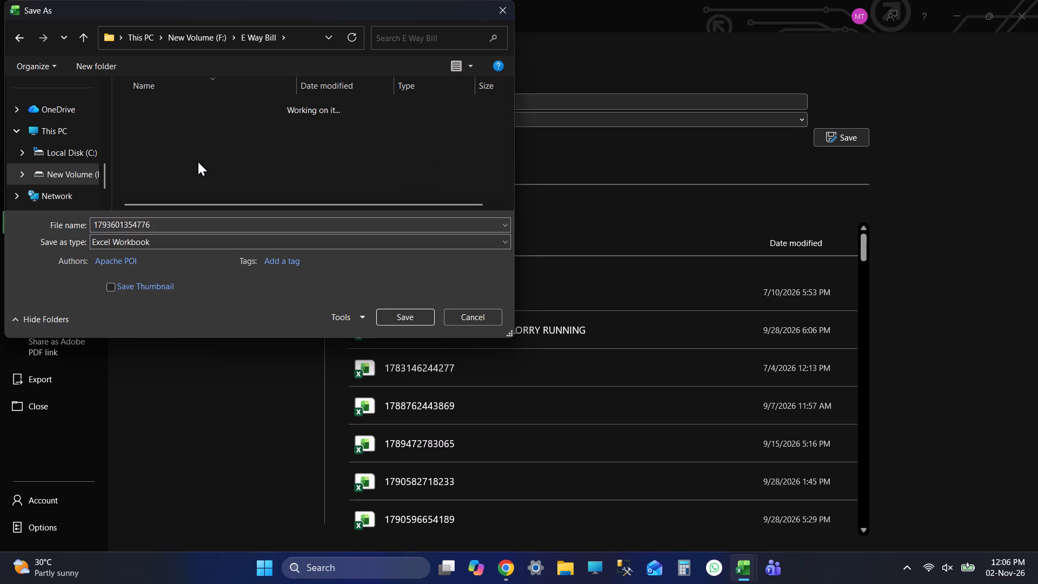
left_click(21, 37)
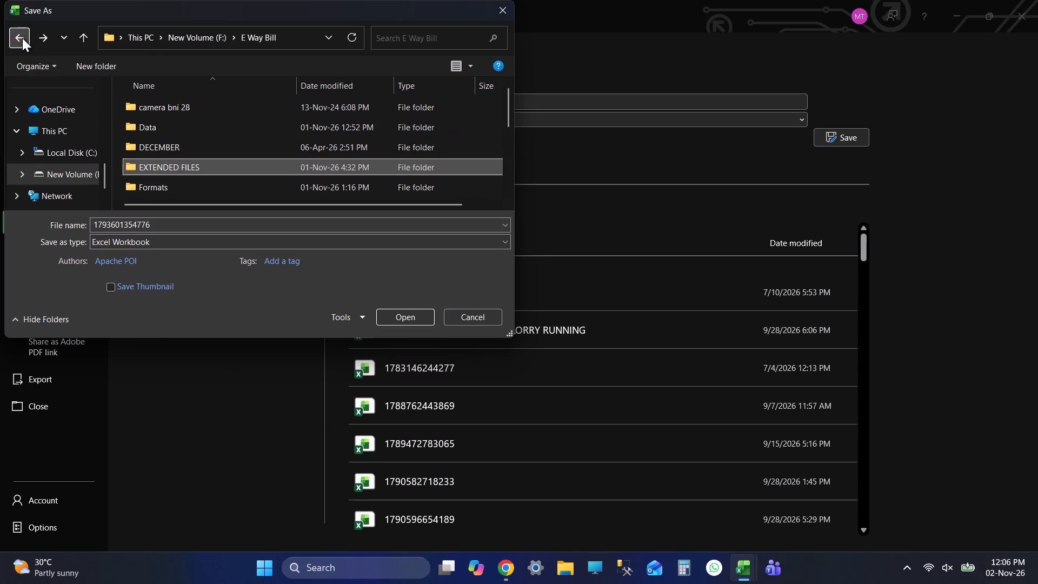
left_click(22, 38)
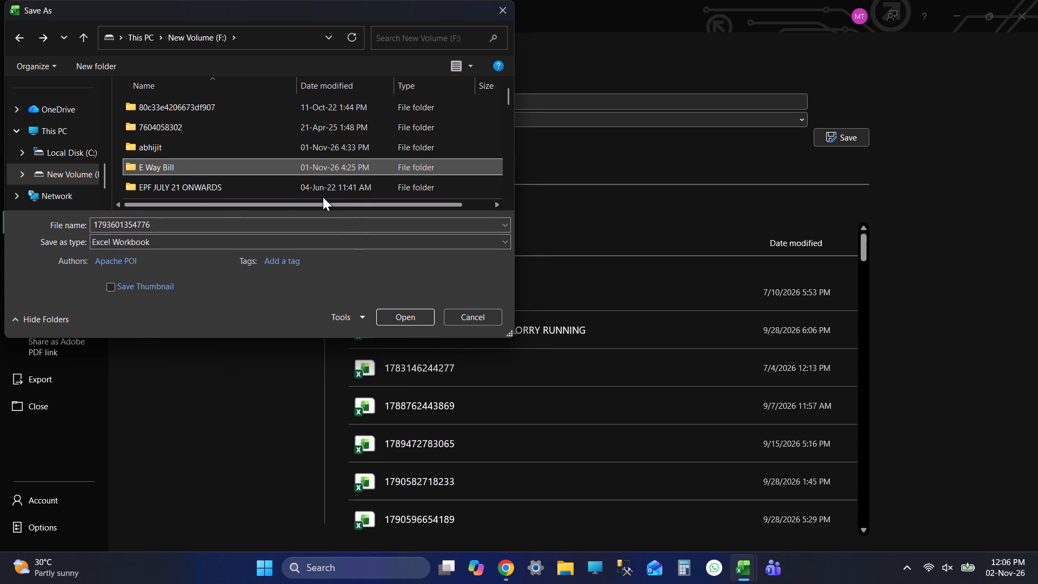
Save the workbook as 31.10.2026 in the DRAFT DISTANCE REPORT folder, inside TRUCK BY PRADIP on the Desktop.
scroll(78, 161, "up", 4)
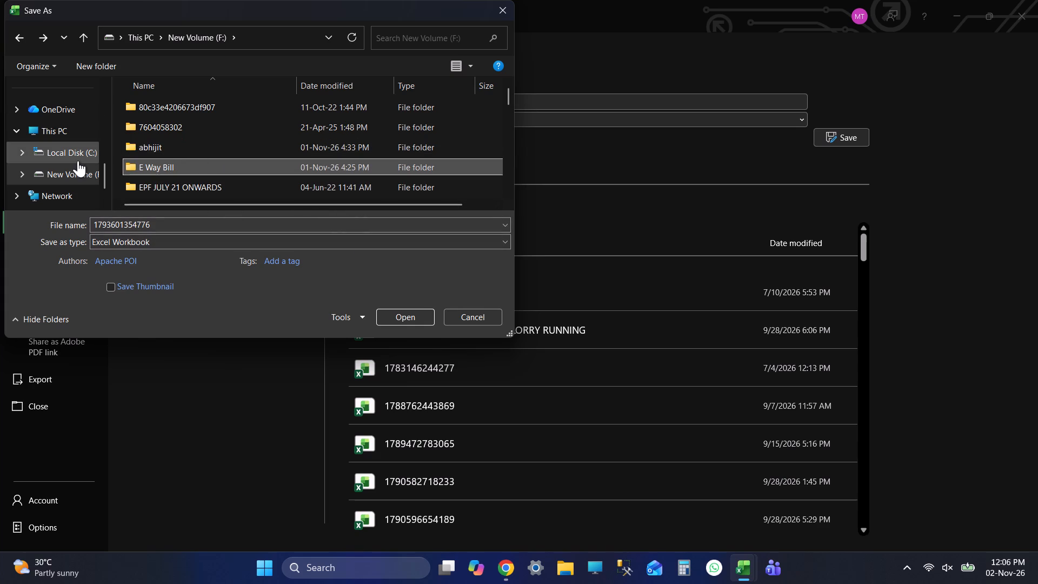
scroll(78, 161, "up", 3)
left_click_drag(102, 172, 121, 73)
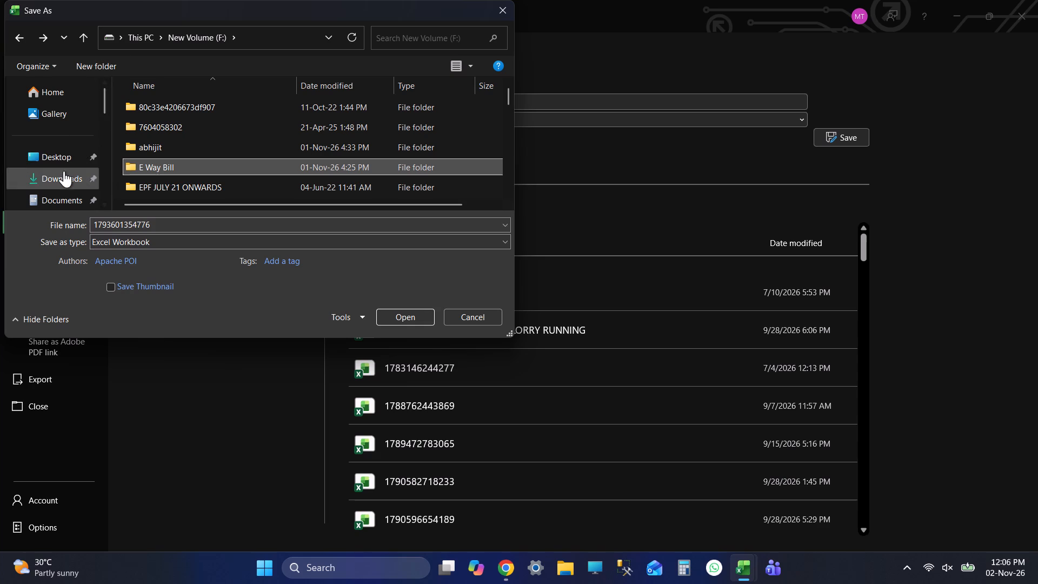
left_click(61, 158)
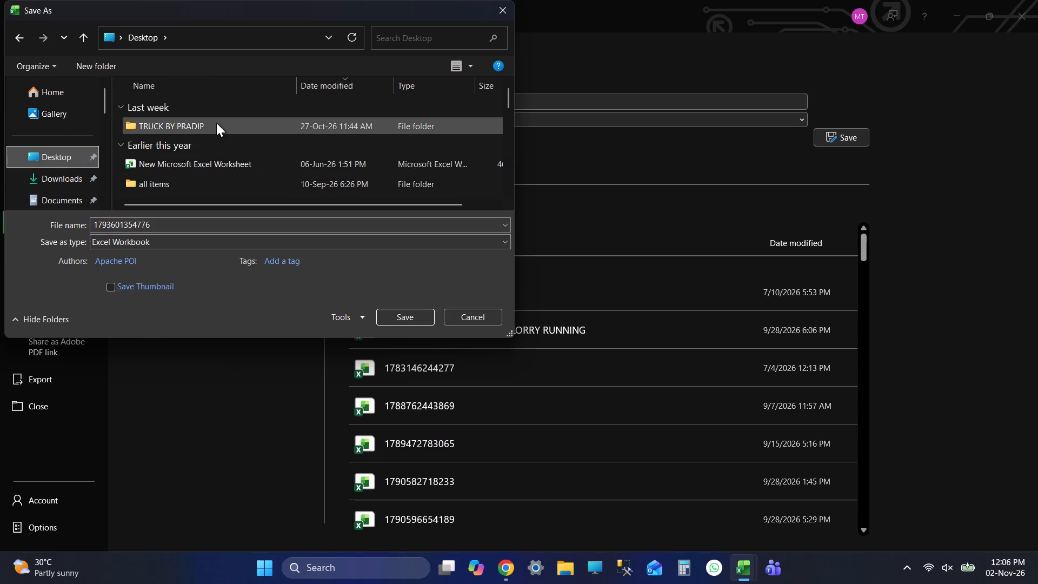
double_click(216, 123)
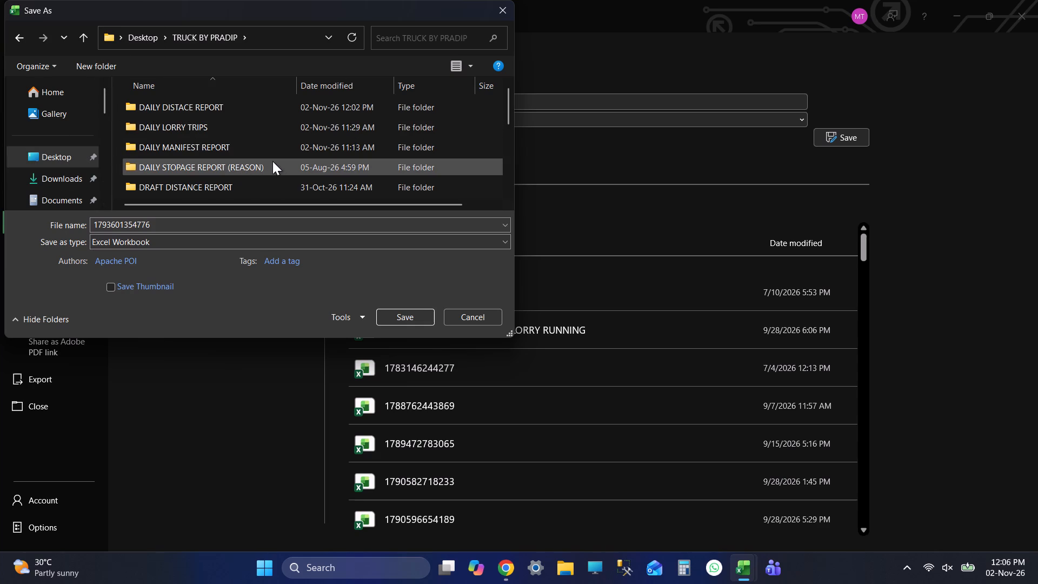
scroll(250, 172, "down", 2)
scroll(255, 173, "up", 2)
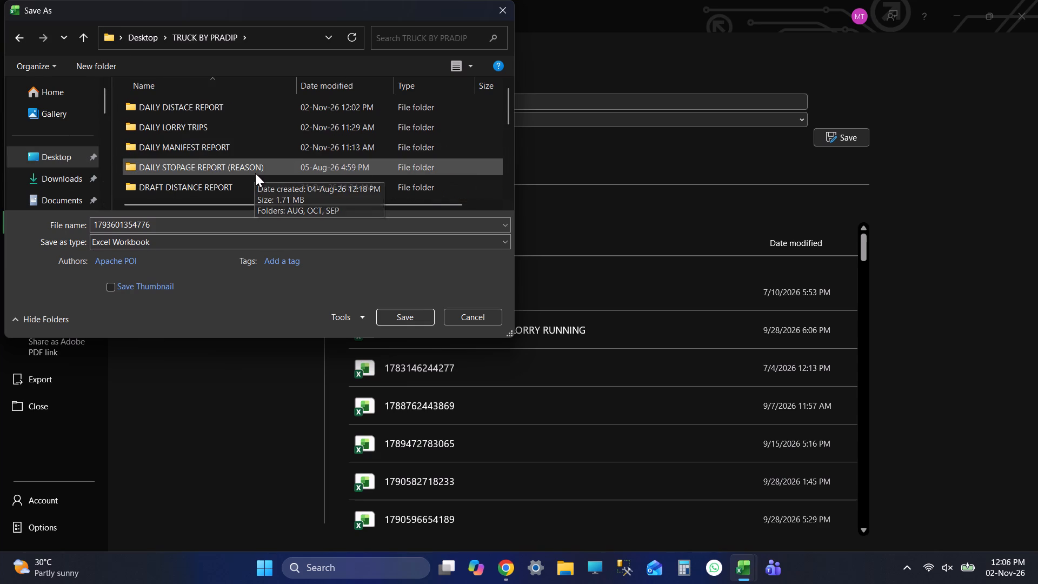
scroll(255, 173, "up", 4)
double_click(224, 184)
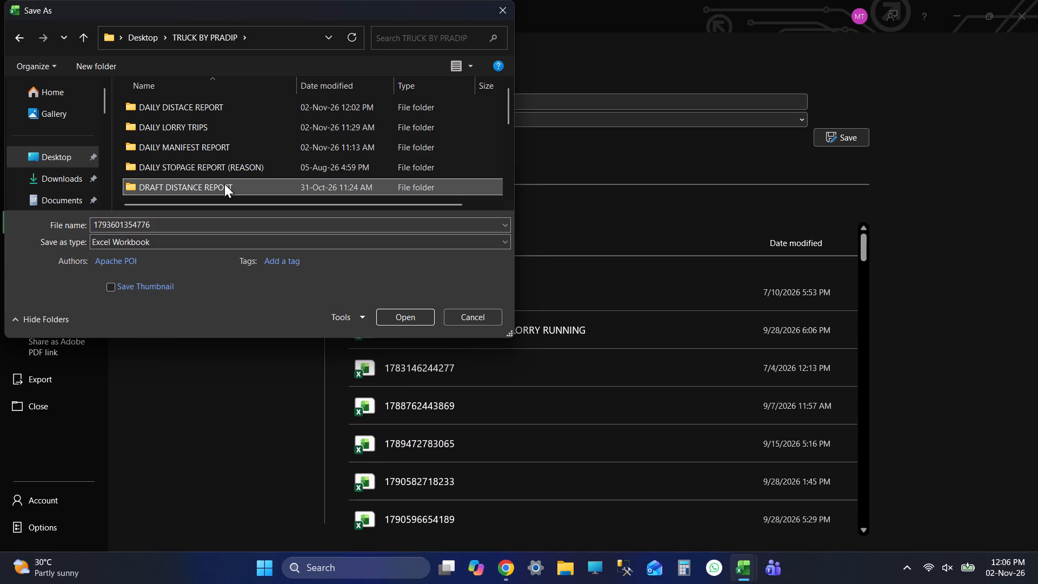
left_click_drag(134, 221, 139, 224)
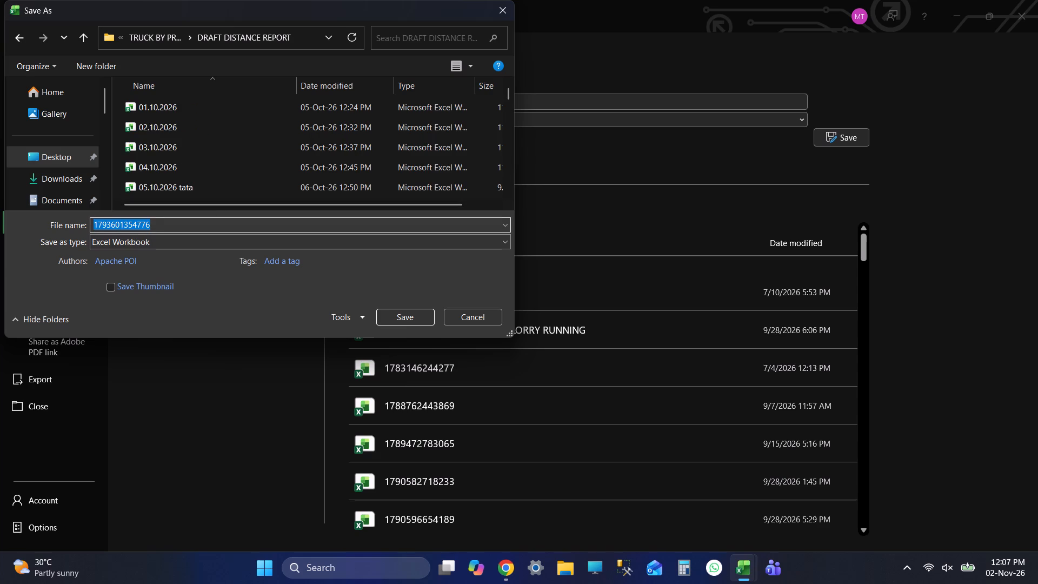
key("BackSpace")
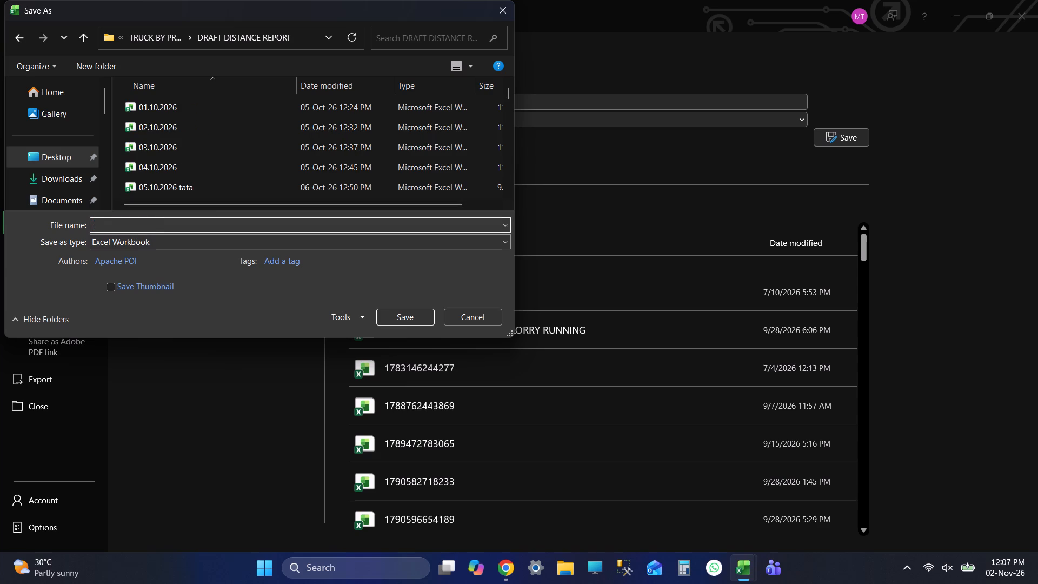
type("31.12.2026")
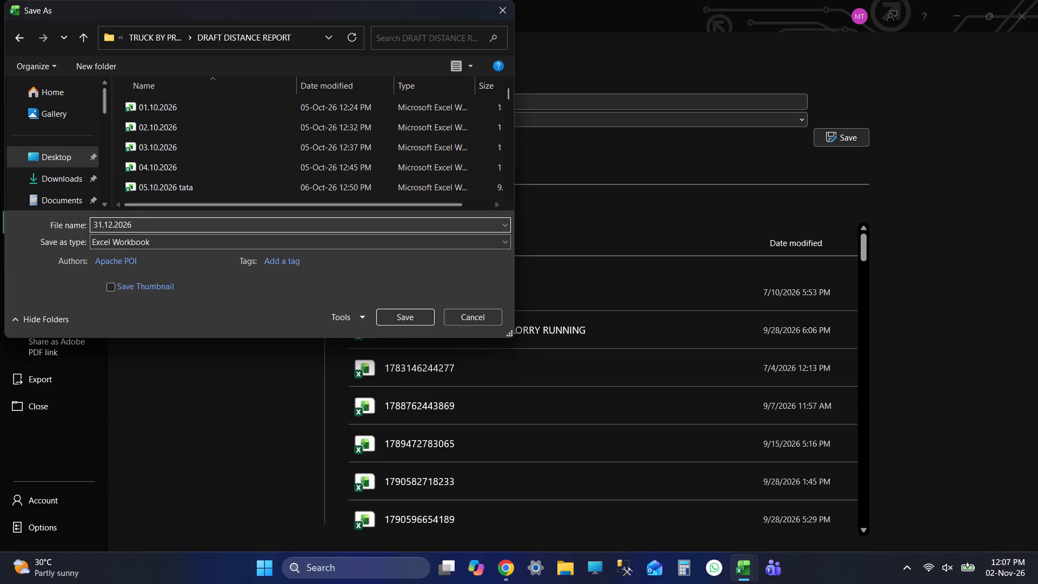
left_click(109, 223)
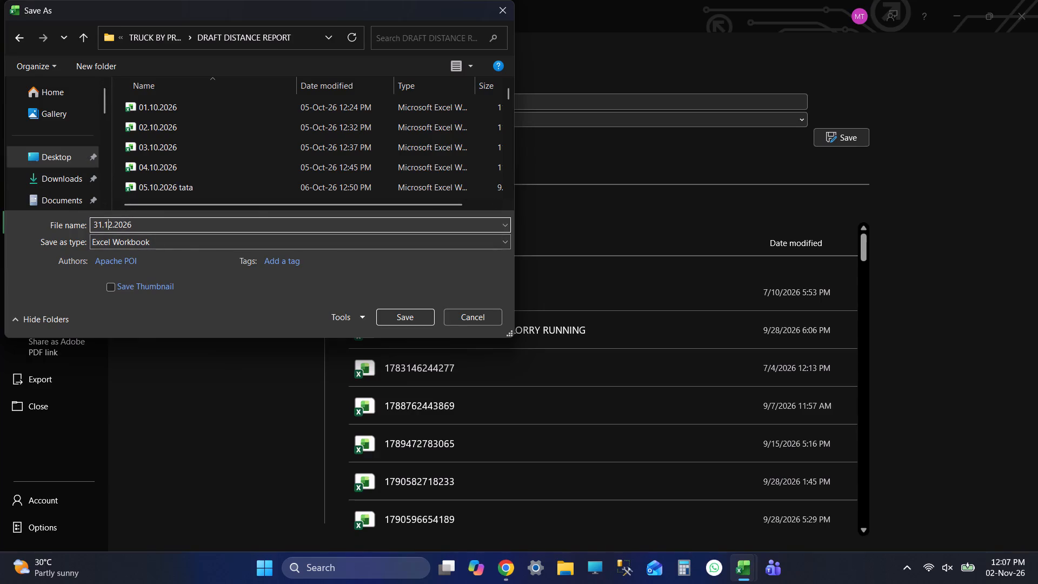
key("Delete")
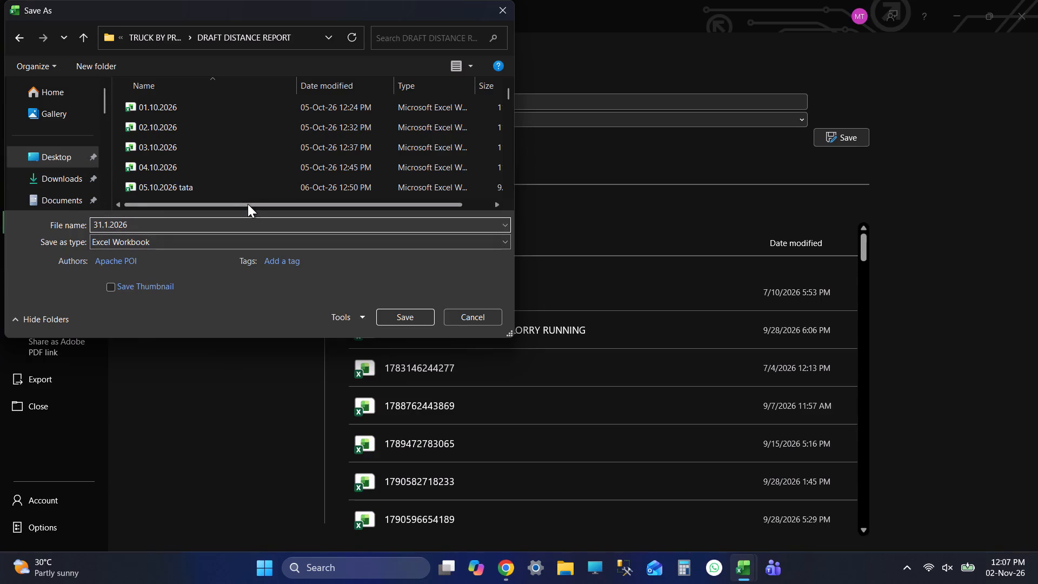
key("0")
key("Return")
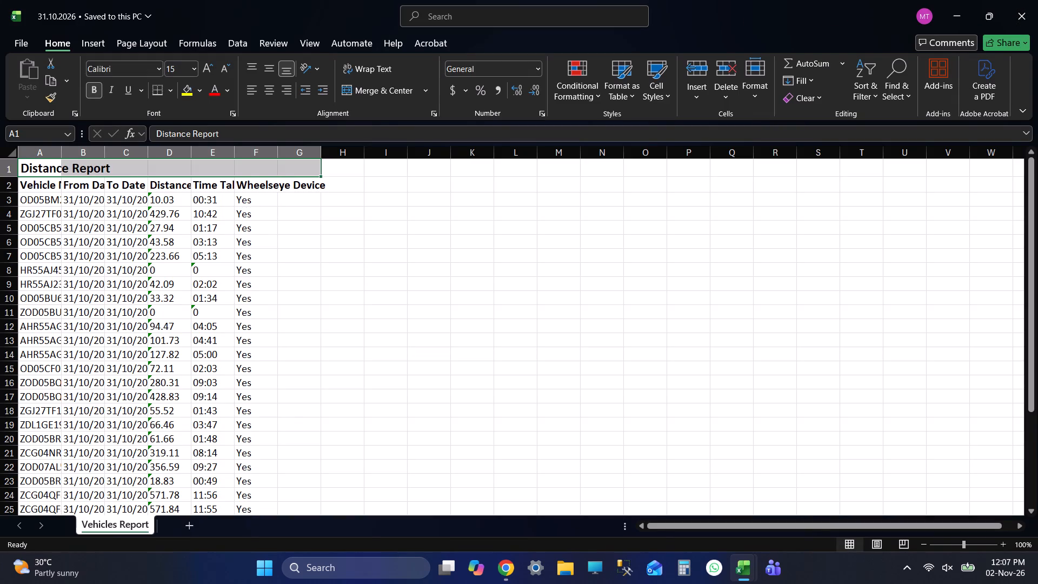
Switch to the Wheelseye dashboard in Chrome, search for vehicle 3955 and open its route history.
key("alt+Tab")
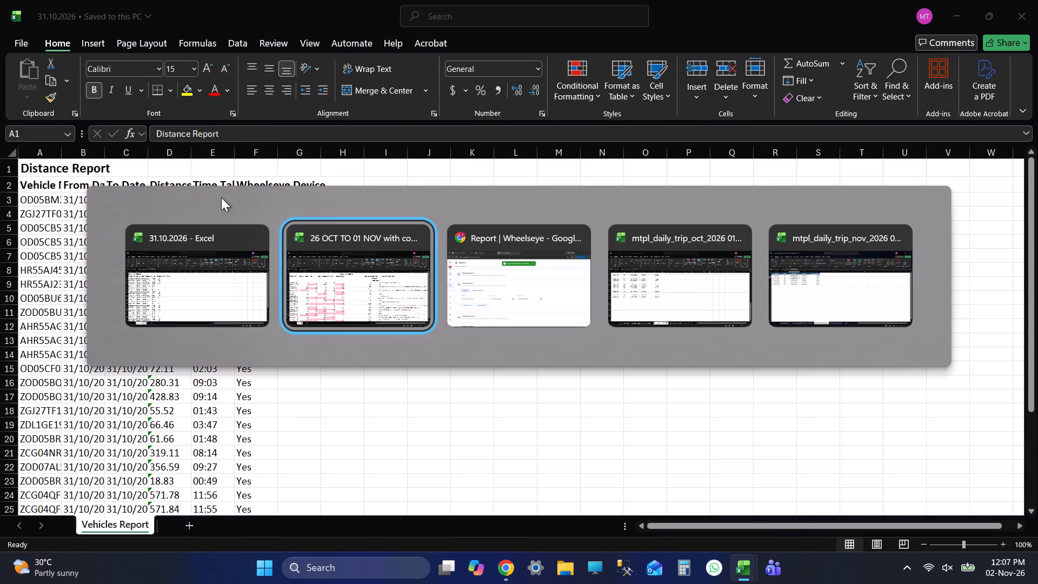
key("alt+Tab")
key("alt+Tab")
key("alt+Tab")
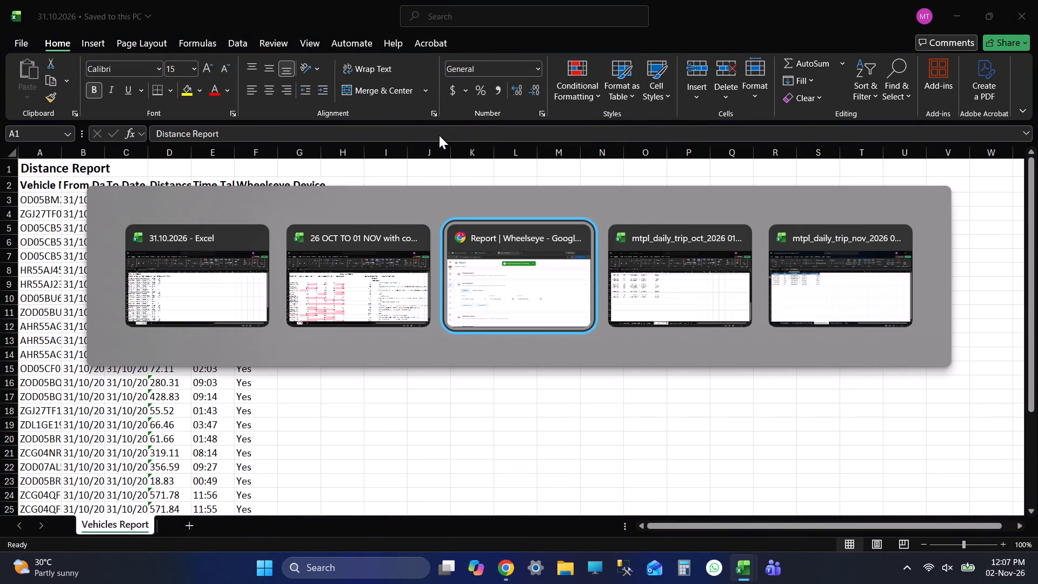
left_click(111, 0)
left_click(210, 87)
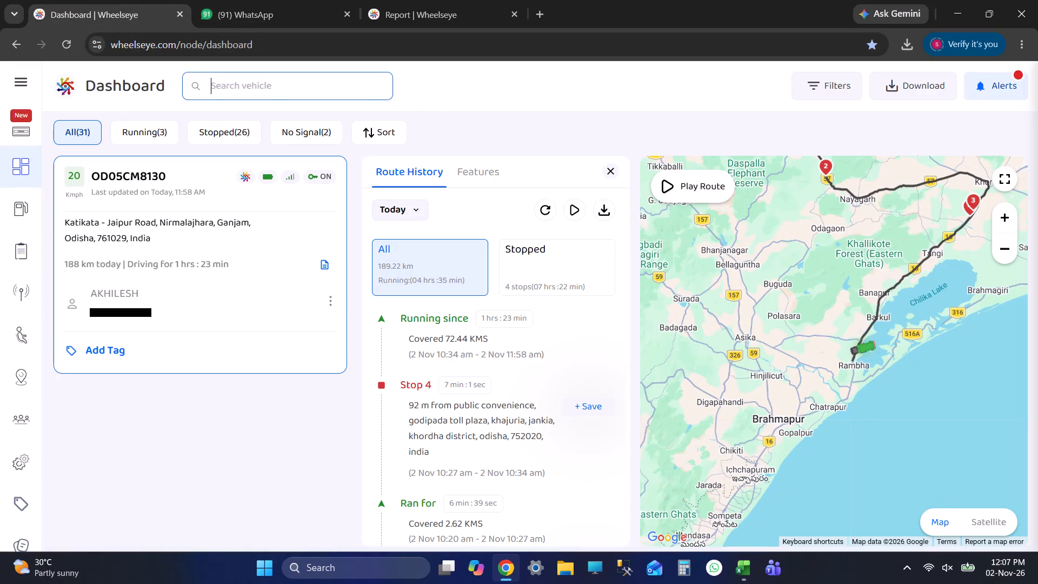
type("3955")
key("Return")
left_click(141, 225)
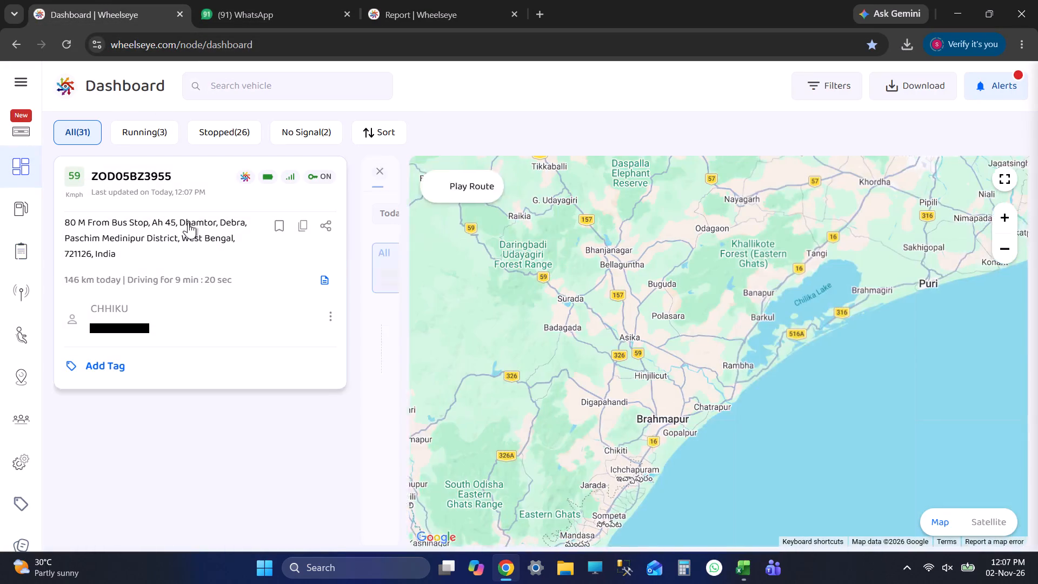
Examine vehicle 3955's current location and today's route on the map.
left_click_drag(928, 240, 800, 290)
scroll(761, 294, "up", 5)
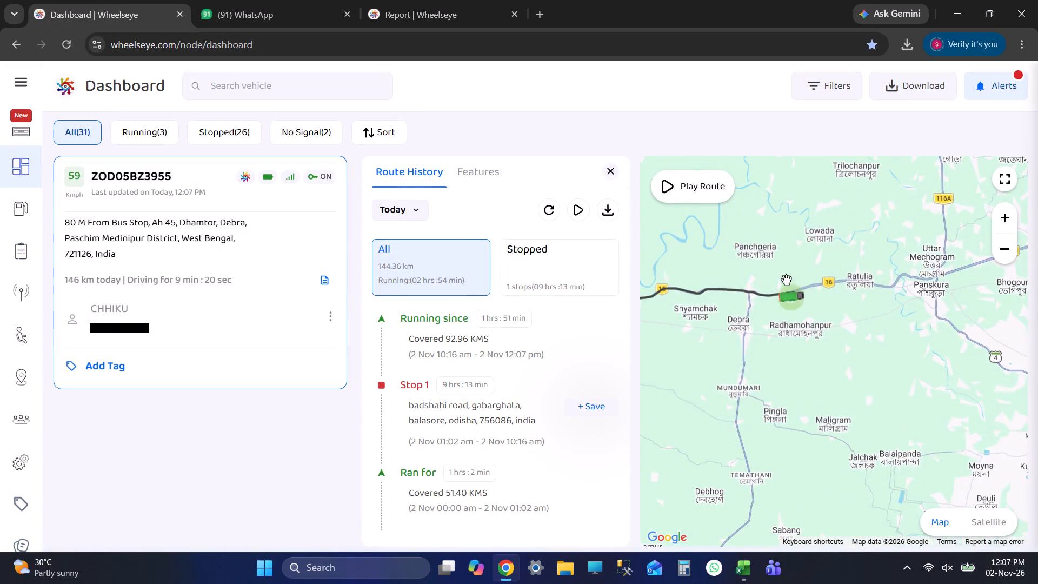
scroll(808, 282, "down", 3)
left_click_drag(802, 258, 791, 271)
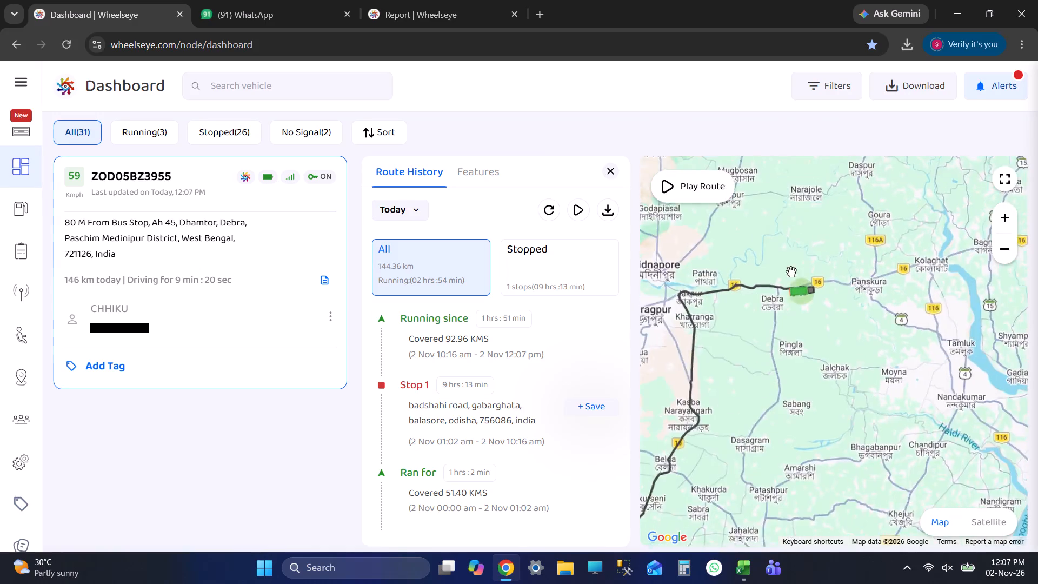
left_click_drag(791, 271, 748, 330)
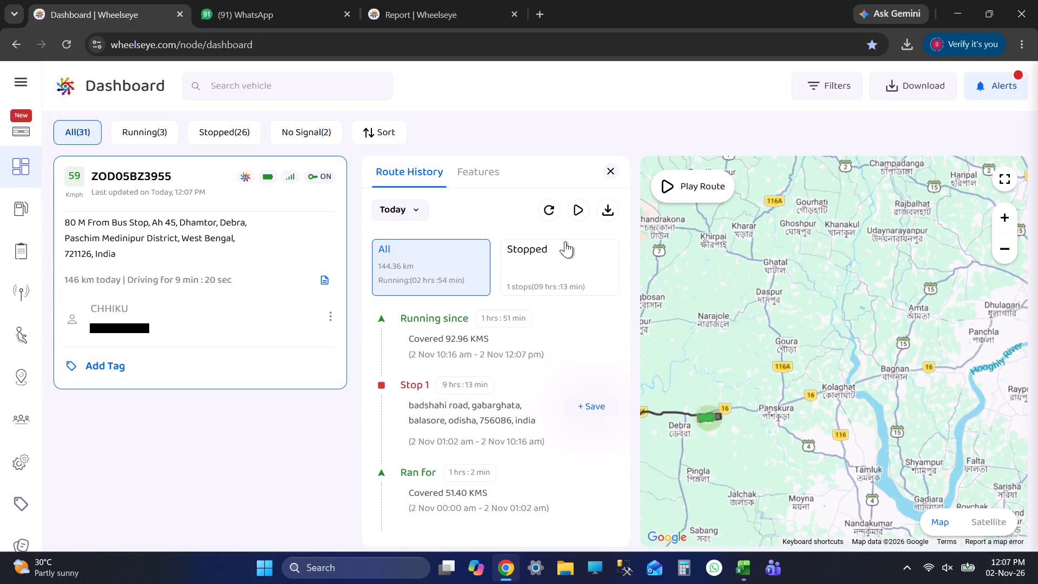
scroll(795, 338, "down", 2)
scroll(795, 341, "up", 1)
scroll(795, 341, "down", 5)
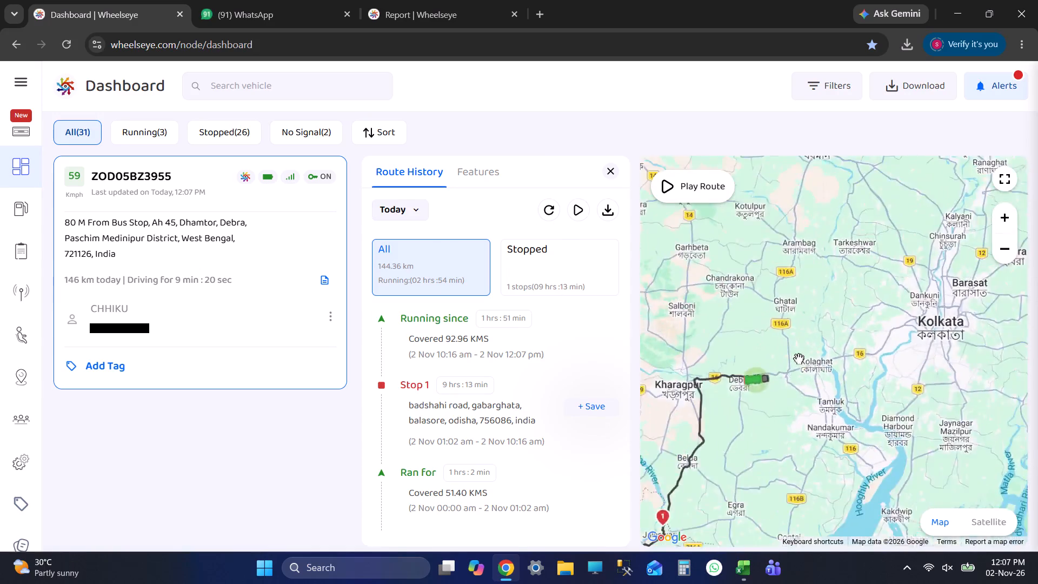
scroll(809, 364, "down", 3)
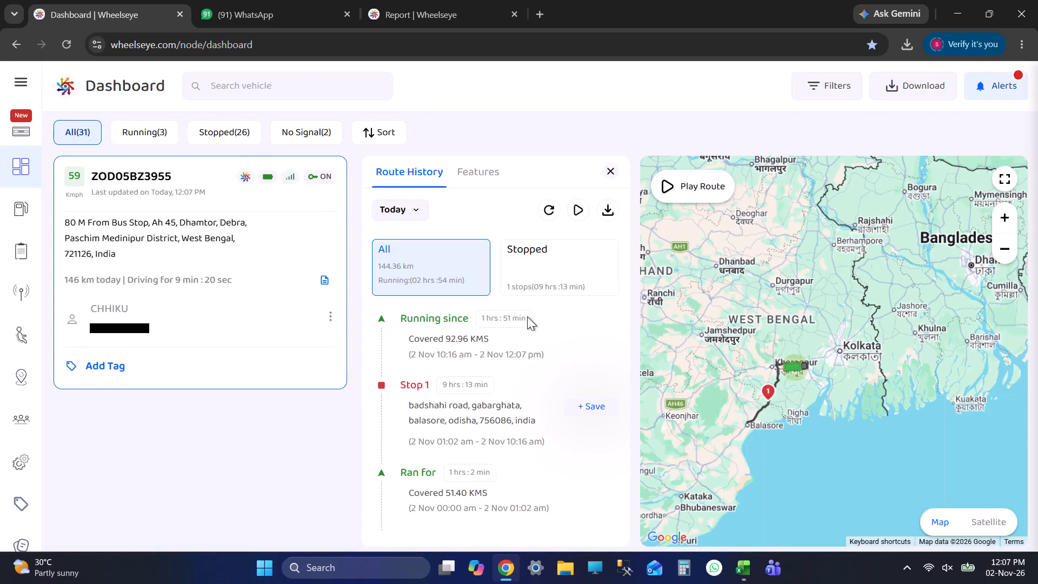
Reload the Wheelseye dashboard and look through the list of all vehicles and their current status.
left_click(66, 48)
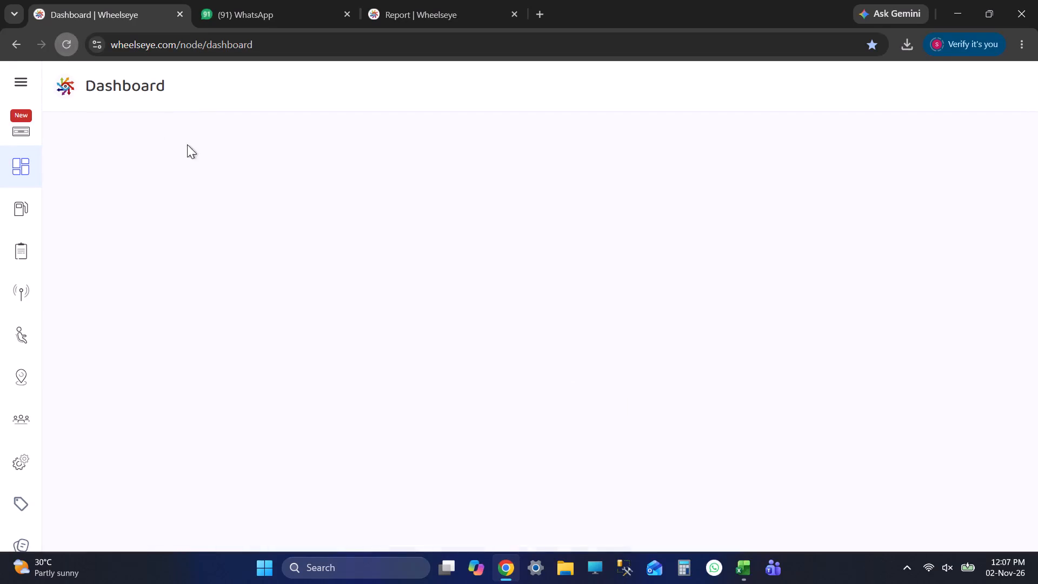
left_click(674, 339)
scroll(287, 377, "down", 3)
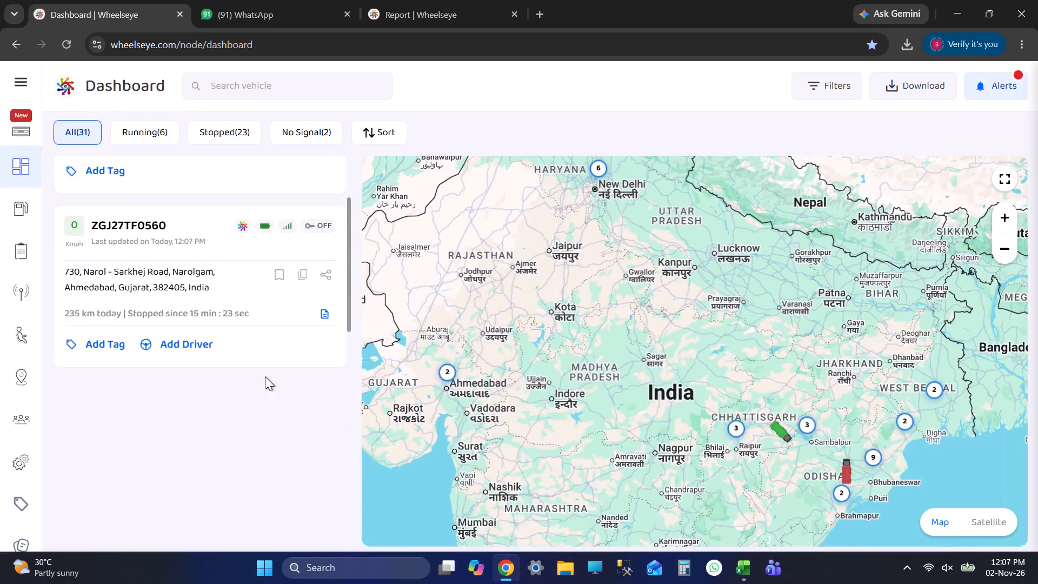
scroll(259, 384, "down", 2)
scroll(258, 386, "up", 1)
scroll(258, 386, "down", 1)
scroll(225, 310, "up", 1)
scroll(225, 311, "down", 8)
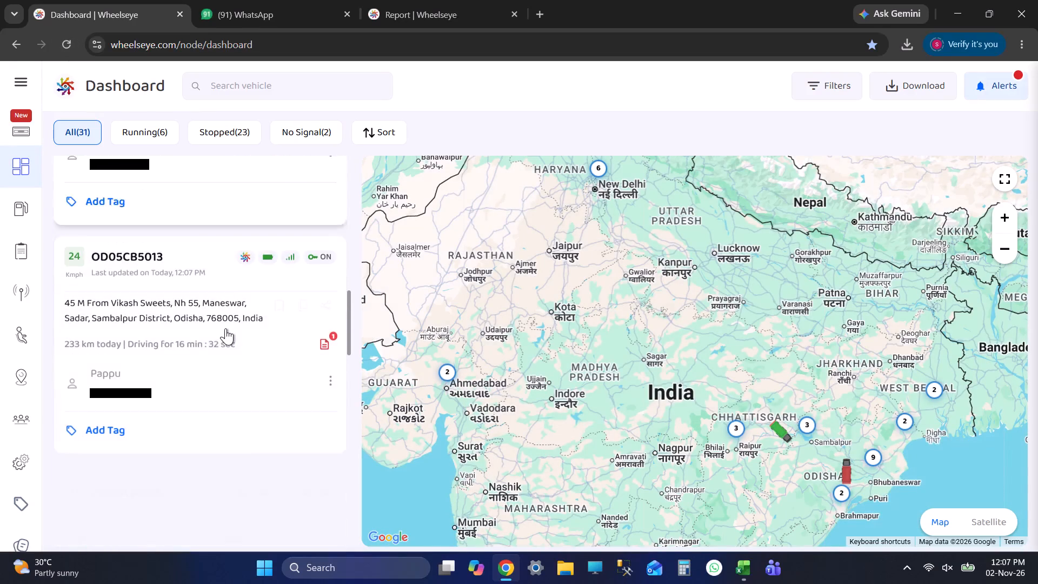
scroll(212, 320, "down", 8)
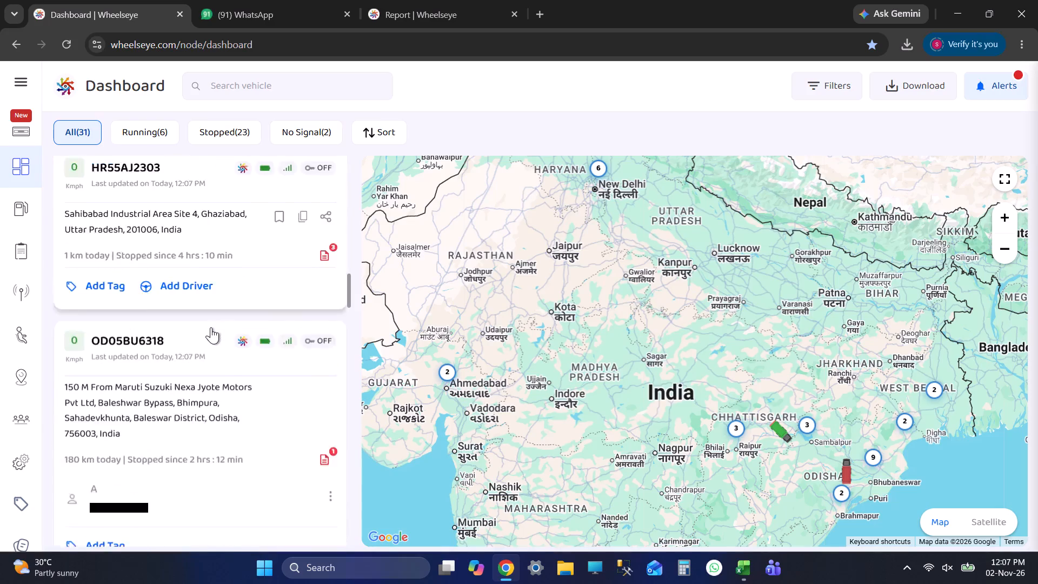
scroll(211, 327, "down", 5)
Search the dashboard for vehicle 9950 and open its route history.
left_click(221, 90)
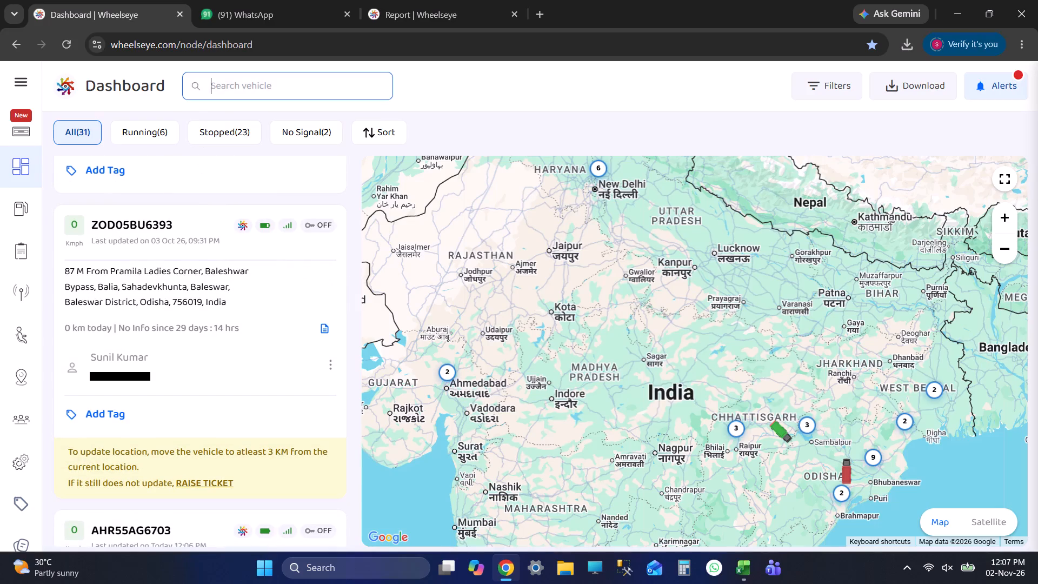
type("9950")
key("Return")
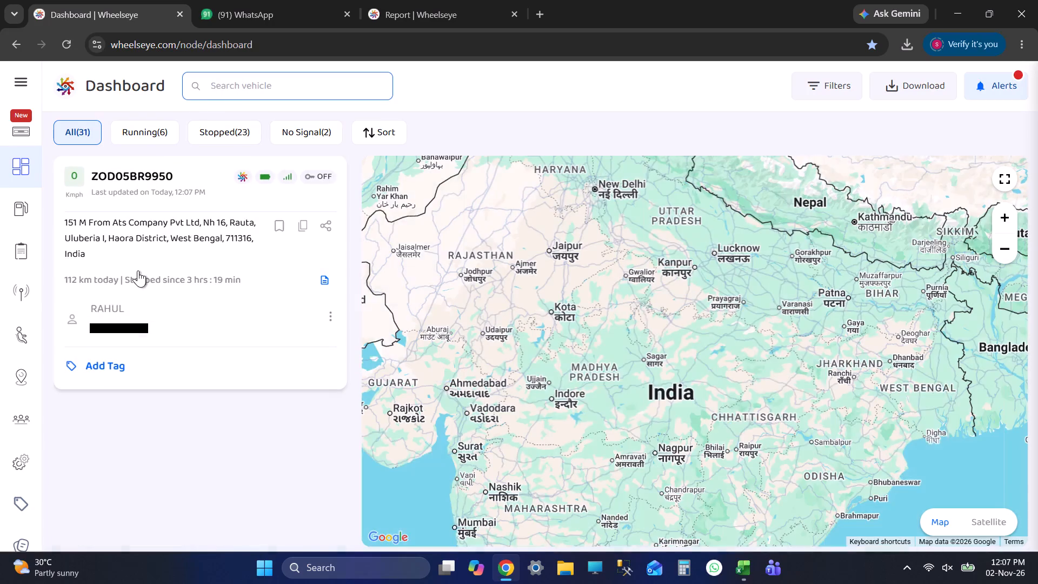
left_click(138, 270)
Examine vehicle 9950's current location and today's route on the map.
scroll(936, 291, "up", 1)
scroll(936, 291, "down", 1)
scroll(936, 291, "up", 4)
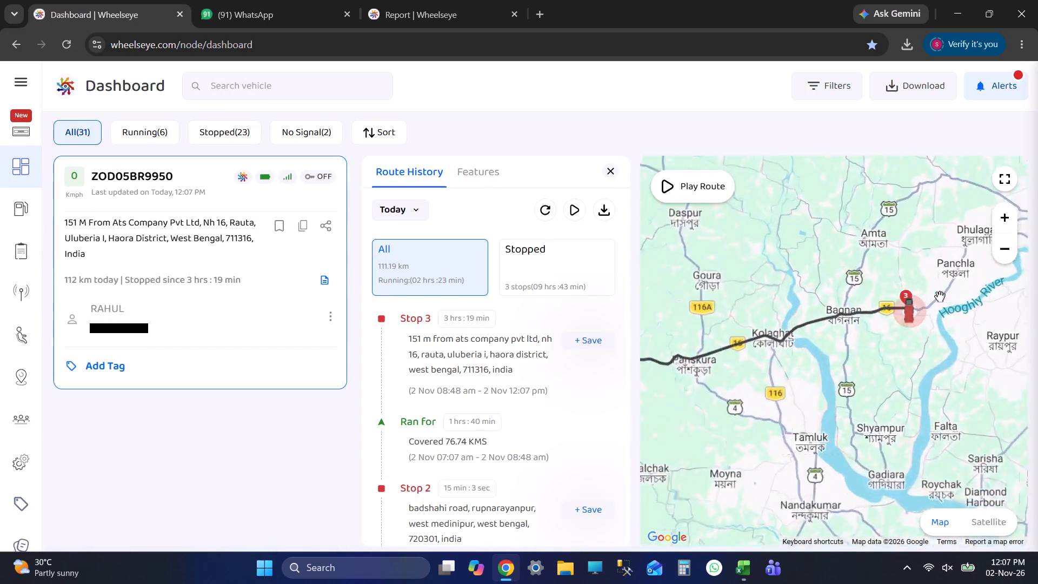
left_click_drag(940, 296, 784, 306)
scroll(786, 276, "down", 3)
left_click_drag(777, 255, 803, 308)
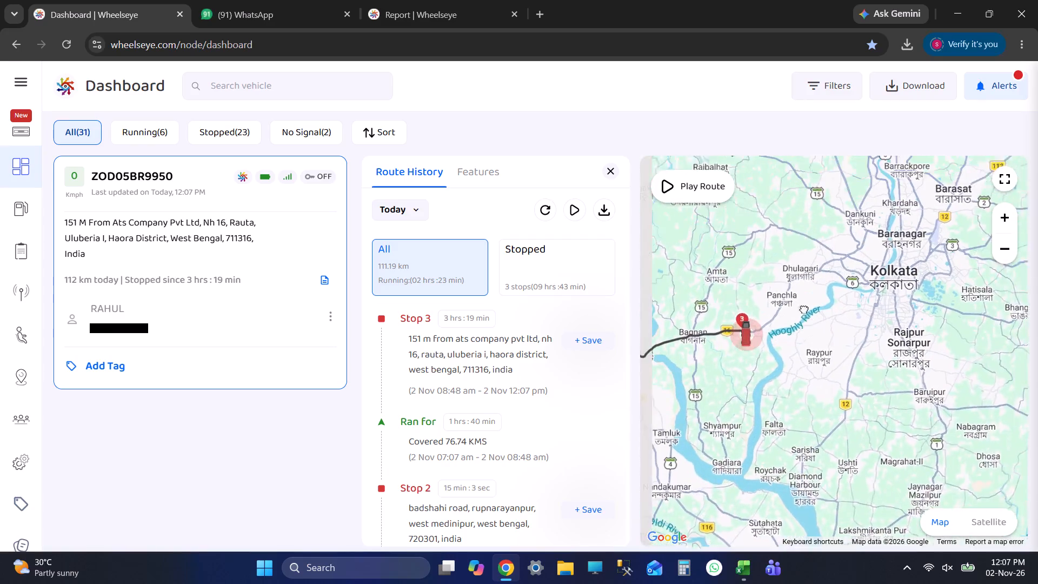
left_click_drag(803, 308, 803, 310)
scroll(763, 357, "up", 13)
scroll(808, 382, "down", 3)
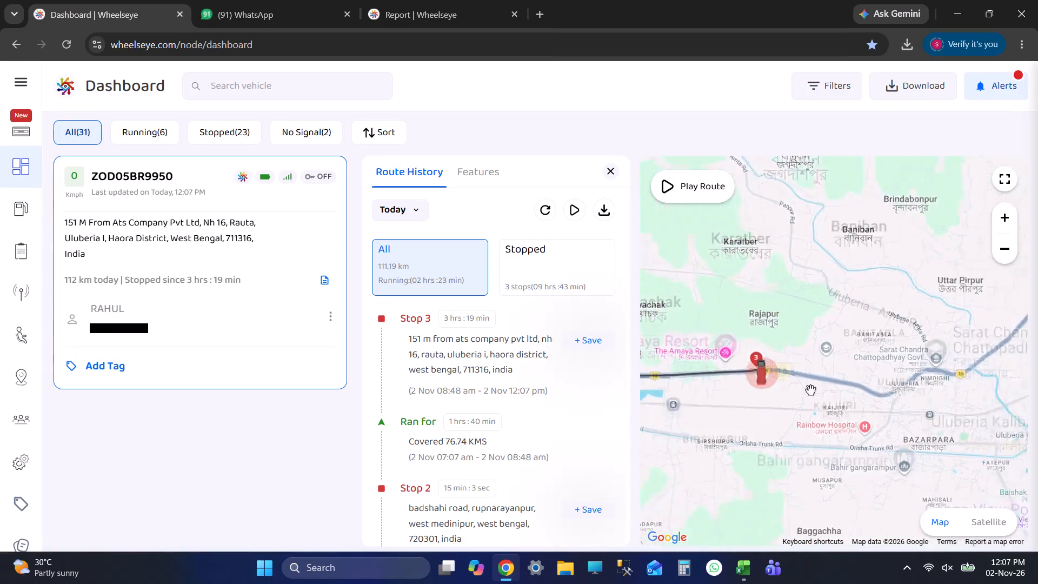
scroll(810, 390, "down", 11)
left_click_drag(855, 355, 801, 362)
scroll(820, 350, "down", 1)
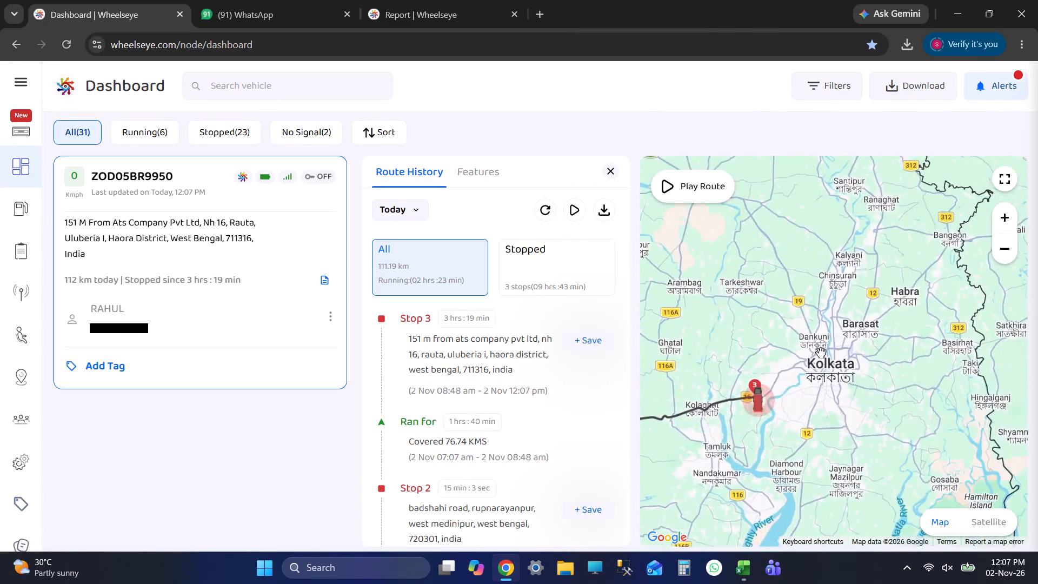
scroll(821, 353, "down", 1)
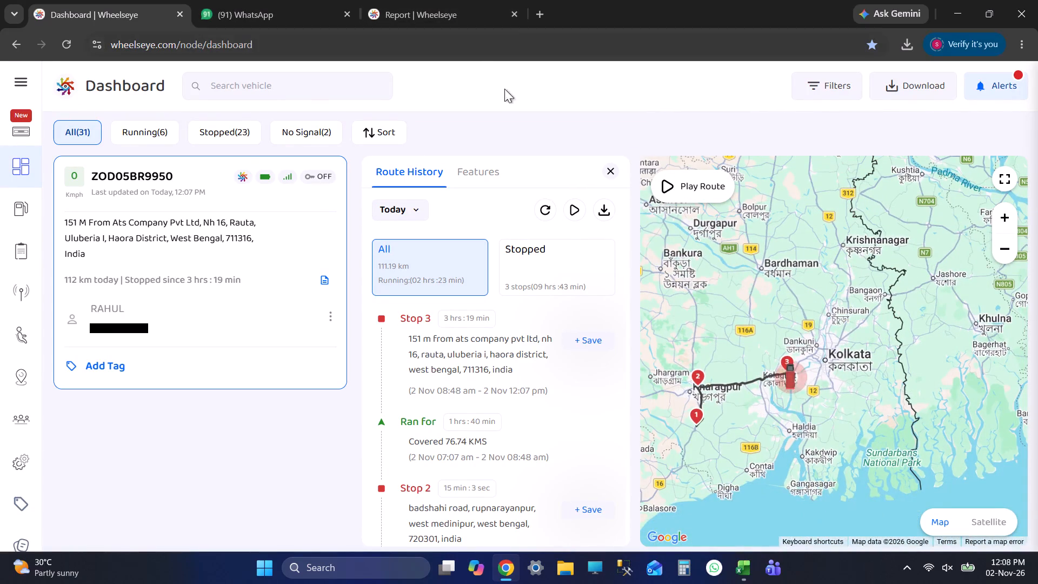
scroll(799, 386, "up", 3)
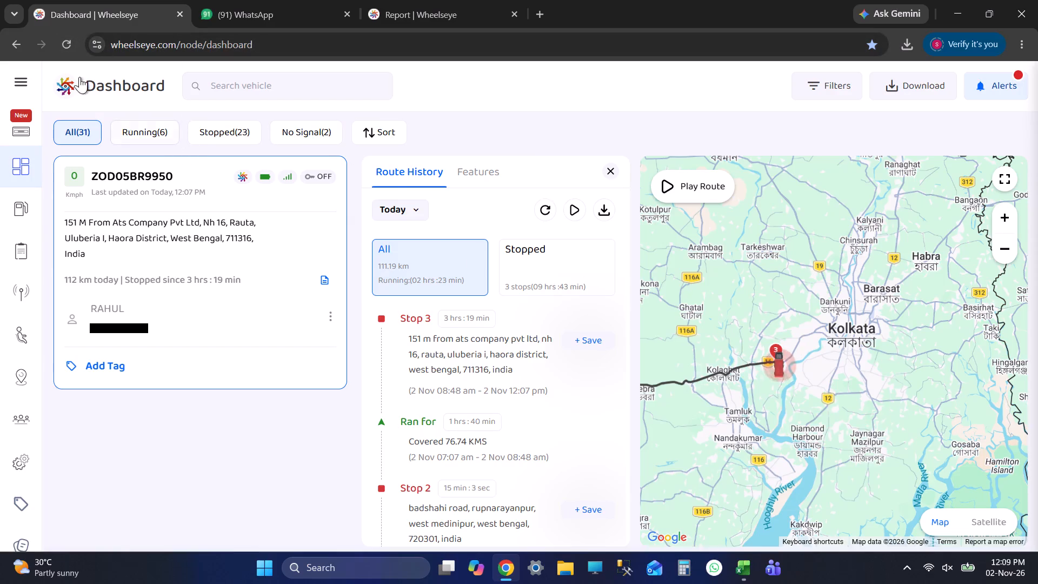
Reload the dashboard and examine truck positions on the map across Odisha, from Nayagarh and Kataka up to Balasore.
left_click(67, 38)
left_click(698, 369)
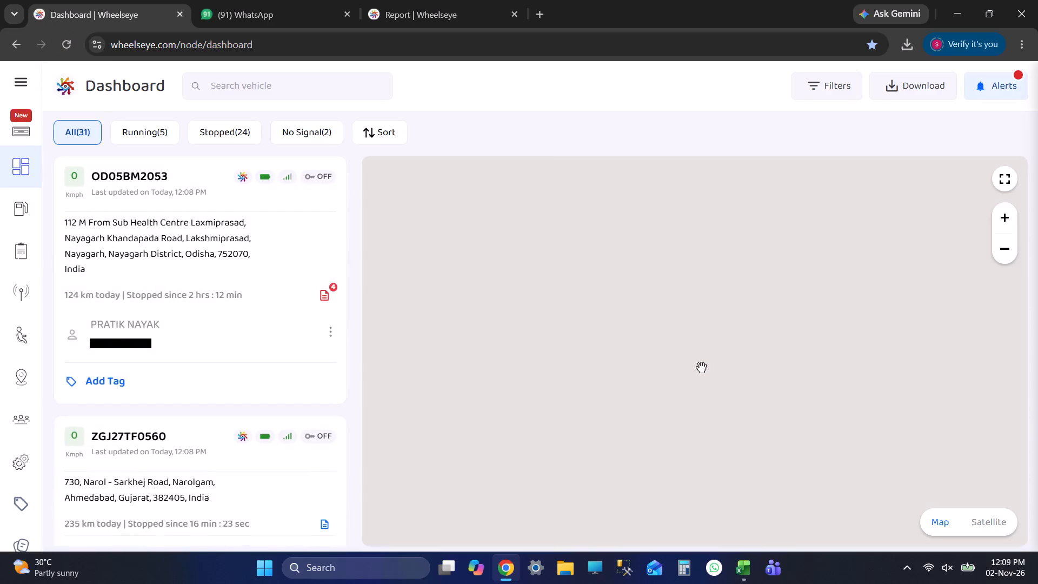
scroll(825, 428, "up", 4)
left_click_drag(854, 481, 711, 355)
scroll(711, 376, "up", 6)
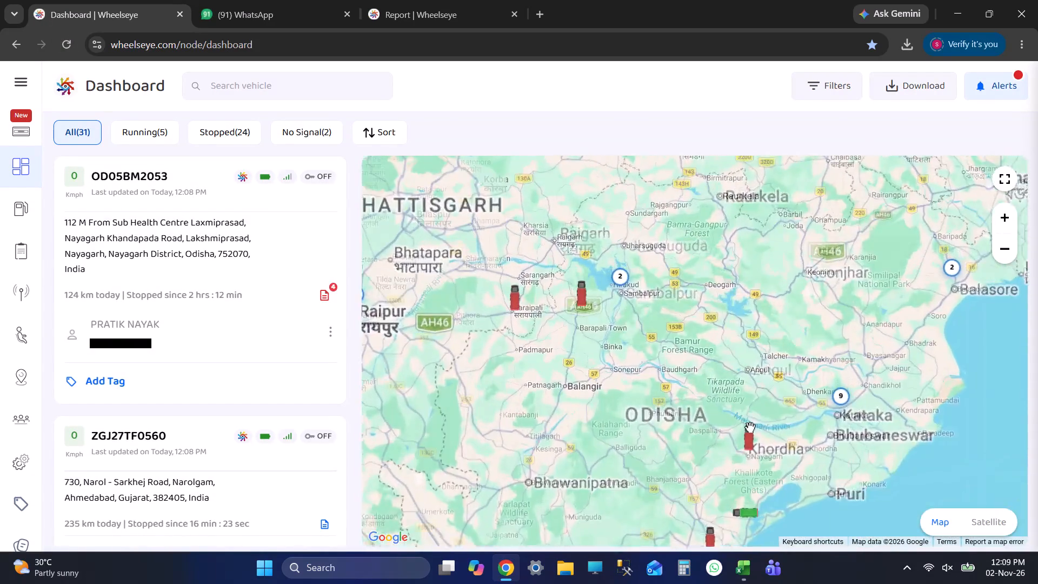
scroll(750, 427, "up", 3)
left_click_drag(745, 465, 672, 294)
left_click_drag(782, 258, 693, 357)
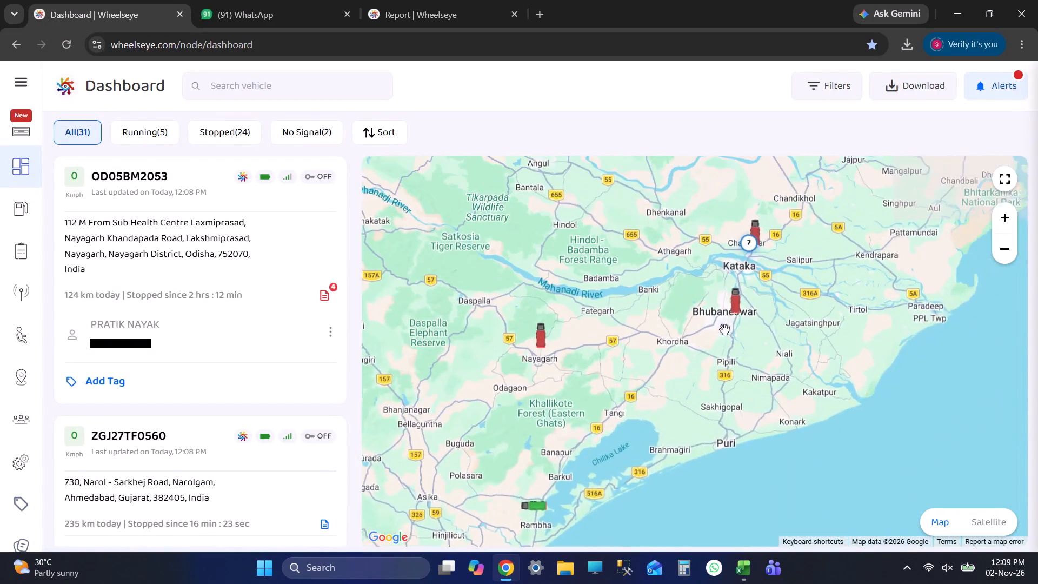
scroll(704, 312, "up", 2)
left_click_drag(751, 295, 662, 413)
scroll(695, 354, "down", 4)
scroll(659, 392, "up", 4)
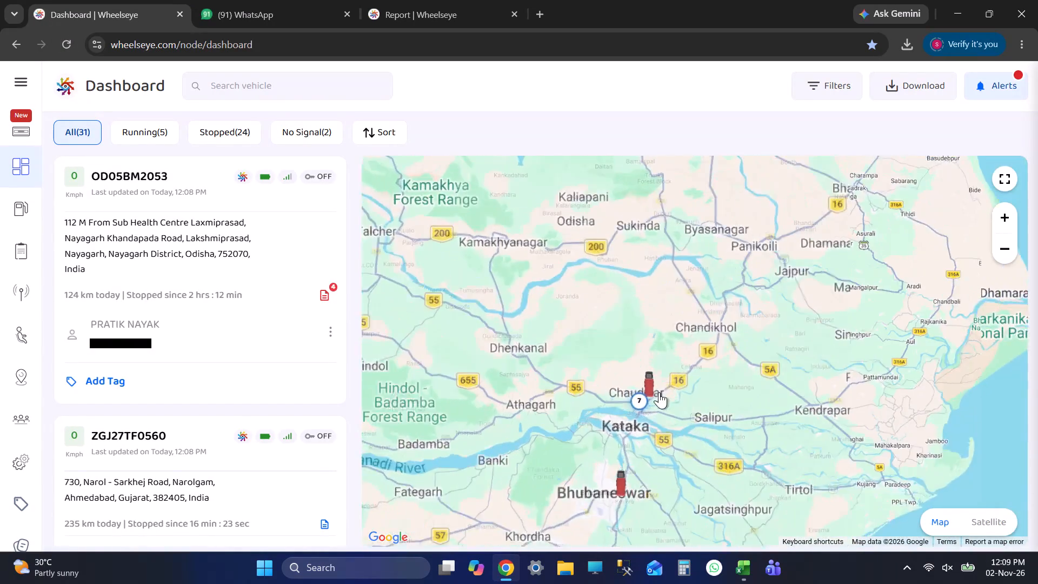
left_click_drag(639, 410, 706, 335)
scroll(707, 352, "down", 2)
left_click_drag(734, 278, 664, 360)
left_click_drag(737, 262, 688, 346)
List the vehicles grouped in the map cluster near Balasore, and close the list.
left_click(715, 310)
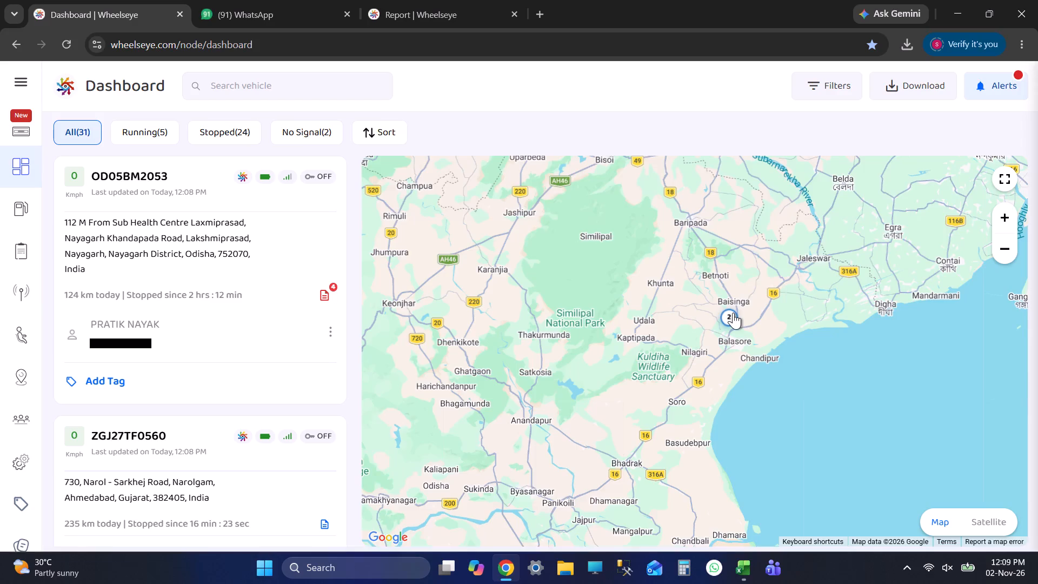
scroll(733, 313, "up", 2)
left_click_drag(741, 296, 738, 328)
scroll(745, 335, "down", 2)
left_click(729, 349)
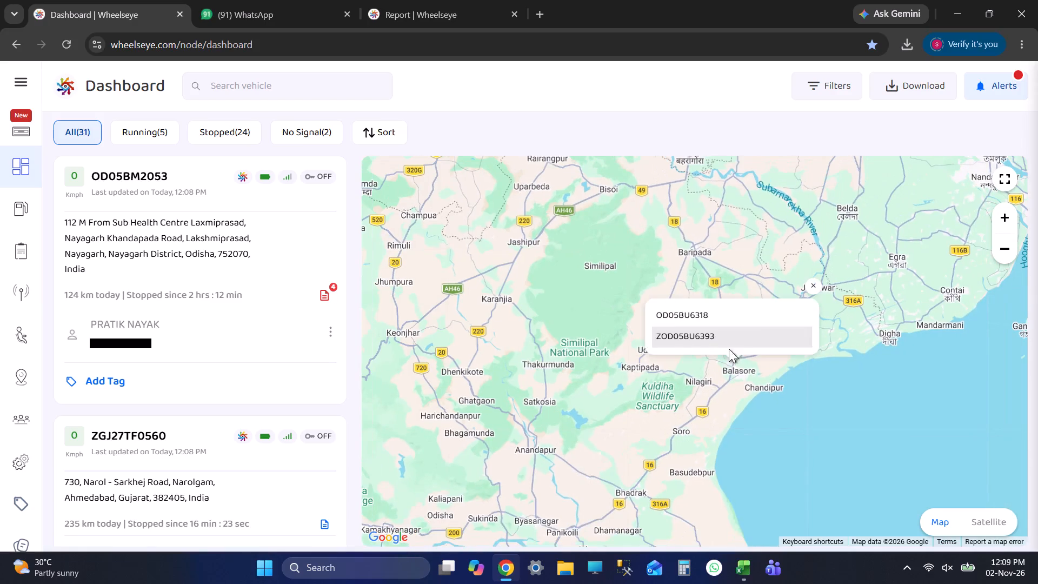
left_click(820, 291)
List the vehicles grouped in the map cluster near Kataka, and close the list.
scroll(774, 279, "down", 4)
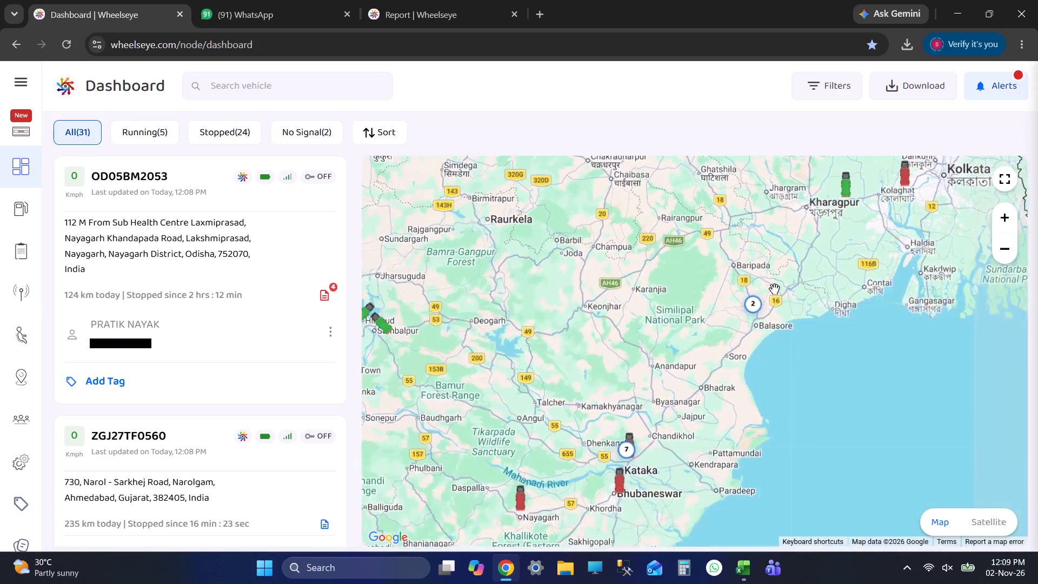
left_click_drag(774, 289, 734, 311)
scroll(743, 291, "down", 1)
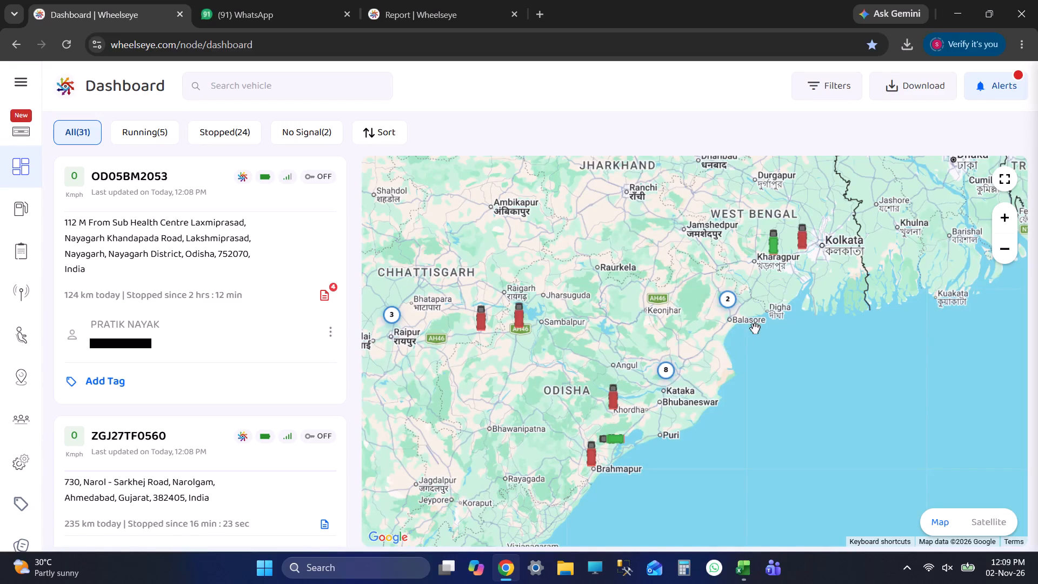
left_click(659, 366)
left_click(802, 375)
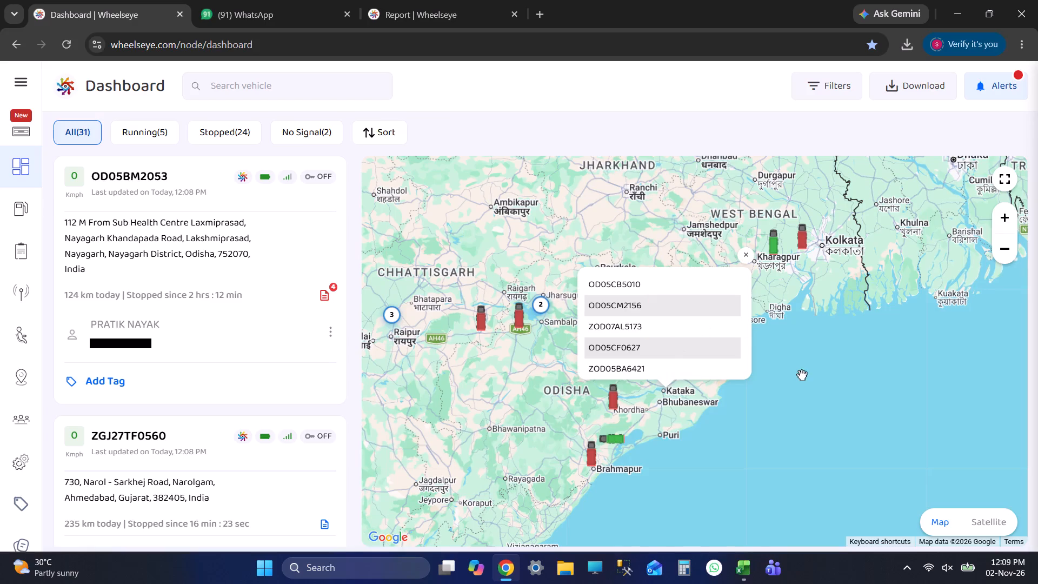
left_click(746, 261)
Recheck the map cluster near Balasore at closer range, listing its vehicles and examining their location.
scroll(710, 361, "up", 3)
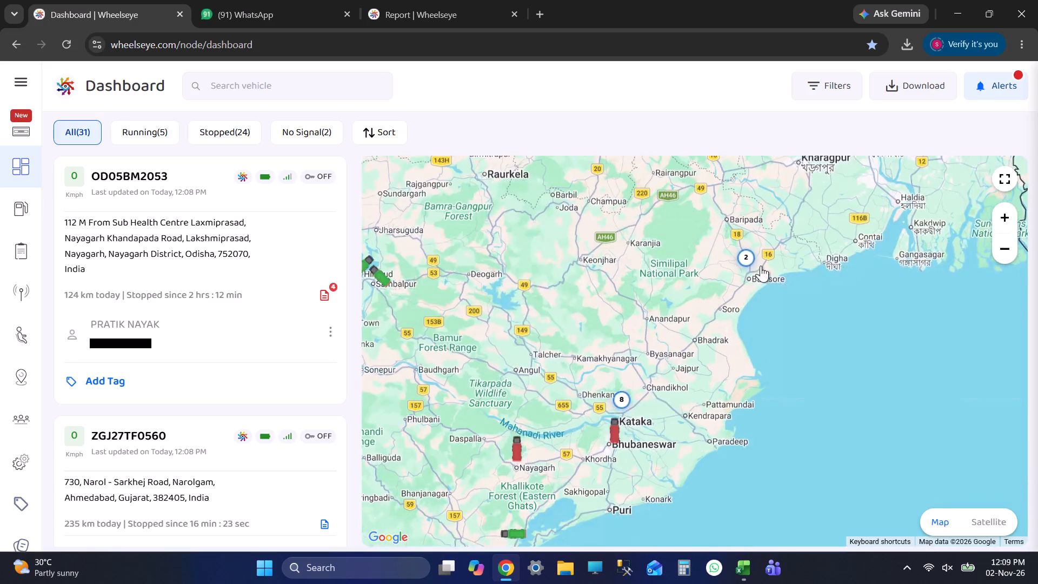
scroll(749, 258, "up", 4)
left_click(743, 273)
left_click_drag(748, 330, 723, 421)
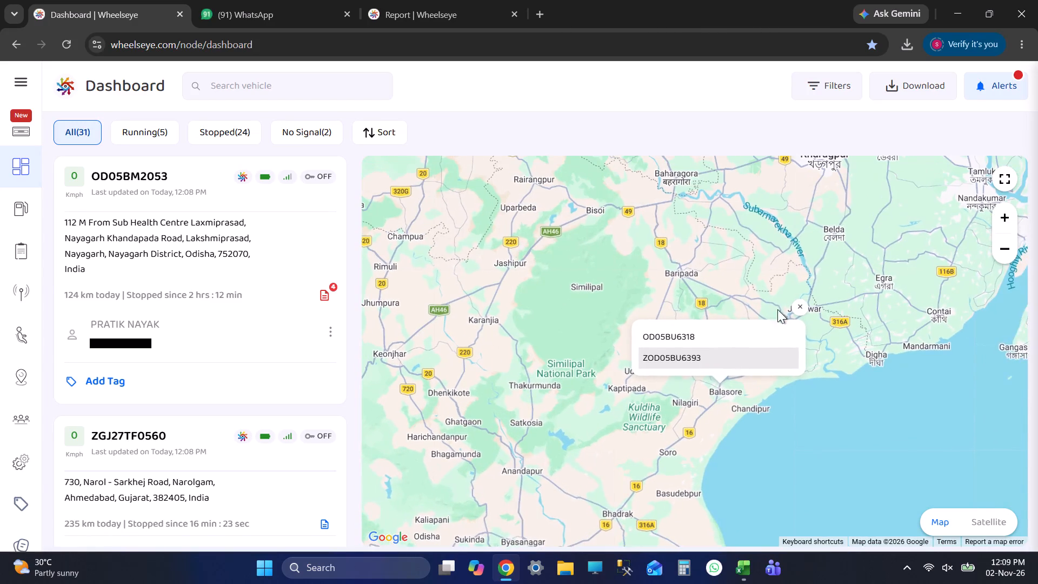
left_click(800, 303)
scroll(767, 336, "up", 2)
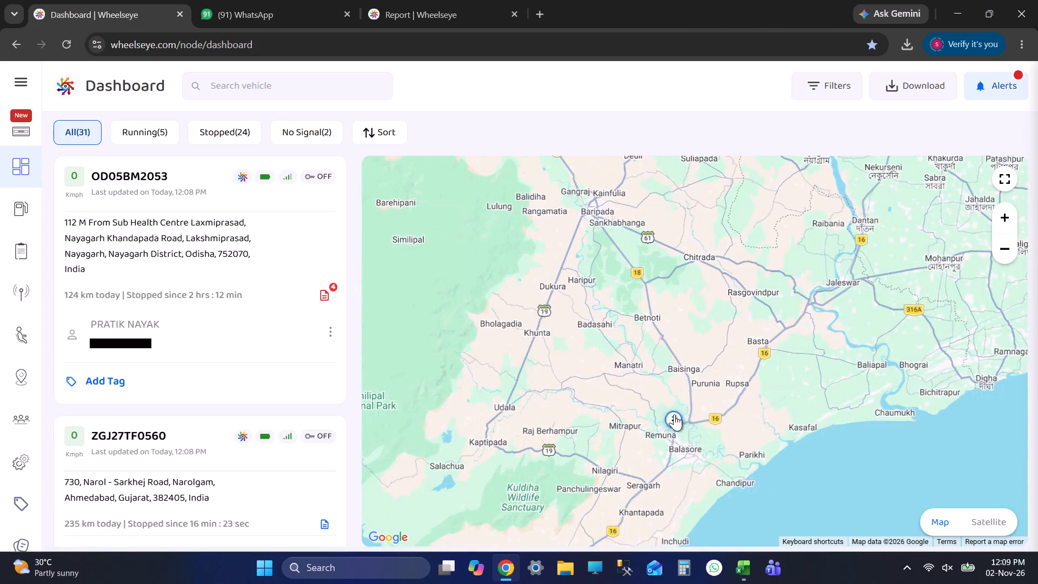
left_click(666, 419)
left_click(672, 391)
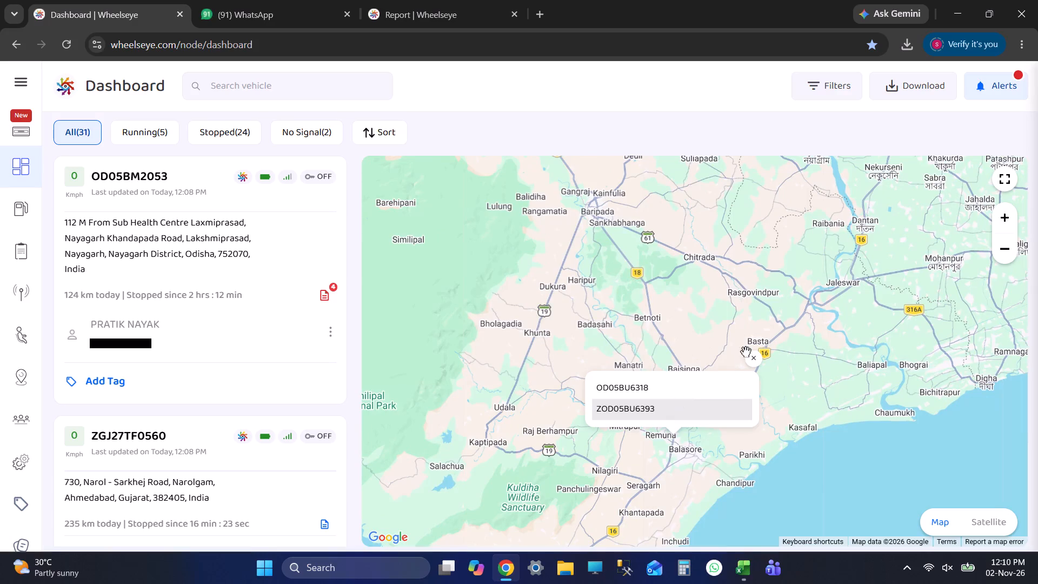
left_click(761, 360)
scroll(726, 359, "down", 1)
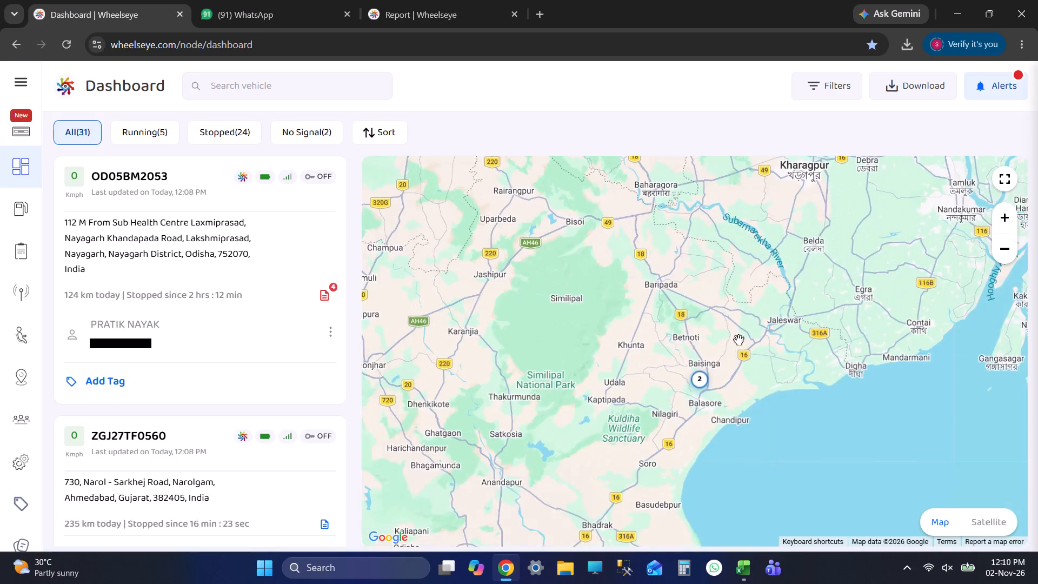
scroll(740, 341, "down", 2)
Switch to the Wheelseye report page and open the downloaded workbook 1793601354776.xlsx from the recent downloads.
left_click(428, 0)
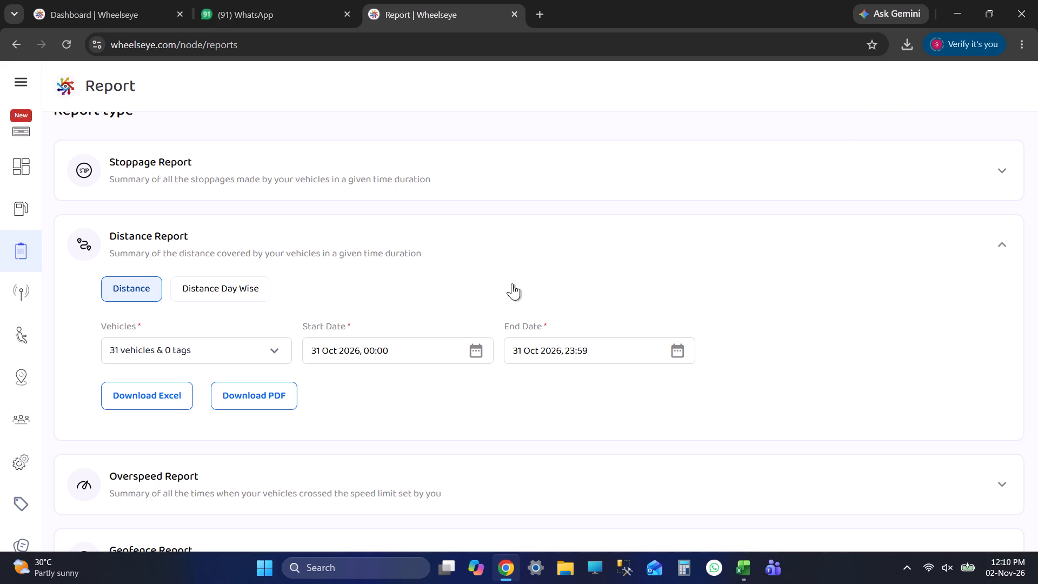
left_click(907, 42)
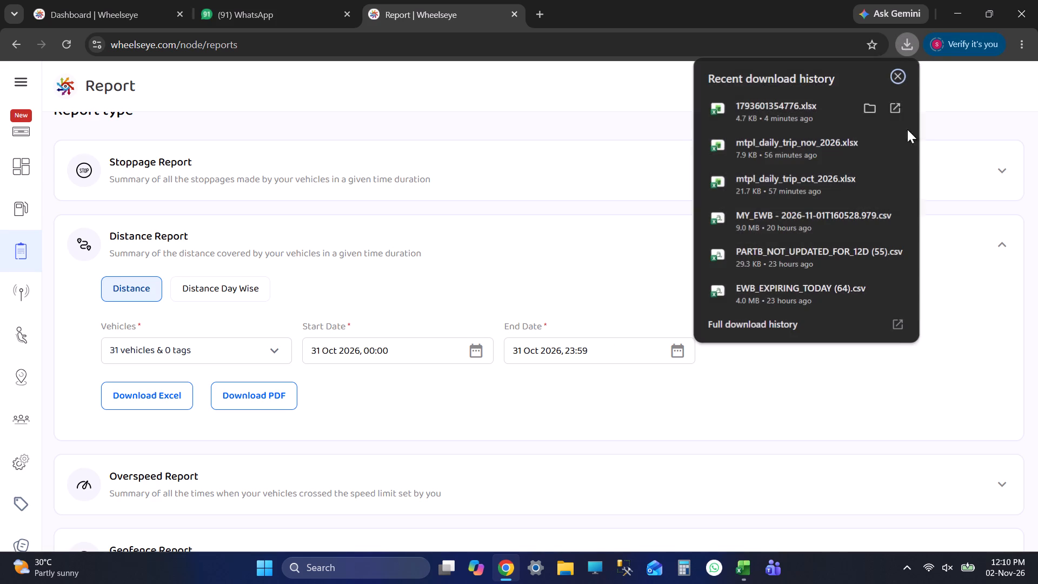
left_click(805, 117)
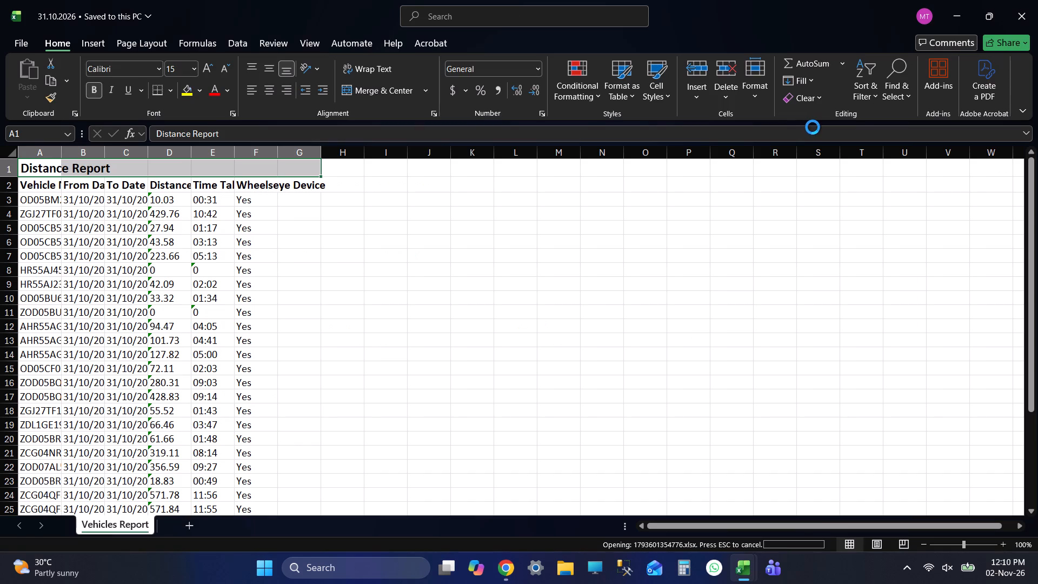
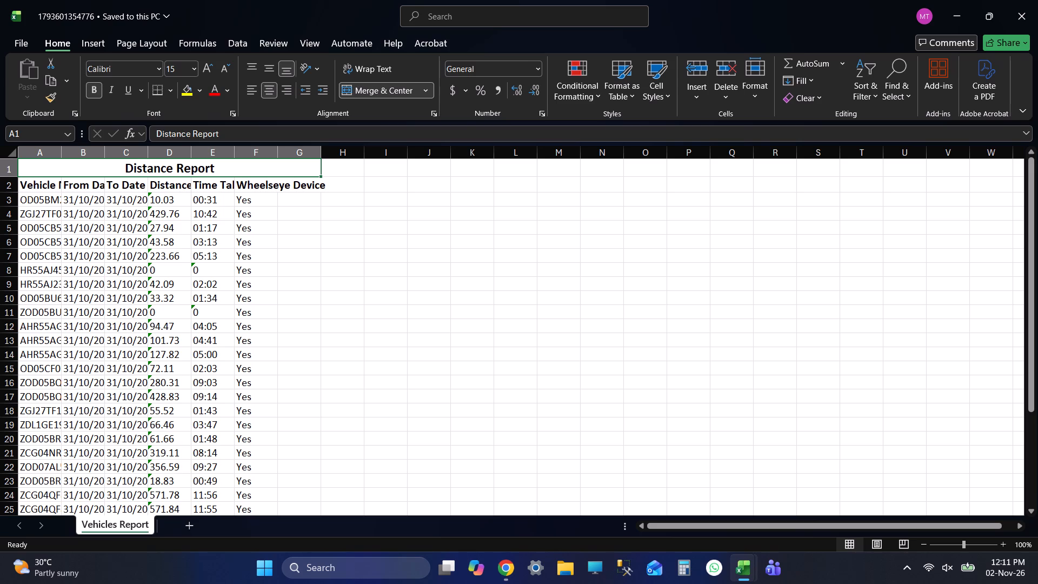
key("ctrl+s")
key("ctrl+s")
key("ctrl+s")
key("alt+Tab")
key("alt+Tab")
key("alt+Tab")
key("alt+Tab")
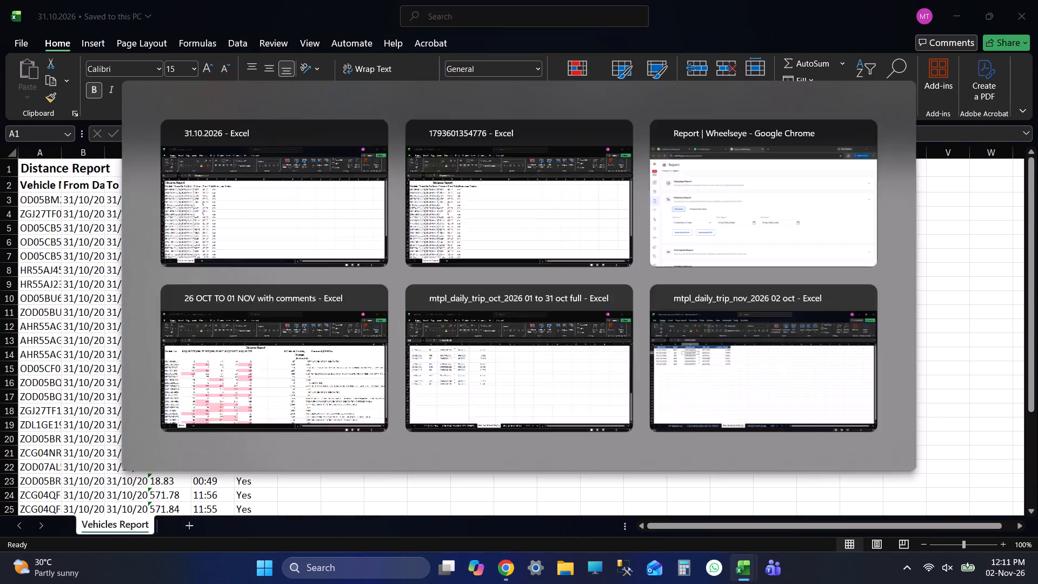
key("alt+Tab")
key("alt+Tab")
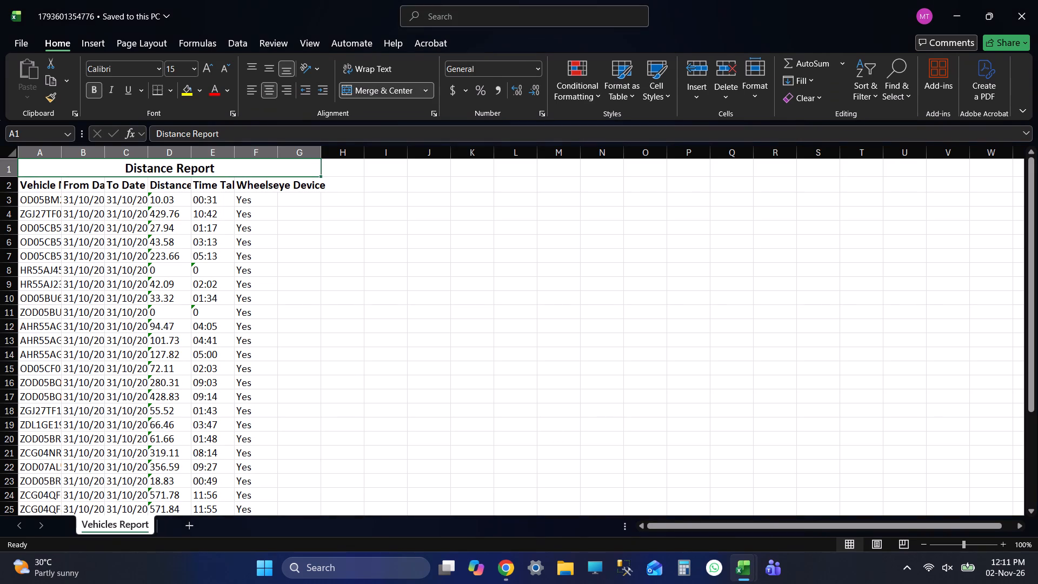
key("alt+Tab")
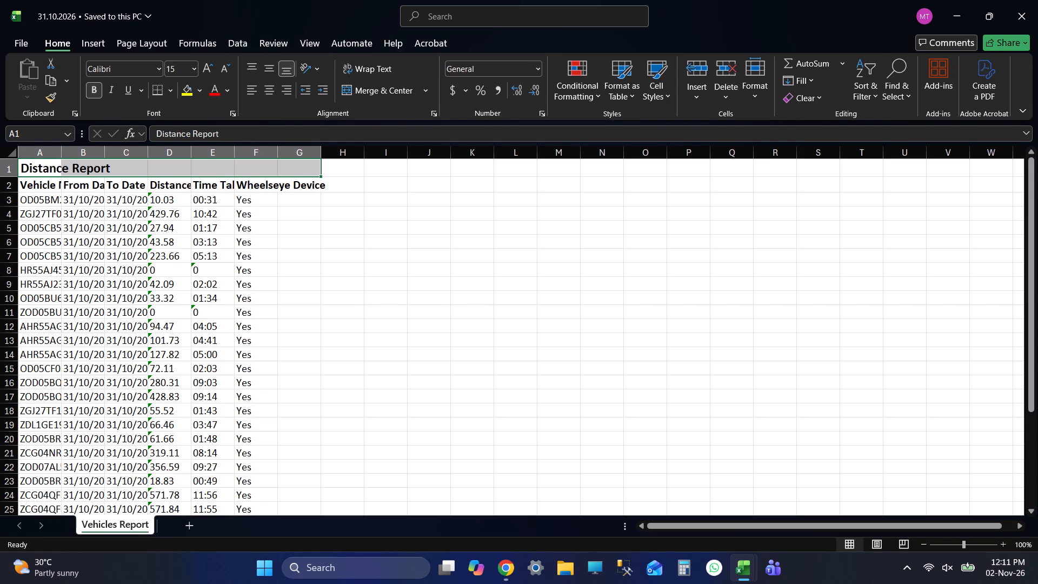
key("alt+Tab")
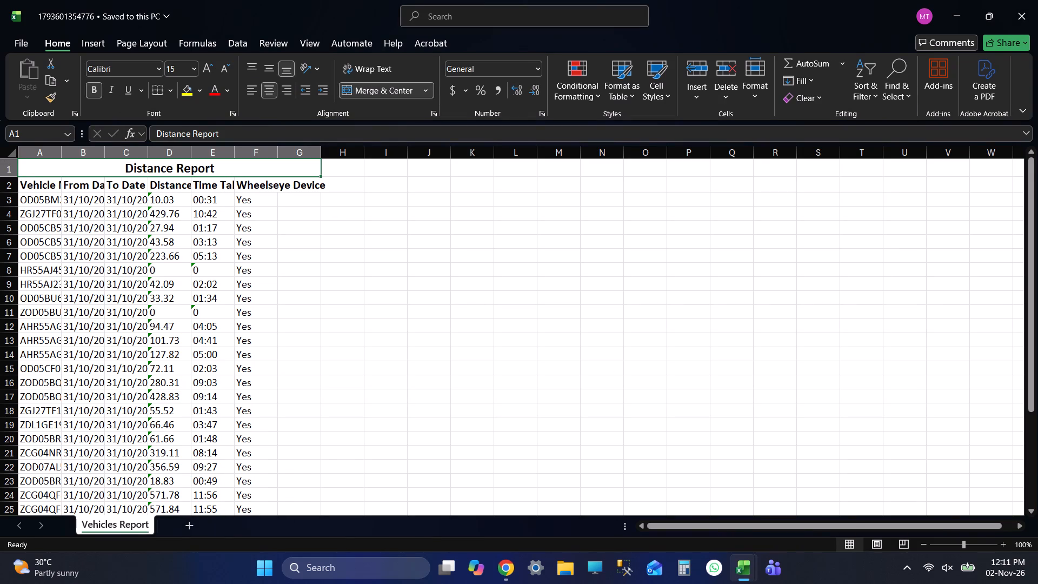
left_click(1037, 0)
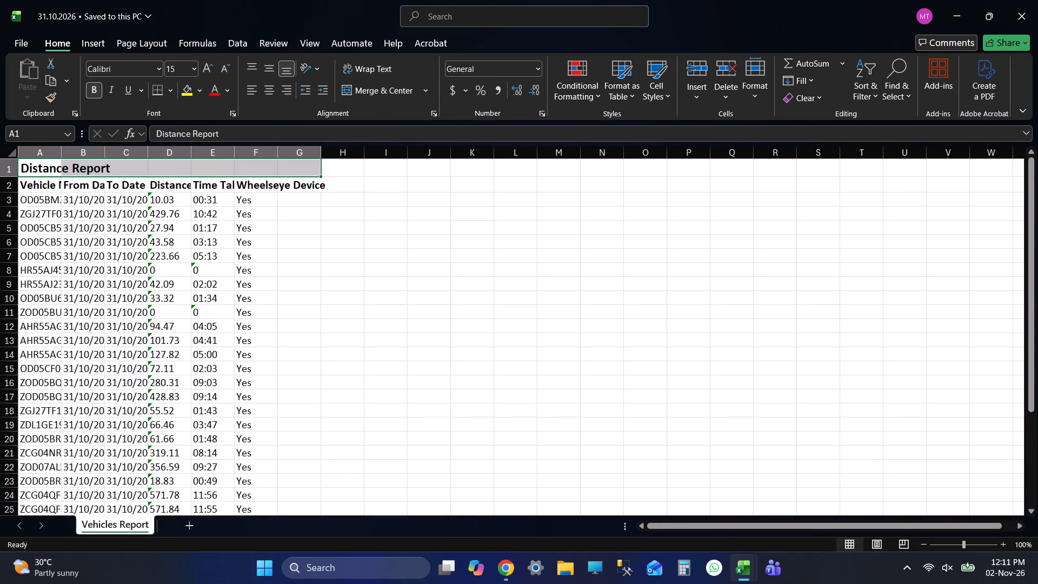
Auto-fit the widths of columns A to F on the Vehicles Report sheet of 31.10.2026 and save the workbook.
key("ctrl+s")
scroll(410, 301, "down", 3)
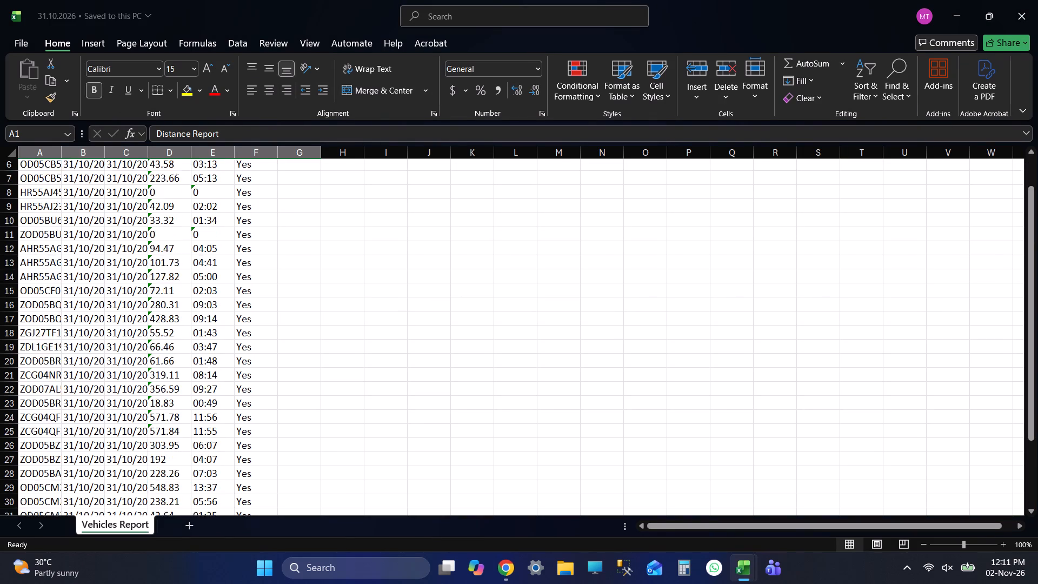
scroll(410, 302, "down", 1)
scroll(410, 302, "up", 9)
key("alt+Tab")
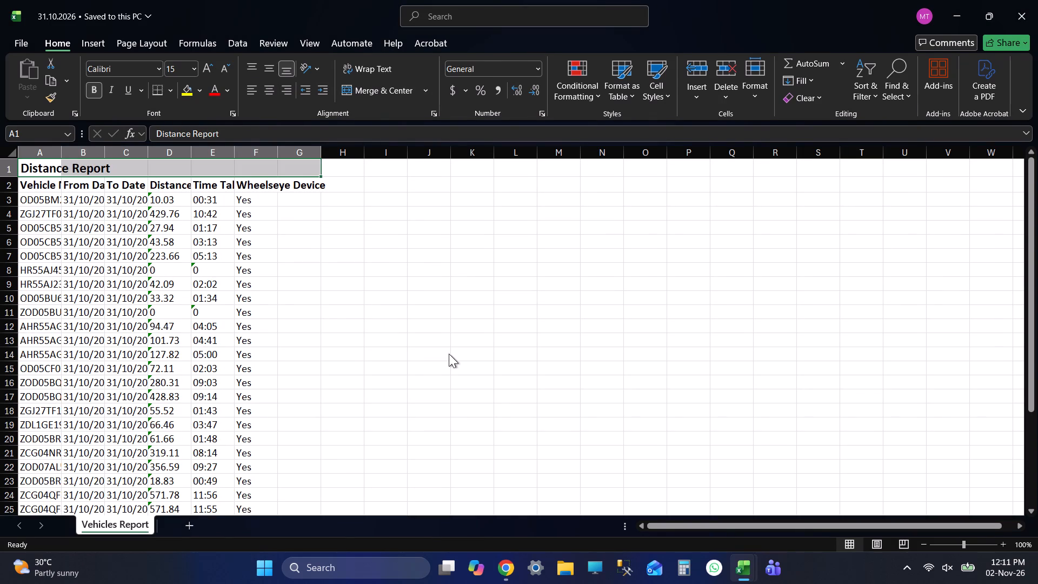
key("alt+Tab")
left_click(44, 152)
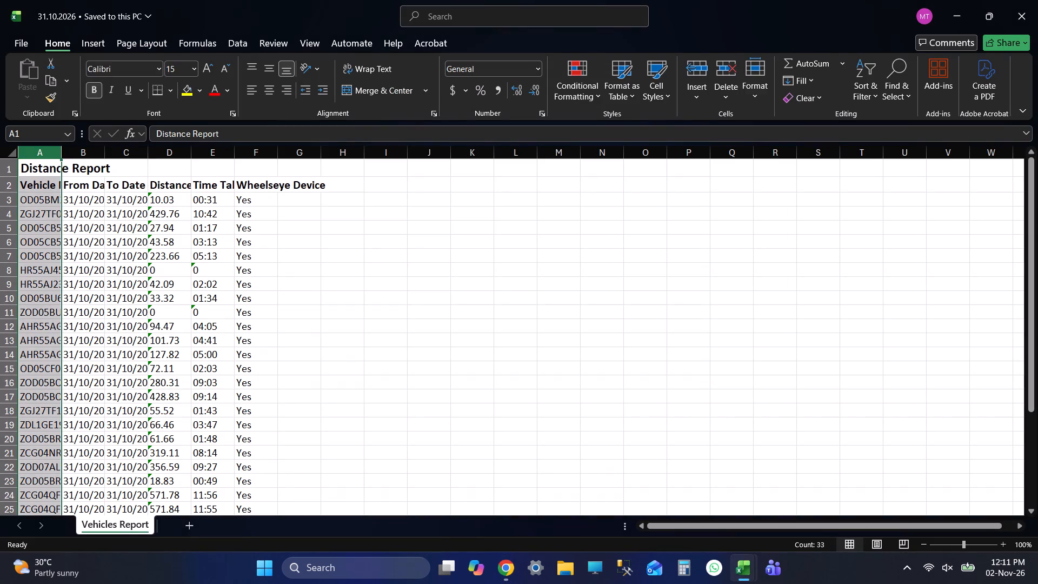
key("shift+Right")
key("shift+Right")
key("shift+Right")
key("shift+Right")
key("shift+Right")
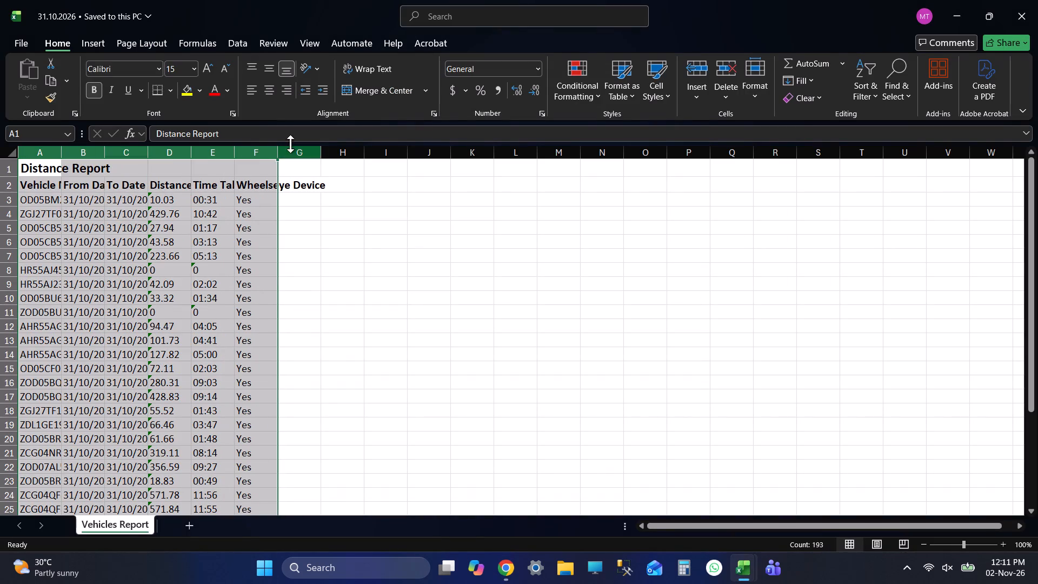
double_click(276, 155)
left_click(664, 233)
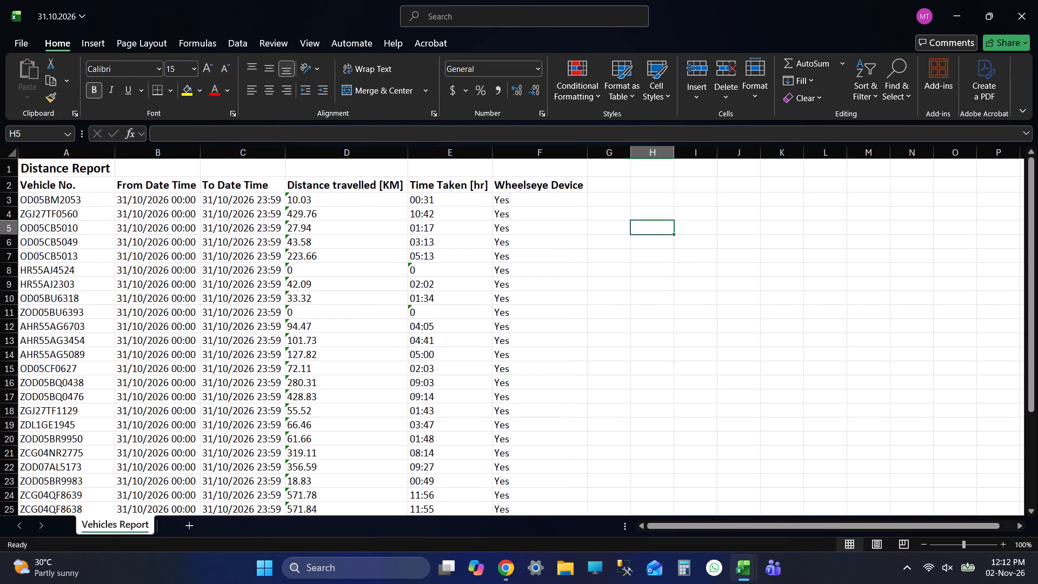
key("ctrl+s")
left_click(614, 183)
key("ctrl+s")
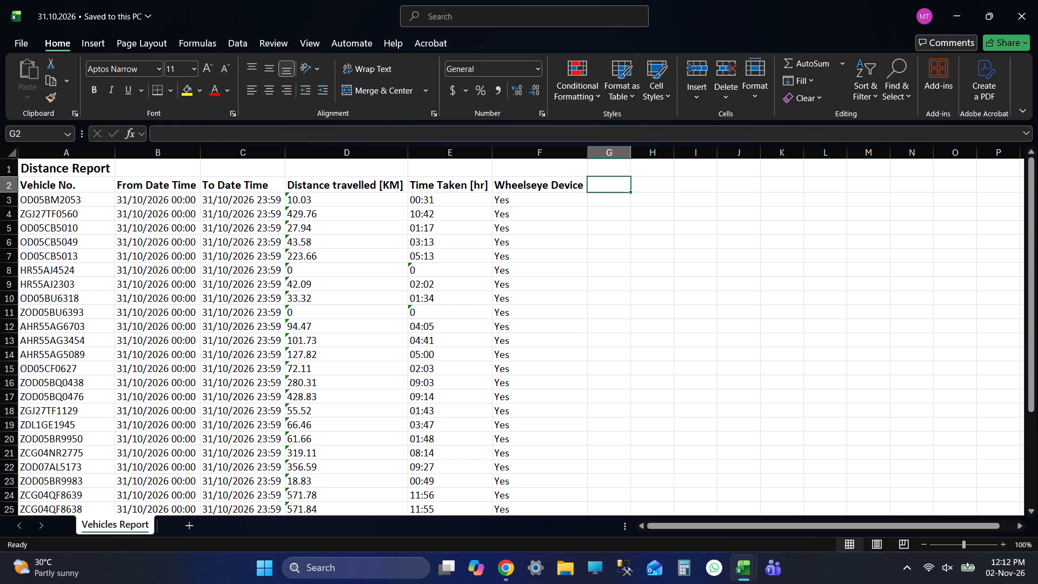
key("ctrl+s")
key("ctrl+s")
key("ctrl+s")
key("ctrl+s")
key("ctrl+s")
key("ctrl+s")
key("ctrl+s")
key("ctrl+s")
key("ctrl+s")
key("ctrl+s")
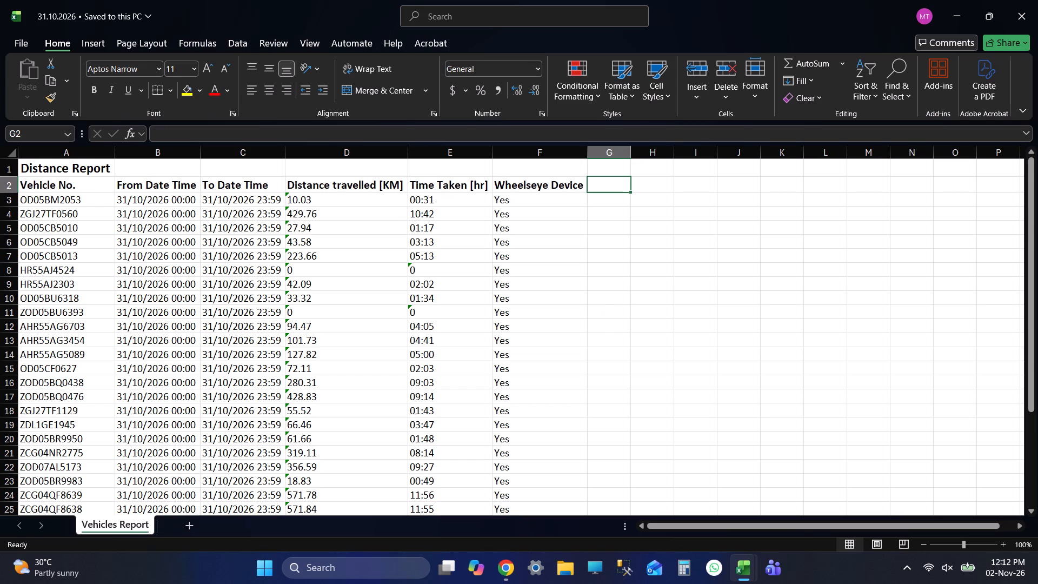
key("ctrl+s")
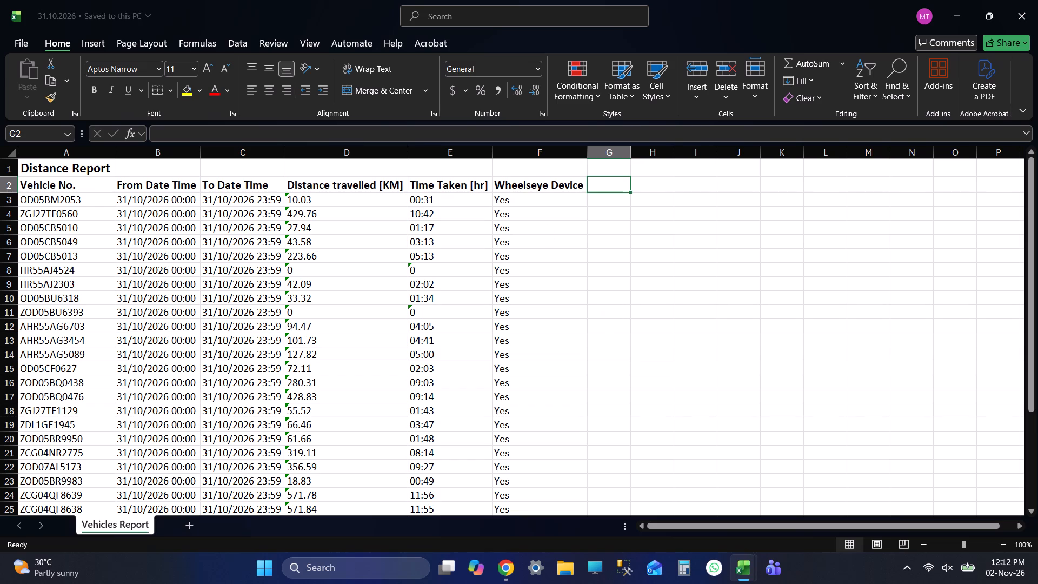
Add a new sheet named REPORT, return to the Vehicles Report sheet, and save.
left_click(186, 529)
double_click(188, 523)
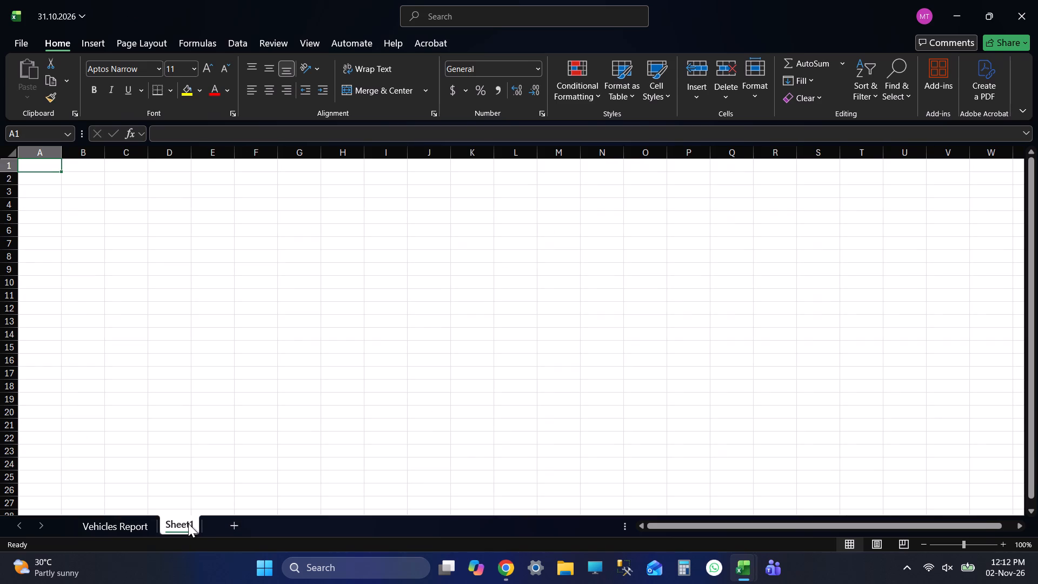
type("REPORT")
left_click(117, 527)
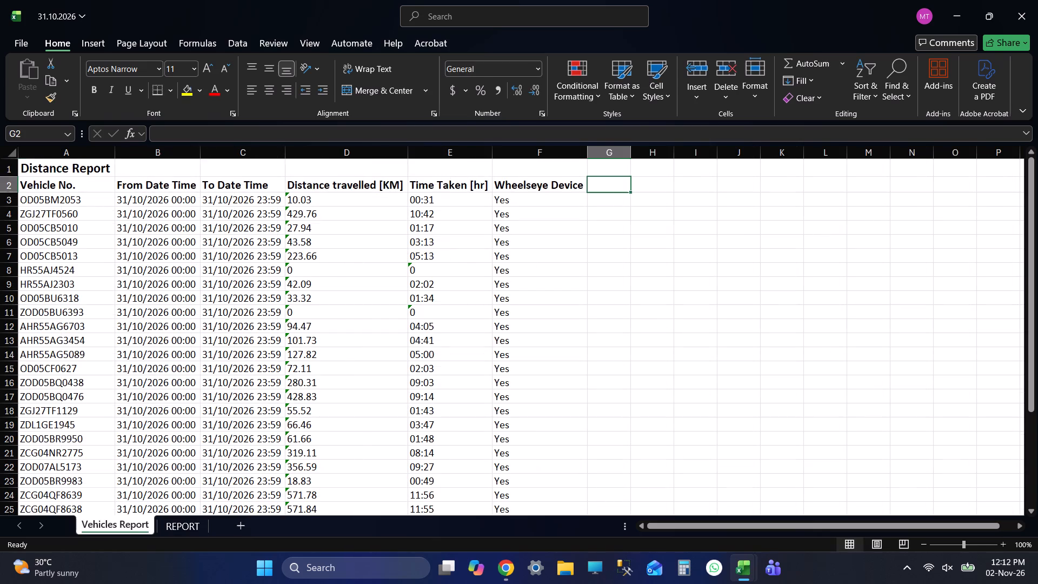
key("ctrl+s")
Turn on filtering for the header row starting at Vehicle No. and save the workbook.
left_click(81, 153)
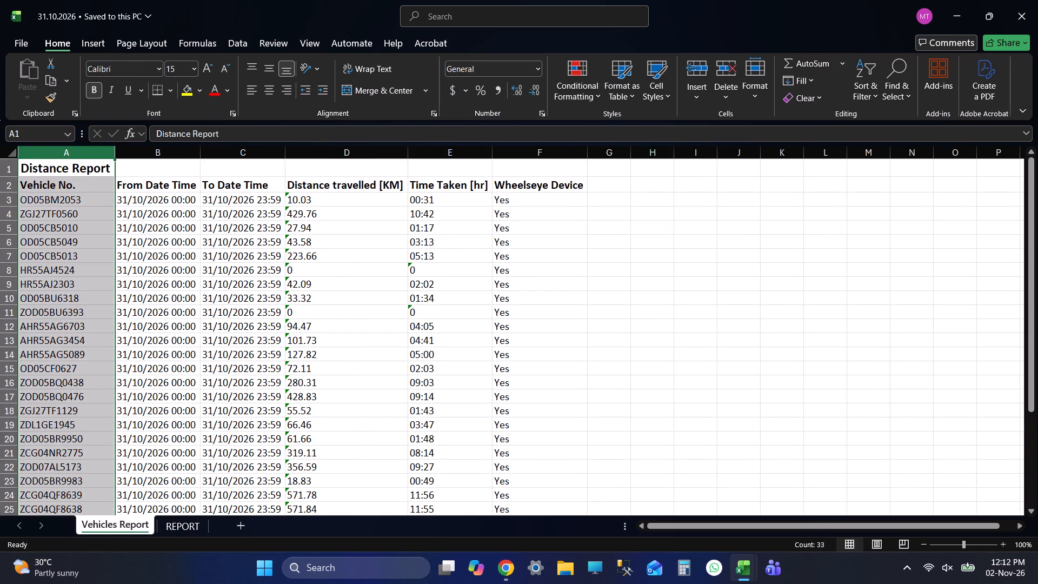
left_click(86, 191)
key("ctrl+shift+l")
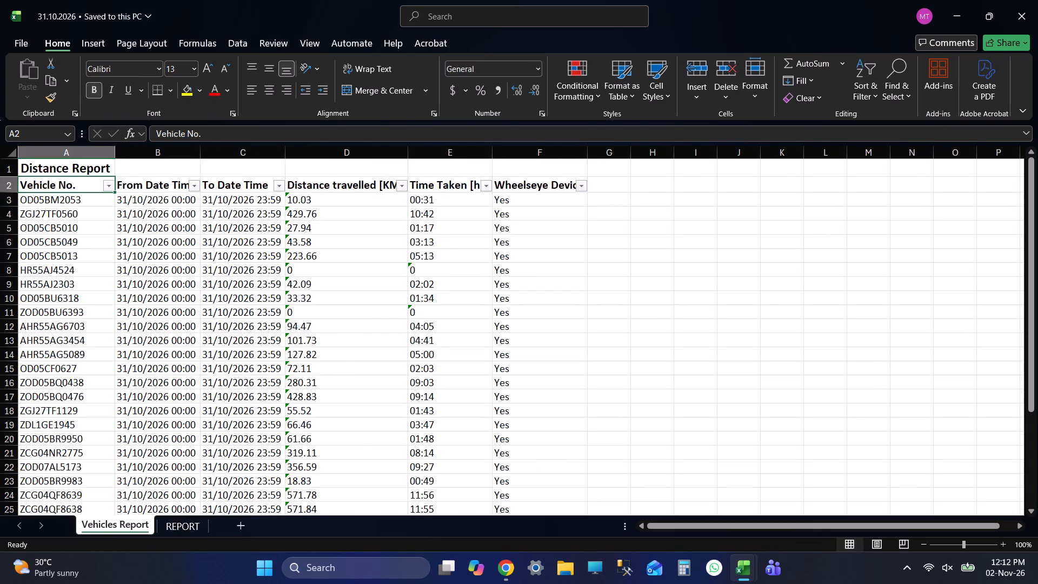
left_click(623, 202)
key("ctrl+s")
left_click(741, 241)
key("ctrl+s")
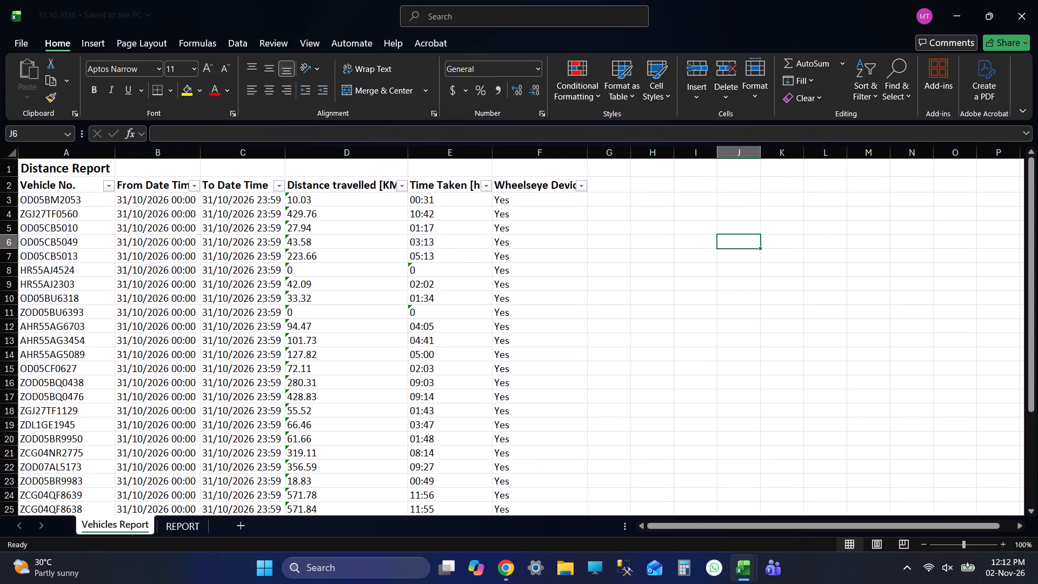
left_click(106, 187)
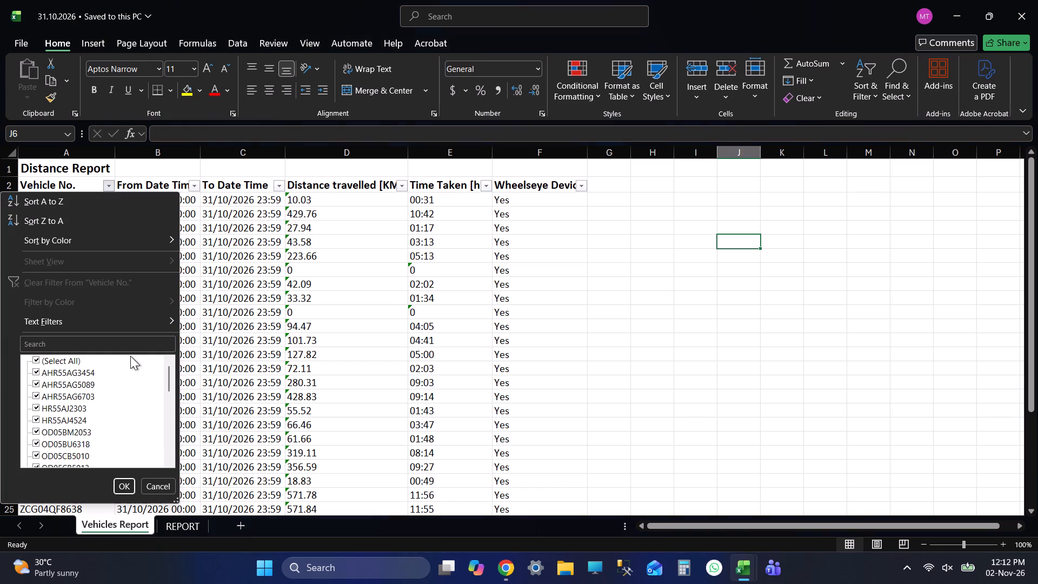
left_click(86, 375)
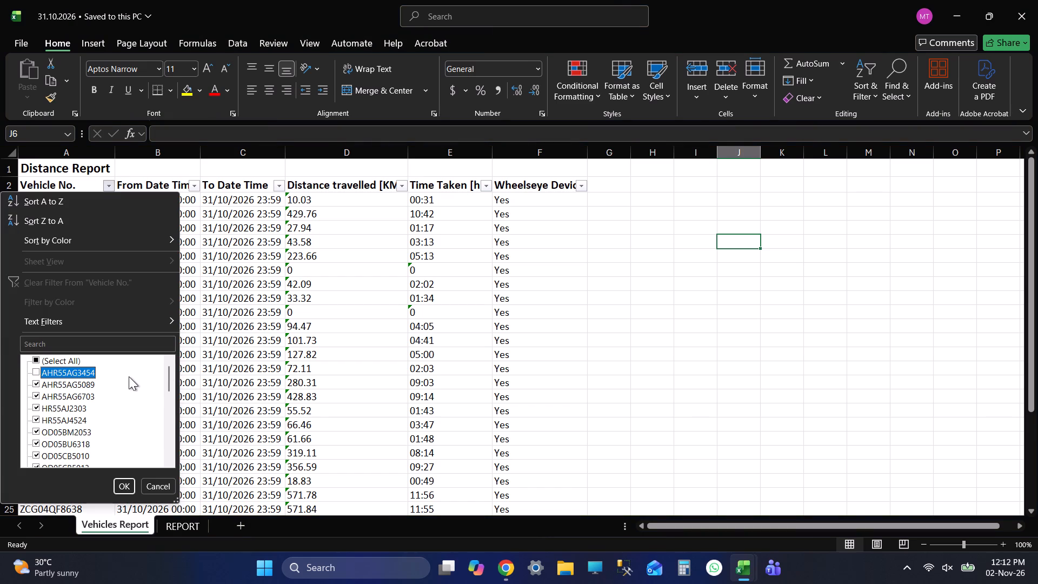
left_click(78, 386)
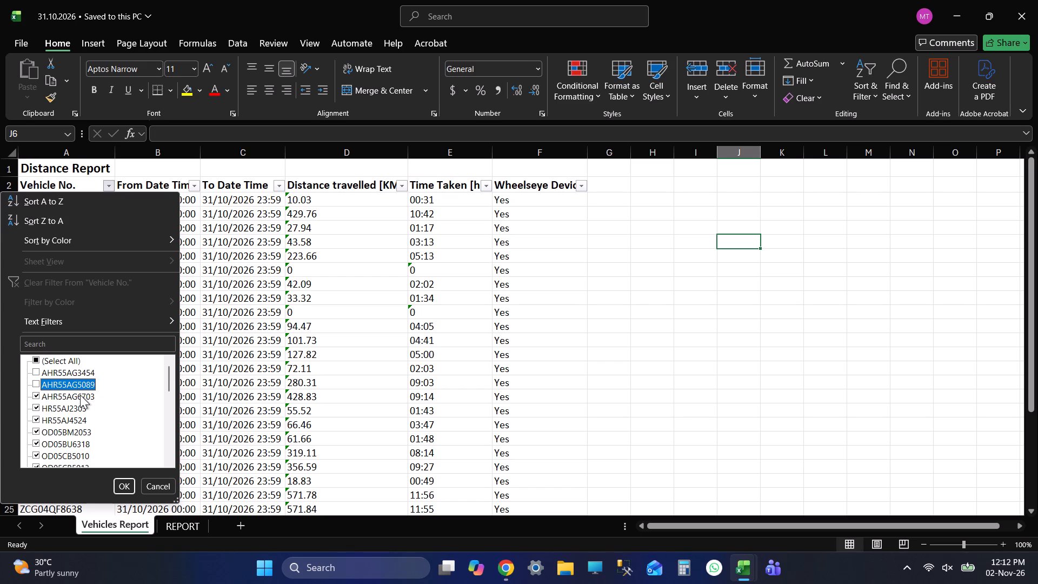
left_click(80, 395)
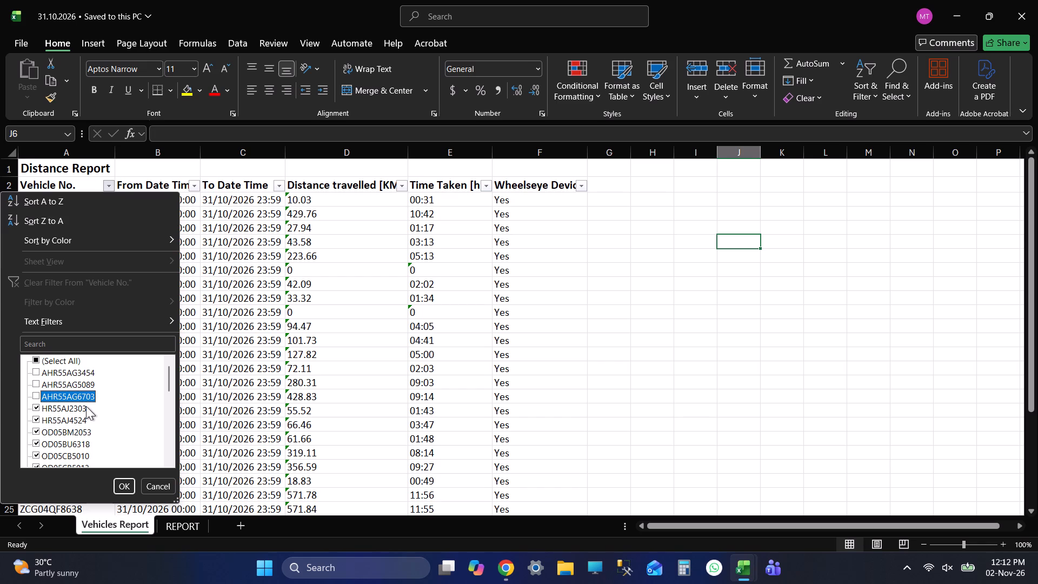
left_click(65, 408)
left_click(77, 420)
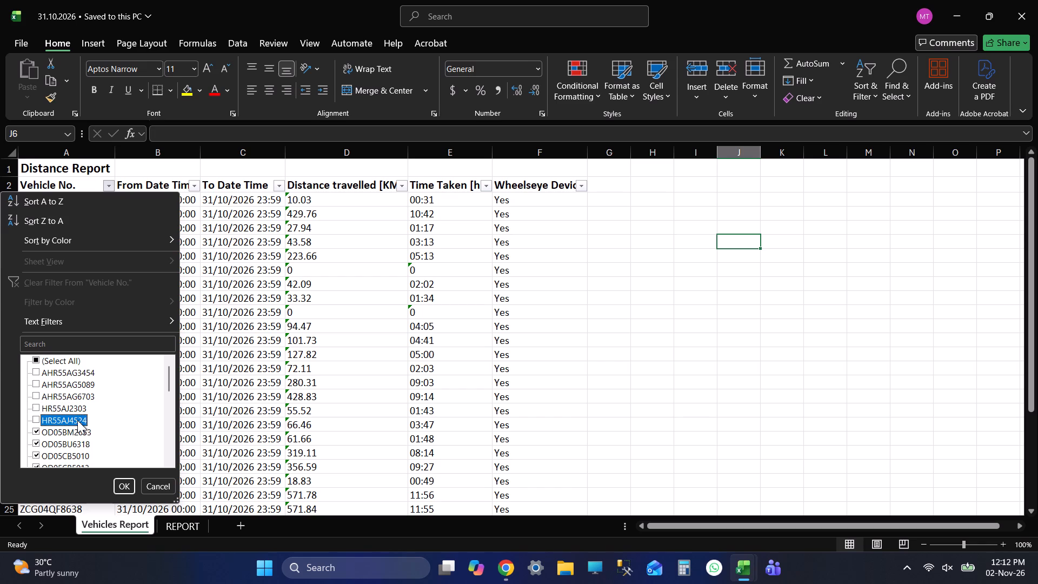
left_click_drag(170, 372, 169, 392)
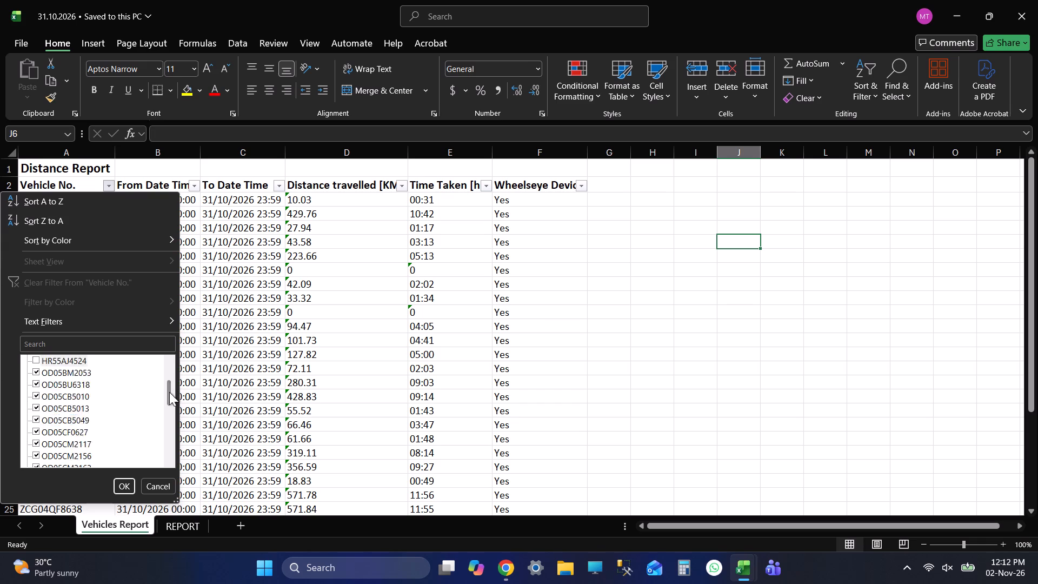
left_click_drag(169, 392, 177, 341)
scroll(128, 387, "up", 2)
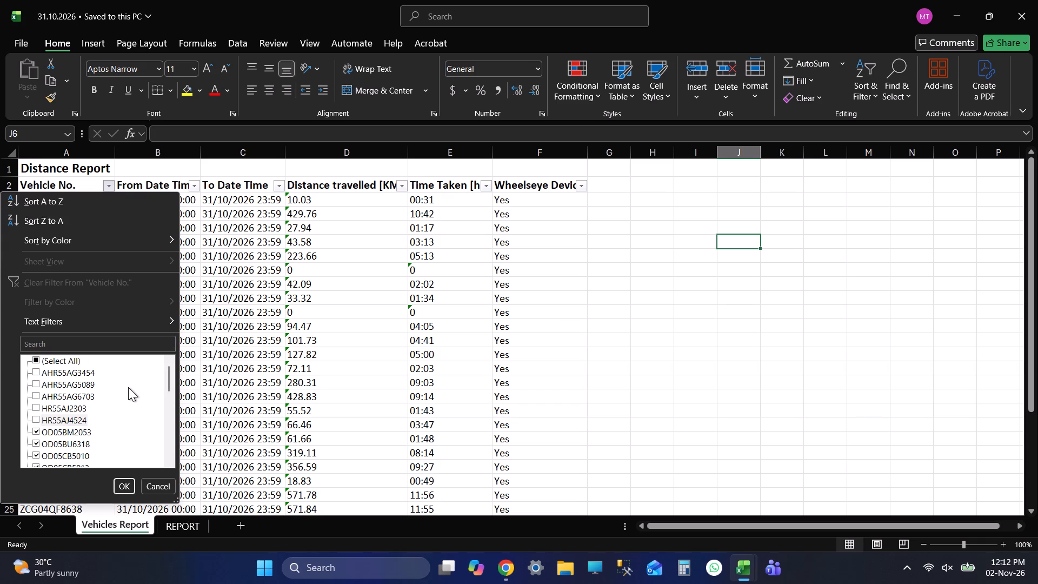
scroll(128, 387, "up", 1)
scroll(130, 389, "down", 1)
scroll(130, 390, "up", 11)
left_click_drag(165, 374, 168, 420)
left_click(84, 384)
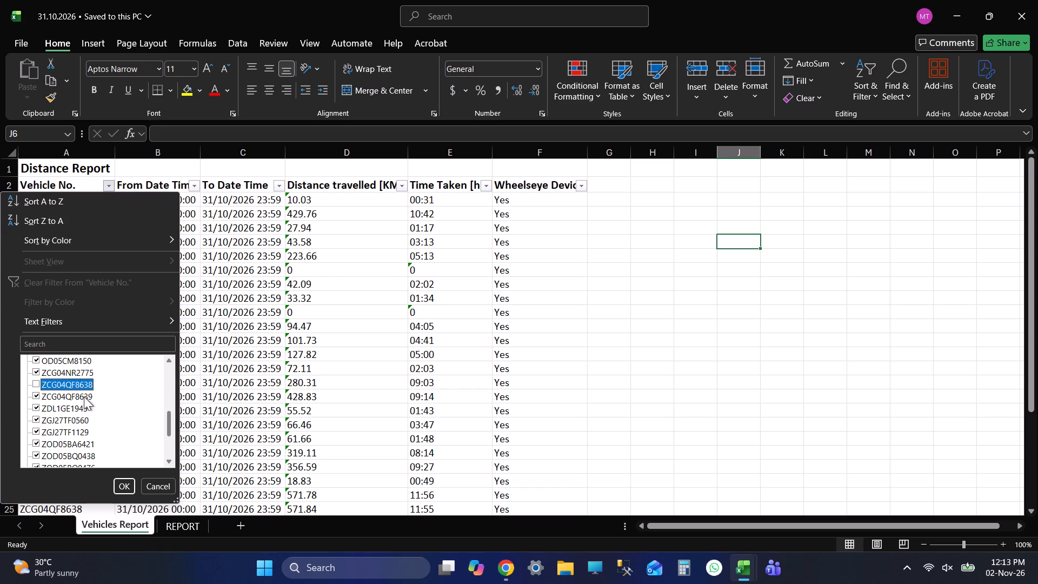
left_click(84, 396)
left_click(72, 410)
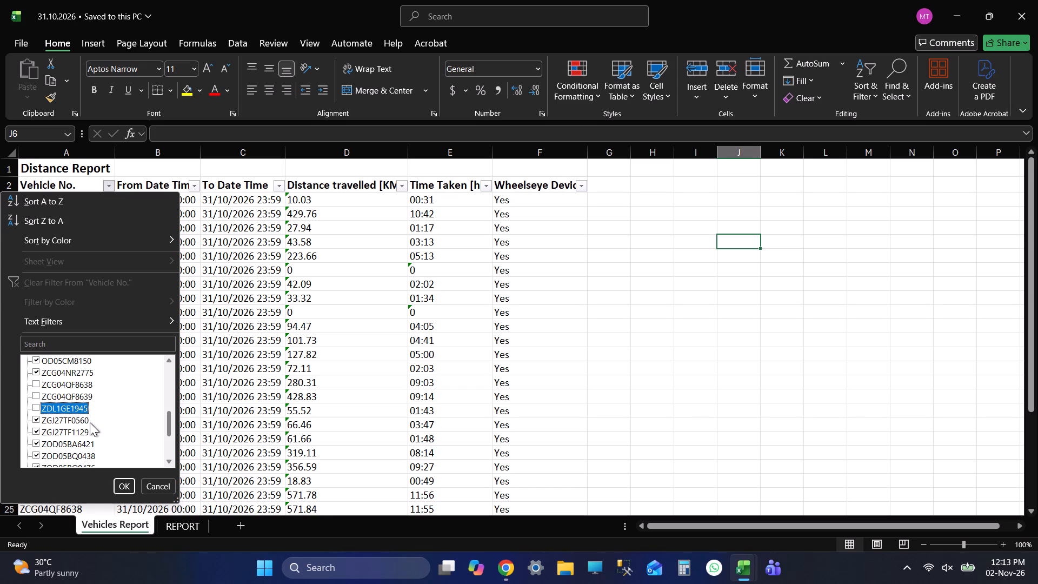
left_click(78, 419)
left_click(77, 433)
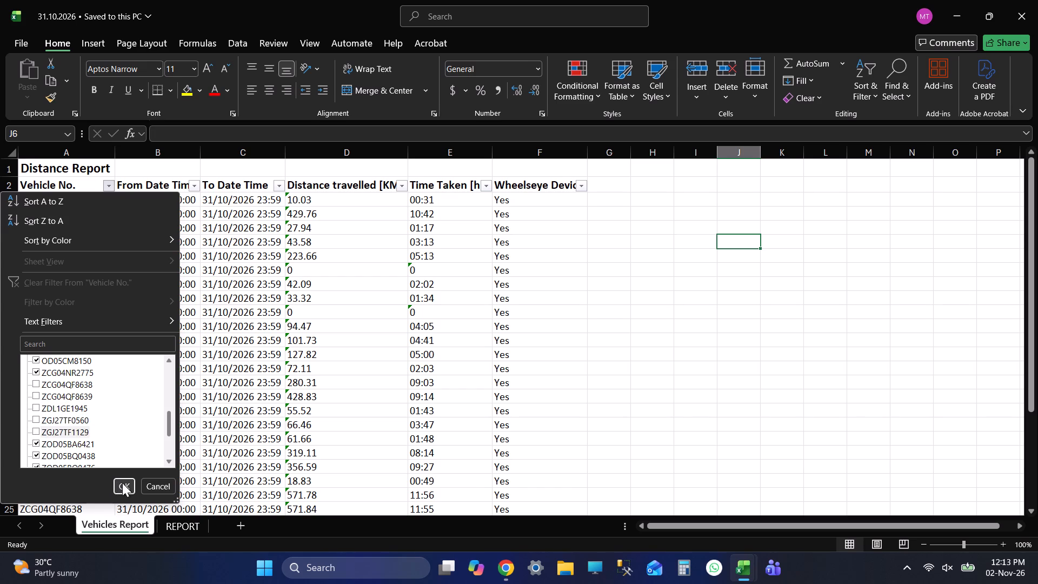
left_click(122, 483)
left_click(580, 284)
key("ctrl+s")
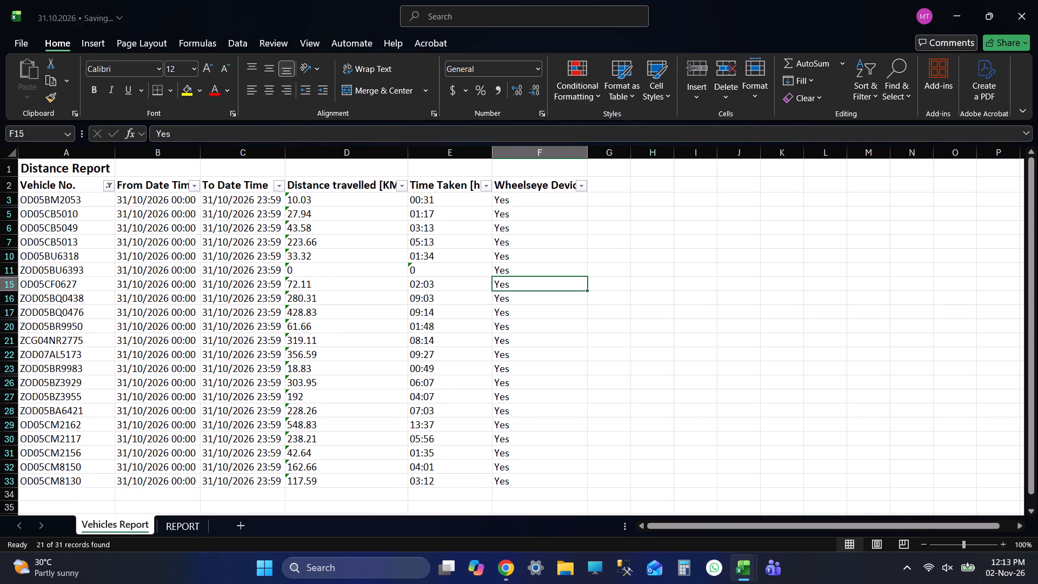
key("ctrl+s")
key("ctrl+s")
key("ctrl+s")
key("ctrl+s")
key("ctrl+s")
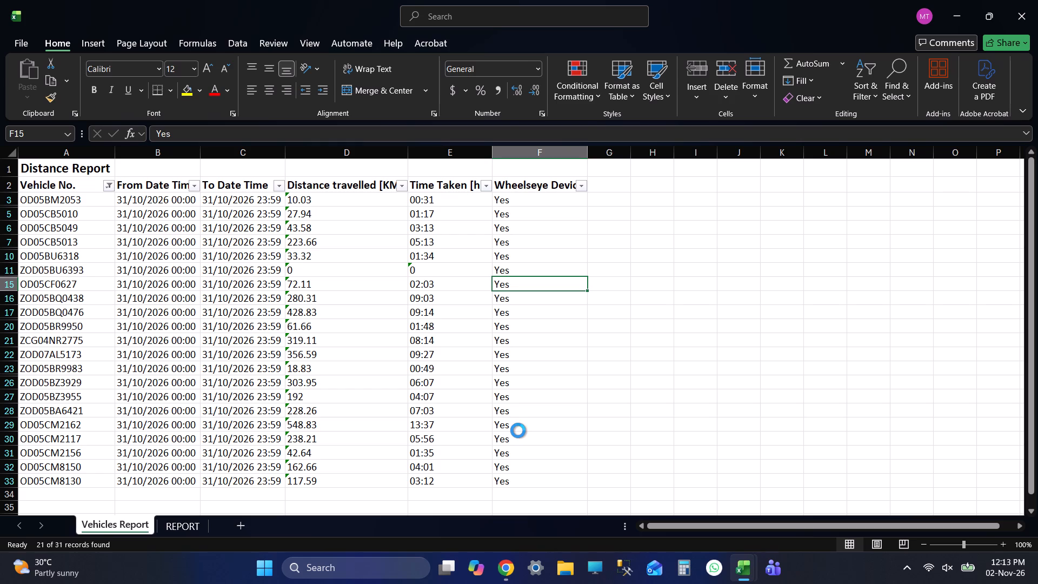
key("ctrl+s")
Copy columns A to F of the filtered Vehicles Report data into the REPORT sheet starting at A1, and save the workbook.
left_click(77, 160)
left_click(77, 156)
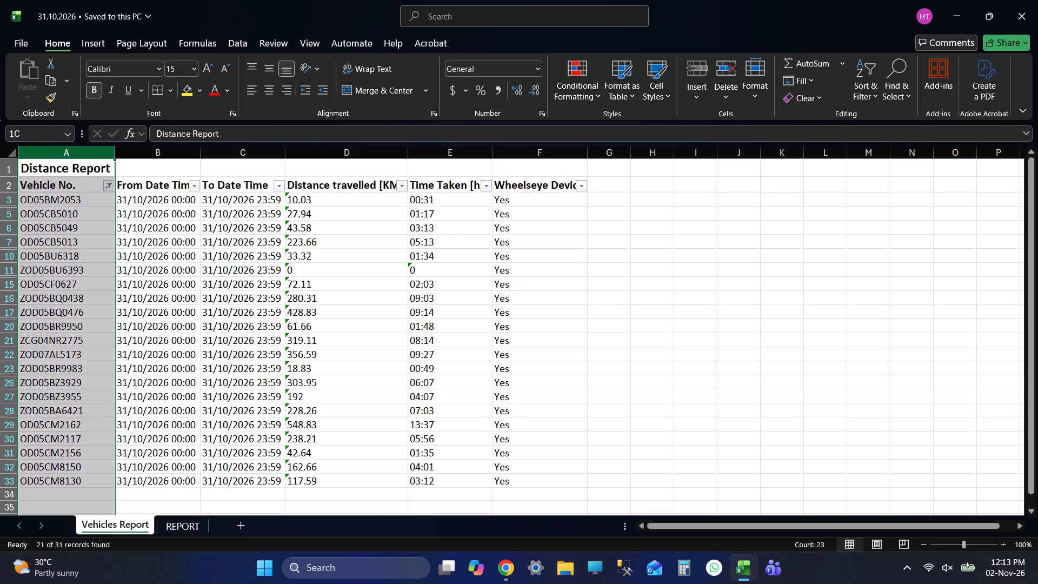
key("shift+Right")
key("shift+Right")
key("shift+Right")
key("shift+Right")
key("shift+Right")
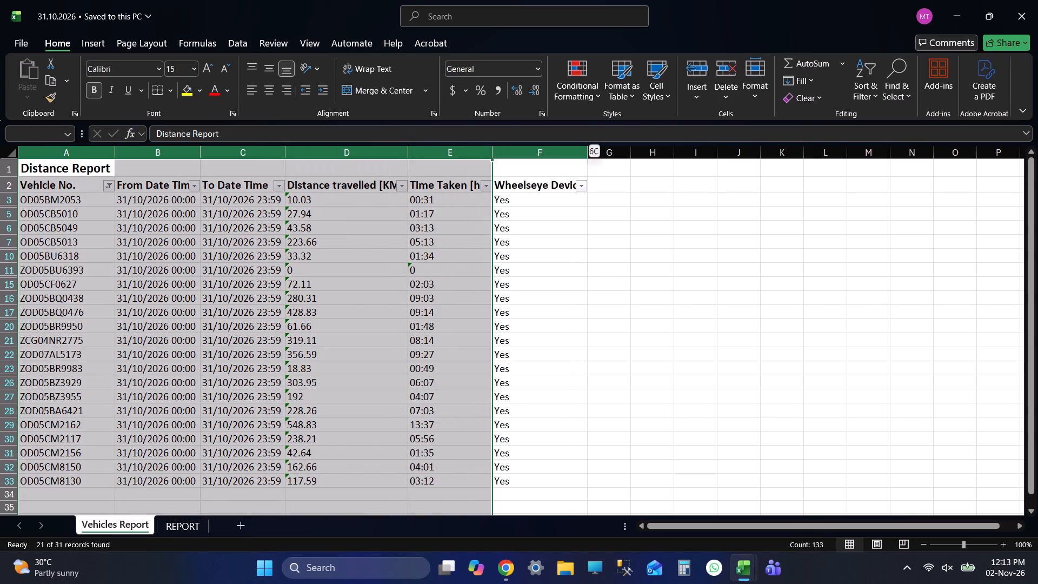
key("ctrl+c")
key("ctrl+c")
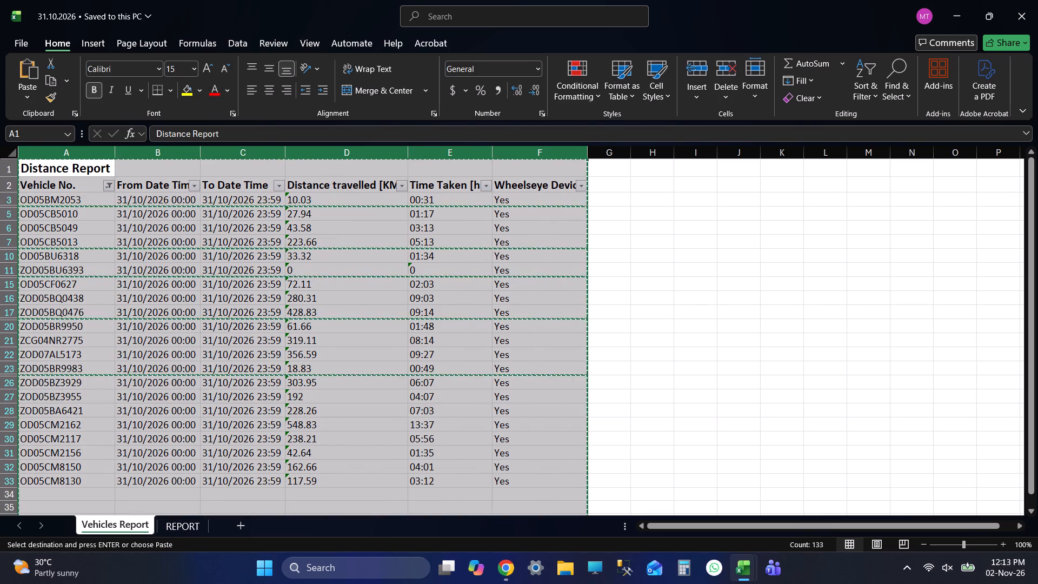
left_click(187, 526)
key("ctrl+v")
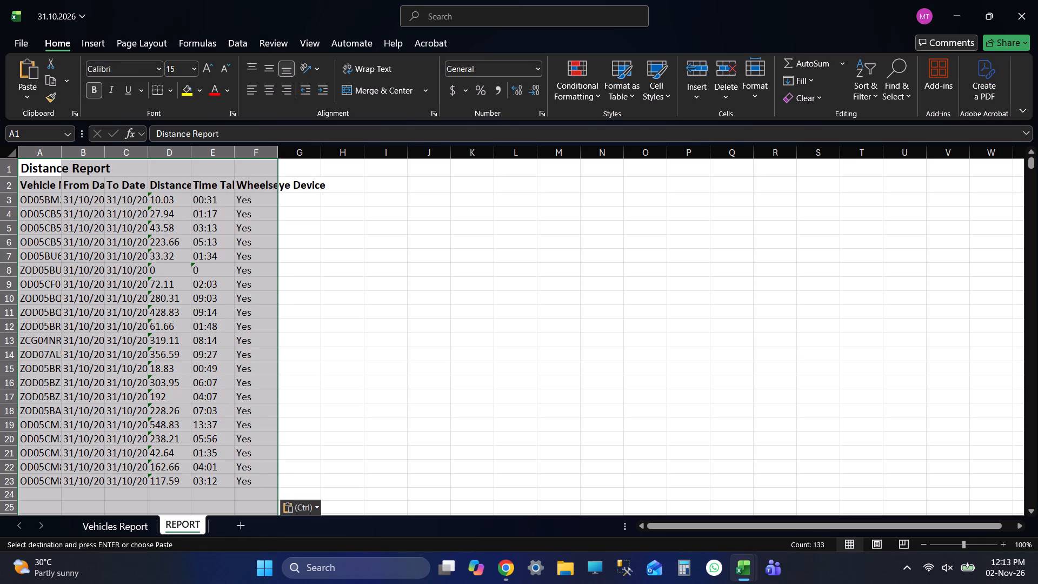
left_click(334, 250)
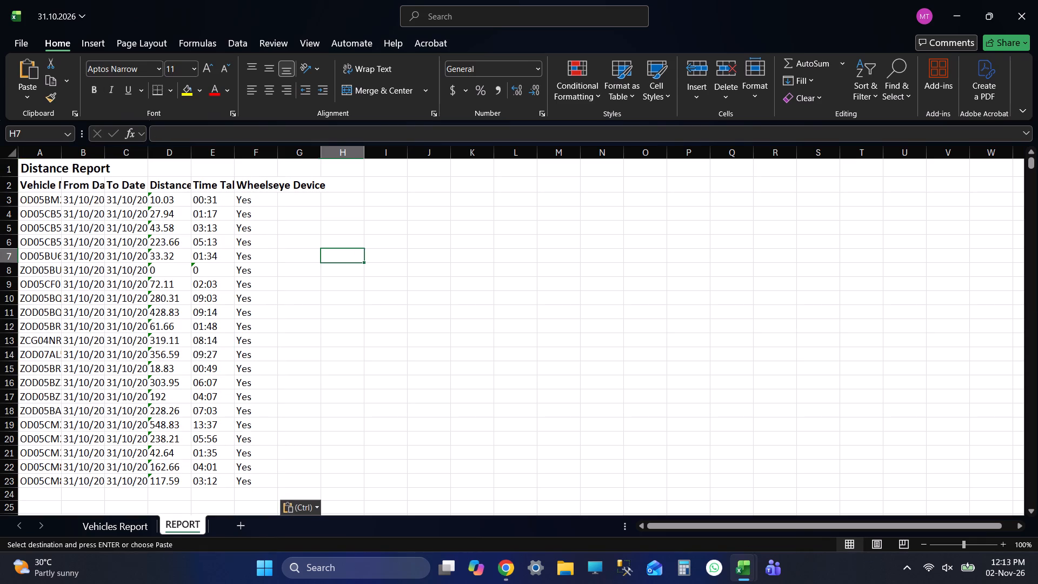
key("ctrl+s")
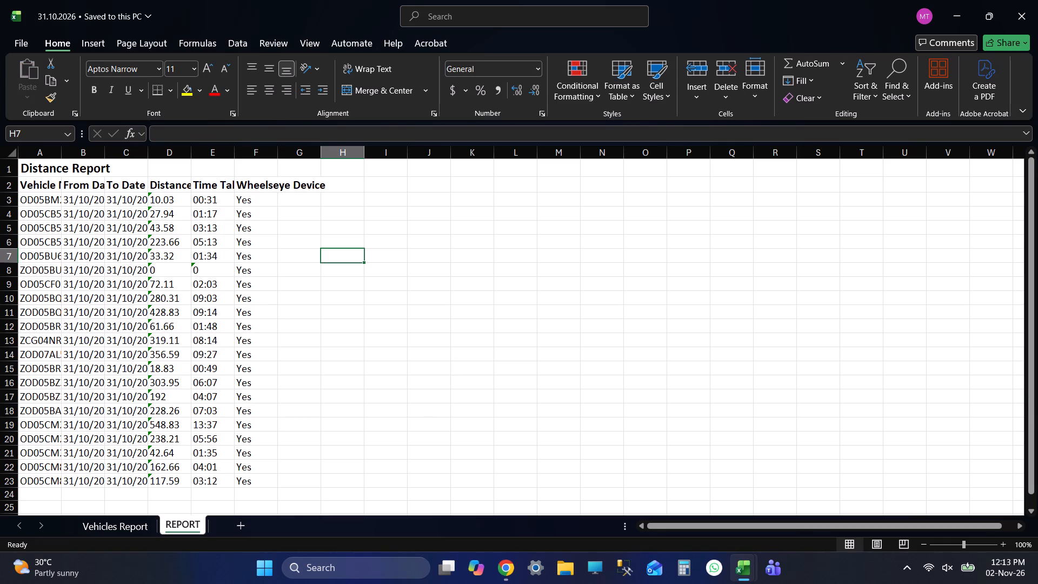
left_click(375, 180)
key("ctrl+s")
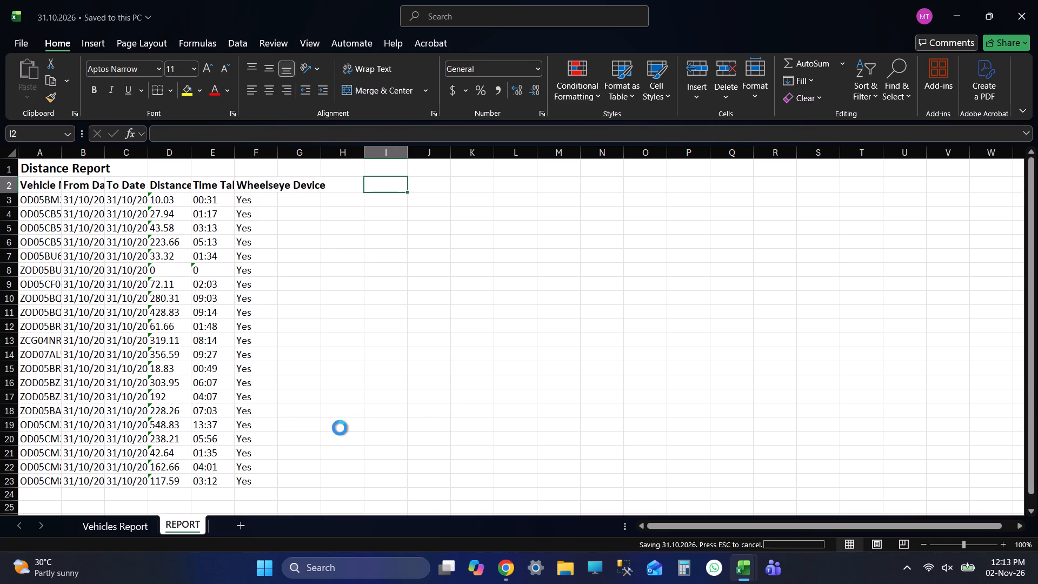
Auto-fit the widths of columns A to F on the REPORT sheet and save the workbook.
left_click(43, 157)
key("shift+Right")
key("shift+Right")
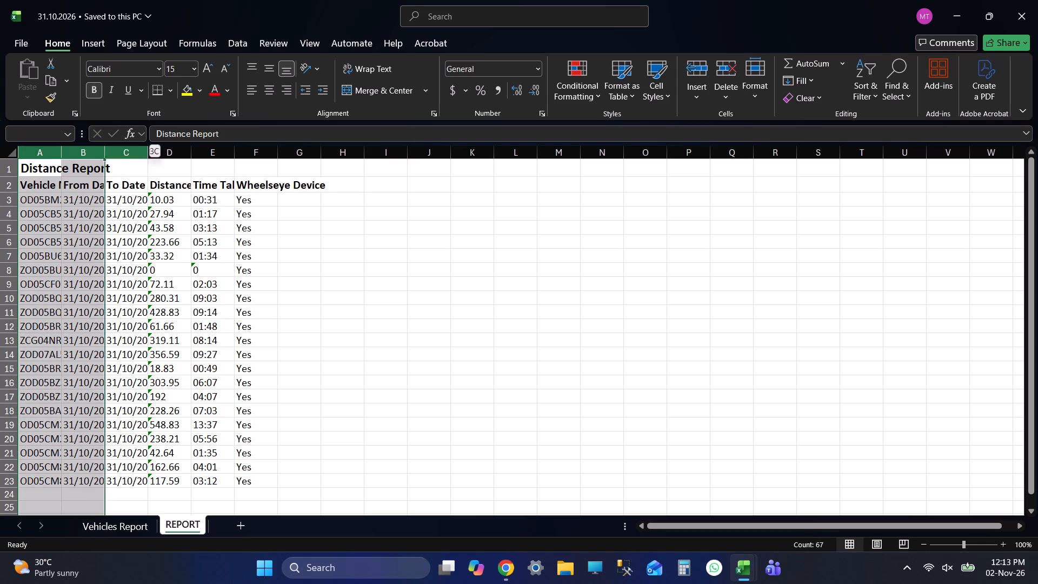
key("shift+Right")
key("shift+Right")
key("shift+Right")
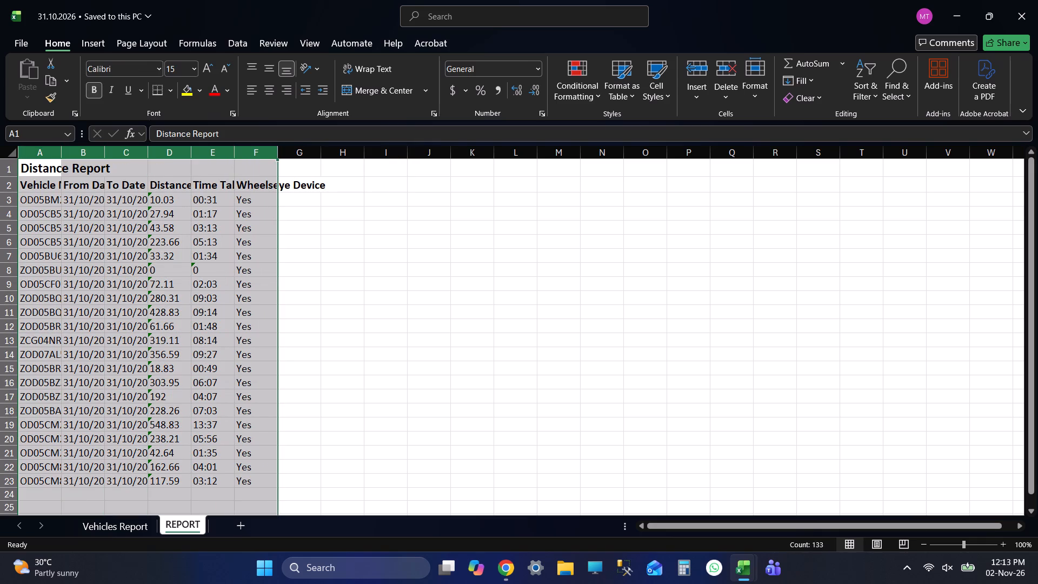
double_click(278, 152)
left_click(534, 216)
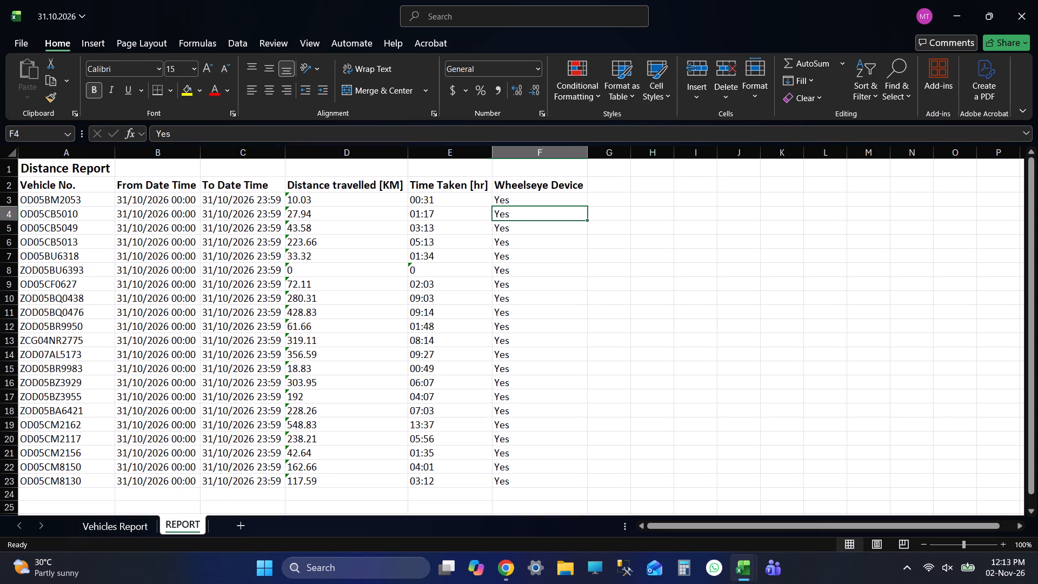
key("ctrl+s")
key("ctrl+s")
key("ctrl+s")
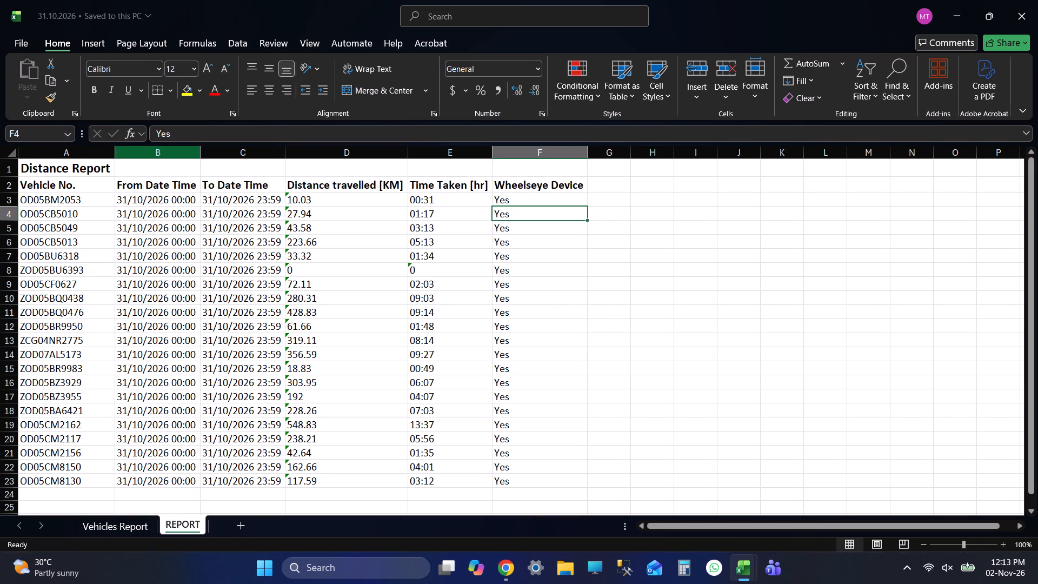
Delete the From Date Time and To Date Time columns from the REPORT sheet.
left_click(171, 156)
key("shift+Right")
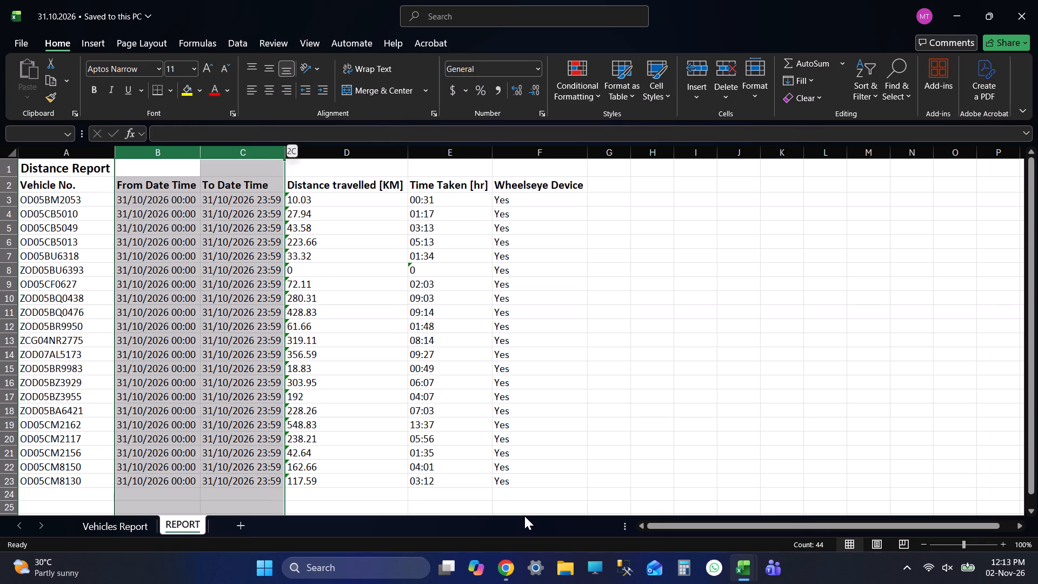
key("ctrl+minus")
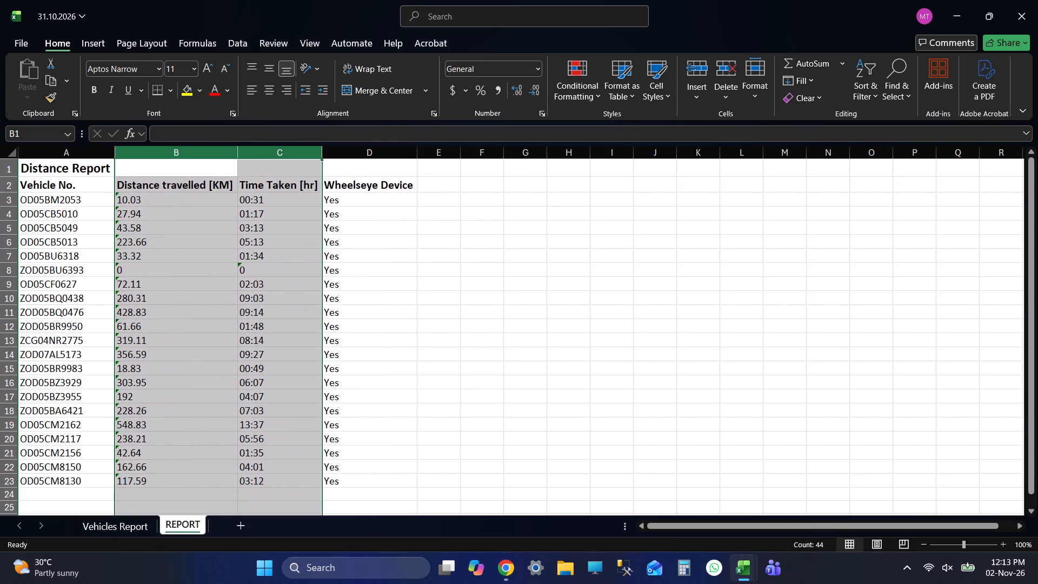
Delete the Time Taken column and all columns after it from the REPORT sheet, and save the workbook.
left_click(280, 146)
key("ctrl+shift+Right")
key("ctrl+minus")
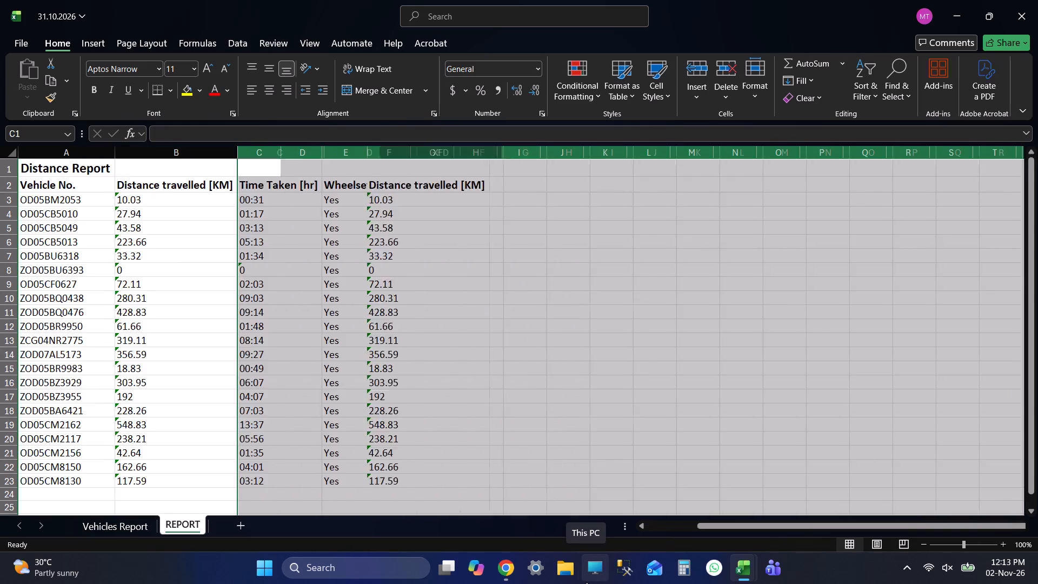
left_click(264, 188)
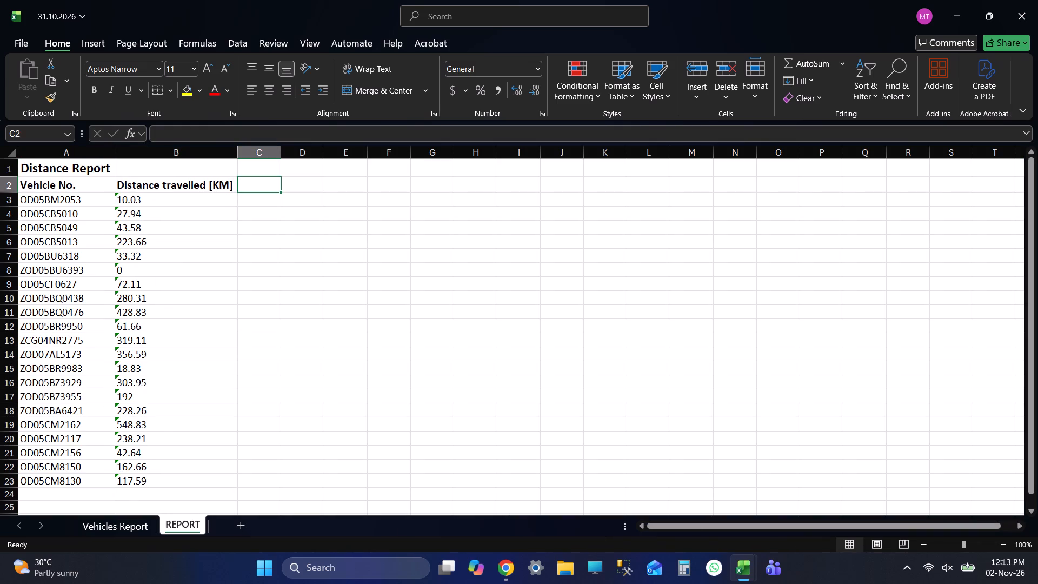
key("ctrl+s")
key("ctrl+s")
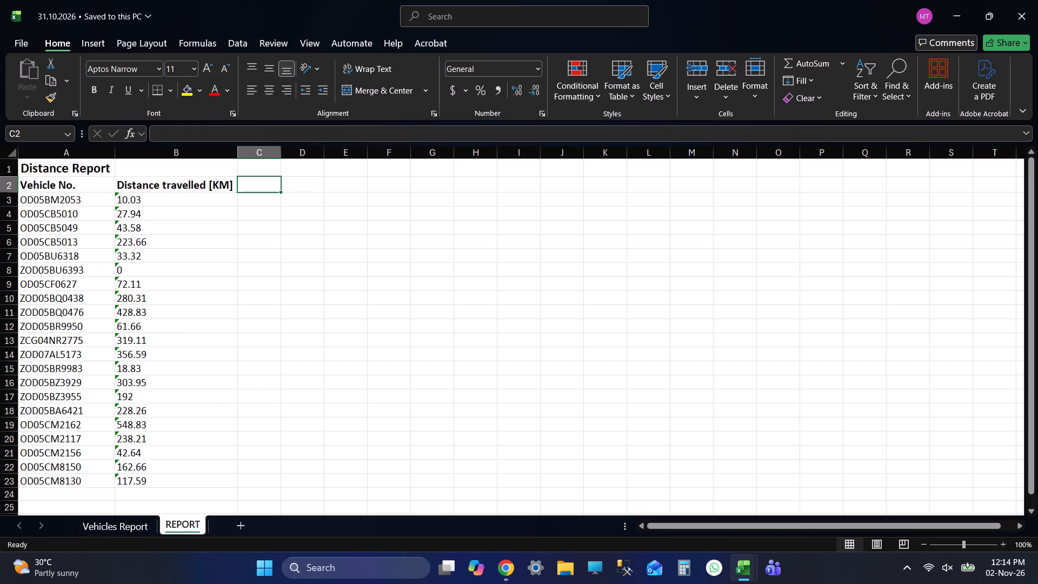
key("ctrl+s")
Convert the text values under Distance travelled [KM], from B3 to B23, to numbers and save the workbook.
left_click(196, 205)
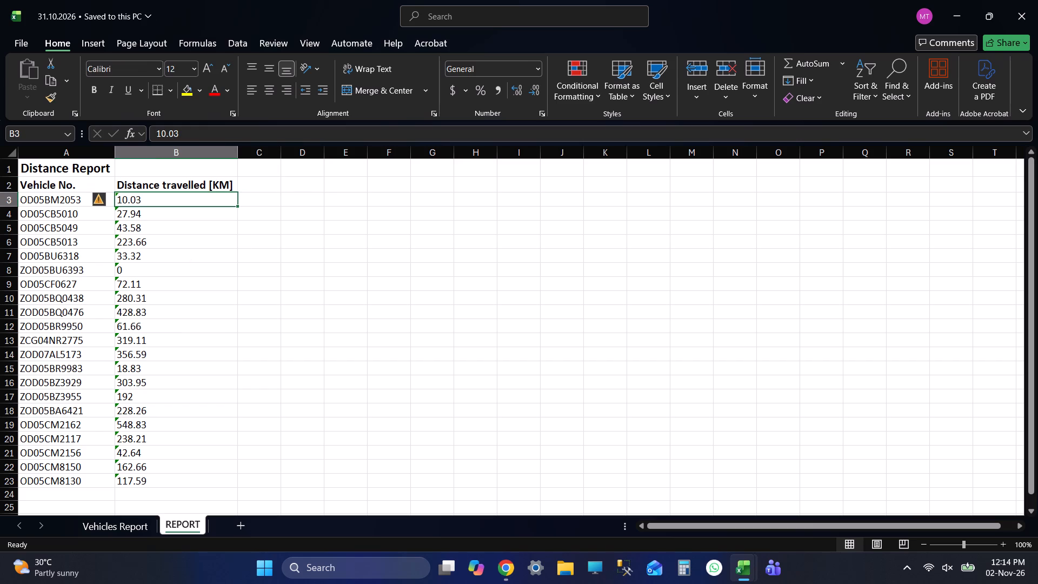
key("ctrl+shift+Down")
left_click(106, 202)
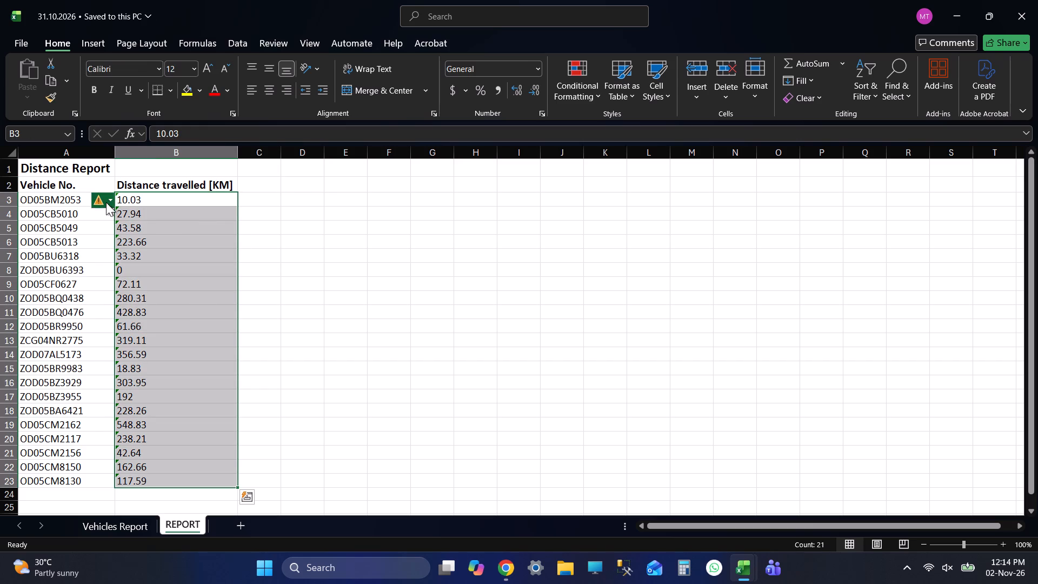
left_click(184, 233)
left_click(283, 203)
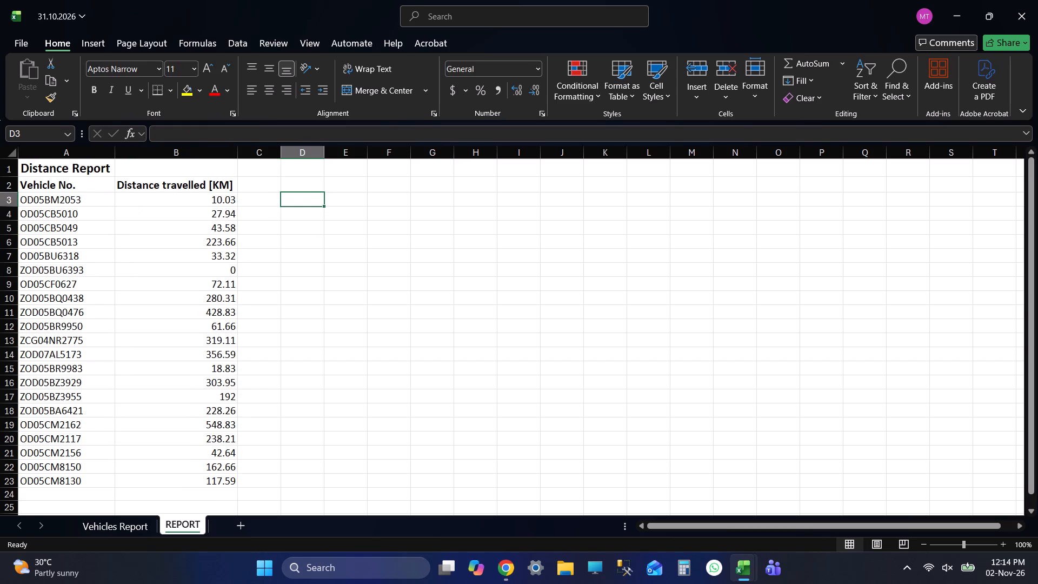
key("ctrl+s")
left_click(362, 217)
key("ctrl+s")
left_click(549, 241)
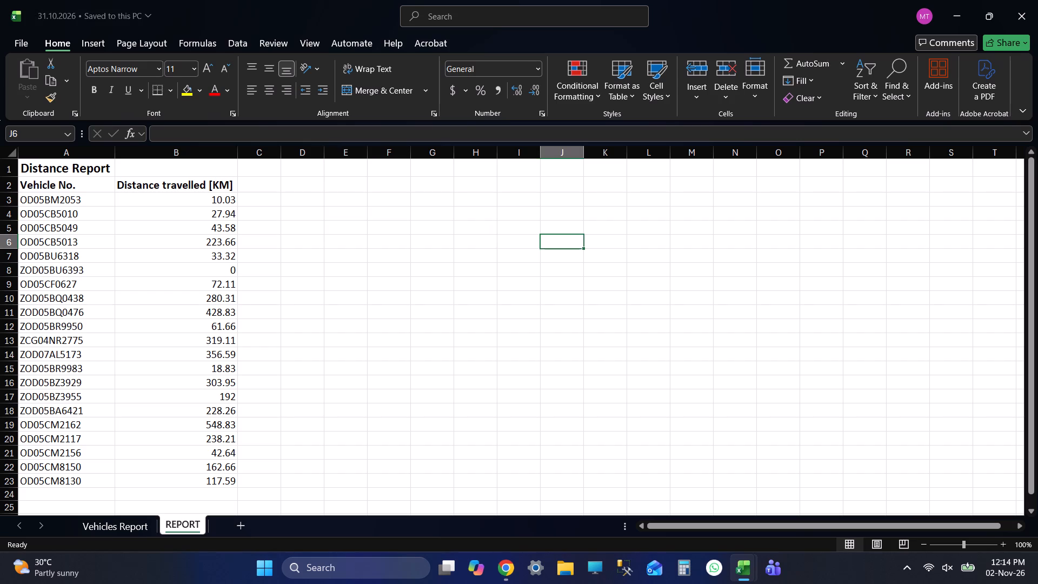
key("ctrl+s")
left_click(465, 233)
key("ctrl+s")
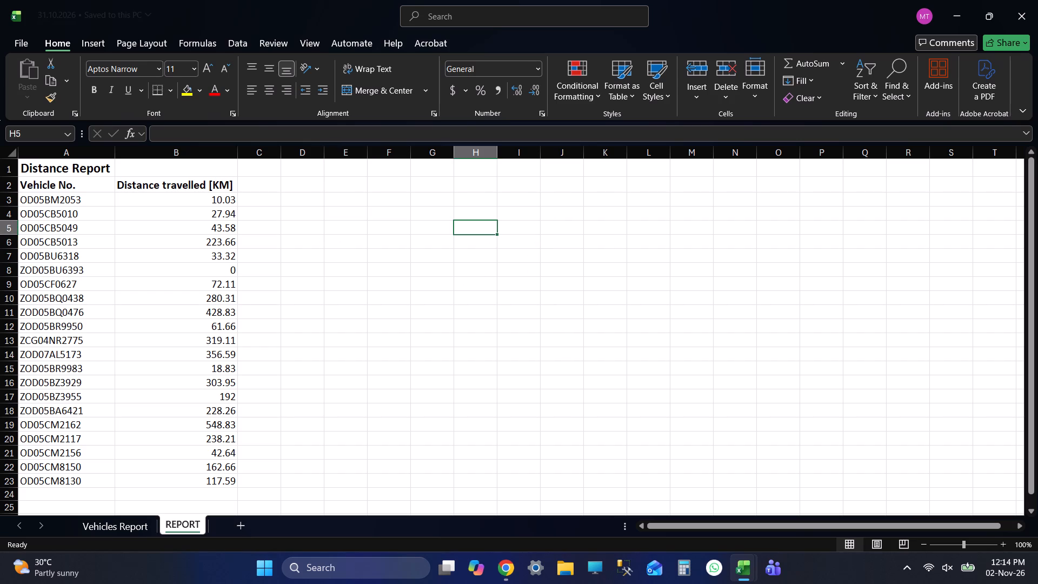
Reduce the distance values in B3 to B23 to whole numbers without decimal places, and save the workbook.
left_click(208, 203)
key("ctrl+shift+Down")
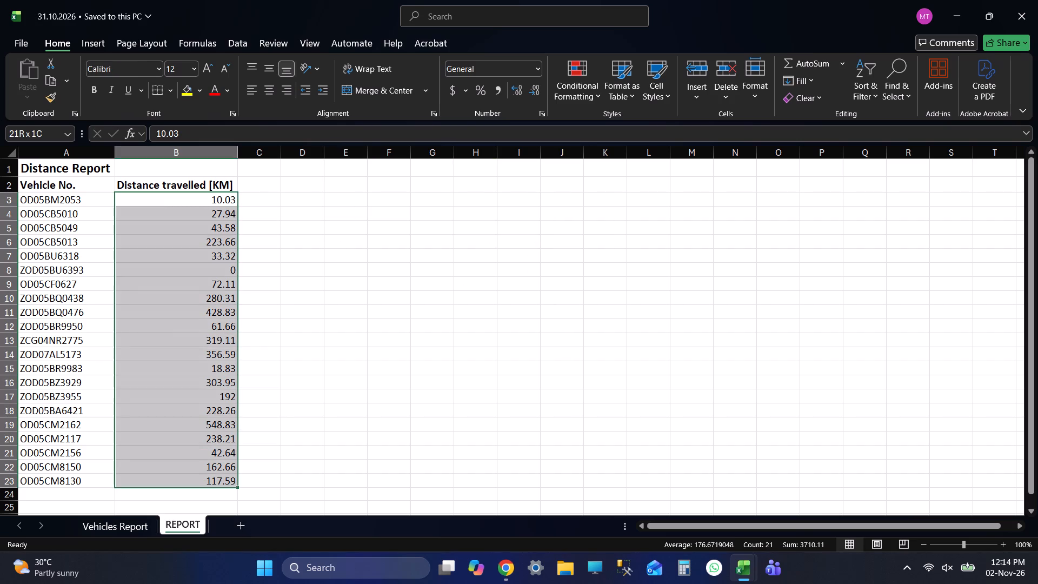
double_click(535, 88)
left_click(360, 200)
key("ctrl+s")
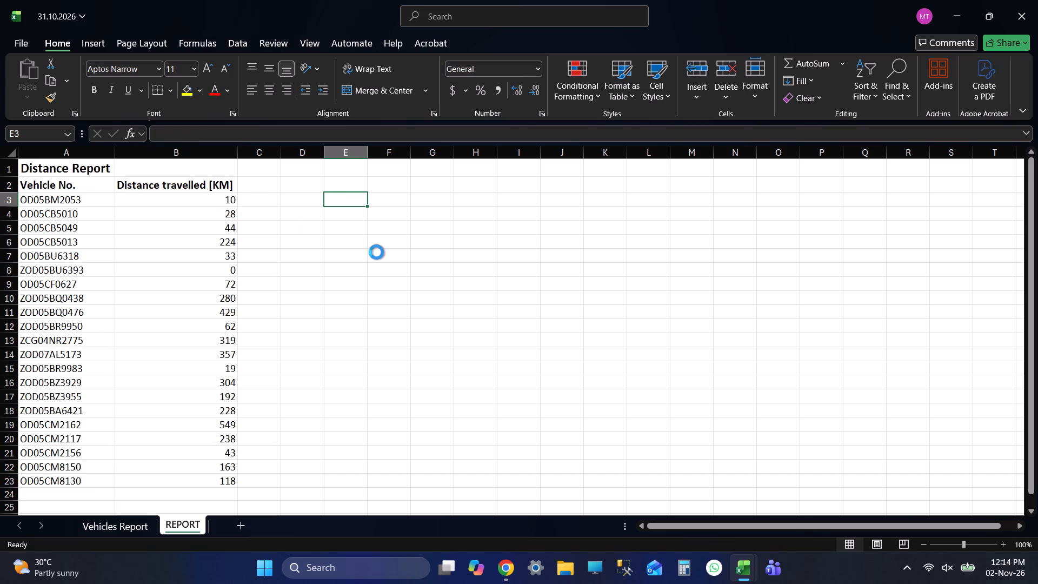
key("ctrl+s")
left_click(480, 210)
key("ctrl+s")
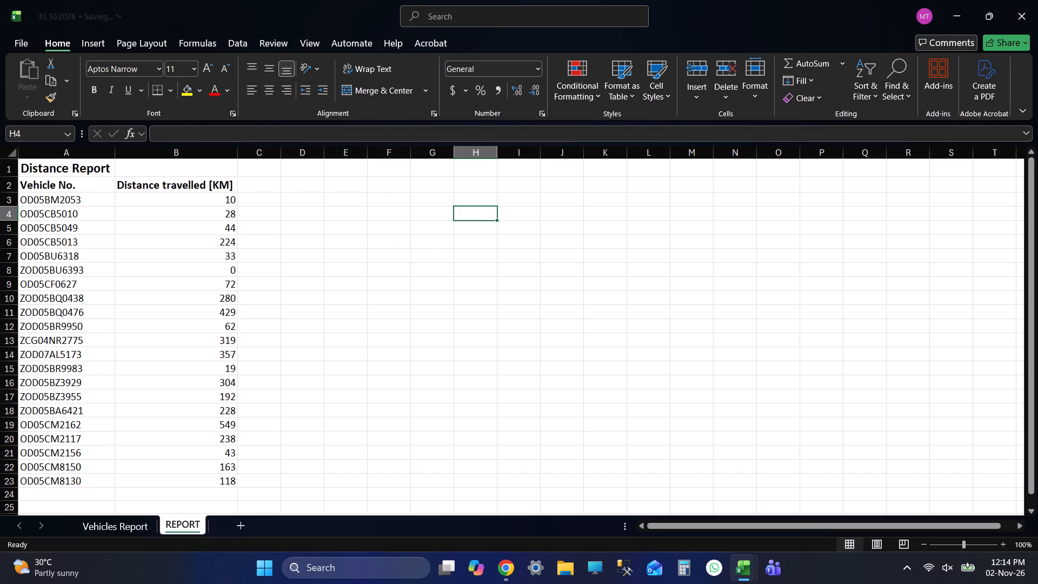
left_click(0, 214)
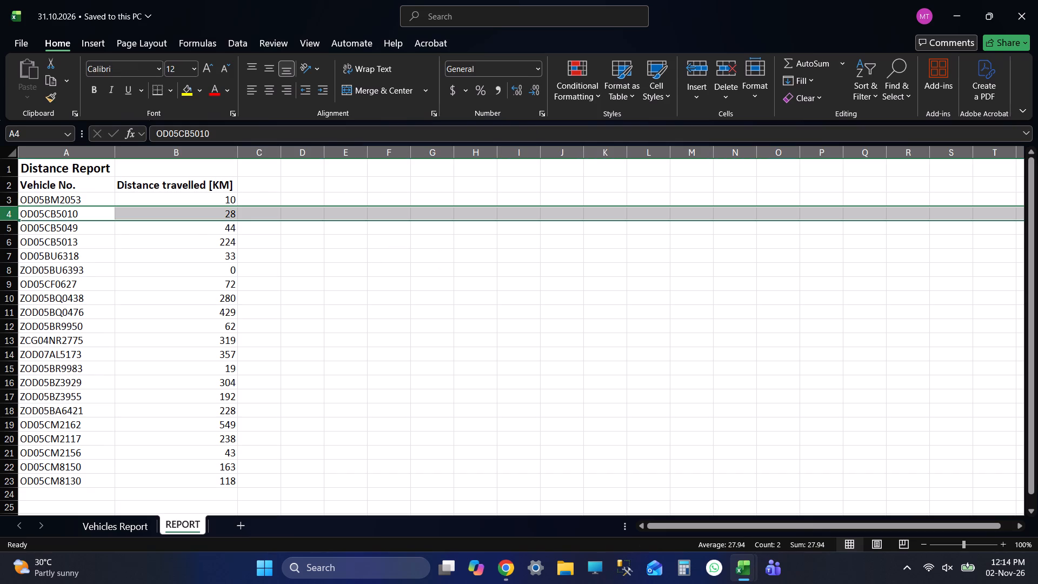
key("ctrl+plus")
key("ctrl+plus")
left_click(83, 207)
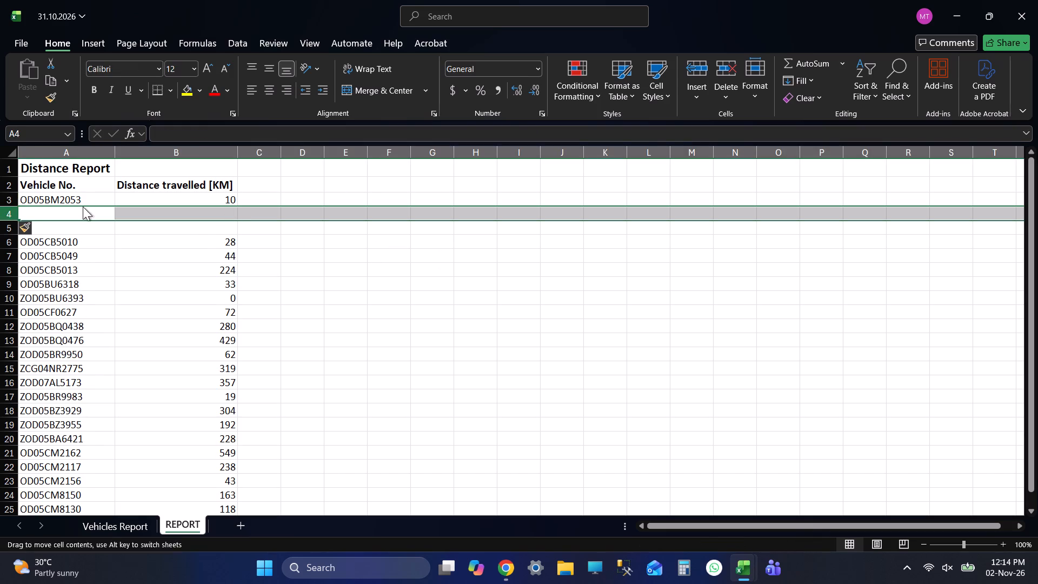
left_click(84, 216)
key("ctrl+s")
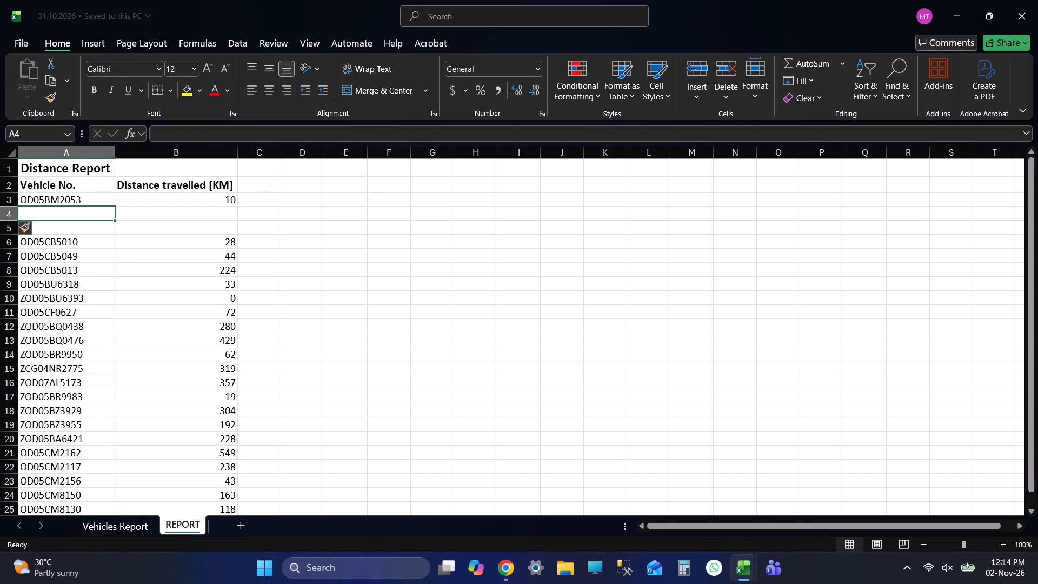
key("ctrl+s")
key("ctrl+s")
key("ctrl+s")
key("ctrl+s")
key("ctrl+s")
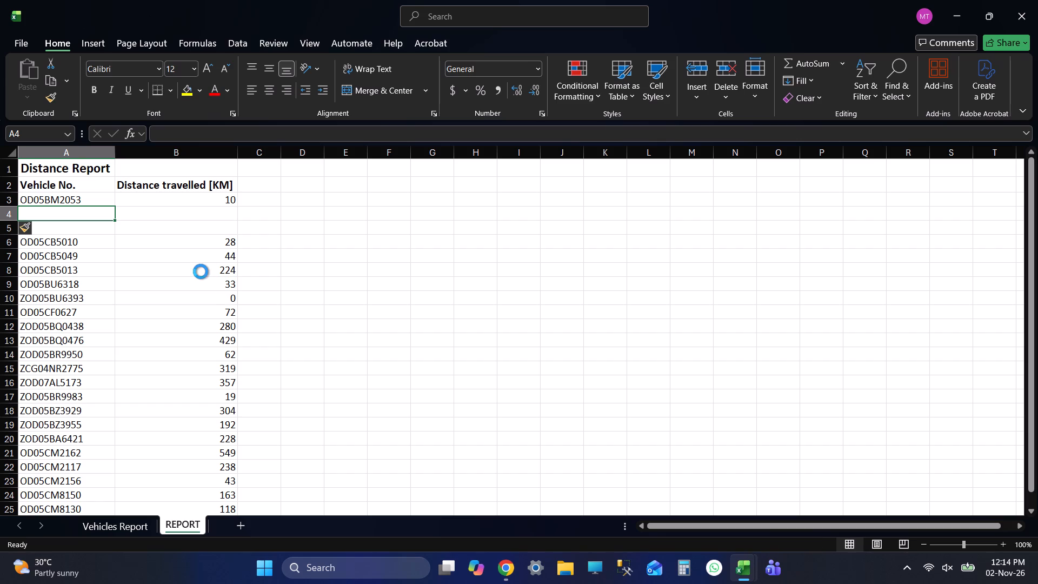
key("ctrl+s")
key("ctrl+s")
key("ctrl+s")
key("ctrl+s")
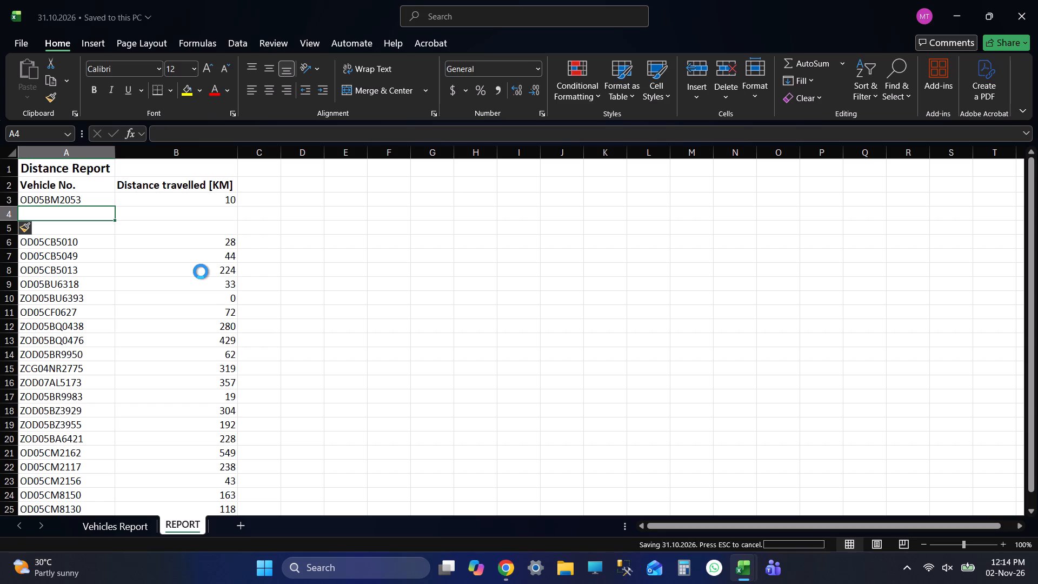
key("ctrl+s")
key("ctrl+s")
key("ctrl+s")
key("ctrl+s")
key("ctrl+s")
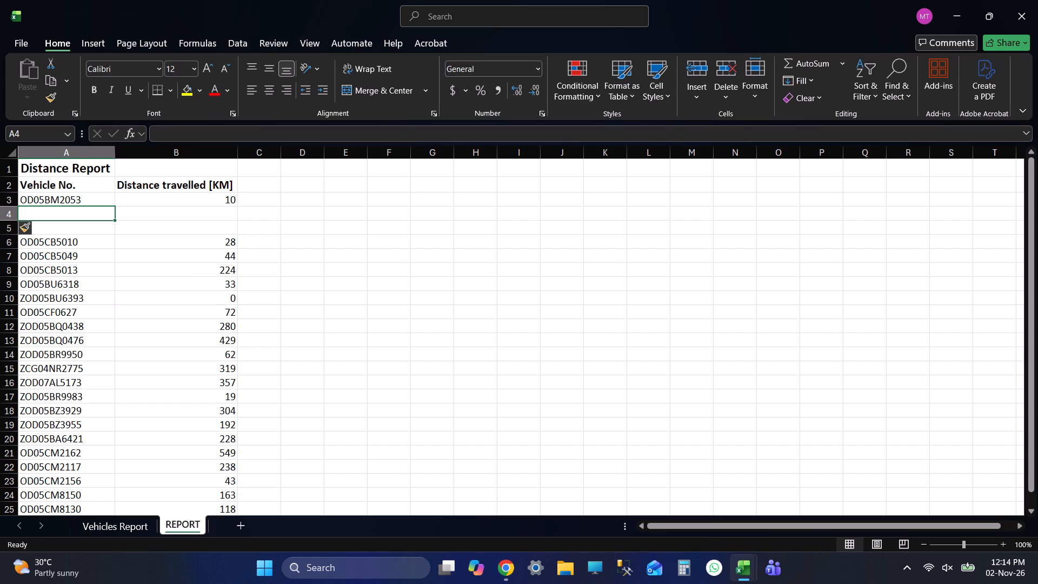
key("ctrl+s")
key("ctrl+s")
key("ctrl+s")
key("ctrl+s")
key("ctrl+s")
scroll(207, 311, "down", 3)
left_click_drag(77, 317, 170, 329)
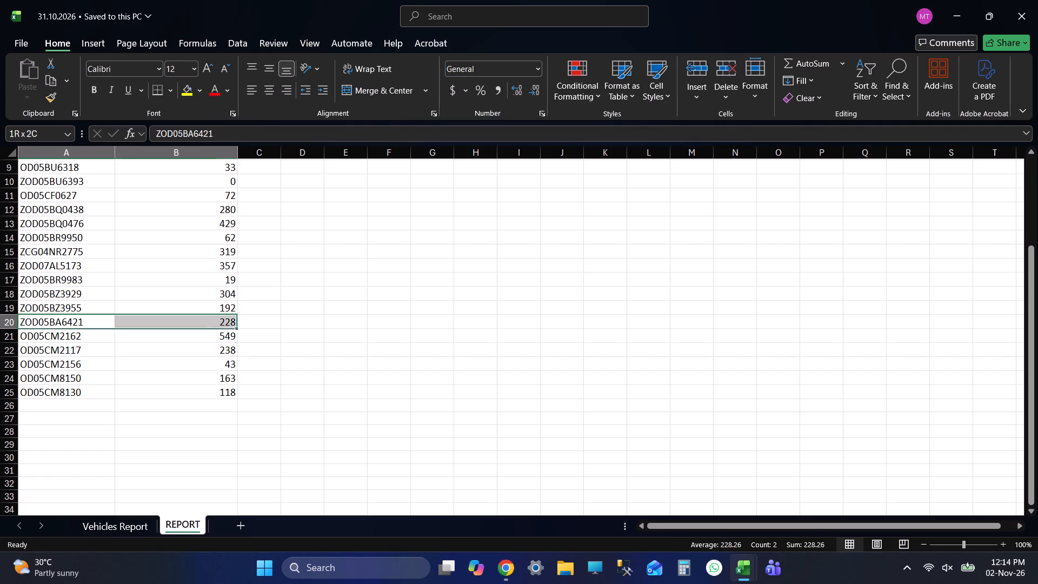
left_click_drag(170, 329, 208, 322)
scroll(367, 285, "up", 1)
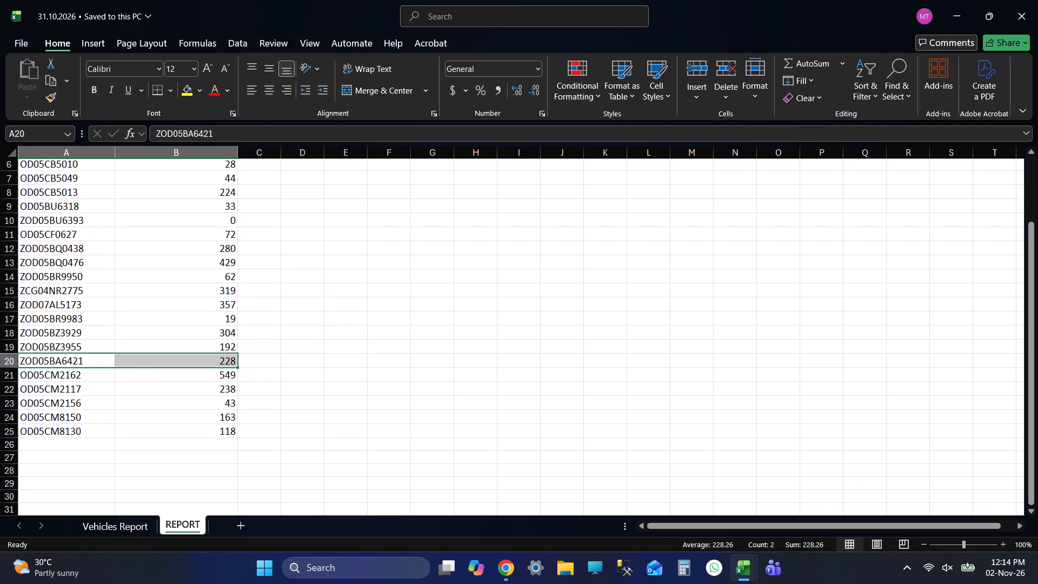
key("ctrl+x")
scroll(88, 225, "up", 5)
left_click(71, 203)
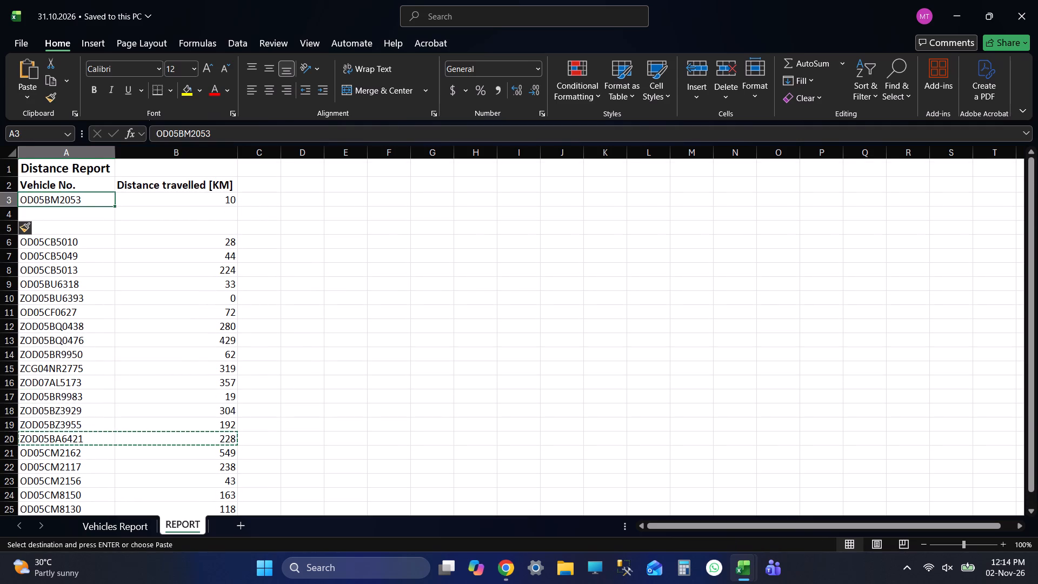
left_click(72, 211)
key("ctrl+v")
left_click(371, 233)
key("ctrl+s")
key("ctrl+s")
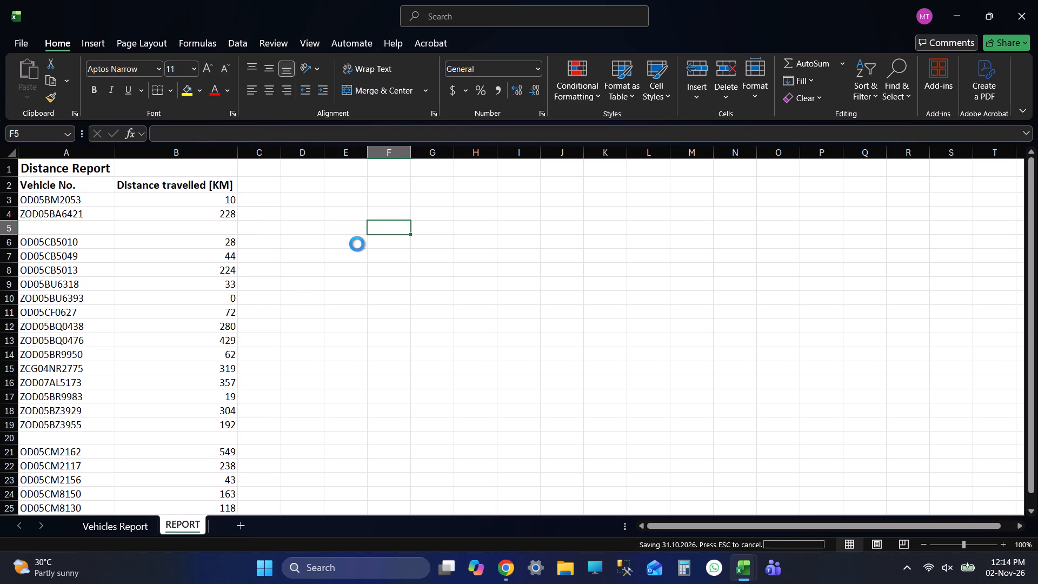
key("ctrl+s")
key("ctrl+s")
key("ctrl+s")
key("ctrl+s")
key("ctrl+s")
key("ctrl+s")
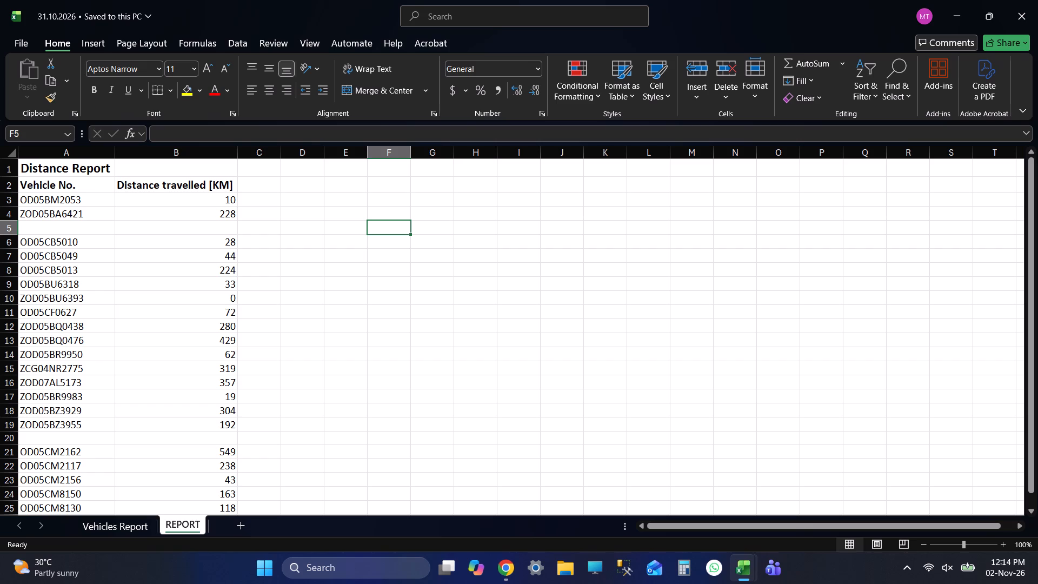
key("ctrl+s")
key("ctrl+s")
key("ctrl+s")
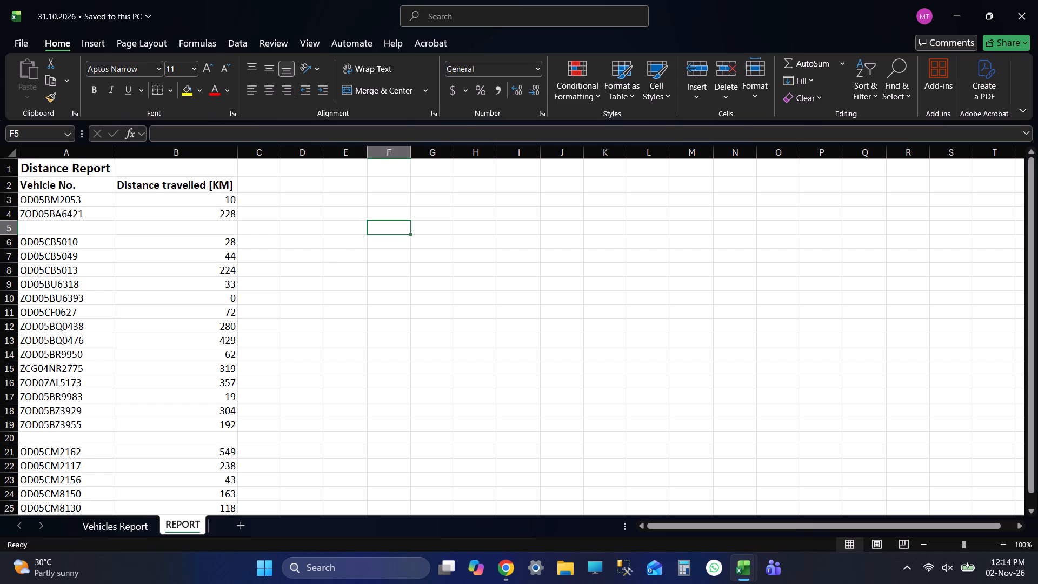
left_click_drag(80, 309, 199, 305)
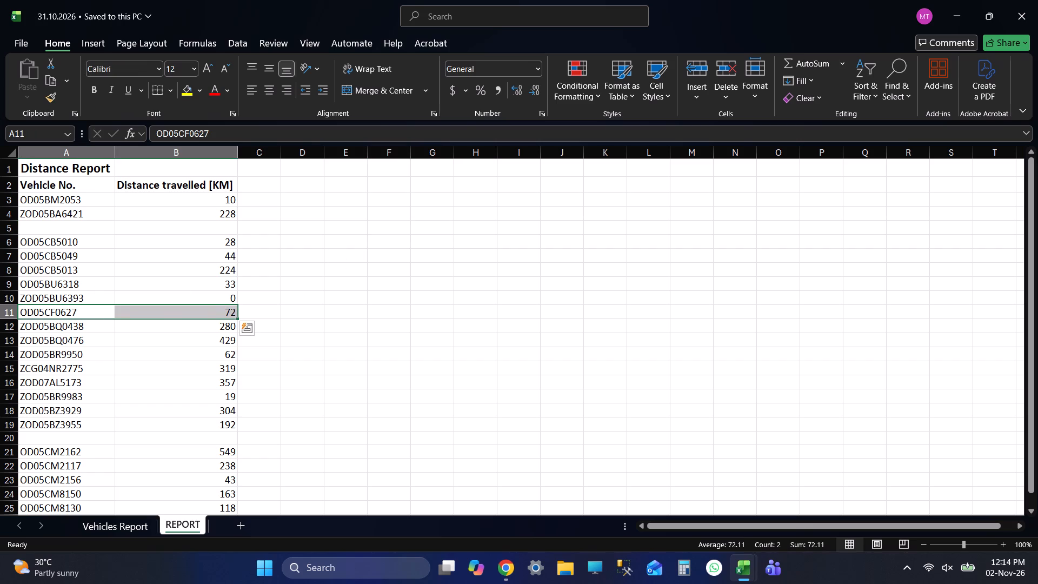
key("ctrl+x")
left_click(66, 231)
key("ctrl+v")
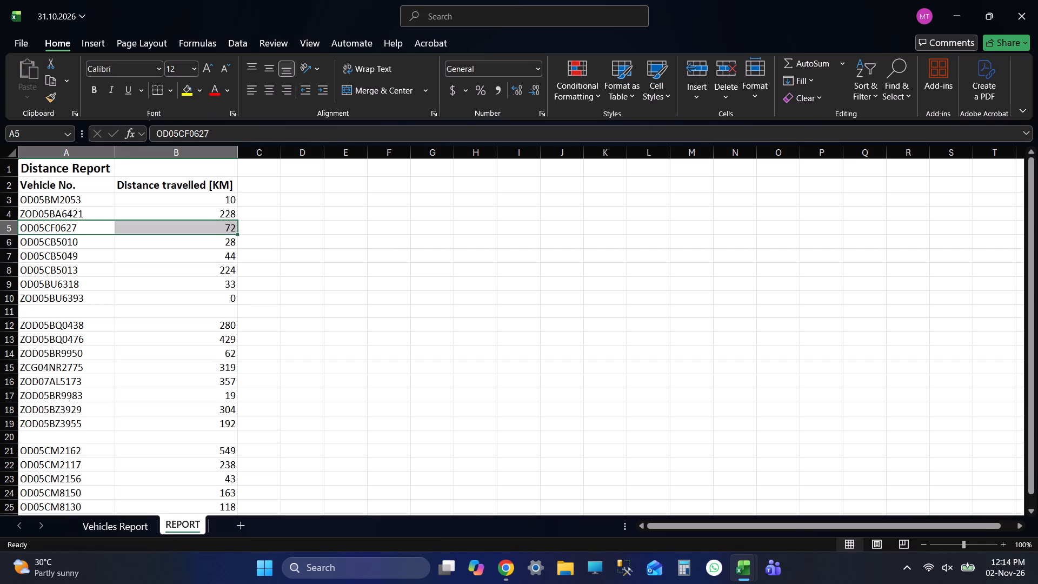
left_click(443, 230)
key("ctrl+s")
key("ctrl+s")
key("ctrl+s")
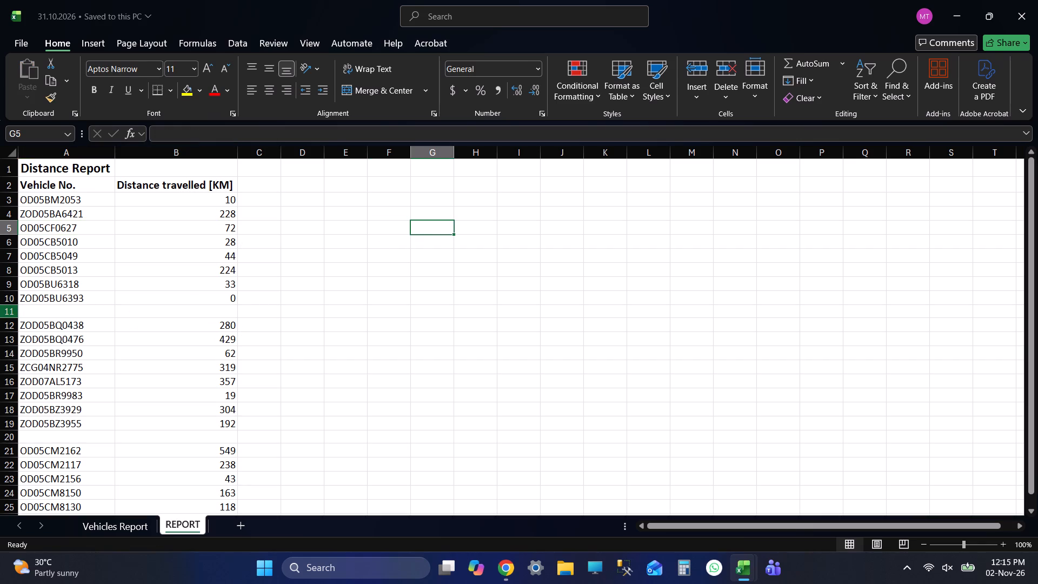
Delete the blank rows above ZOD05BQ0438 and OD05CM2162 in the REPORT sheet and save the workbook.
left_click(5, 312)
key("ctrl+minus")
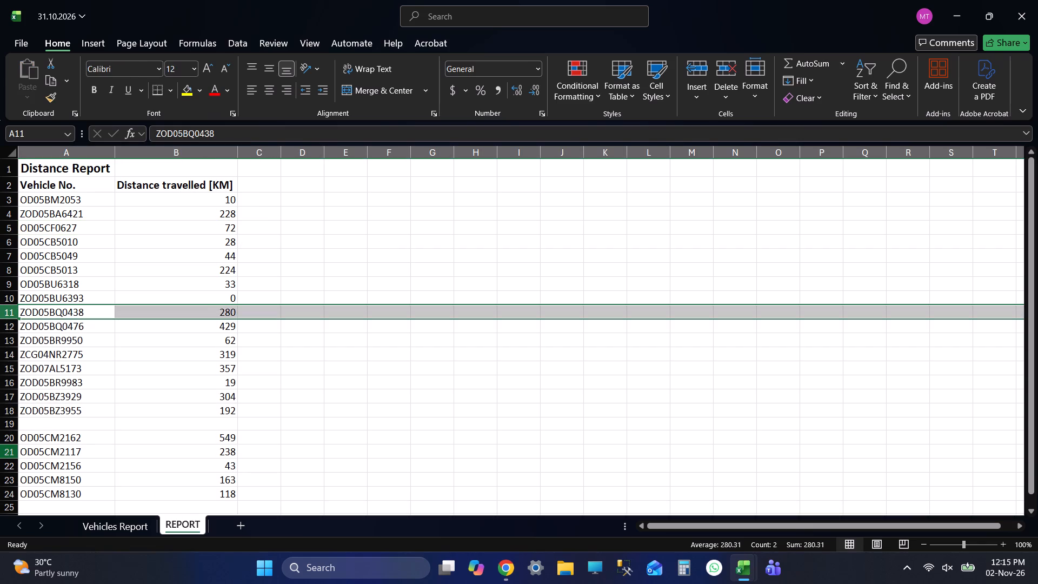
left_click(4, 424)
key("ctrl+minus")
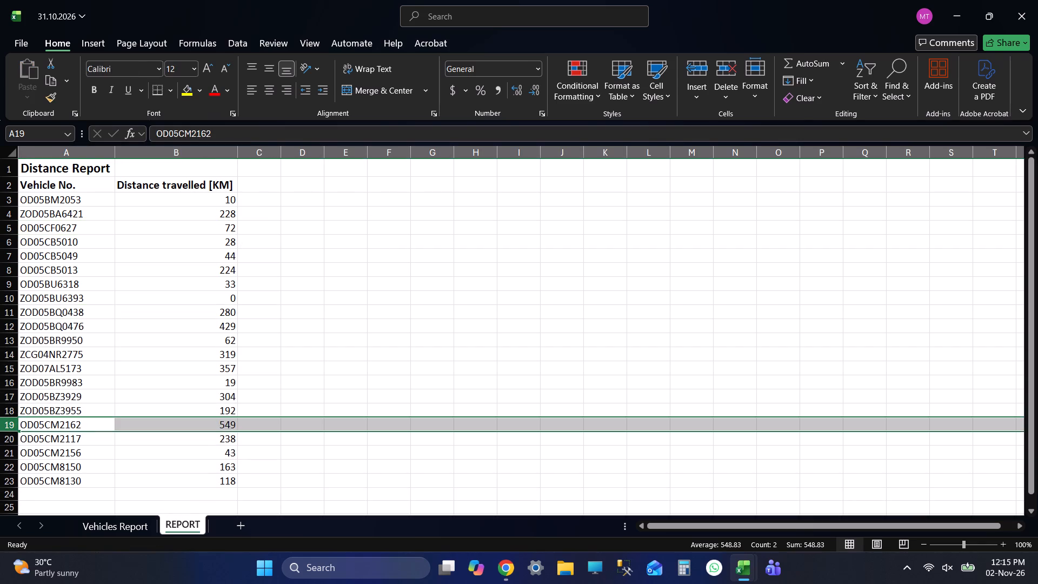
left_click(310, 210)
key("ctrl+s")
key("ctrl+s")
key("ctrl+s")
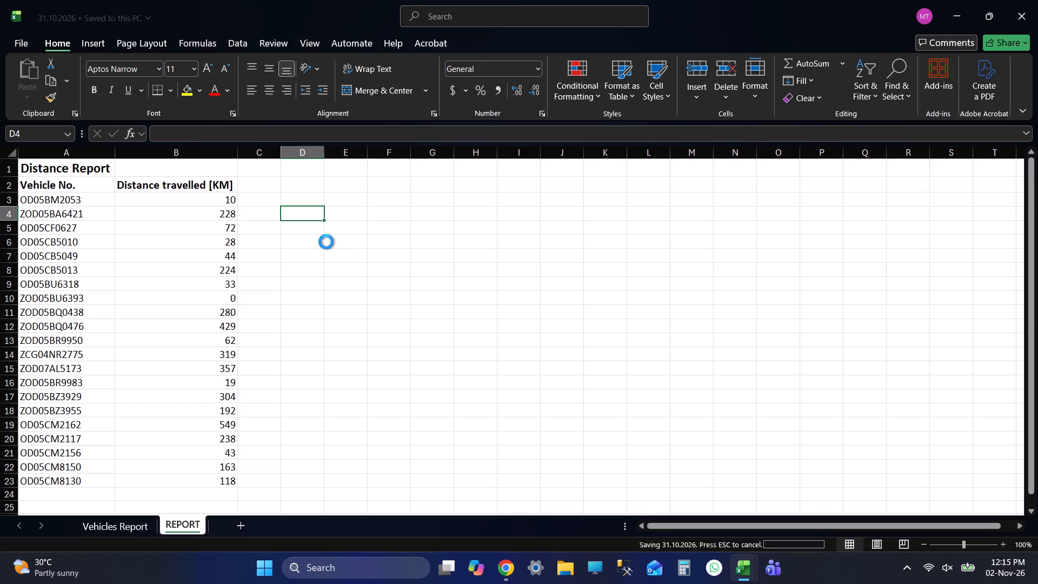
key("ctrl+s")
left_click(116, 523)
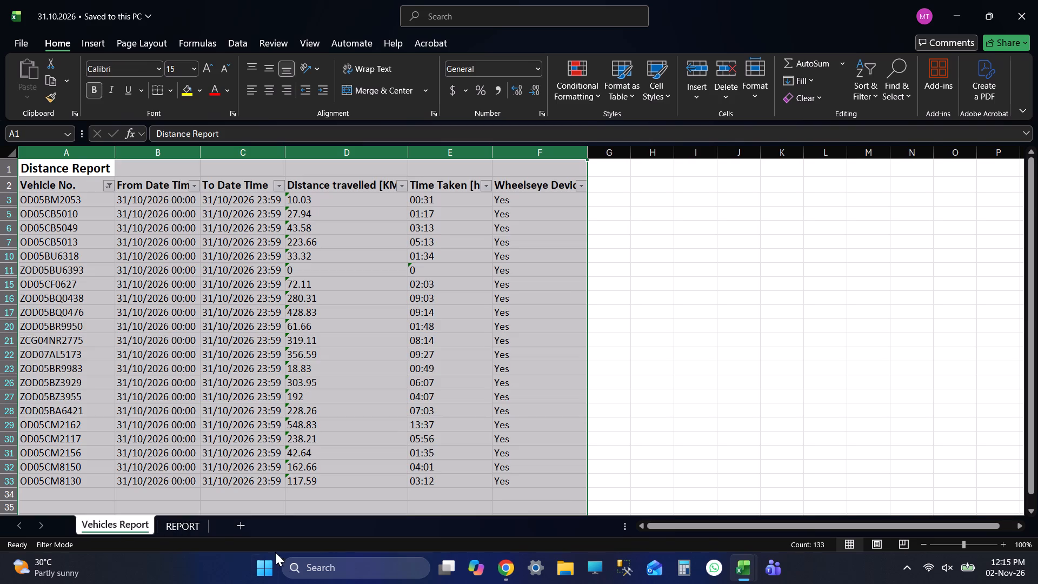
left_click(178, 525)
left_click(333, 181)
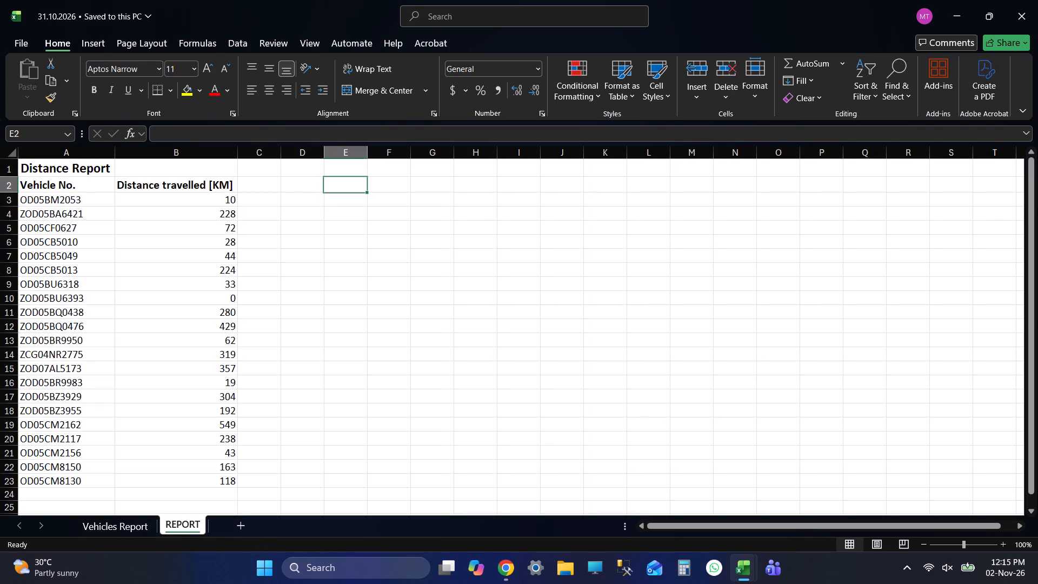
key("ctrl+s")
key("ctrl+s")
key("ctrl+s")
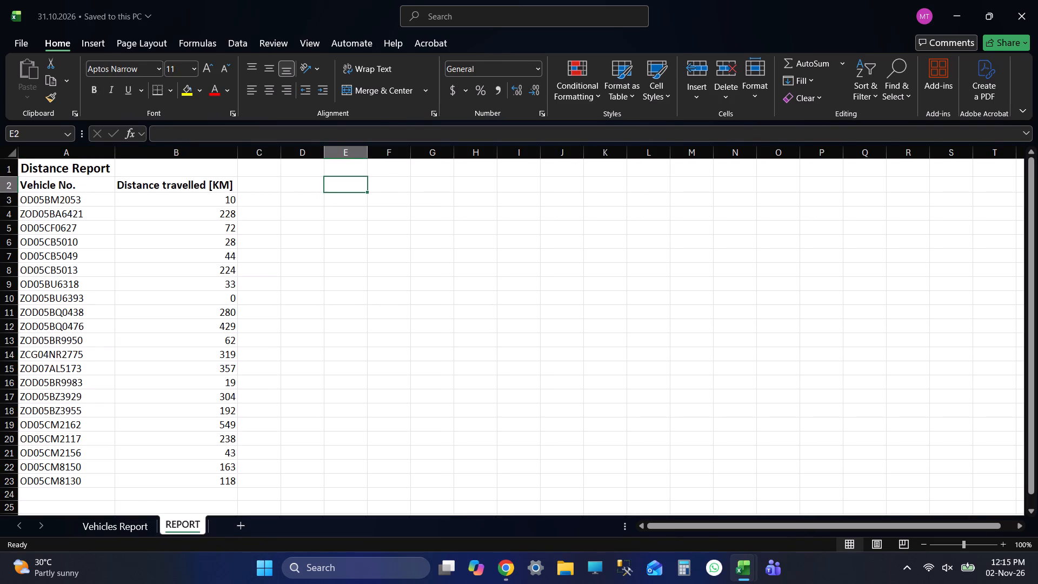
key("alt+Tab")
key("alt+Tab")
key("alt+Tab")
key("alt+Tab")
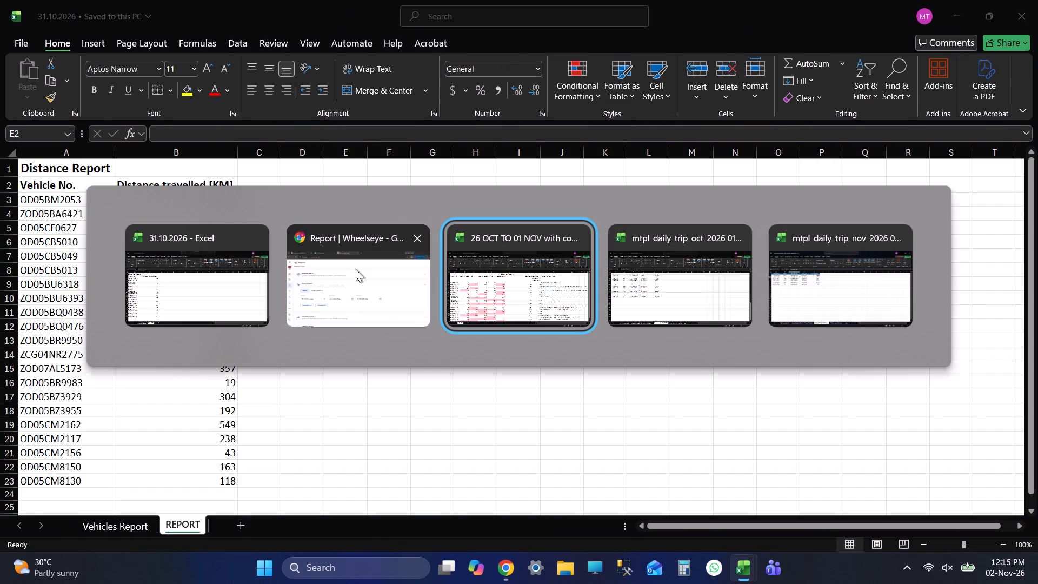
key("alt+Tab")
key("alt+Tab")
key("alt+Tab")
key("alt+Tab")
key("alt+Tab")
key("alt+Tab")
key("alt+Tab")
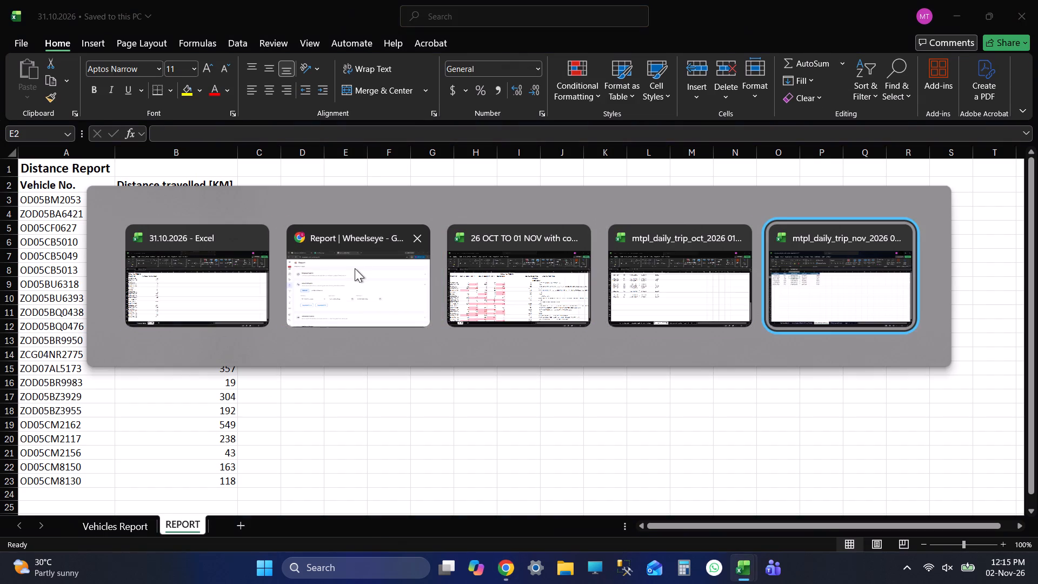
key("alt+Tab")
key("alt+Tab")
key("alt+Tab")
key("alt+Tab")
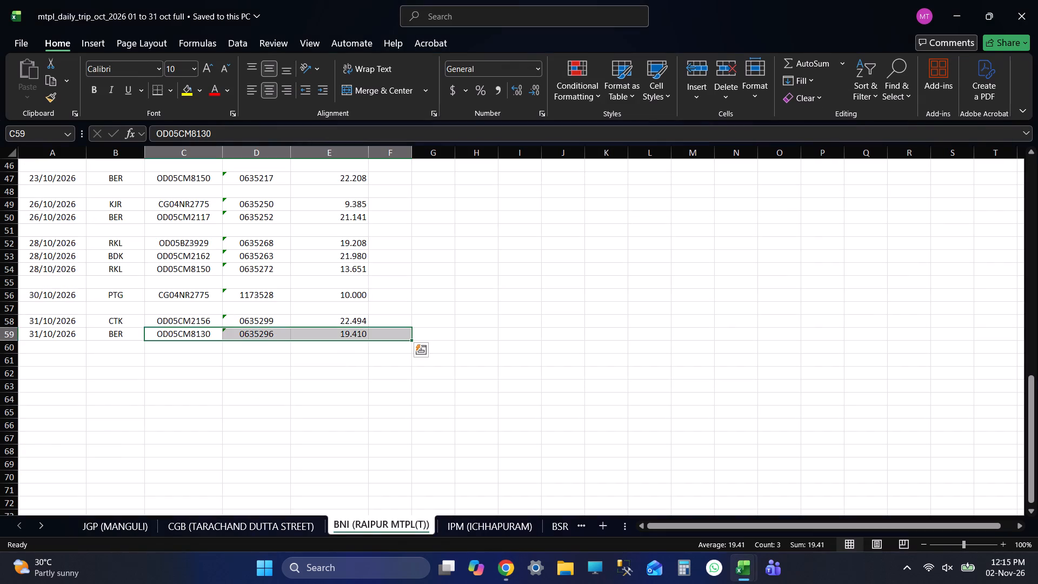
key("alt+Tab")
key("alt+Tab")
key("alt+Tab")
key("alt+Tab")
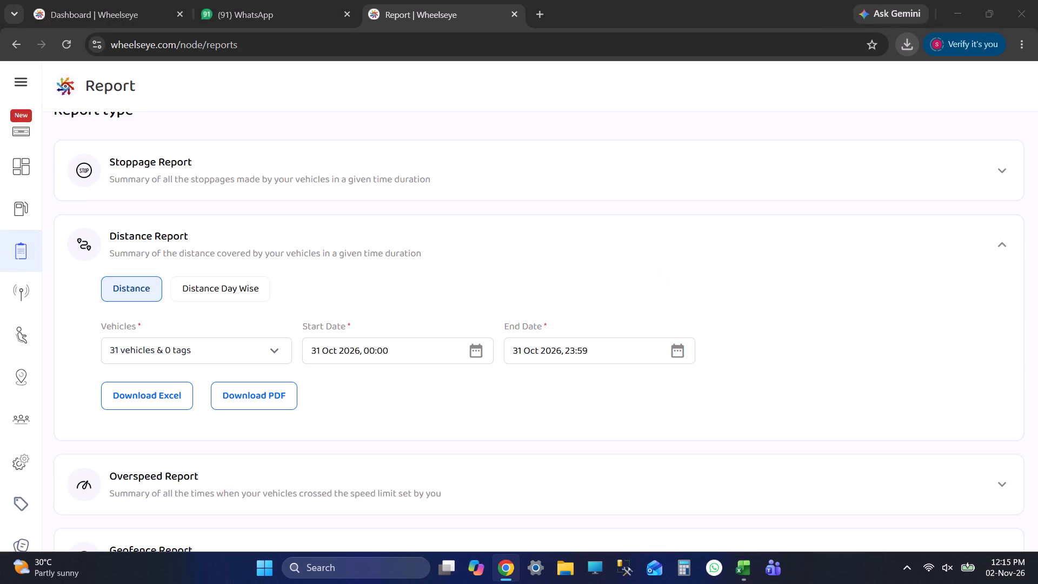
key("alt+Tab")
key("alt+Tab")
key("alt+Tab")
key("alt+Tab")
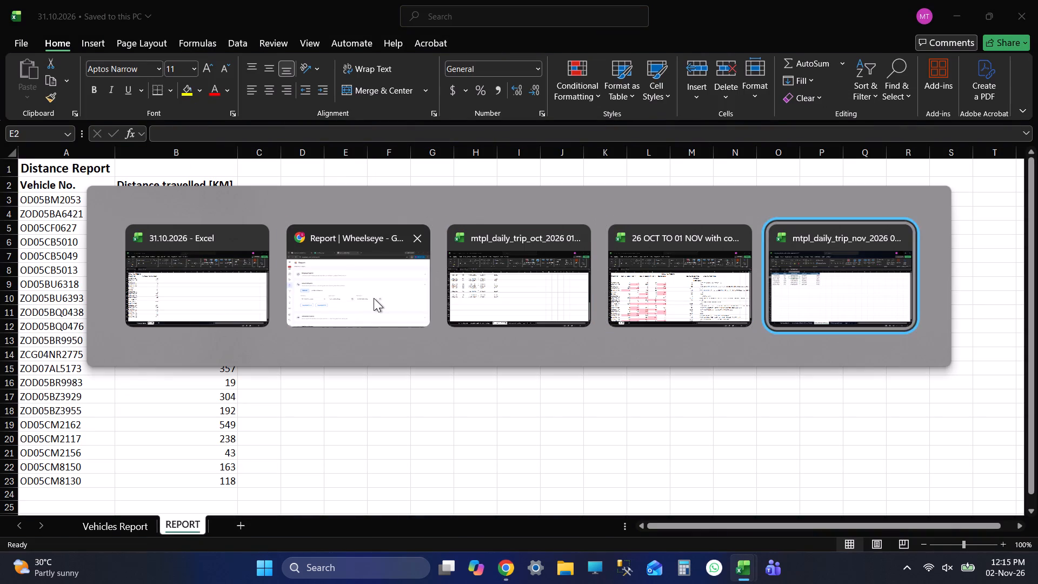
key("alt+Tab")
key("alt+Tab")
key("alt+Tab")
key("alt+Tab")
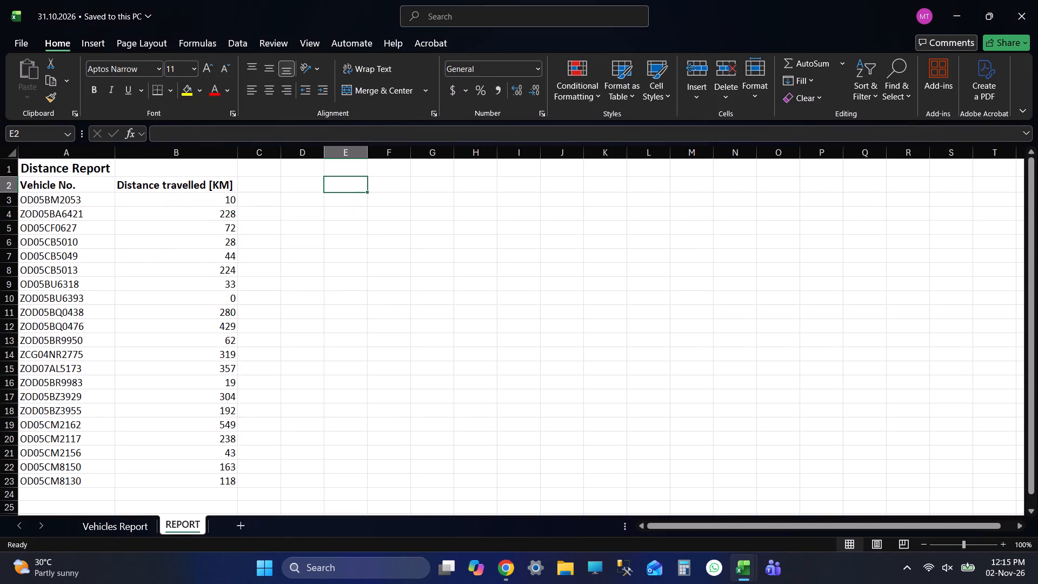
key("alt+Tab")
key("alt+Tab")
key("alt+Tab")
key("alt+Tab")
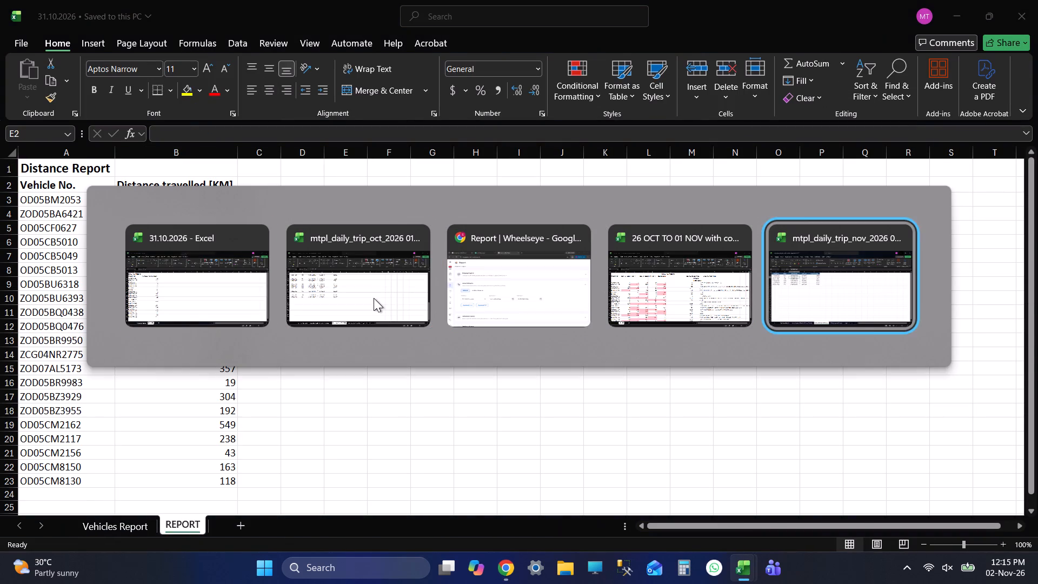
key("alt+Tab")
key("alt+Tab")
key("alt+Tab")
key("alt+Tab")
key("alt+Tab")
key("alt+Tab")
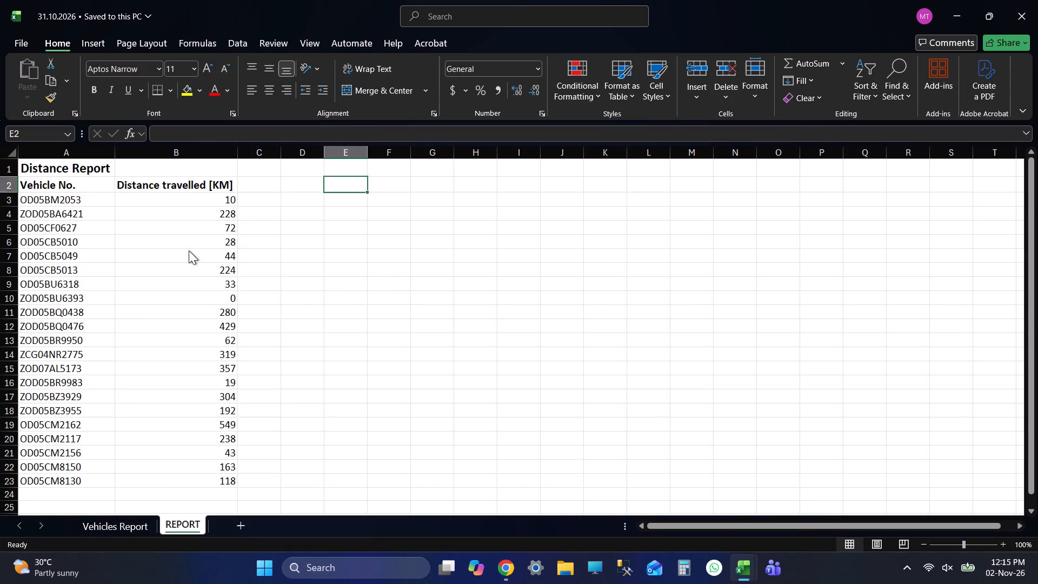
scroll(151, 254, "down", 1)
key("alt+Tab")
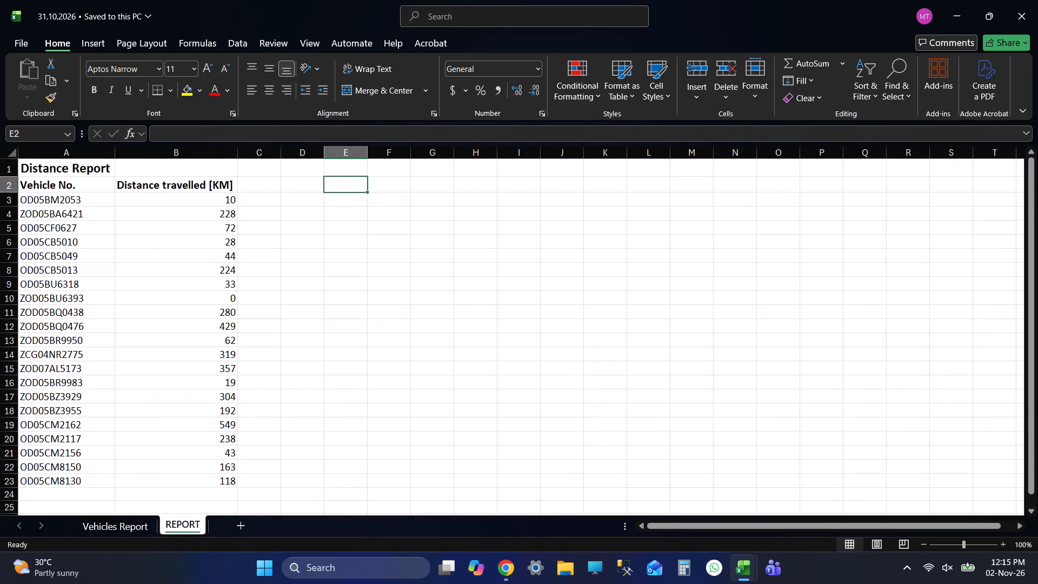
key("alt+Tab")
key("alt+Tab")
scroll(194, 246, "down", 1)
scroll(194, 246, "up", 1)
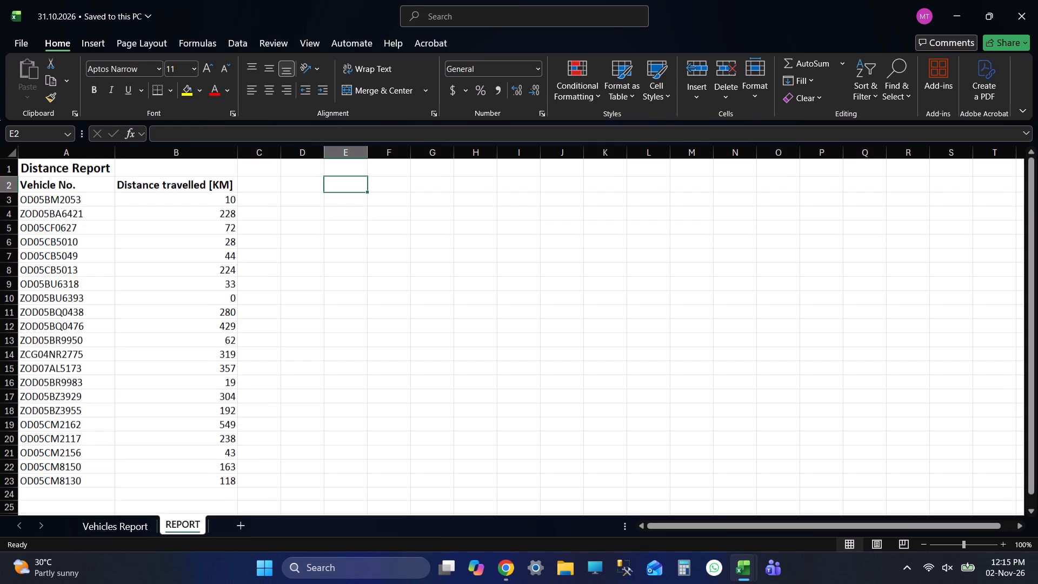
Switch to the Wheelseye dashboard, search for vehicle 9950, and open its route history for today.
key("alt+Tab")
key("alt+Tab")
key("alt+Tab")
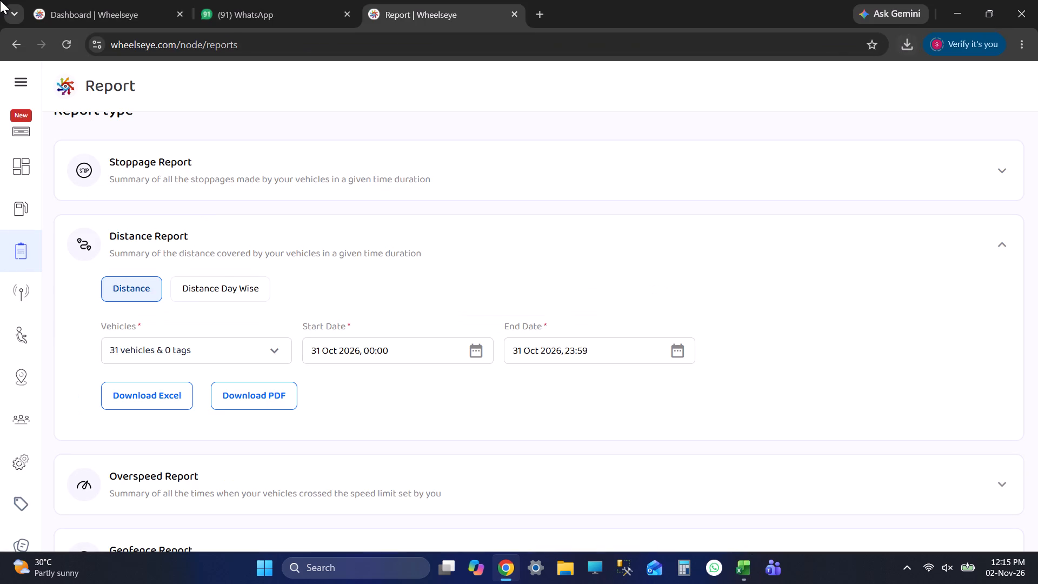
left_click(87, 1)
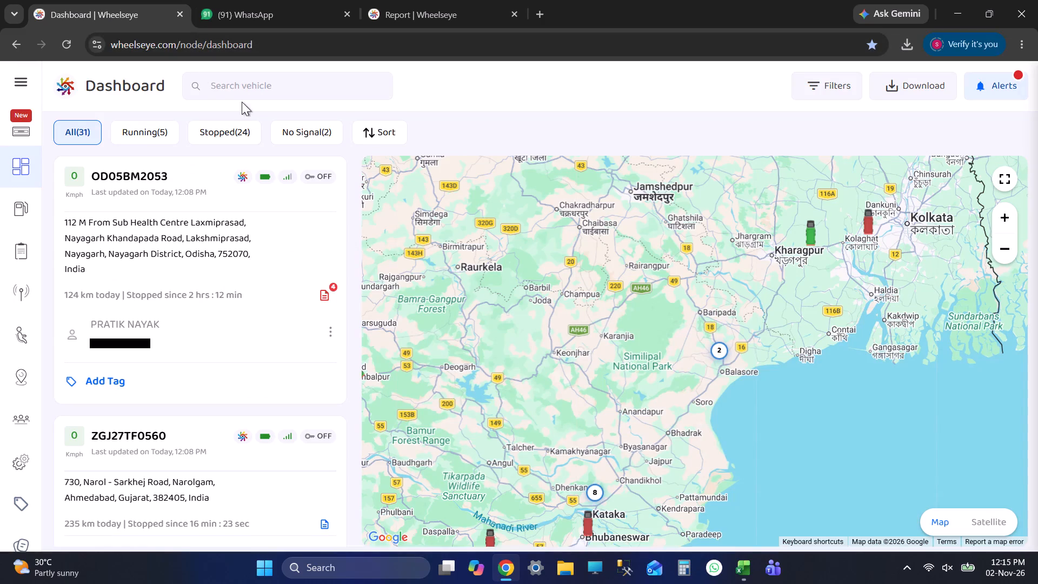
left_click(242, 102)
left_click(240, 89)
type("9950")
key("Return")
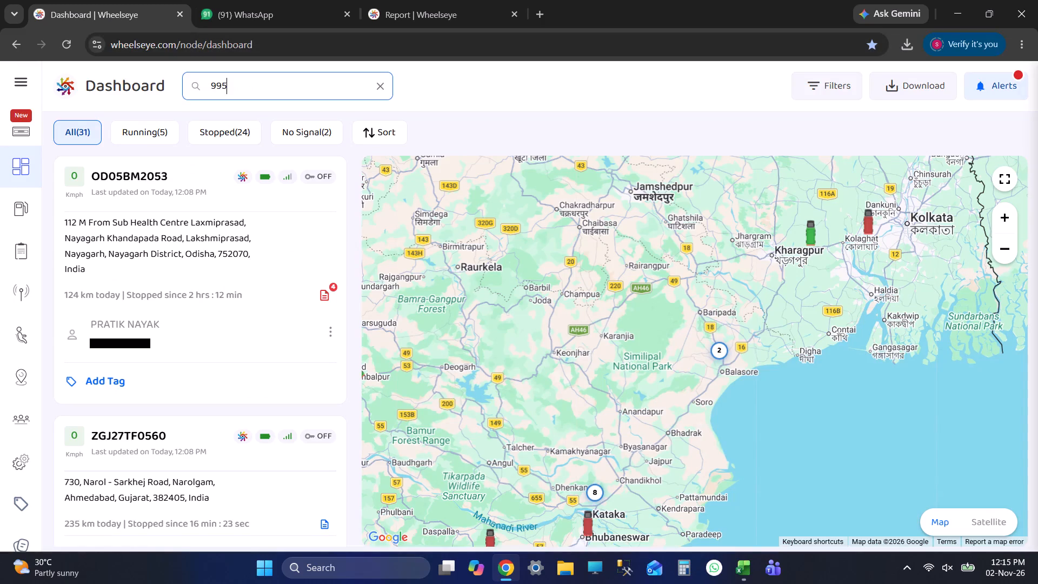
left_click(216, 255)
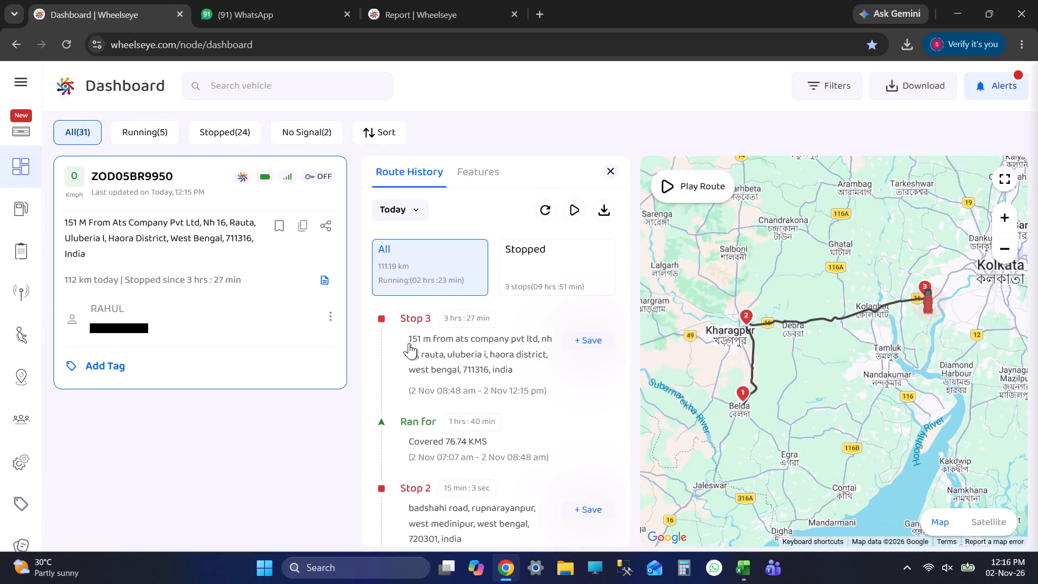
Save the 31.10.2026 workbook in Excel and switch to the 26 OCT TO 01 NOV with comments workbook.
key("alt+Tab")
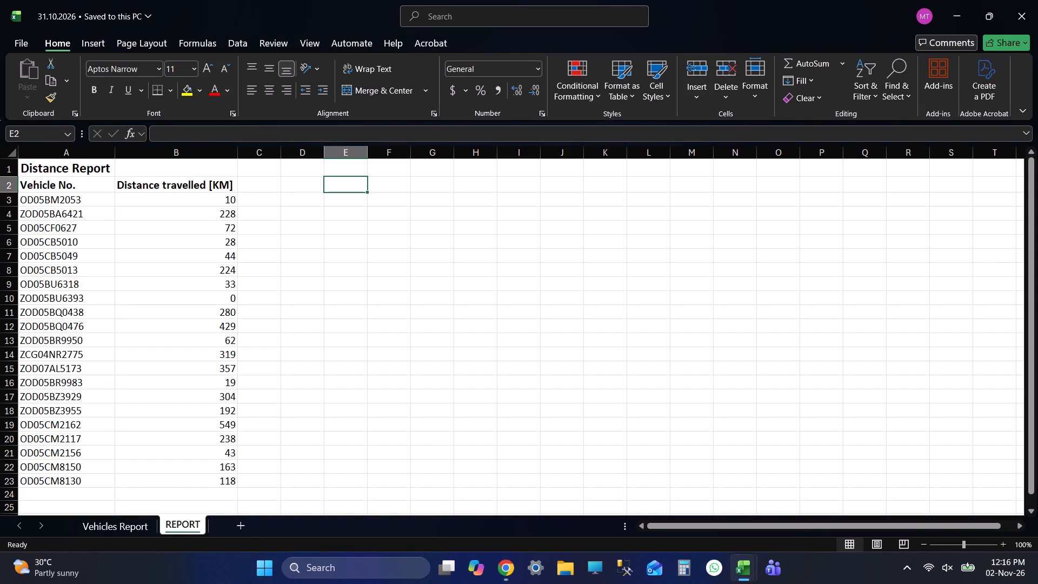
key("ctrl+s")
key("ctrl+s")
key("alt+Tab")
key("alt+Tab")
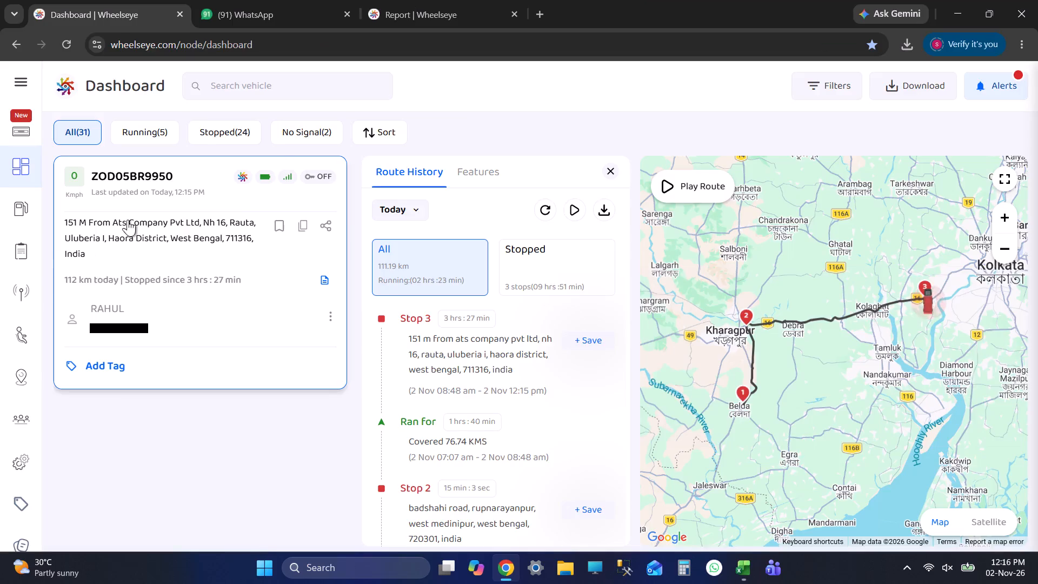
key("alt+Tab")
key("alt+Tab")
key("alt+Tab")
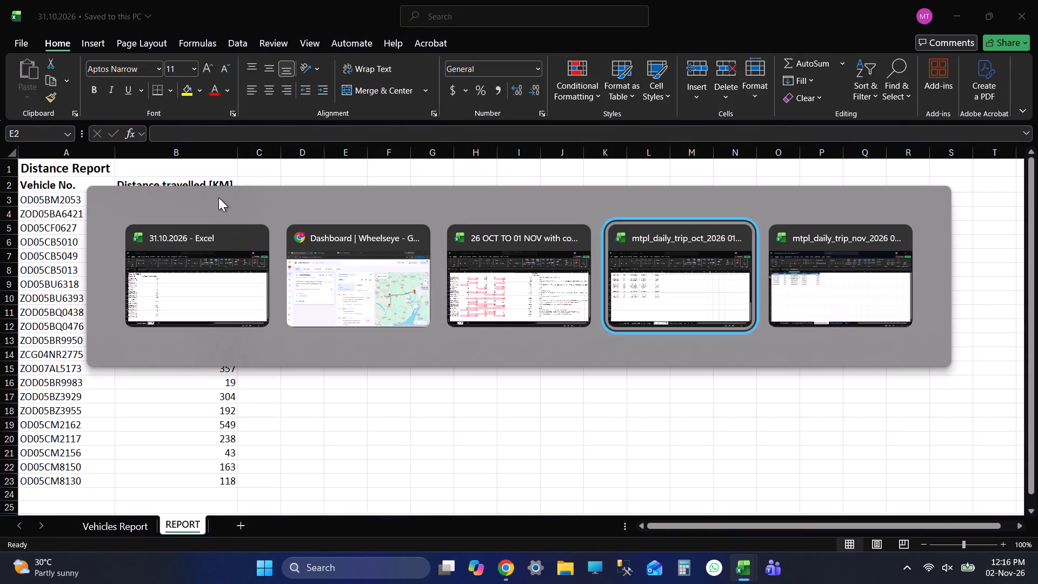
key("alt+Tab")
key("alt+Tab")
key("alt+Tab")
key("alt+Tab")
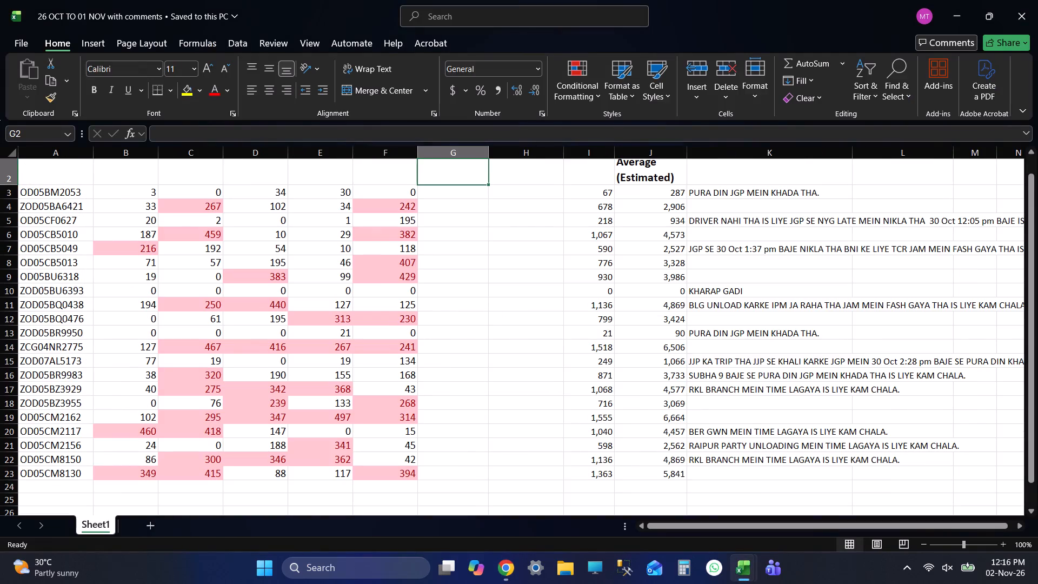
Compare the vehicle number order in the 31.10.2026 REPORT sheet with the 26 OCT TO 01 NOV with comments workbook.
left_click(68, 185)
key("alt+Tab")
left_click(77, 196)
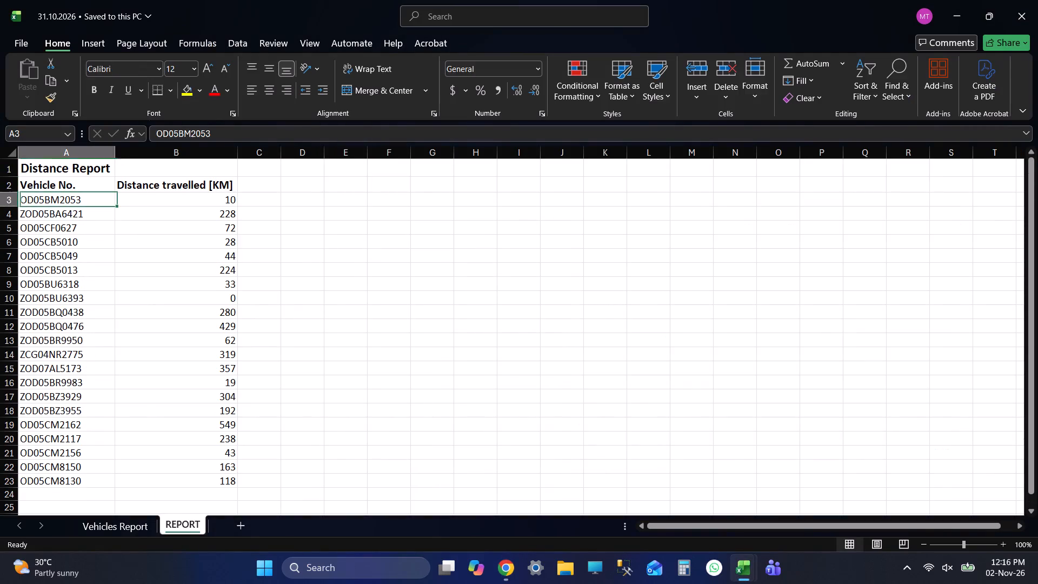
key("alt+Tab")
key("alt+Tab")
key("alt+Tab")
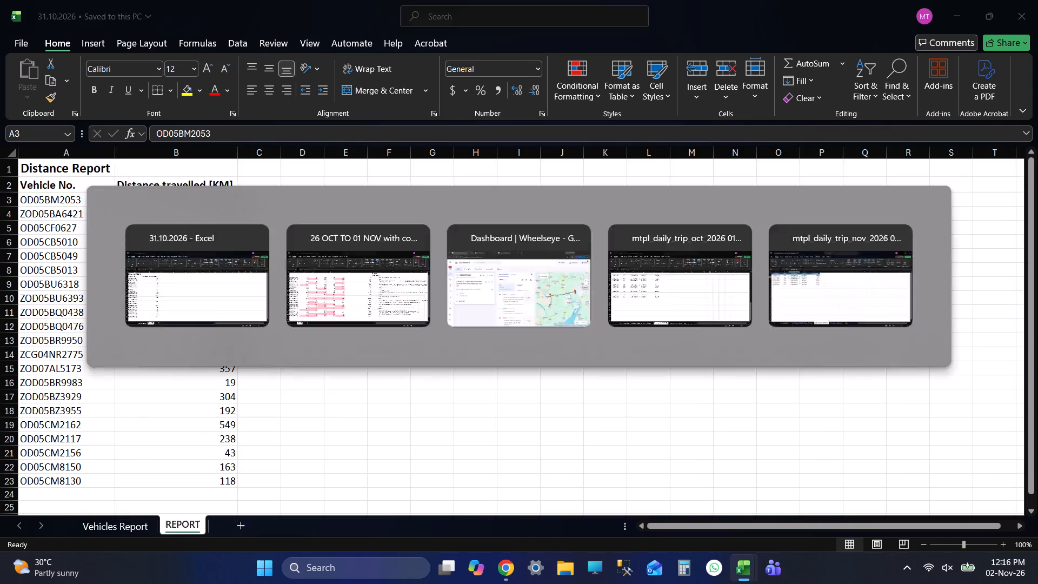
key("alt+Tab")
key("alt+Tab")
key("alt+Tab")
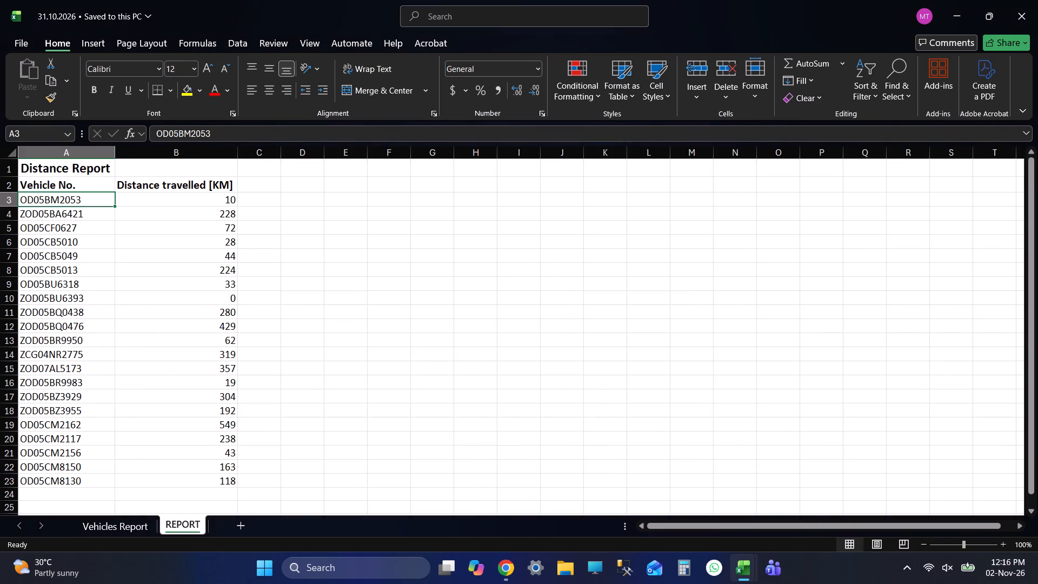
key("alt+Tab")
key("alt+Tab")
key("alt+Tab")
key("alt+Tab")
key("alt+Tab")
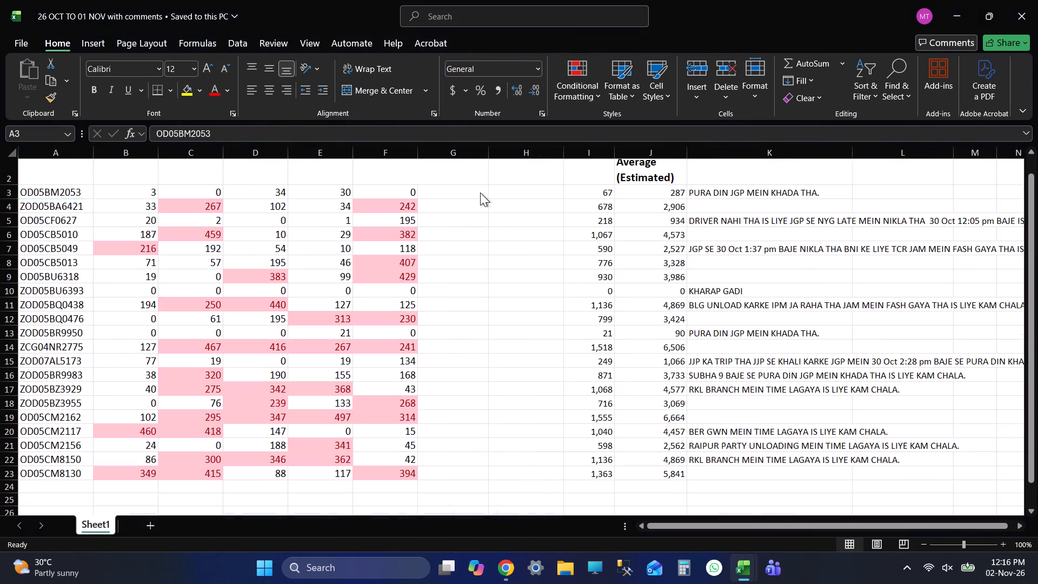
key("alt+Tab")
key("alt+Tab")
key("alt+Tab")
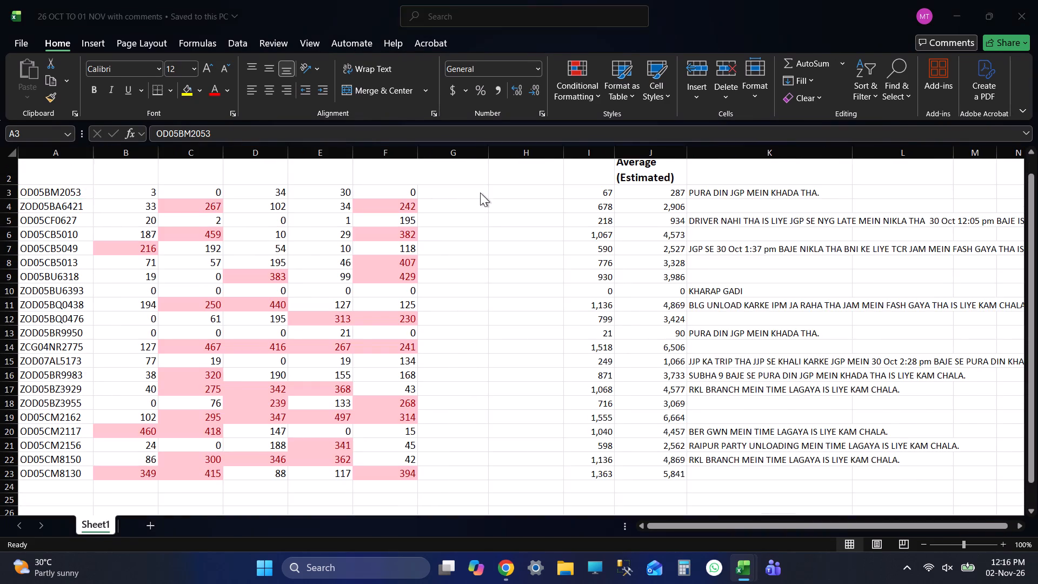
key("alt+Tab")
key("alt+Tab")
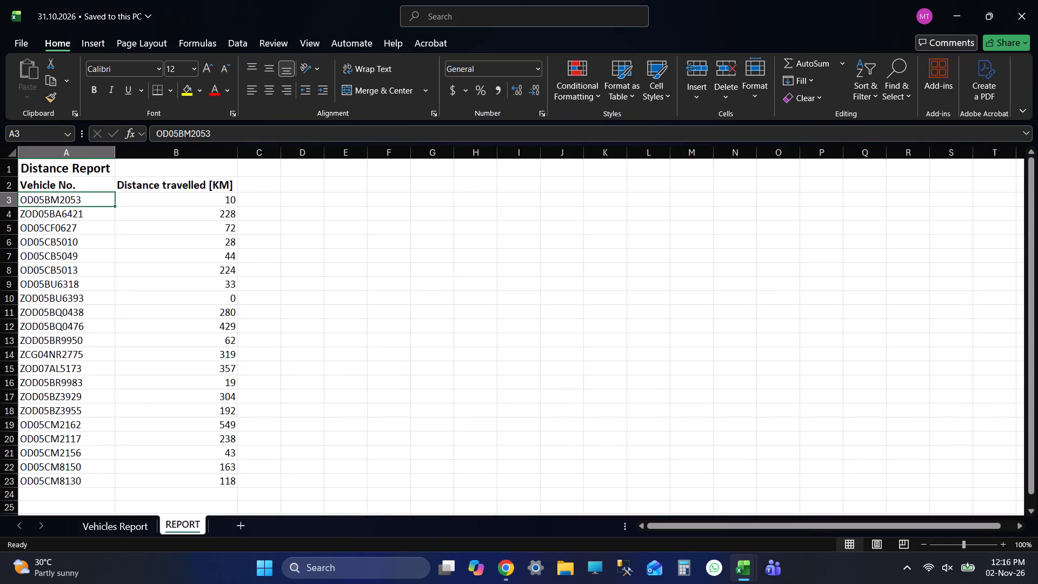
key("alt+Tab")
key("alt+Tab")
key("alt+Tab")
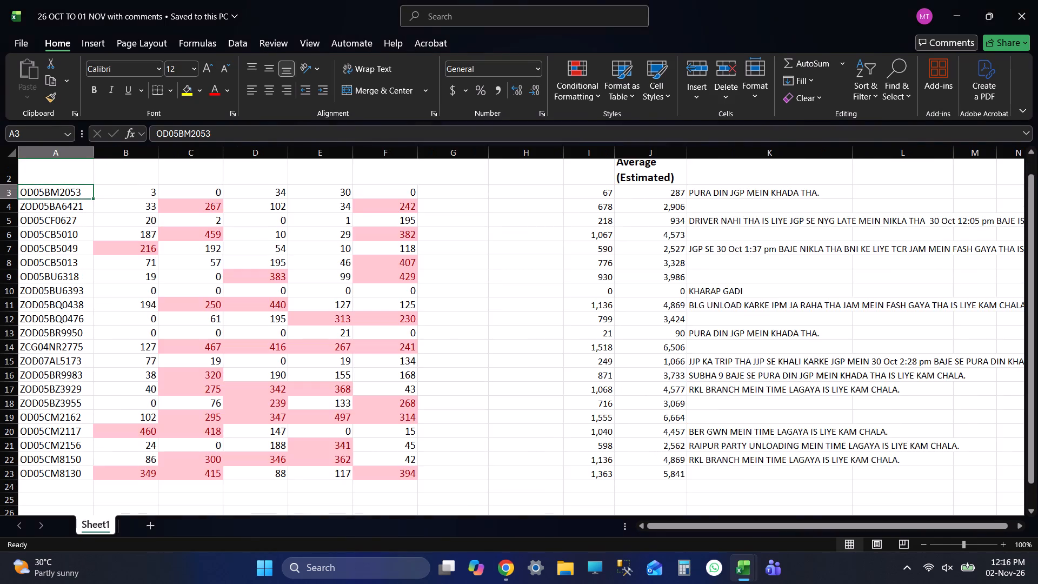
key("alt+Tab")
key("alt+Tab")
key("alt+Tab")
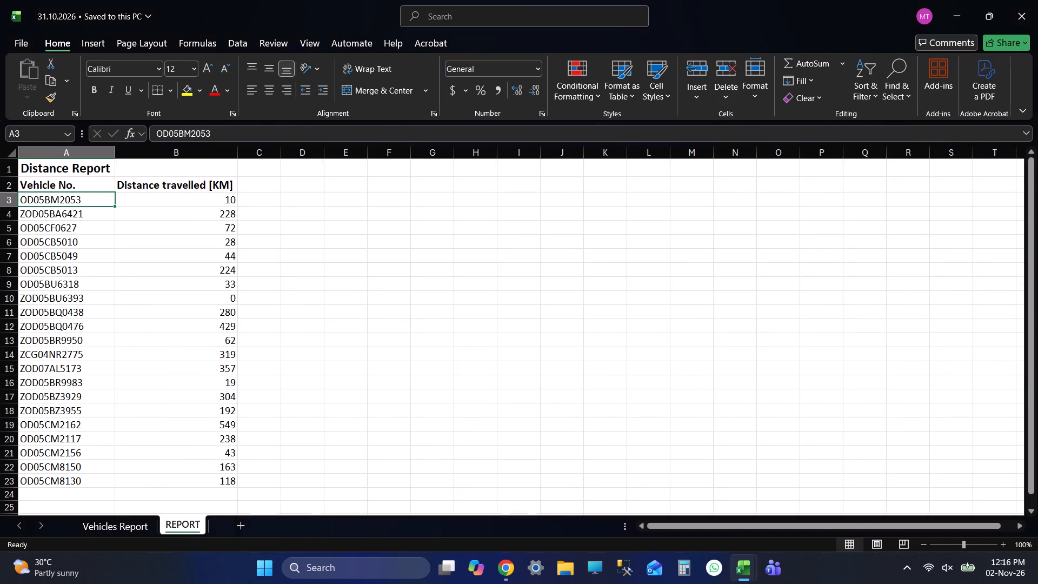
key("alt+Tab")
key("alt+Tab")
key("alt+Tab")
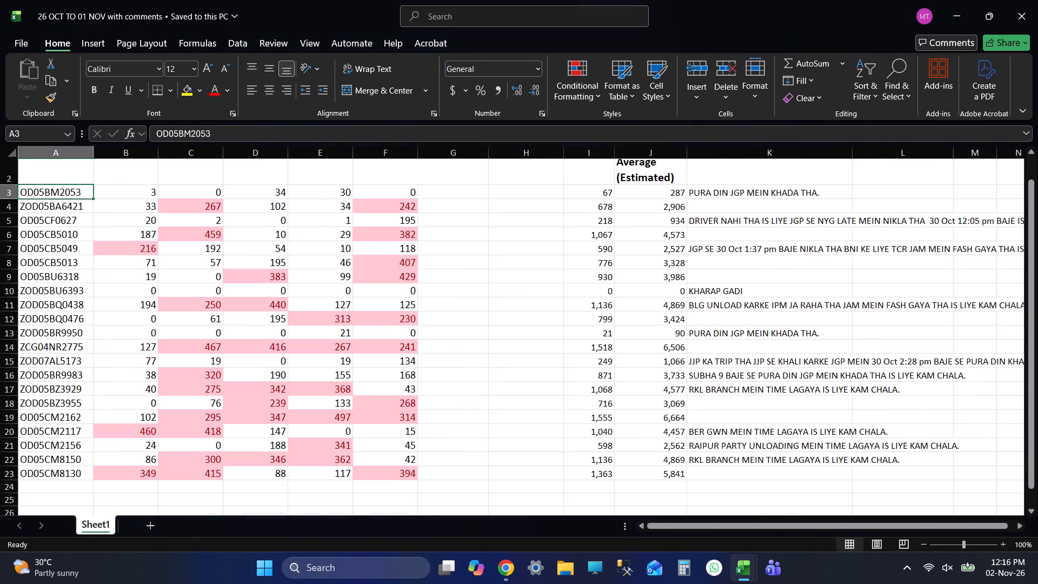
key("alt+Tab")
key("alt+Tab")
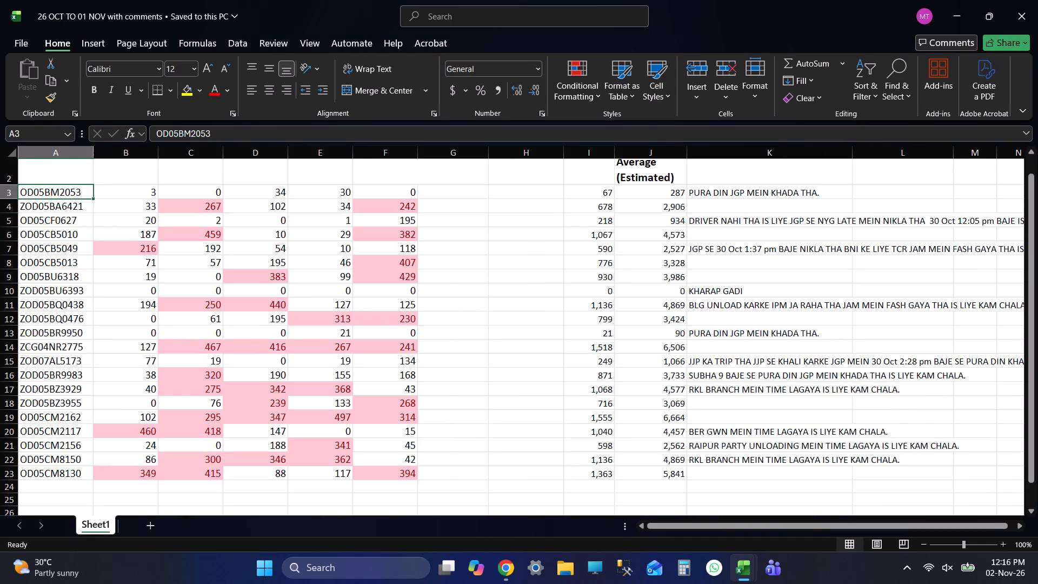
key("alt+Tab")
key("alt+Tab")
Copy distances B3:B23 from the 31.10.2026 REPORT sheet into G3:G23 of the 26 OCT TO 01 NOV with comments workbook and save it.
key("alt+Tab")
left_click_drag(212, 197, 253, 470)
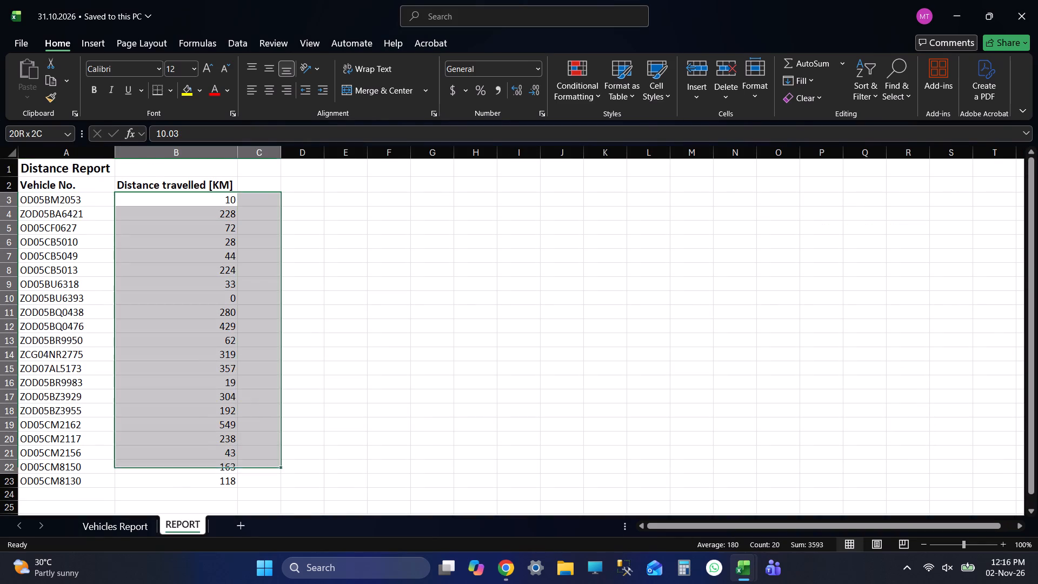
left_click_drag(253, 470, 228, 479)
scroll(528, 304, "down", 3)
scroll(523, 307, "up", 3)
scroll(523, 307, "down", 1)
scroll(523, 307, "up", 4)
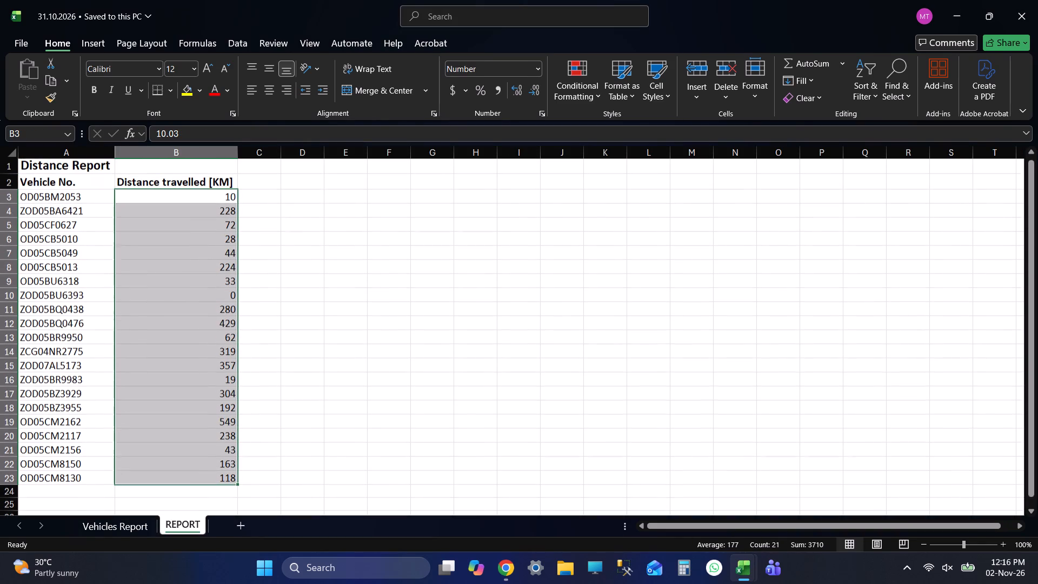
scroll(523, 307, "down", 1)
scroll(523, 307, "up", 5)
scroll(513, 304, "down", 1)
scroll(513, 304, "up", 3)
key("ctrl+c")
key("ctrl+c")
key("ctrl+c")
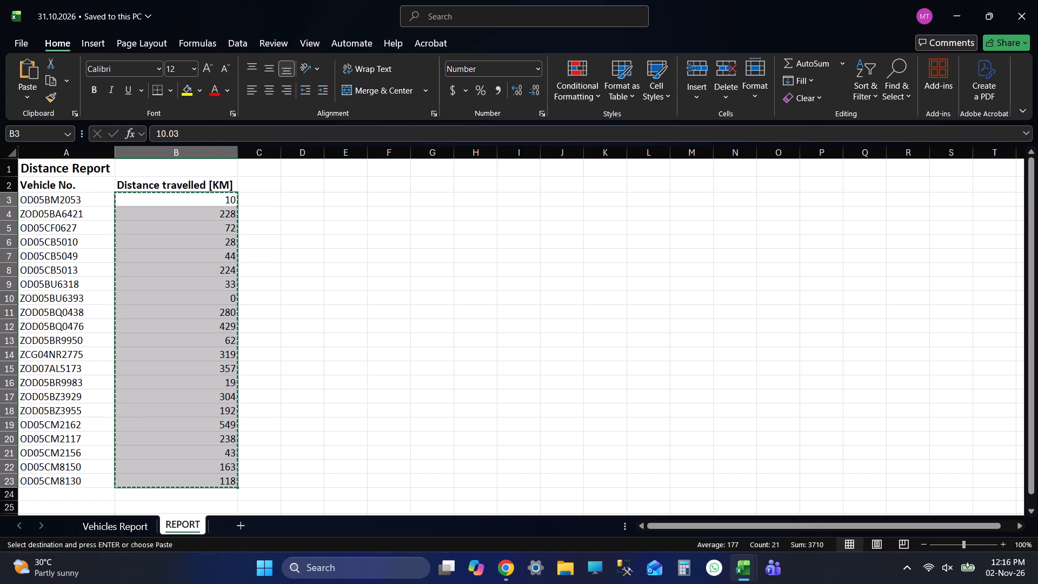
key("alt+Tab")
key("alt+Tab")
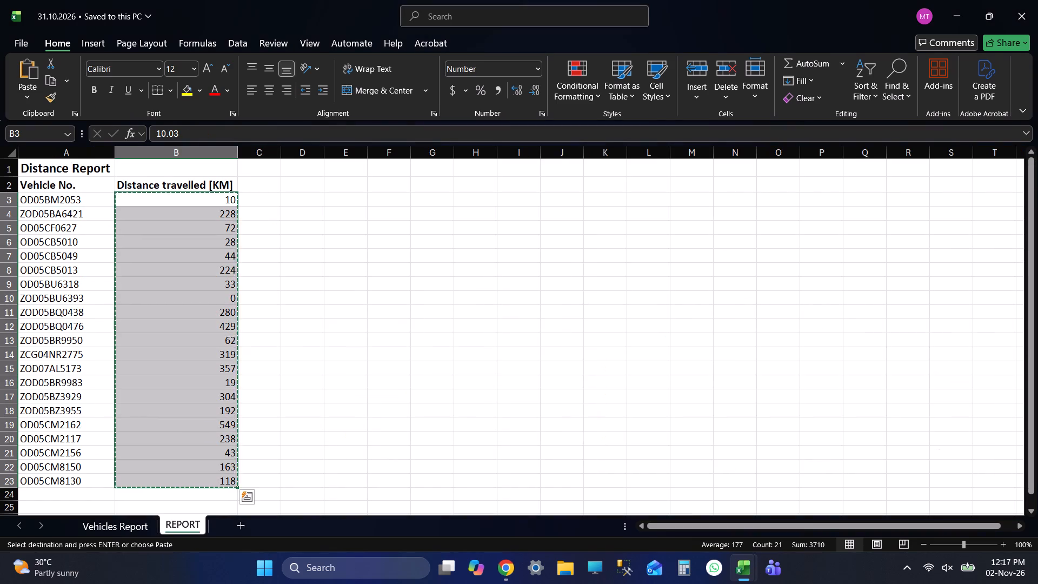
key("ctrl+c")
key("ctrl+c")
key("ctrl+c")
key("ctrl+c")
key("ctrl+c")
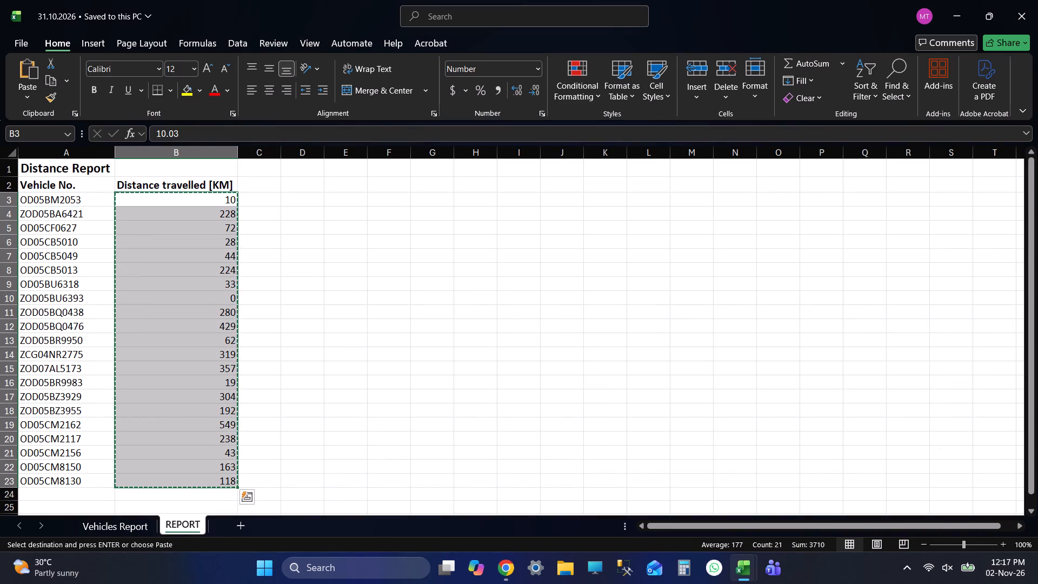
key("alt+Tab")
left_click(455, 193)
scroll(511, 258, "up", 4)
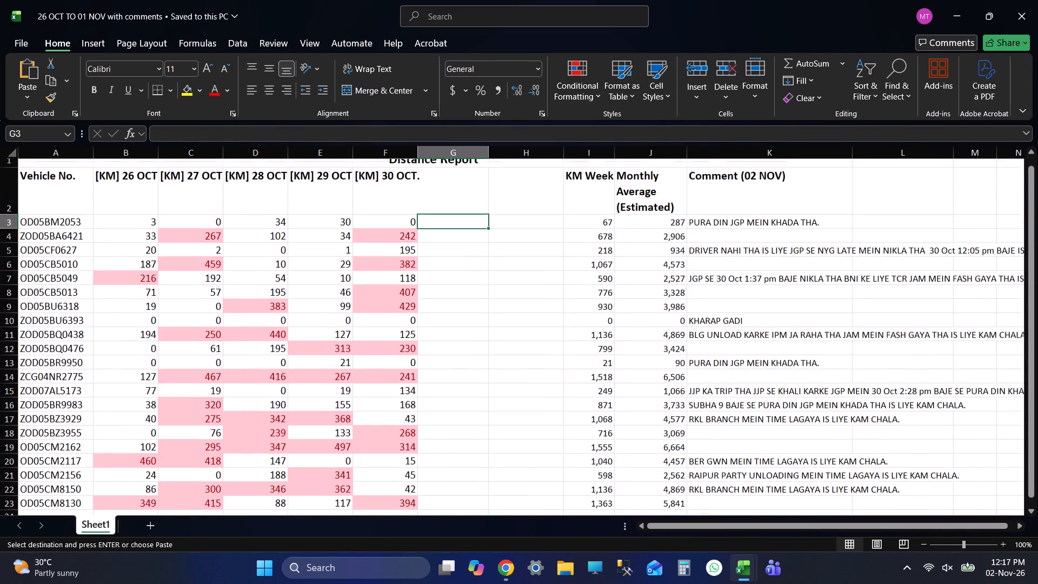
scroll(511, 263, "up", 1)
scroll(511, 263, "down", 2)
scroll(511, 263, "up", 3)
scroll(511, 263, "down", 2)
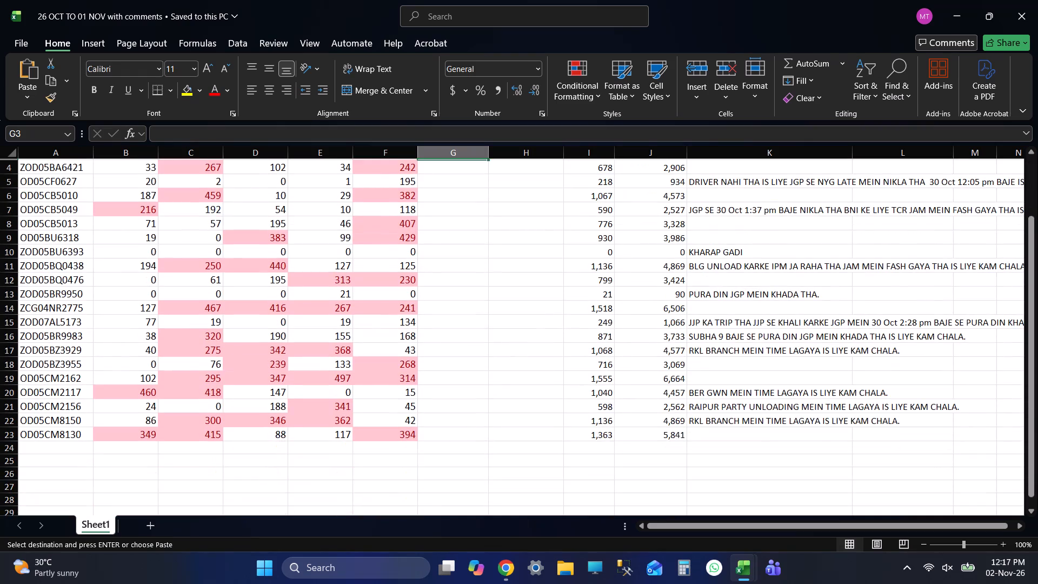
scroll(511, 263, "up", 1)
key("alt+Tab")
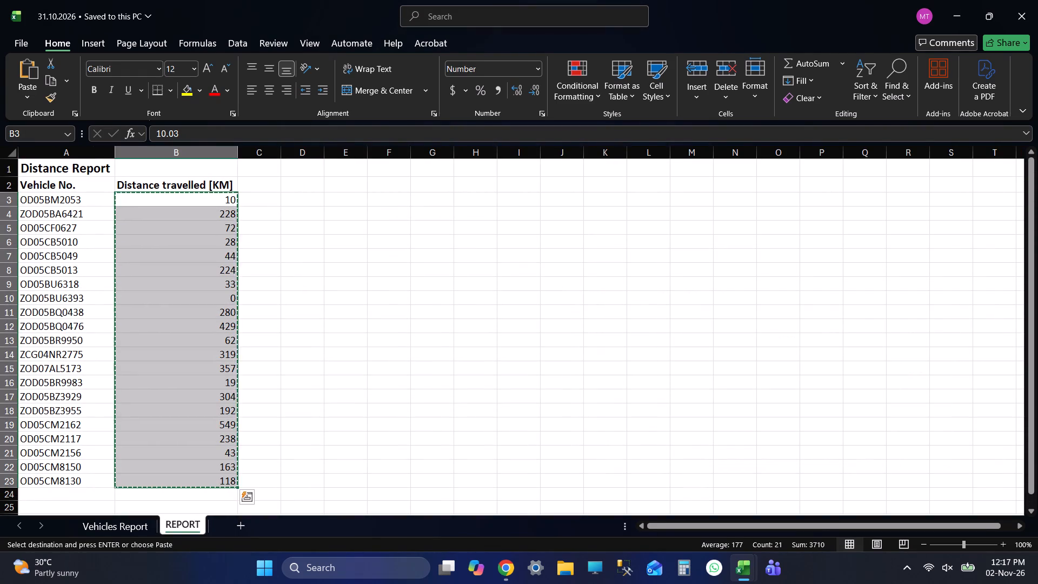
key("ctrl+c")
key("ctrl+c")
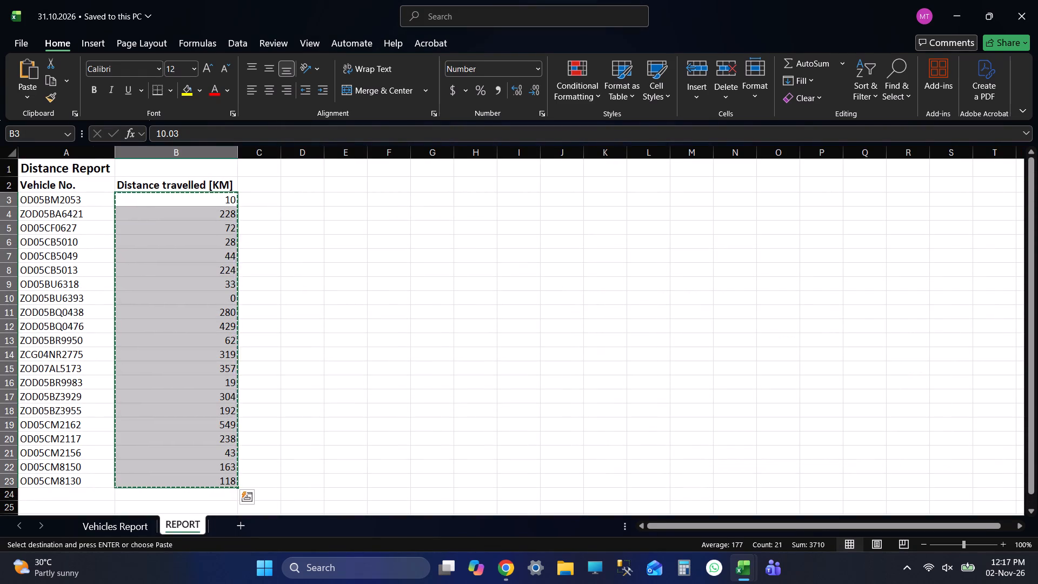
key("ctrl+c")
key("ctrl+c")
key("ctrl+c")
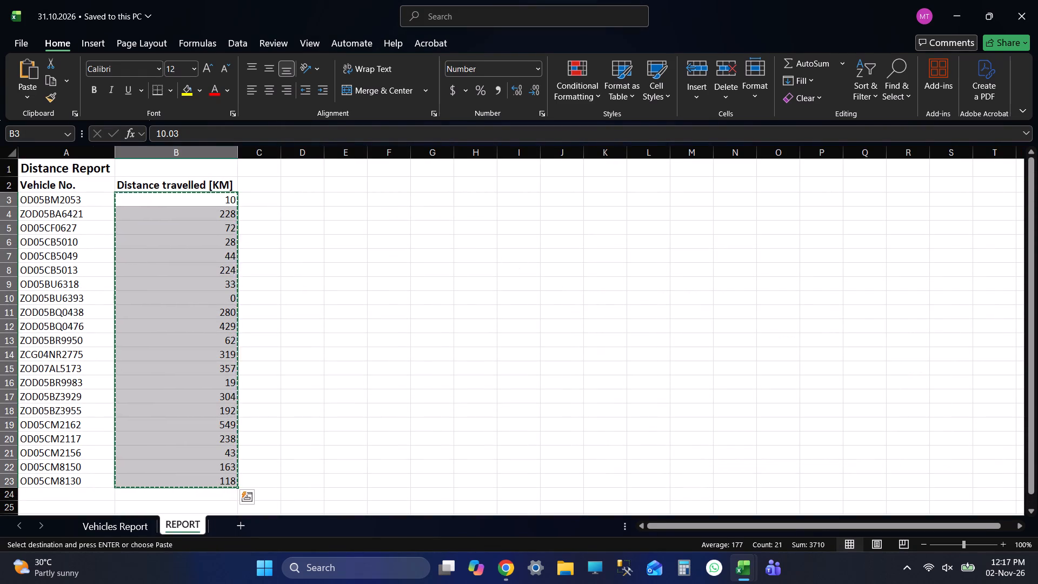
key("alt+Tab")
key("alt+Tab")
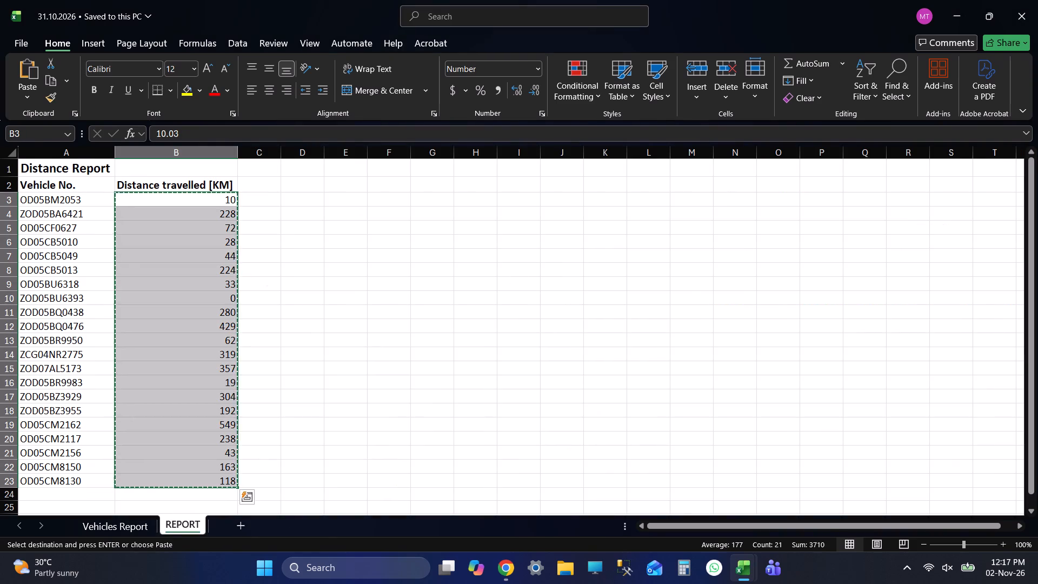
key("alt+Tab")
scroll(511, 263, "up", 3)
scroll(511, 263, "down", 2)
scroll(511, 263, "up", 1)
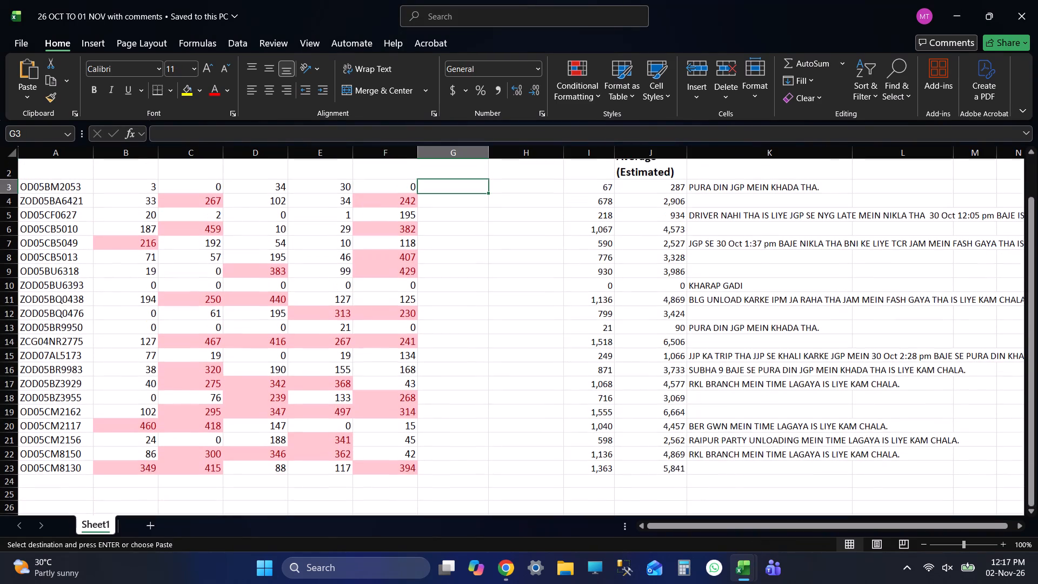
key("ctrl+v")
left_click(547, 233)
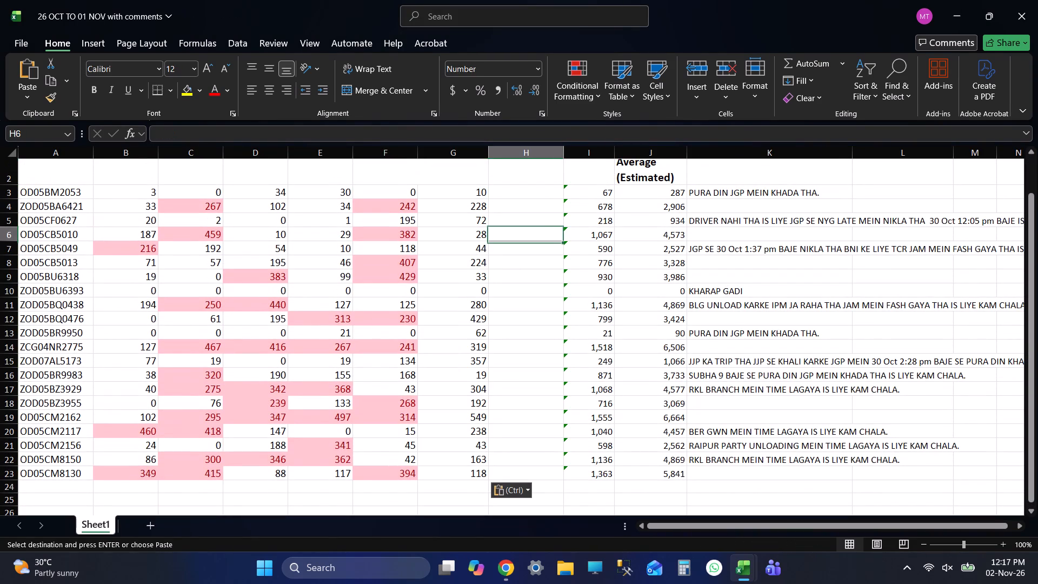
key("ctrl+s")
key("ctrl+s")
Copy the [KM] 30 OCT. header into G2, change it to [KM] 31 OCT., and save the workbook.
scroll(543, 232, "up", 3)
left_click(387, 195)
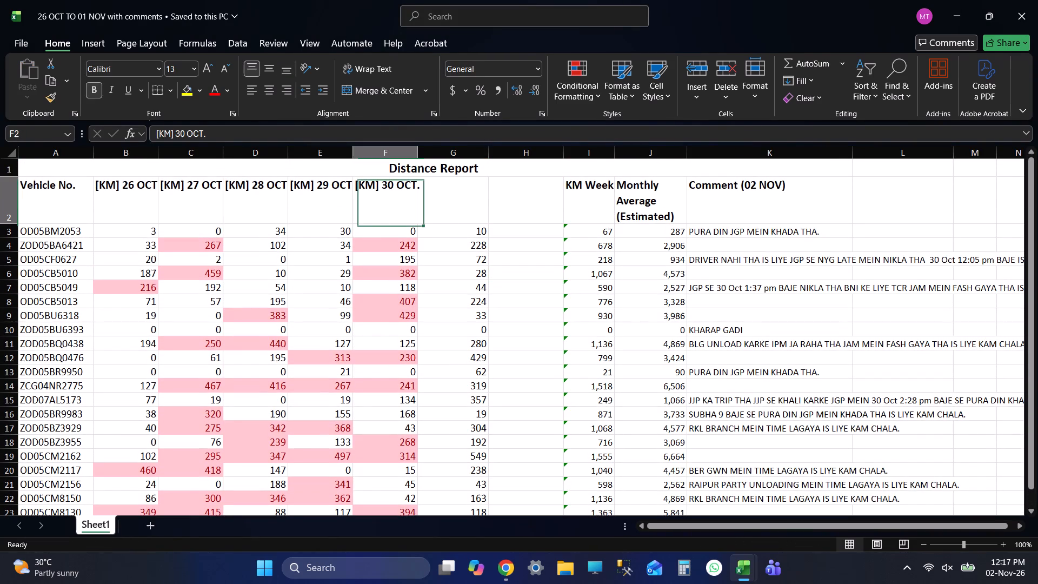
key("ctrl+c")
left_click(443, 180)
key("ctrl+v")
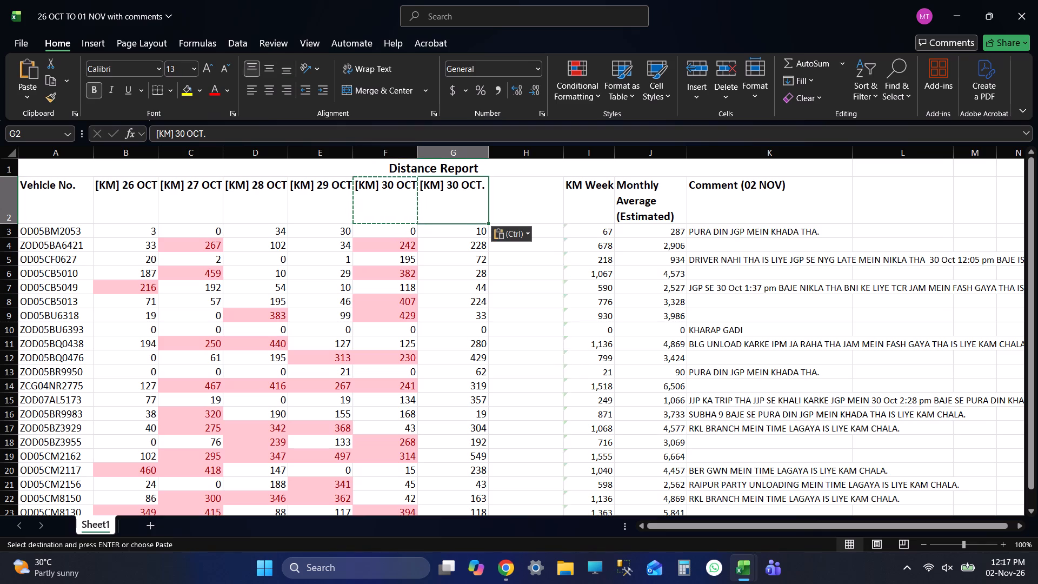
double_click(458, 182)
key("BackSpace")
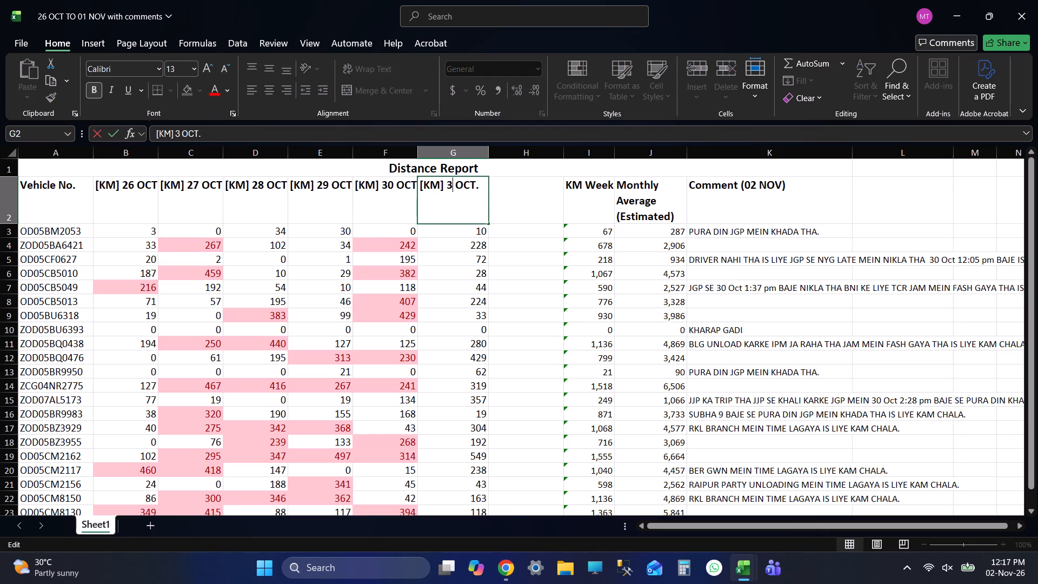
key("1")
key("Return")
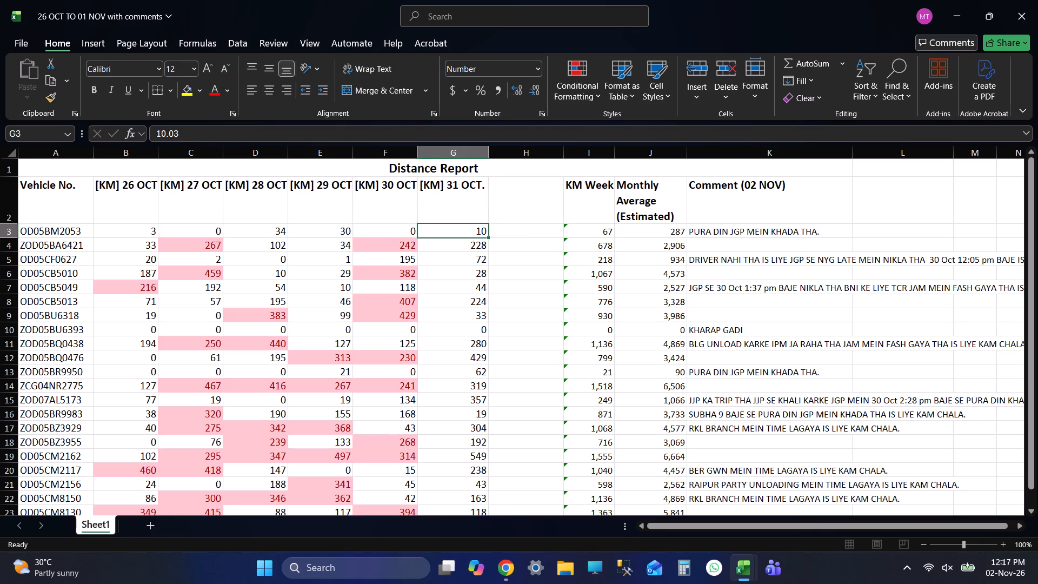
key("ctrl+s")
key("ctrl+s")
key("ctrl+s")
key("ctrl+s")
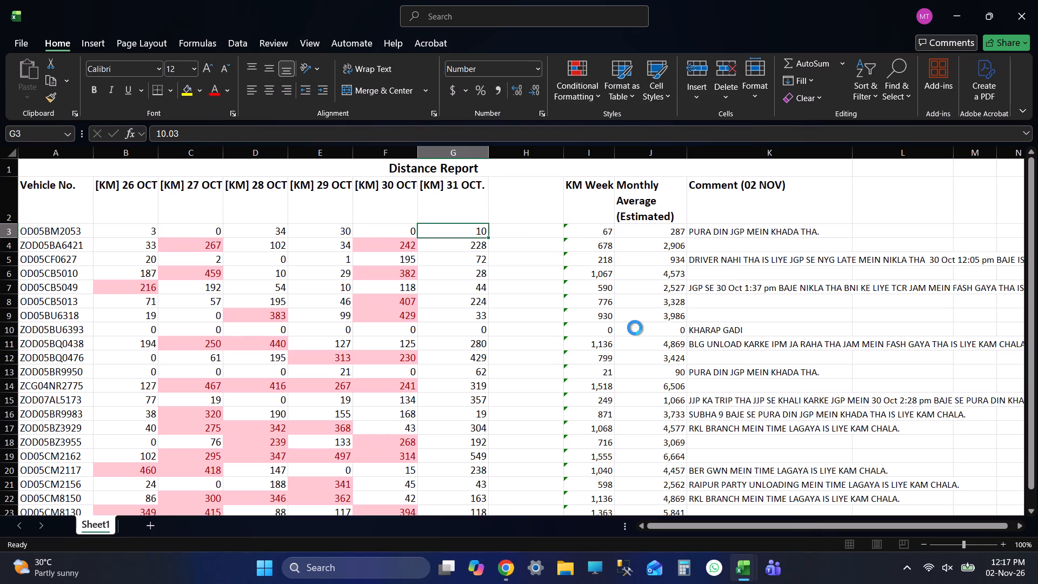
key("ctrl+s")
key("ctrl+s")
Copy the [KM] 31 OCT. header into H2, change it to [KM] 01 NOV., and save the workbook.
left_click(514, 193)
left_click(459, 196)
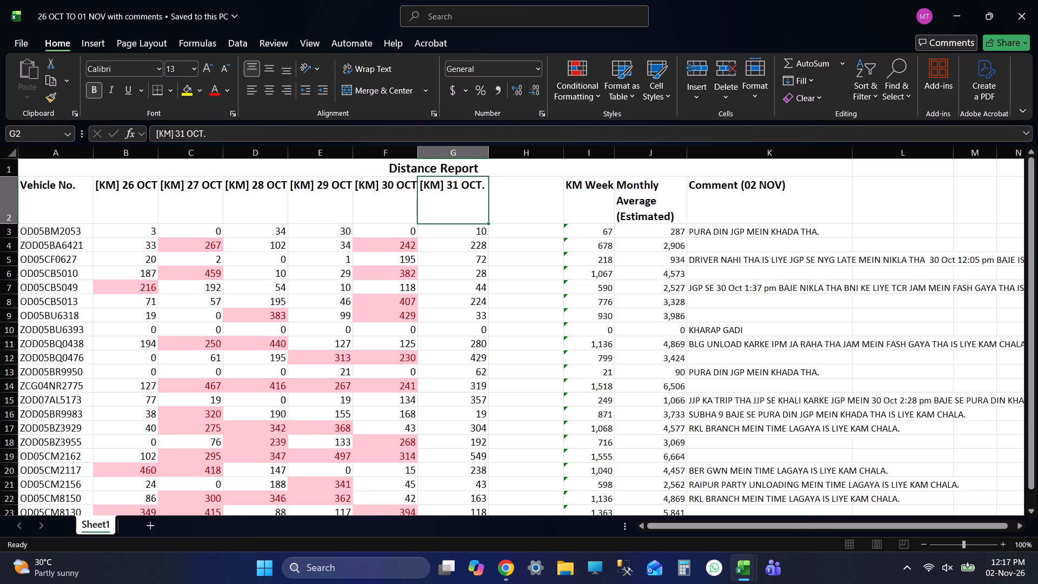
key("ctrl+c")
left_click(536, 195)
key("ctrl+v")
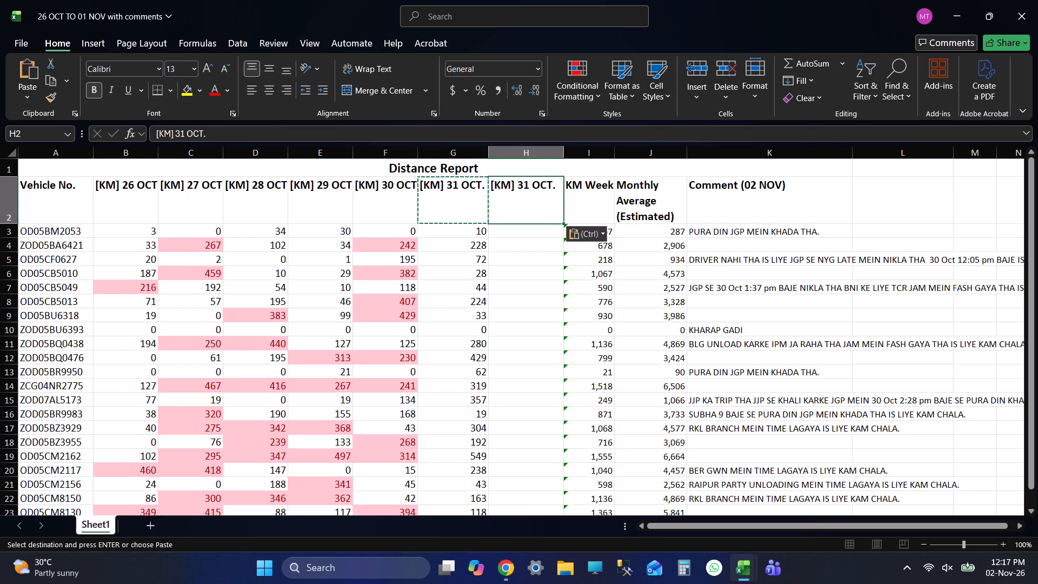
double_click(528, 180)
key("BackSpace")
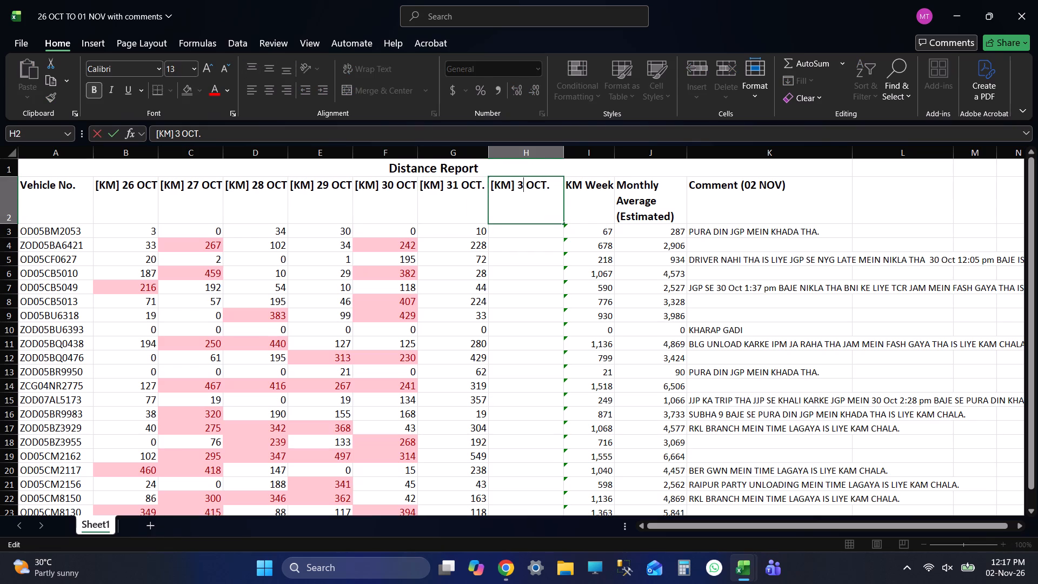
key("BackSpace")
type("01")
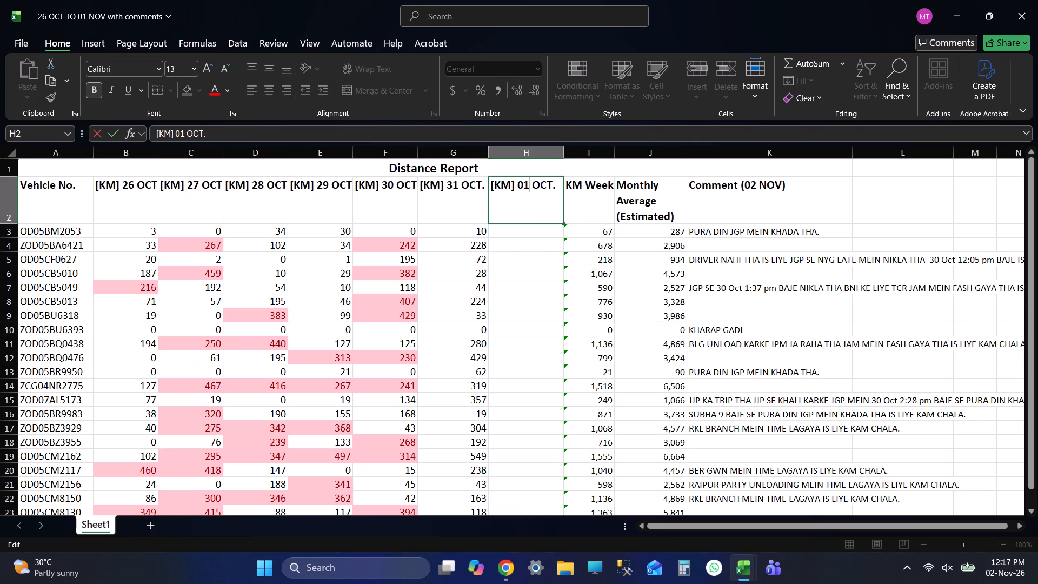
key("Right")
key("Right")
key("Right")
key("Right")
key("BackSpace")
key("BackSpace")
key("BackSpace")
type("NOV")
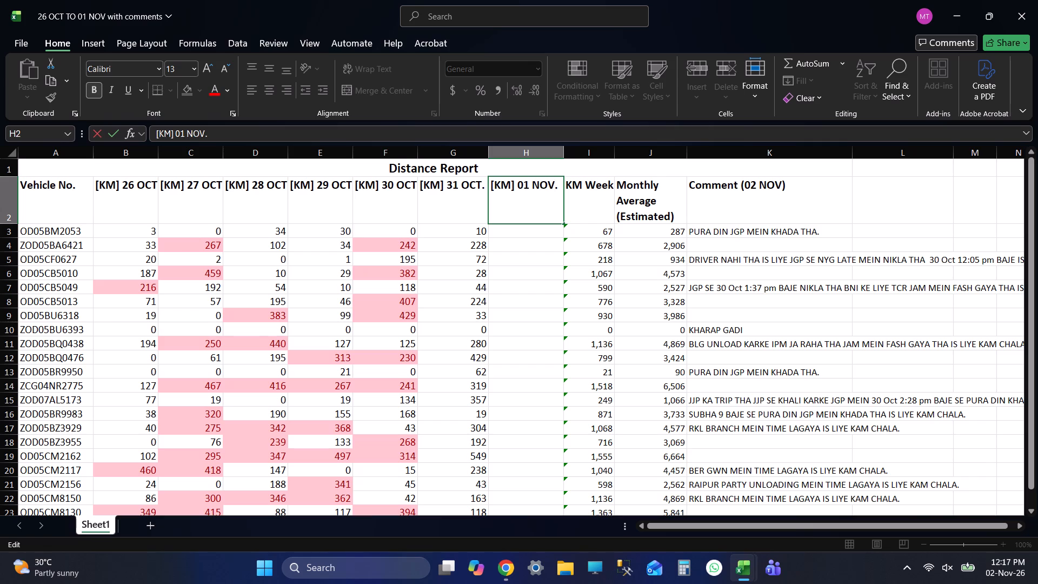
key("Return")
key("ctrl+s")
key("ctrl+s")
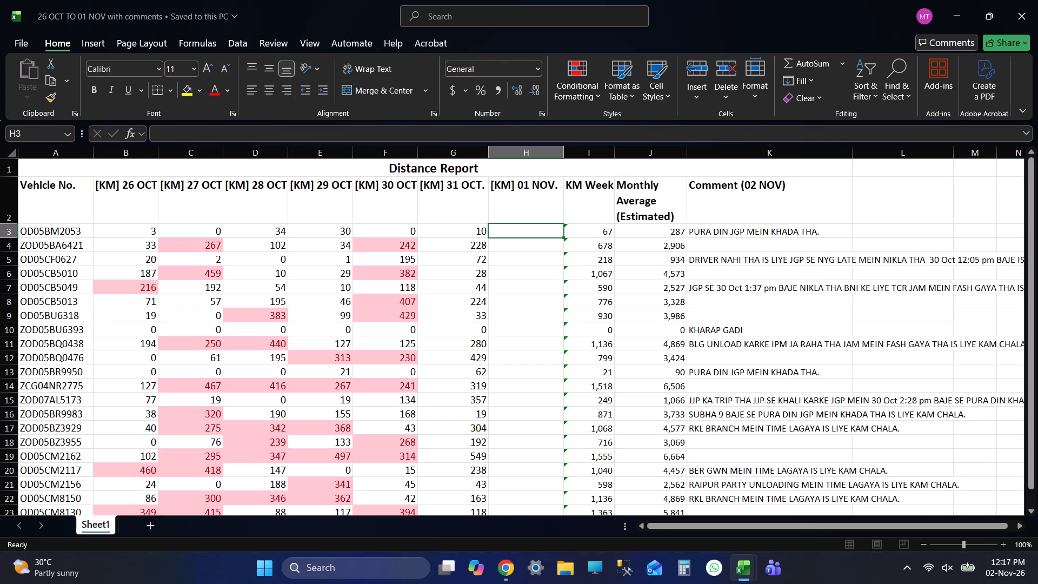
key("ctrl+s")
key("ctrl+s")
key("ctrl+s")
key("ctrl+s")
key("ctrl+s")
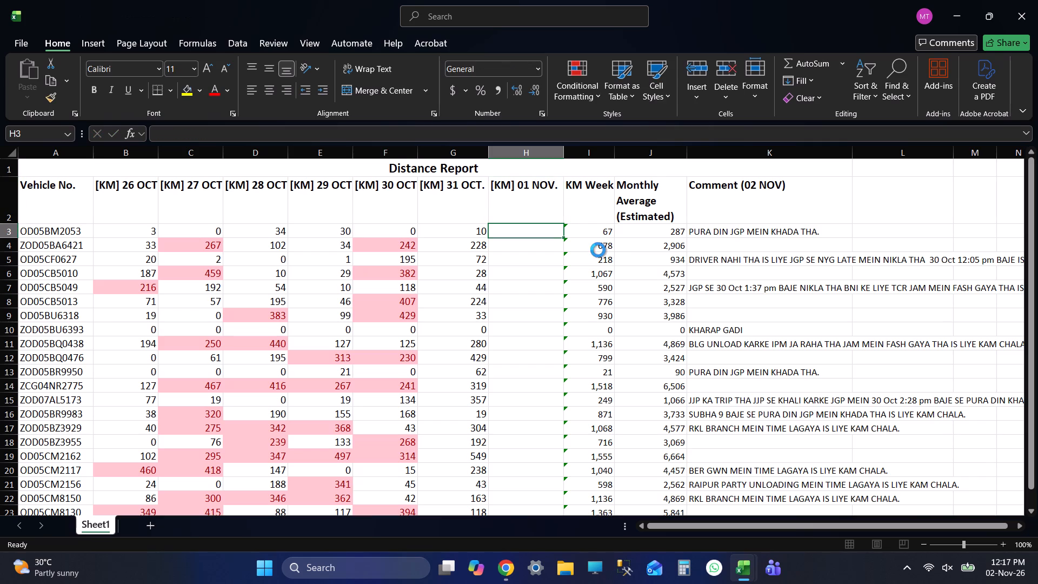
key("ctrl+s")
key("ctrl+s")
key("ctrl+s")
key("ctrl+s")
Switch to the 31.10.2026 workbook, save it and close it.
key("alt+Tab")
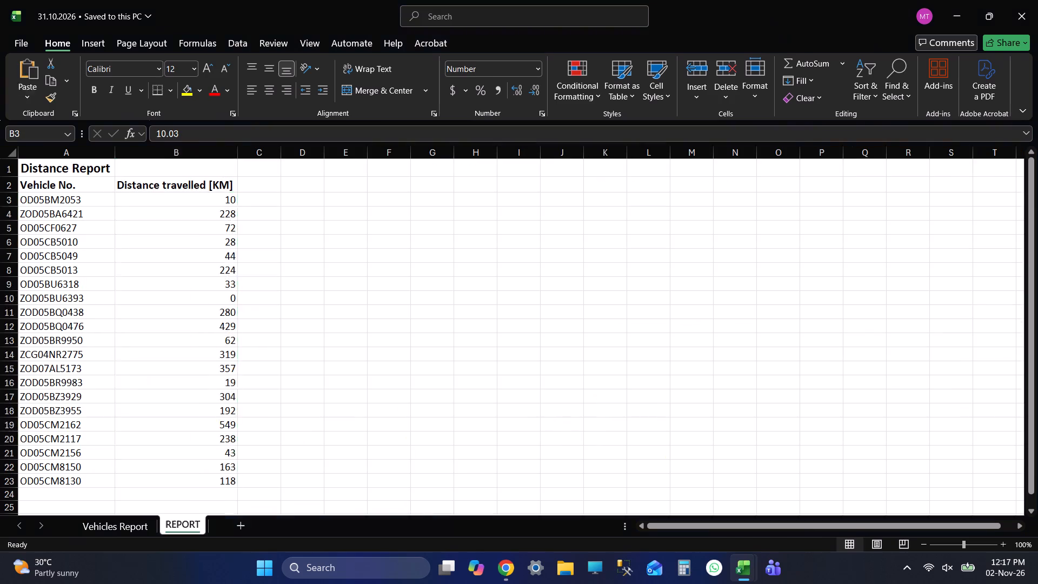
key("ctrl+s")
left_click(1037, 0)
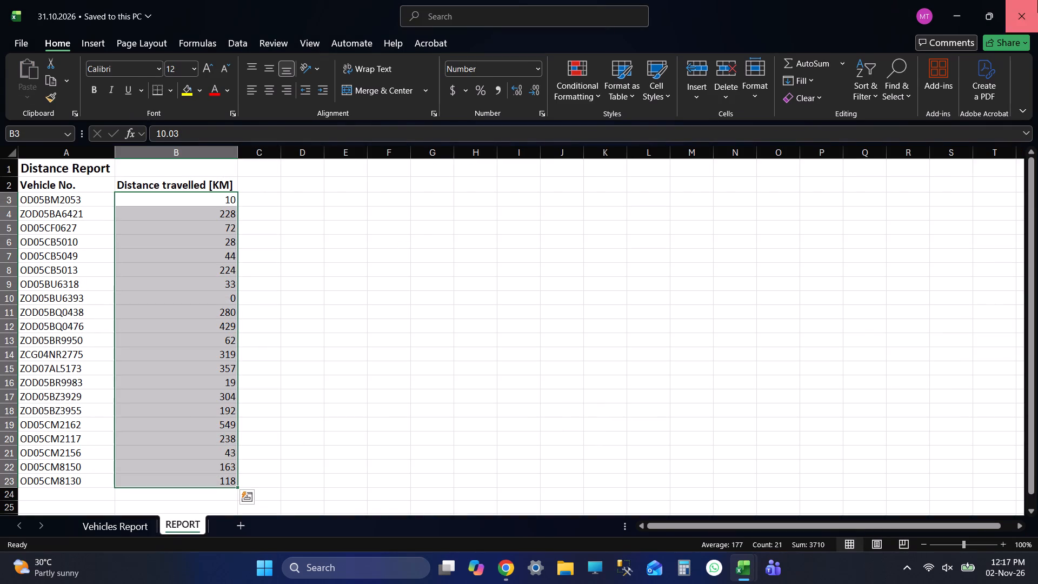
Switch to the Wheelseye Report page in Chrome and set the Distance Report start date to 1 Nov 2026, 00:00.
key("alt+Tab")
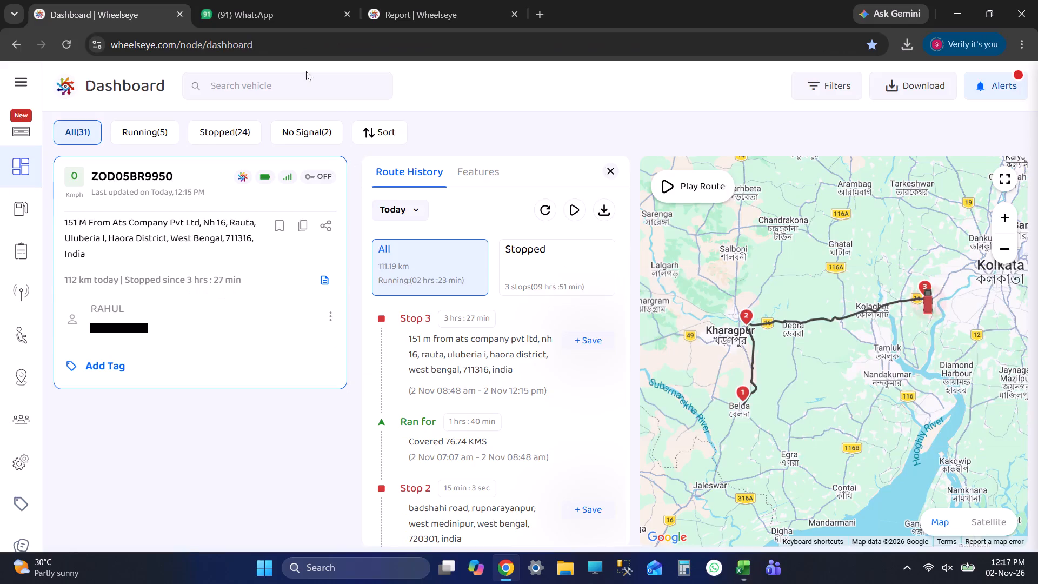
left_click(428, 0)
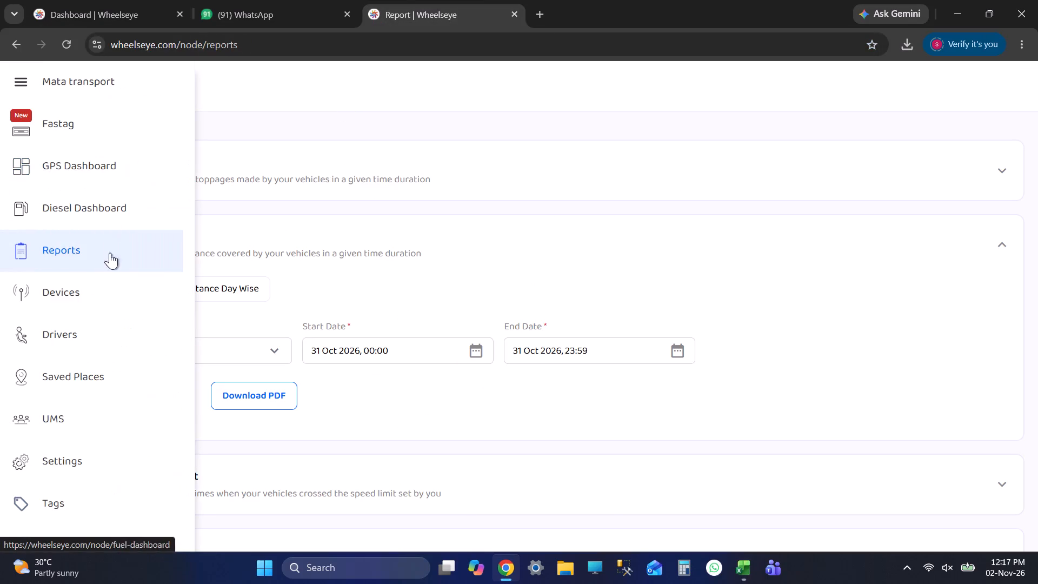
left_click(170, 357)
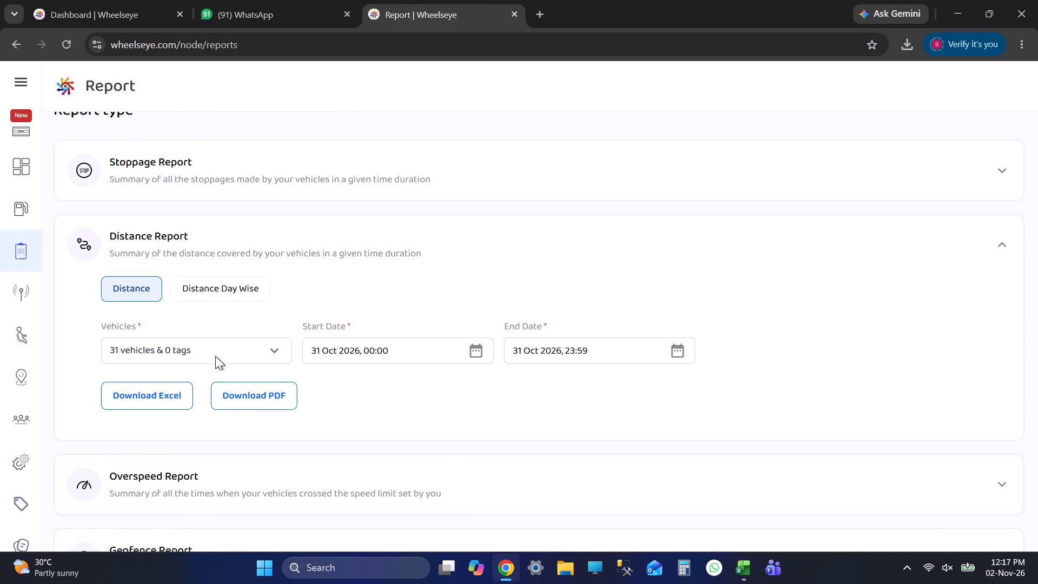
left_click(465, 263)
left_click(746, 477)
left_click(358, 350)
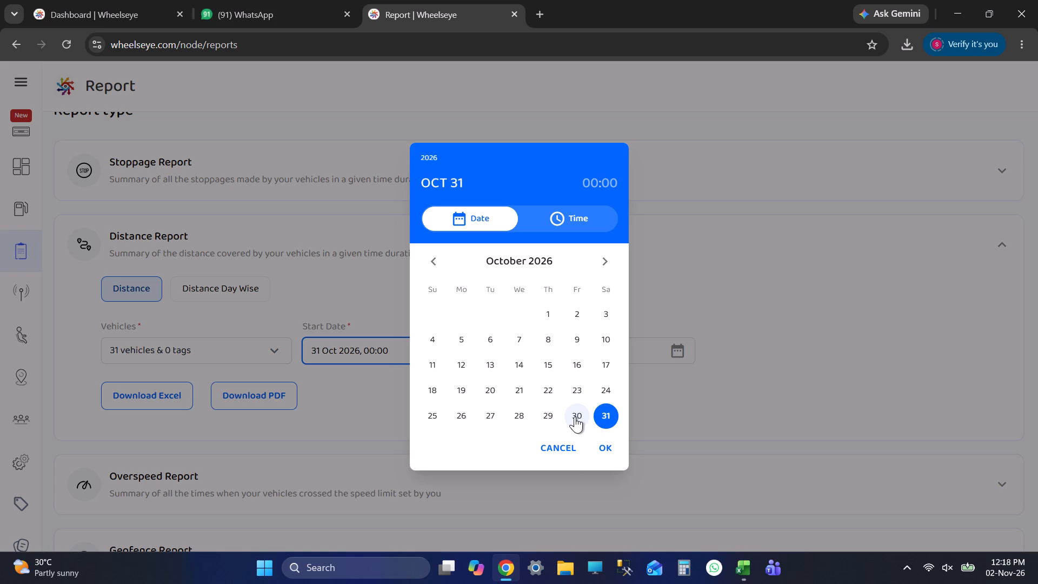
left_click(607, 256)
left_click(427, 308)
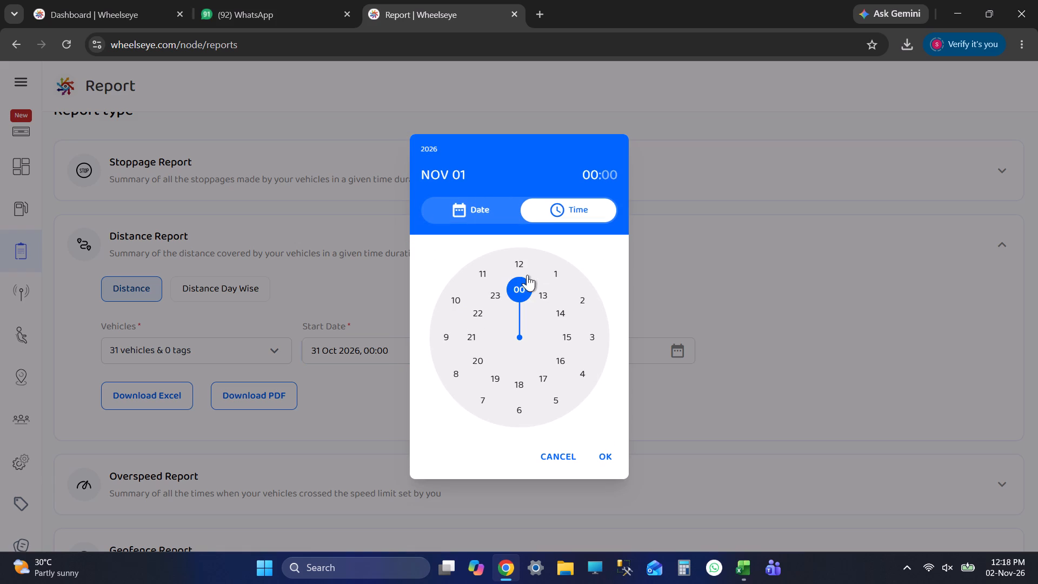
left_click(516, 282)
left_click(520, 268)
left_click(609, 456)
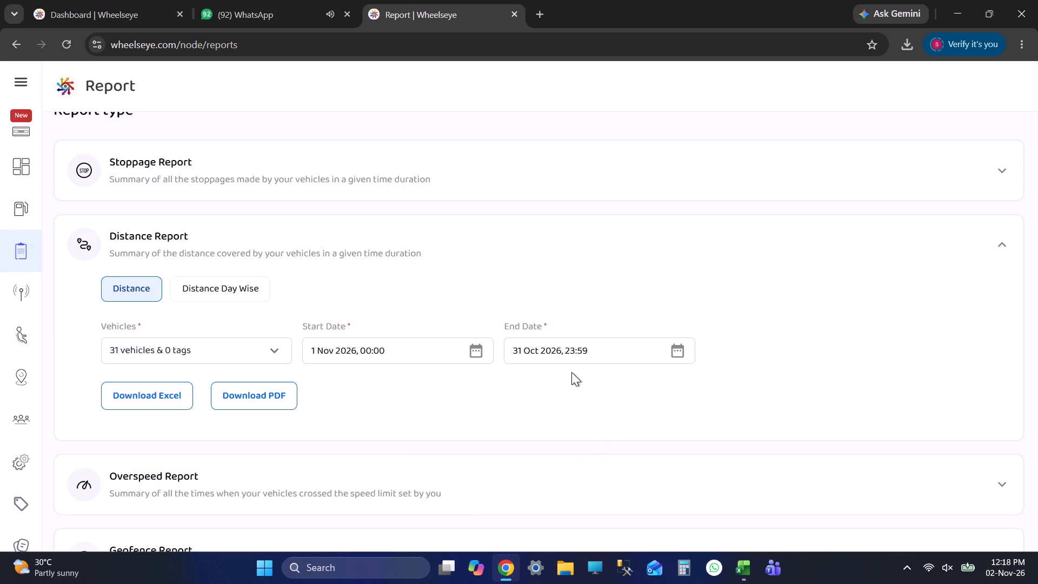
Set the Distance Report end date to 1 Nov 2026, 23:59.
left_click(619, 354)
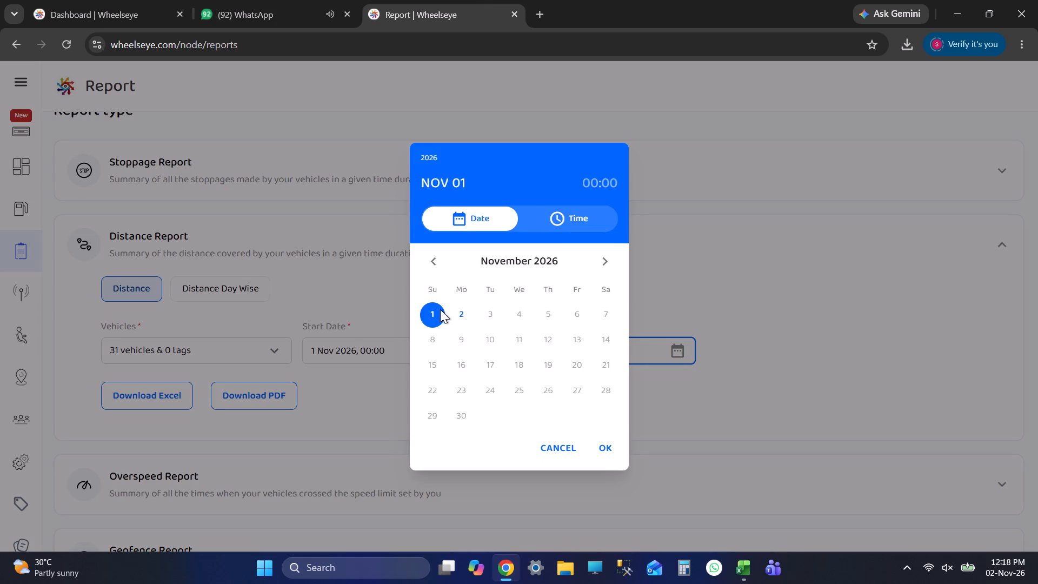
left_click(432, 313)
left_click(496, 291)
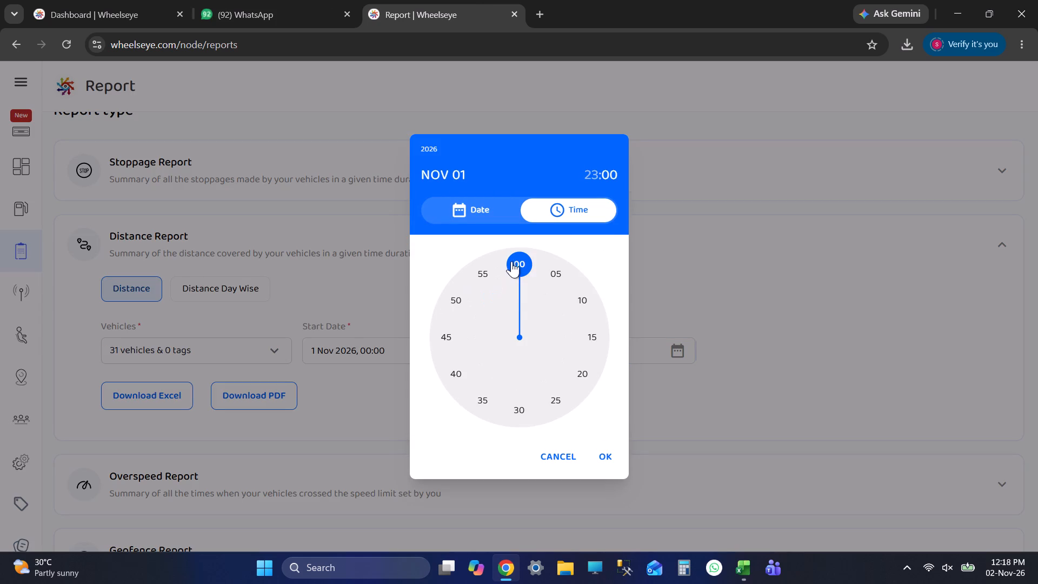
left_click(511, 260)
left_click(602, 462)
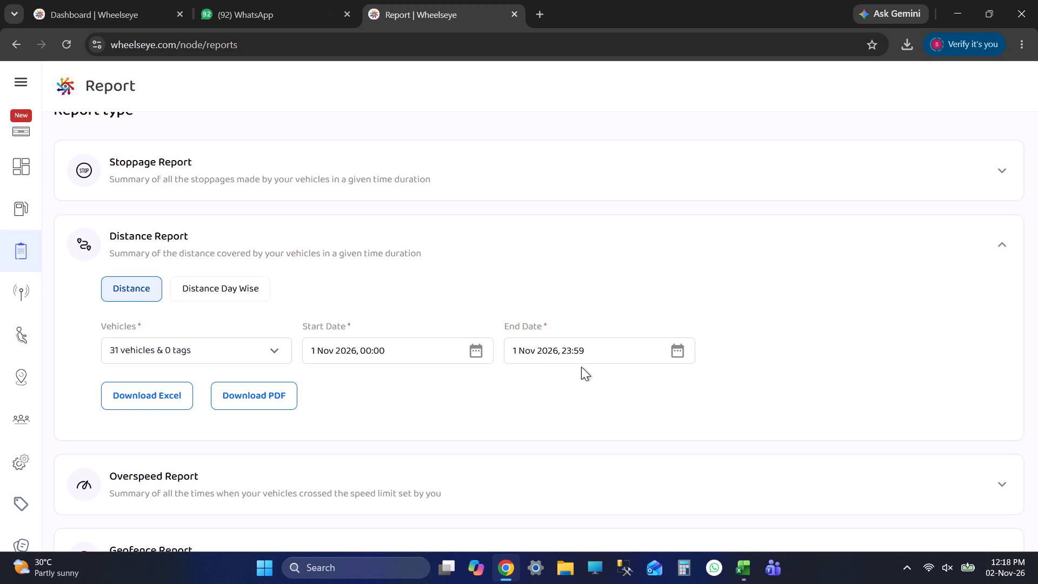
Download the 1 November distance report as an Excel file, open it in Excel and enable editing.
left_click(148, 390)
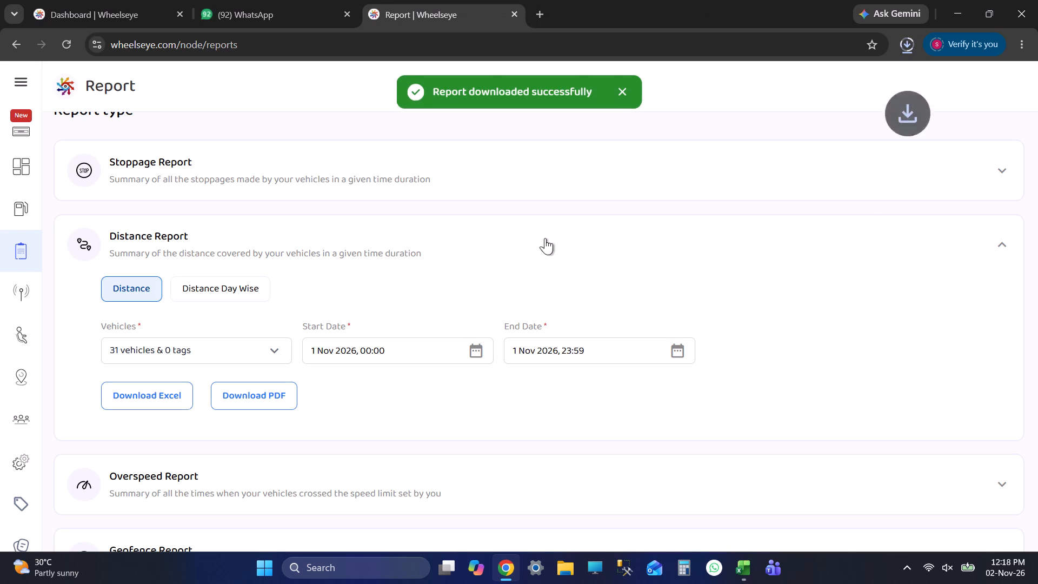
left_click(802, 69)
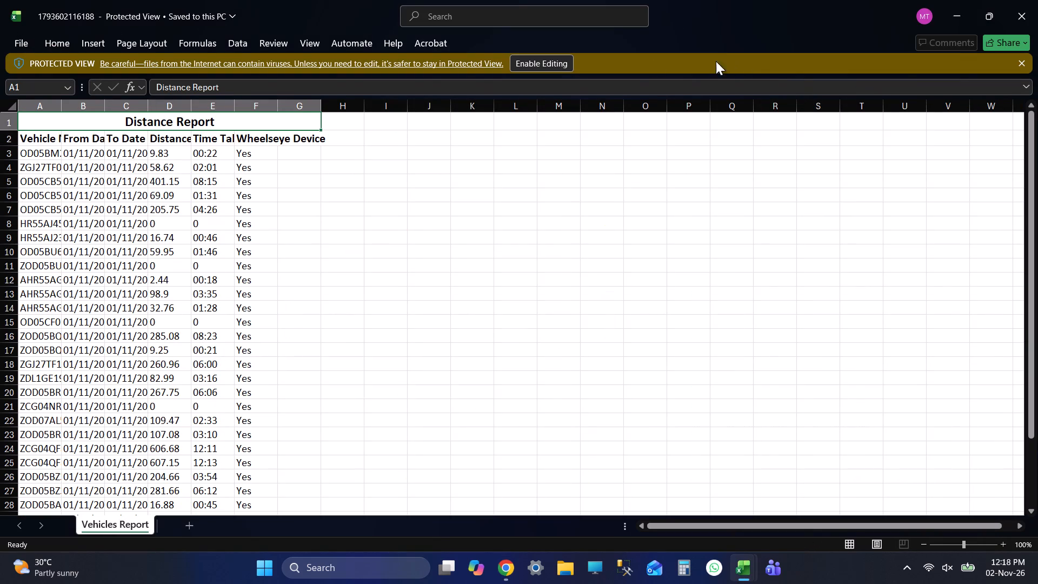
left_click(550, 63)
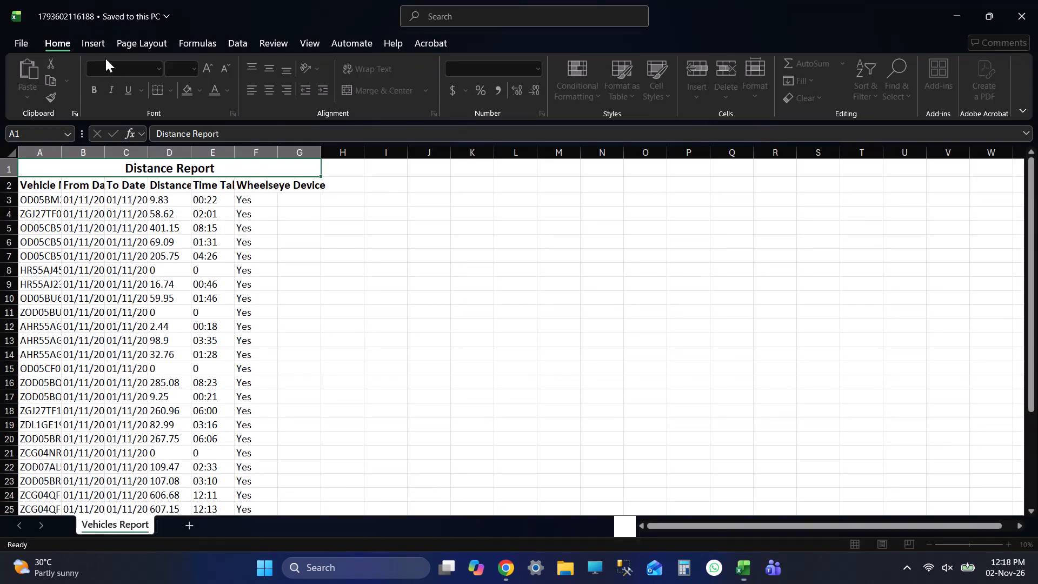
Save the downloaded report as 01.11.2026 in the DRAFT DISTANCE REPORT folder inside TRUCK BY PRADIP on the Desktop.
left_click(24, 40)
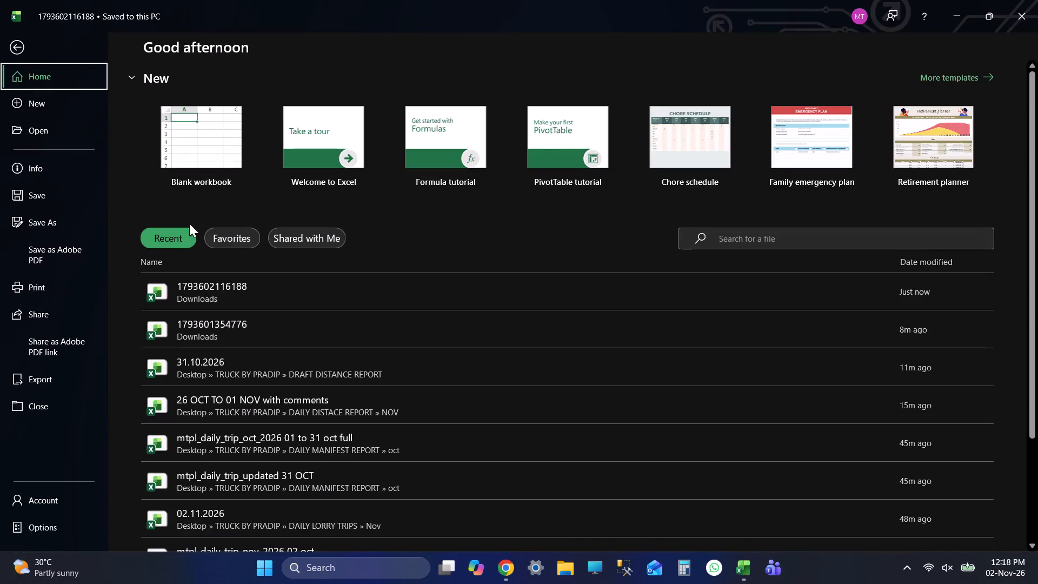
left_click(28, 211)
double_click(256, 253)
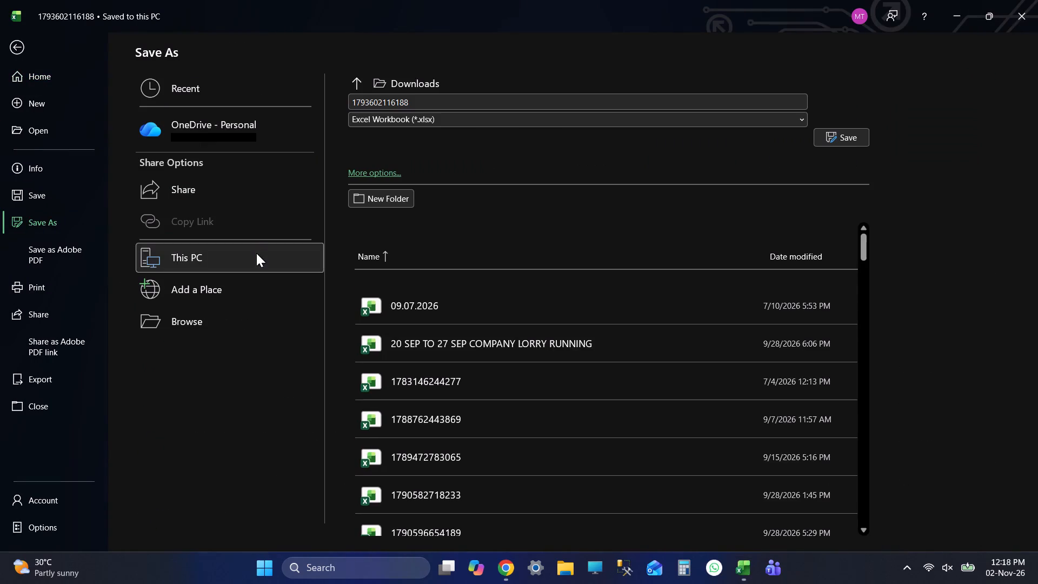
left_click(79, 194)
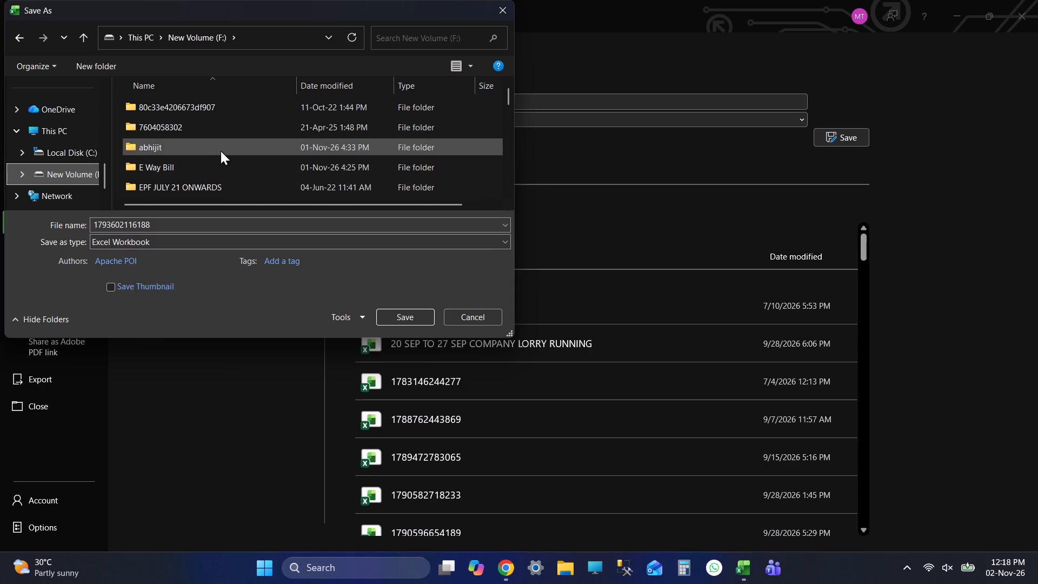
double_click(204, 175)
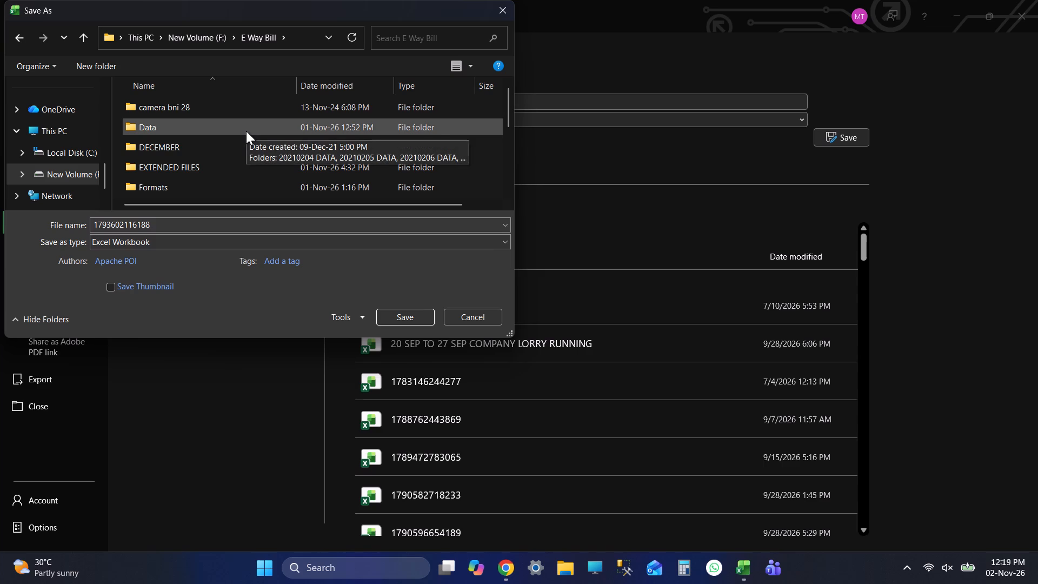
scroll(65, 133, "up", 4)
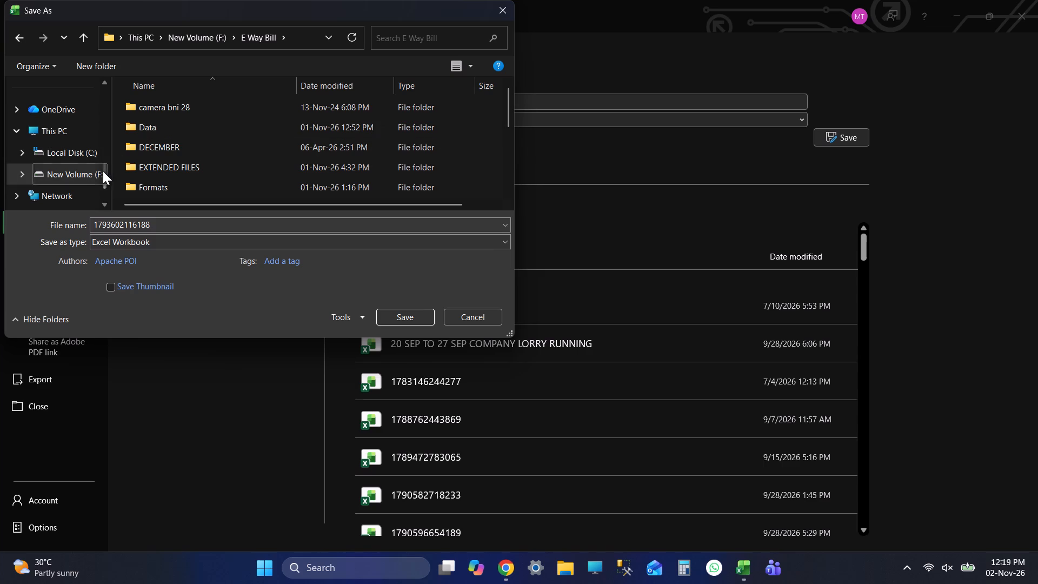
left_click_drag(105, 169, 108, 85)
left_click(65, 163)
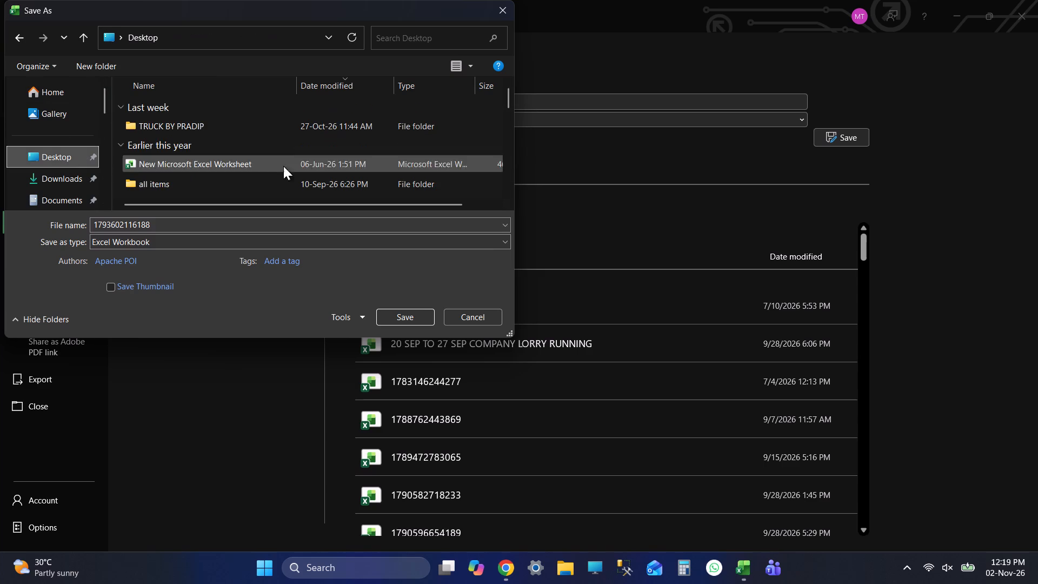
double_click(226, 125)
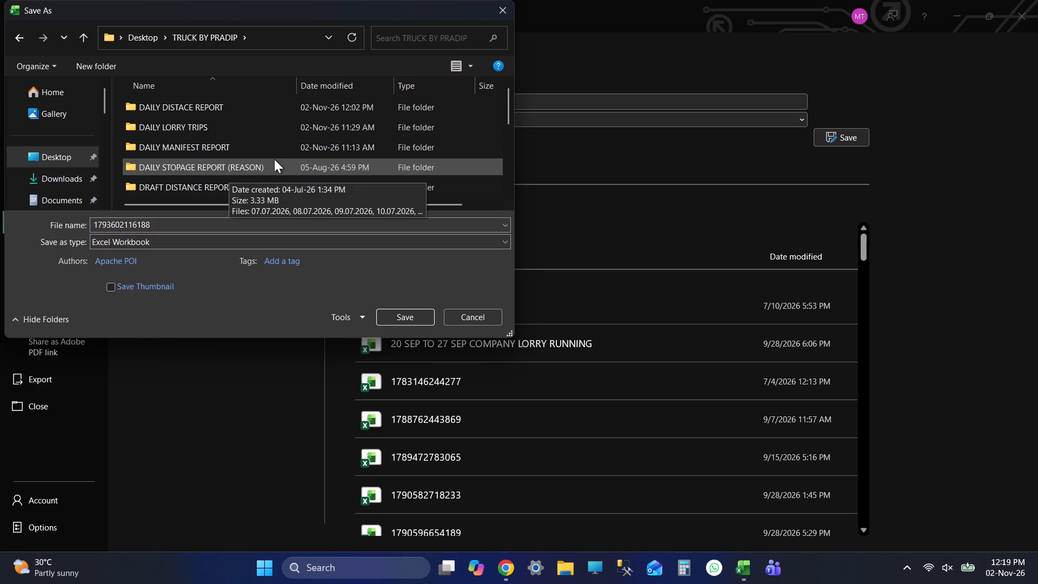
double_click(214, 189)
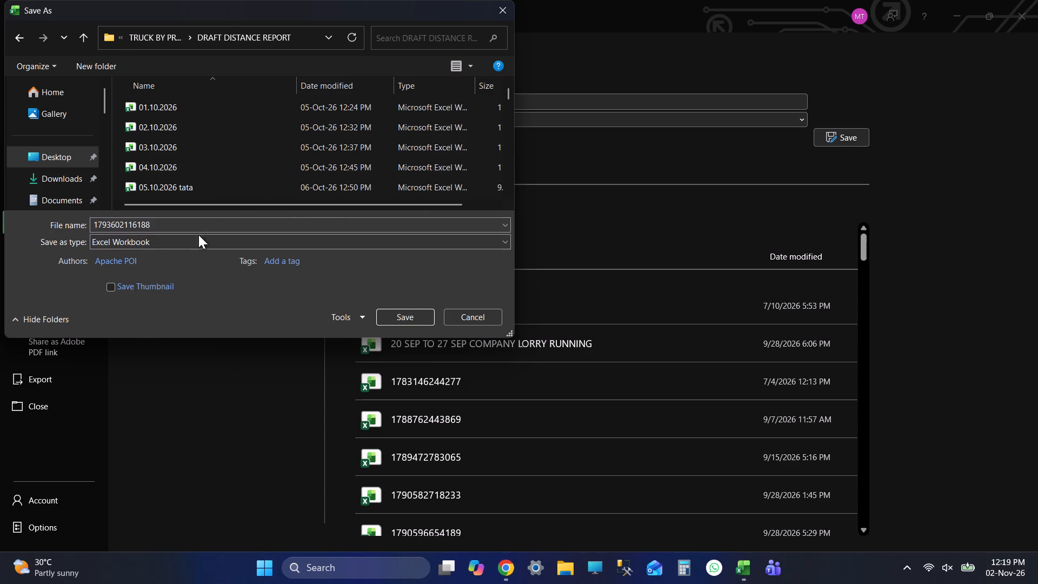
left_click(134, 222)
key("BackSpace")
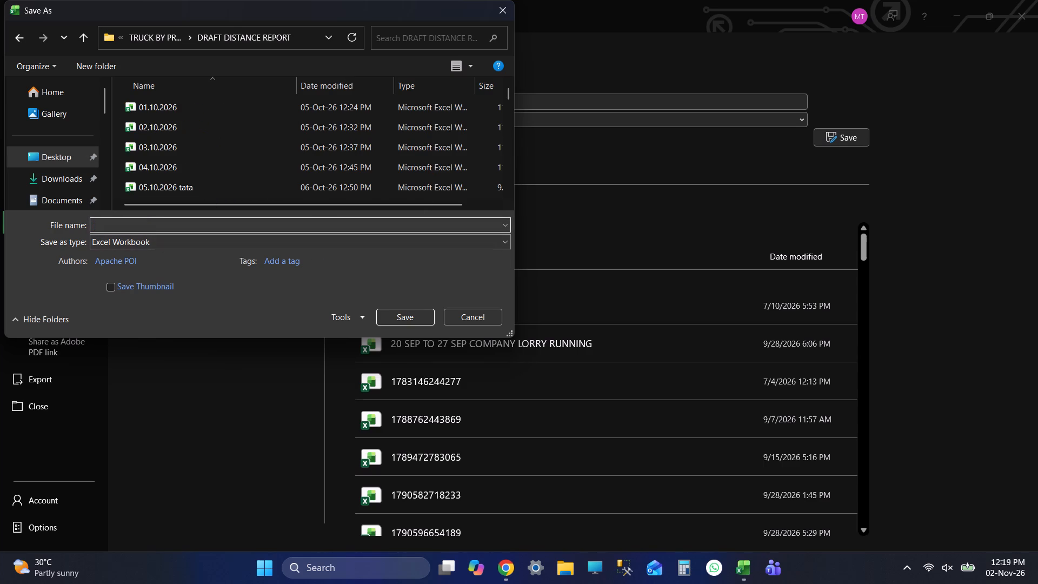
type("01.10")
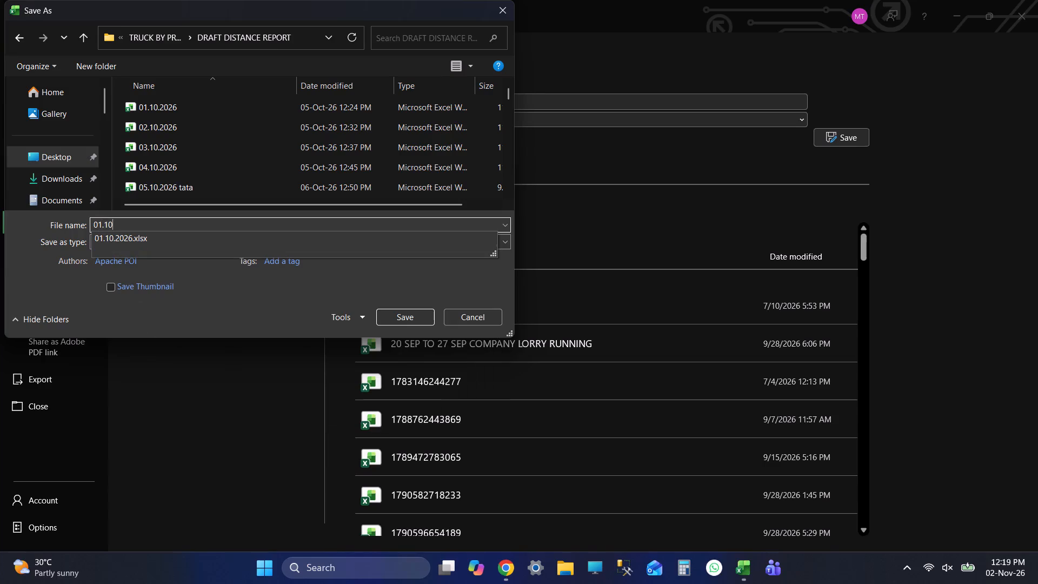
key("BackSpace")
type("1.2026")
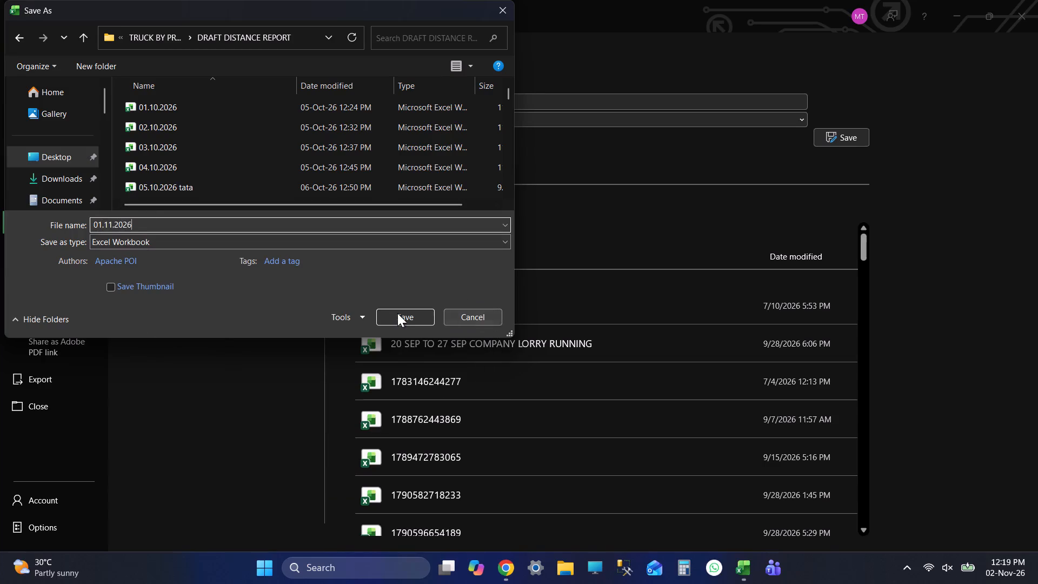
left_click(396, 313)
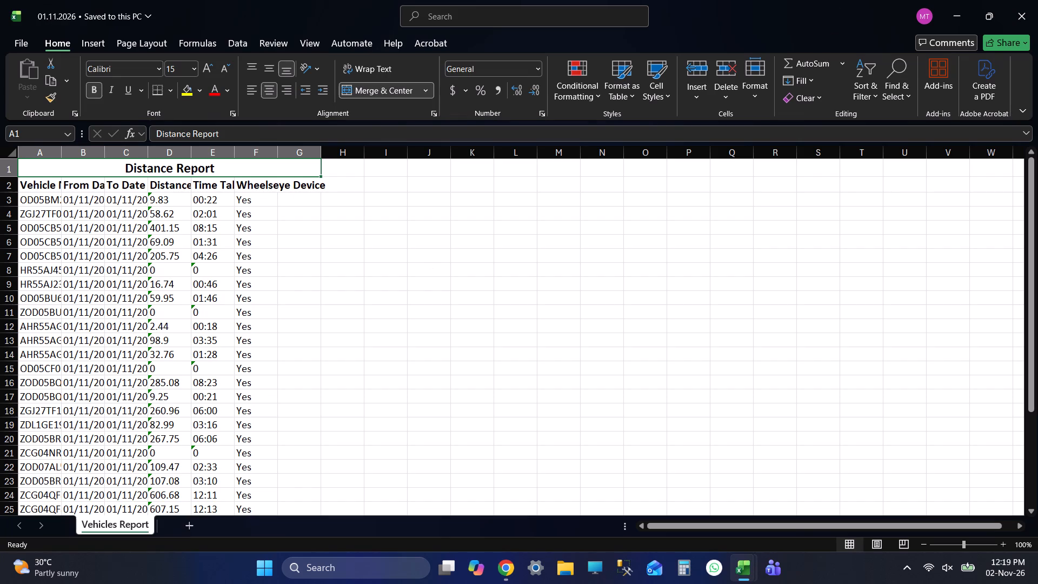
Unmerge the Distance Report title cell across the top of the Vehicles Report sheet.
key("ctrl+s")
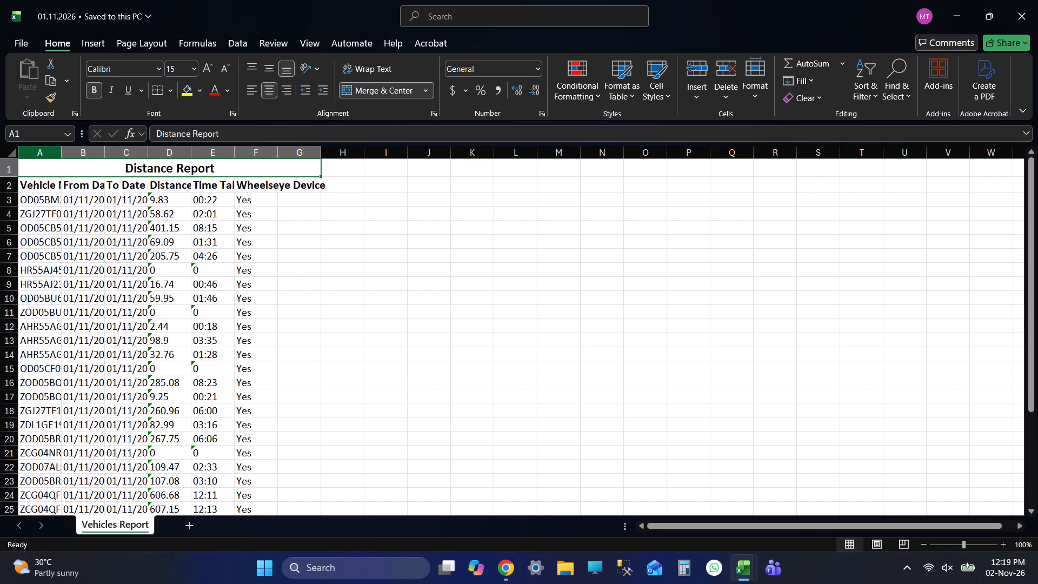
left_click(35, 158)
key("shift+Right")
key("shift+Right")
key("shift+Right")
key("shift+Left")
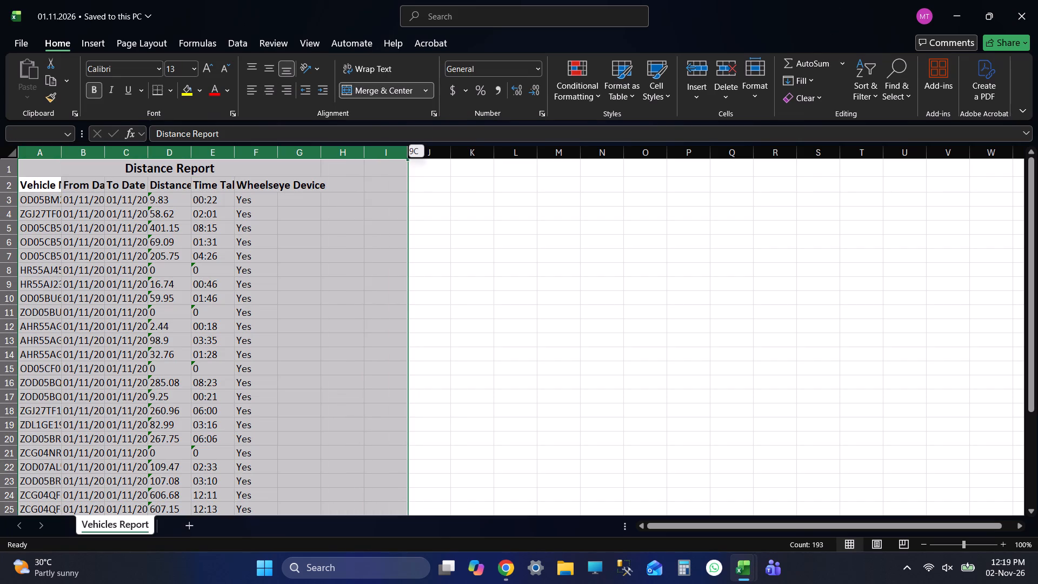
key("shift+Left")
key("shift+Left")
key("shift+Left")
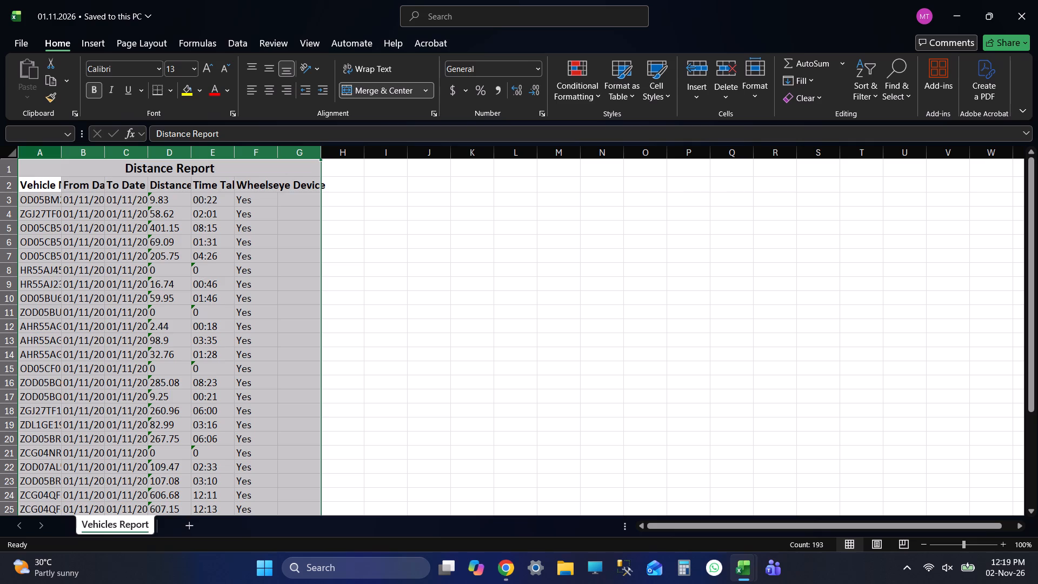
left_click(150, 184)
left_click(163, 166)
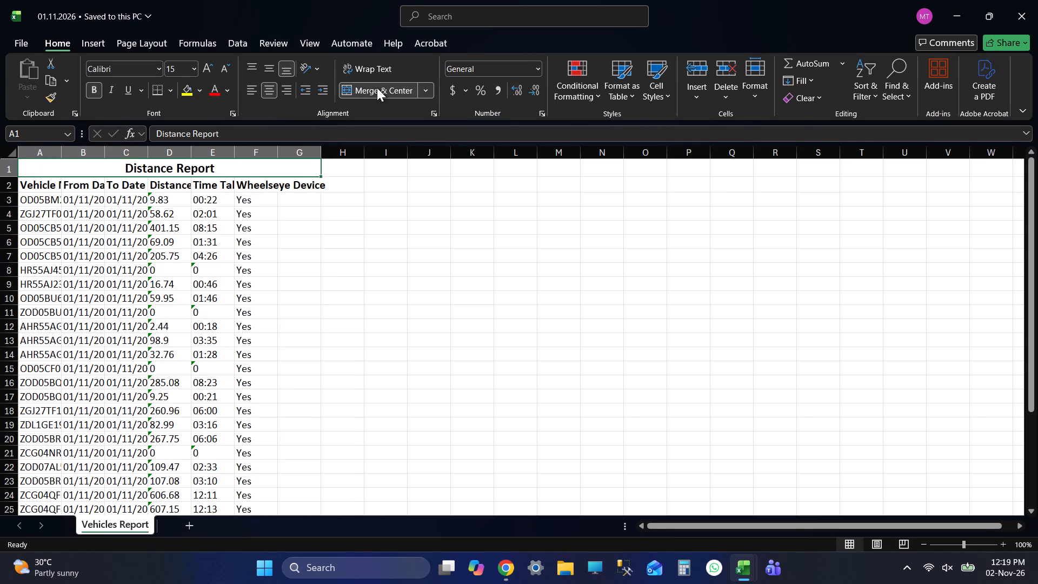
left_click(377, 88)
Autofit the widths of columns A to F on the Vehicles Report sheet and save the workbook.
left_click(38, 151)
key("shift+Right")
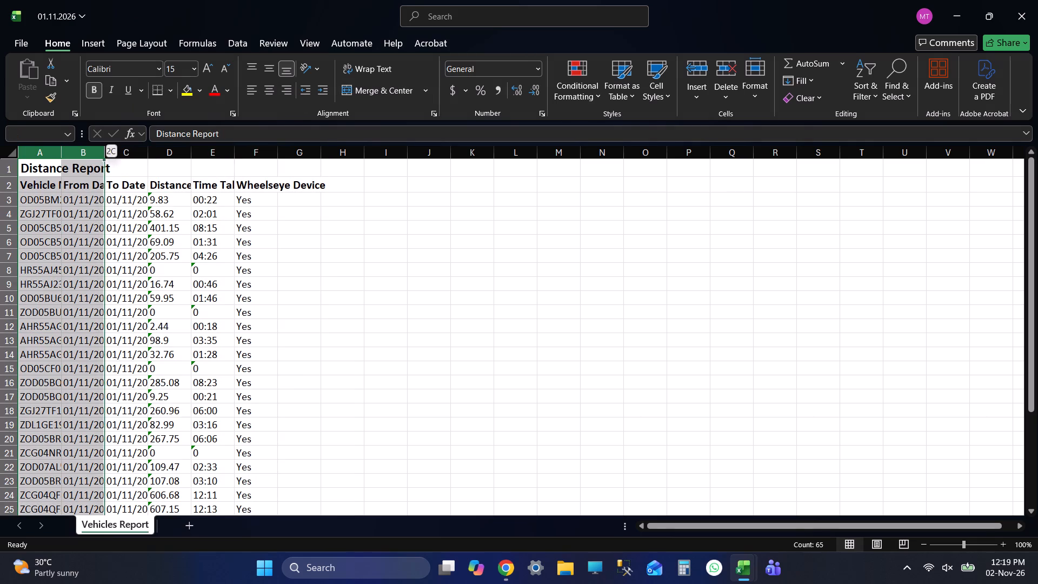
key("shift+Right")
key("shift+Right")
key("shift+Right")
key("shift+Right")
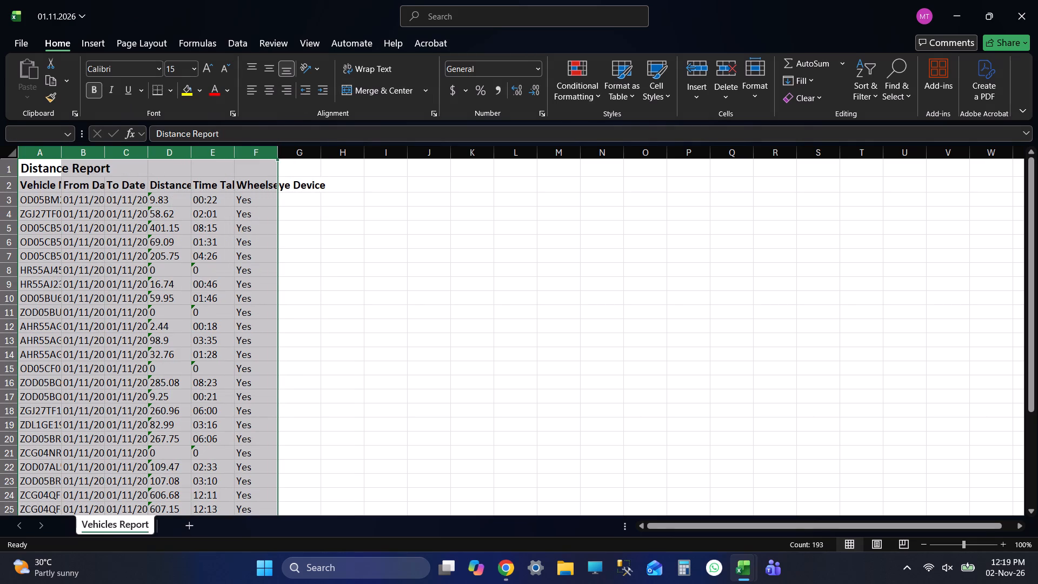
double_click(274, 149)
left_click(578, 217)
key("ctrl+s")
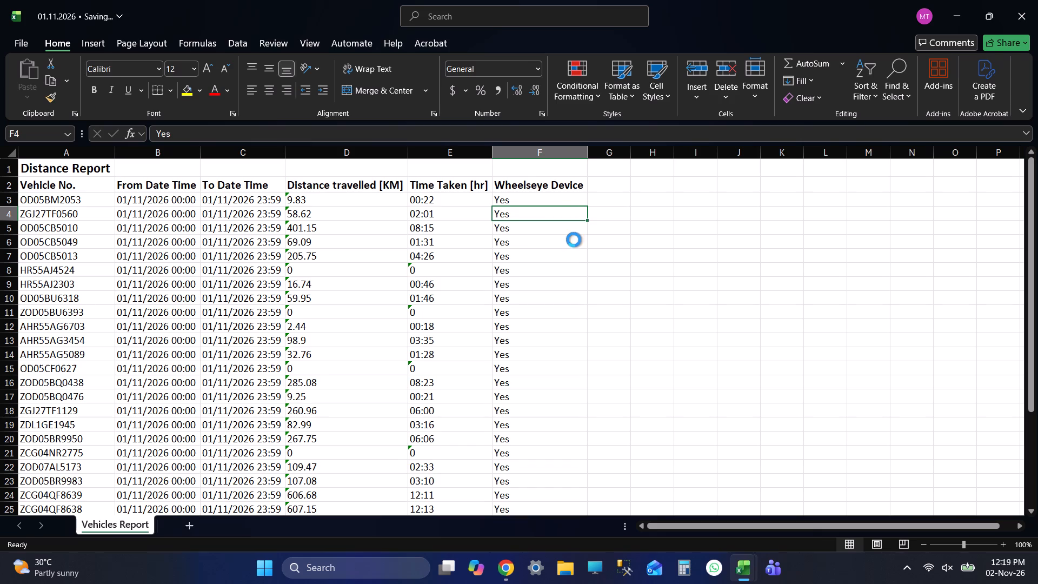
key("ctrl+s")
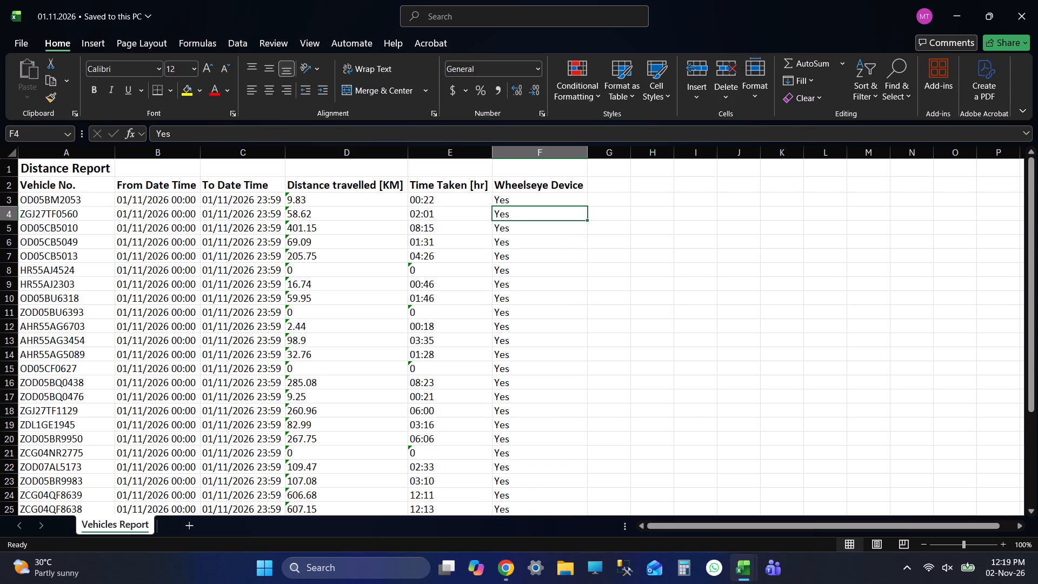
key("ctrl+s")
Add a new worksheet named REPORT and save the workbook.
left_click(197, 526)
double_click(174, 522)
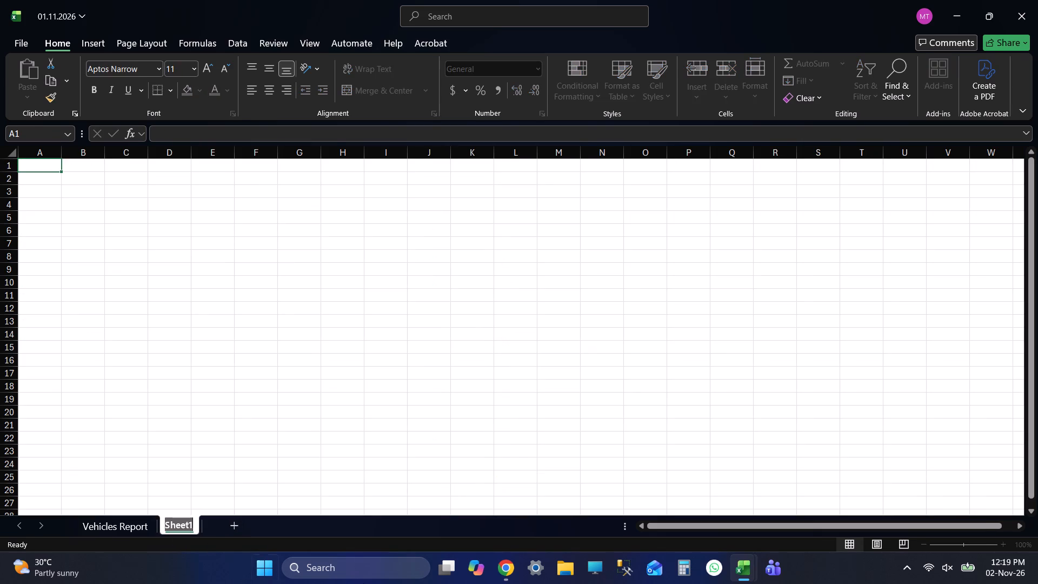
type("REPORT")
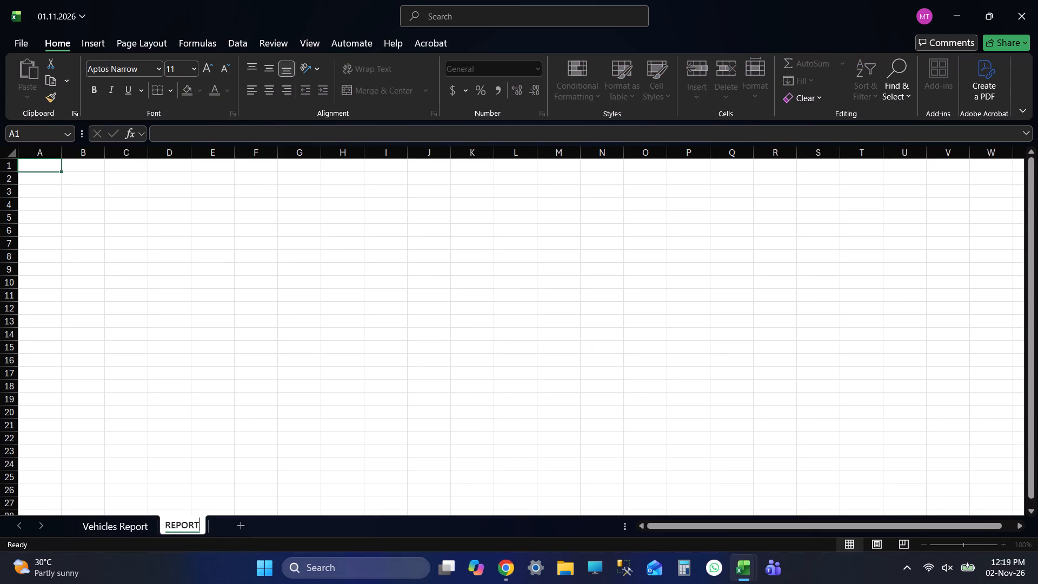
left_click(34, 161)
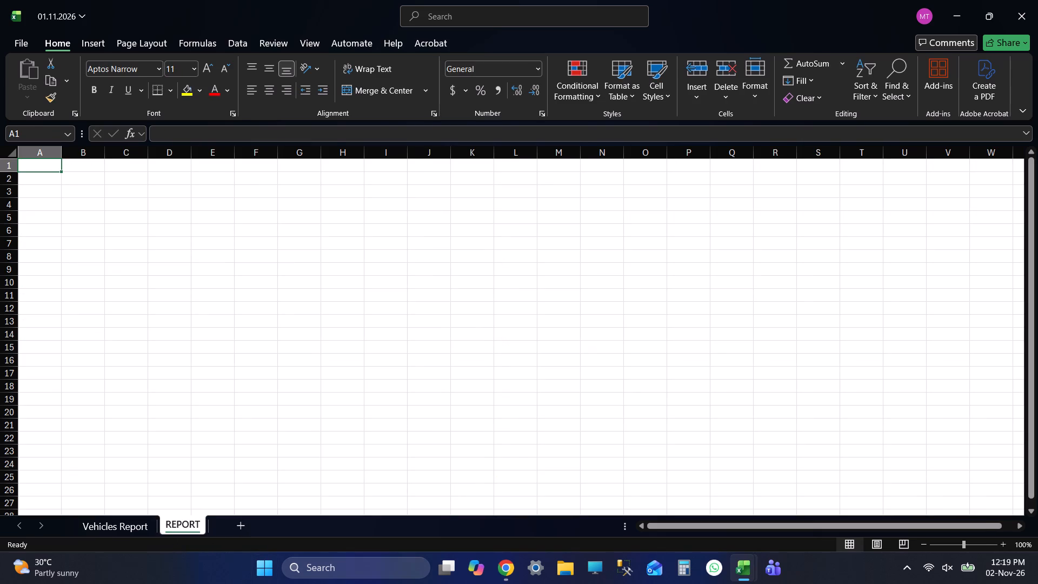
key("ctrl+s")
key("ctrl+s")
Add filters to the header row of the Vehicles Report sheet, starting at Vehicle No., and save the workbook.
left_click(98, 526)
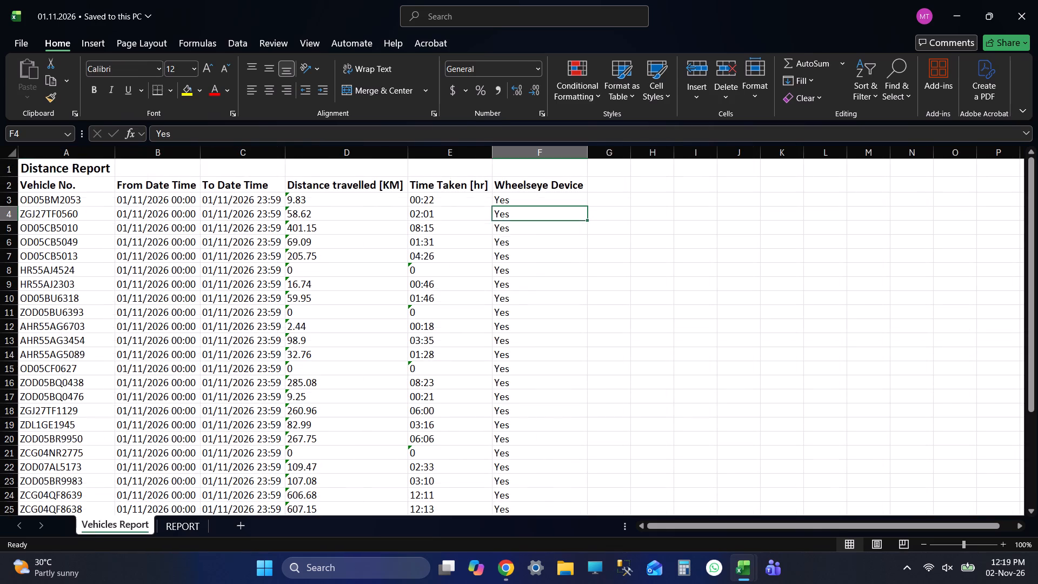
left_click(61, 157)
key("shift+Right")
key("shift+Right")
key("shift+Right")
key("shift+Right")
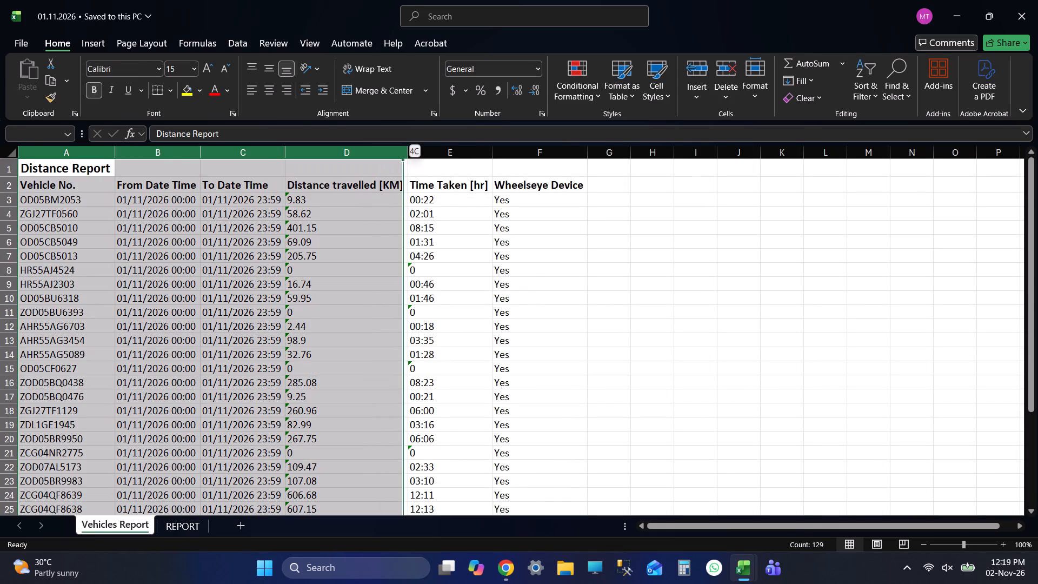
key("shift+Right")
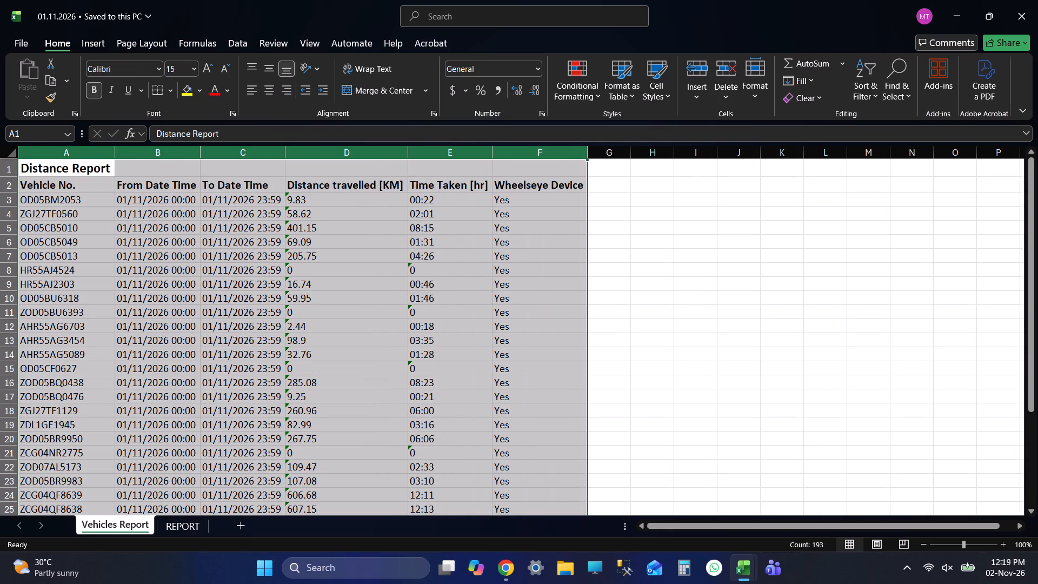
left_click(63, 185)
key("ctrl+shift+l")
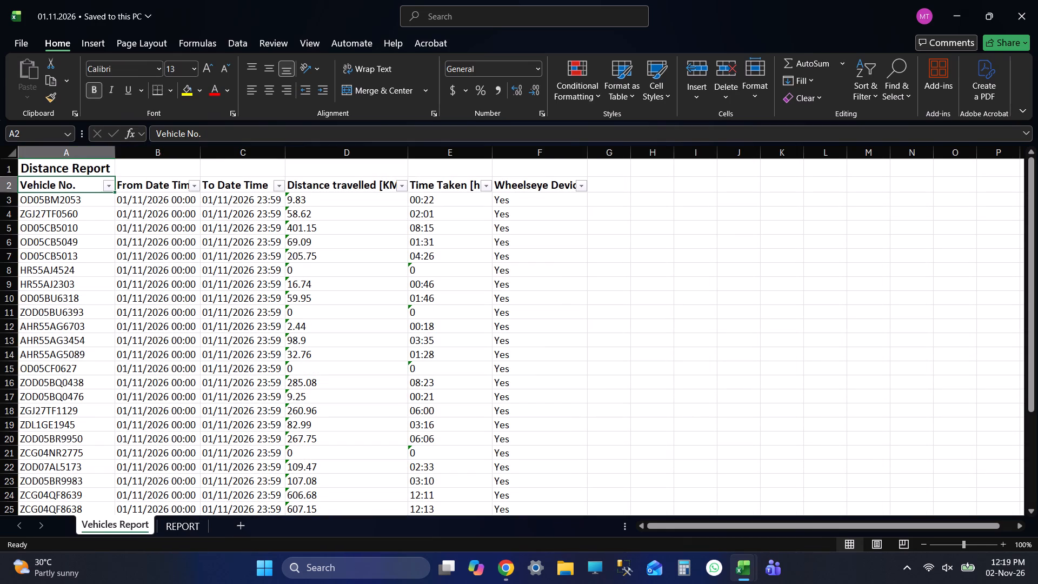
left_click(685, 235)
key("ctrl+s")
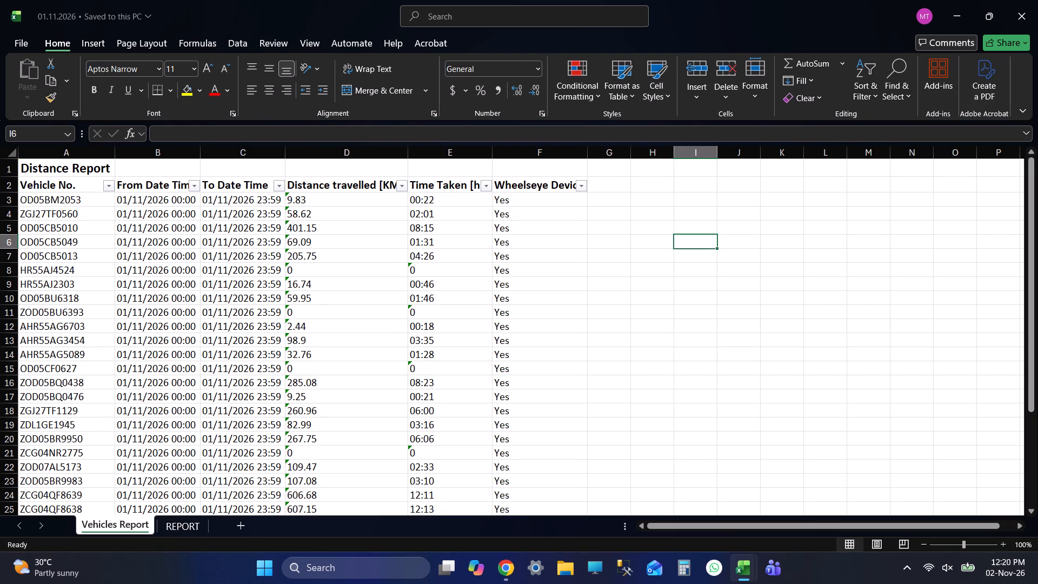
left_click(109, 188)
left_click(64, 373)
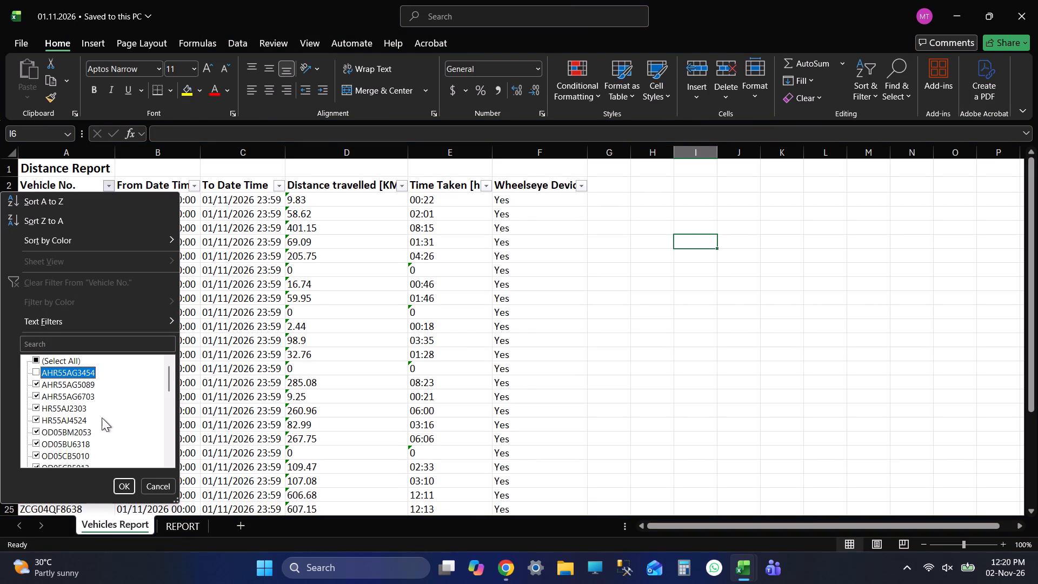
left_click(81, 382)
left_click(83, 399)
left_click(83, 406)
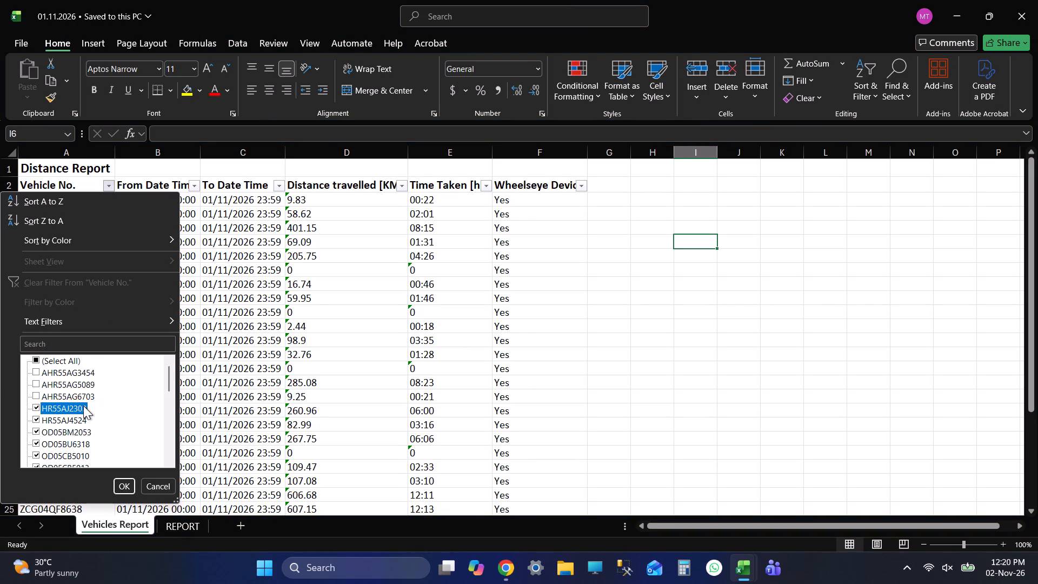
left_click(82, 418)
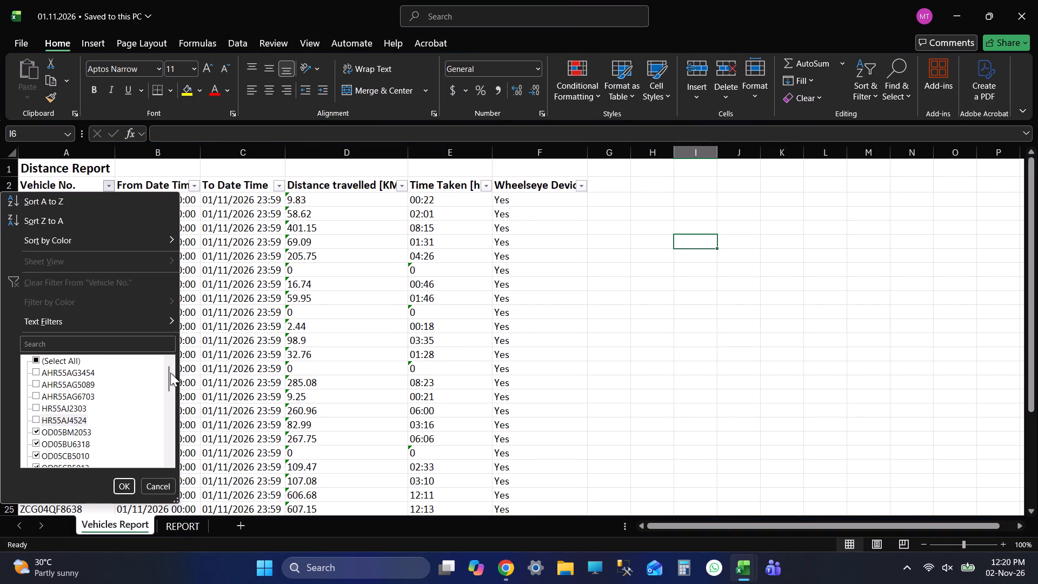
left_click_drag(169, 371, 169, 384)
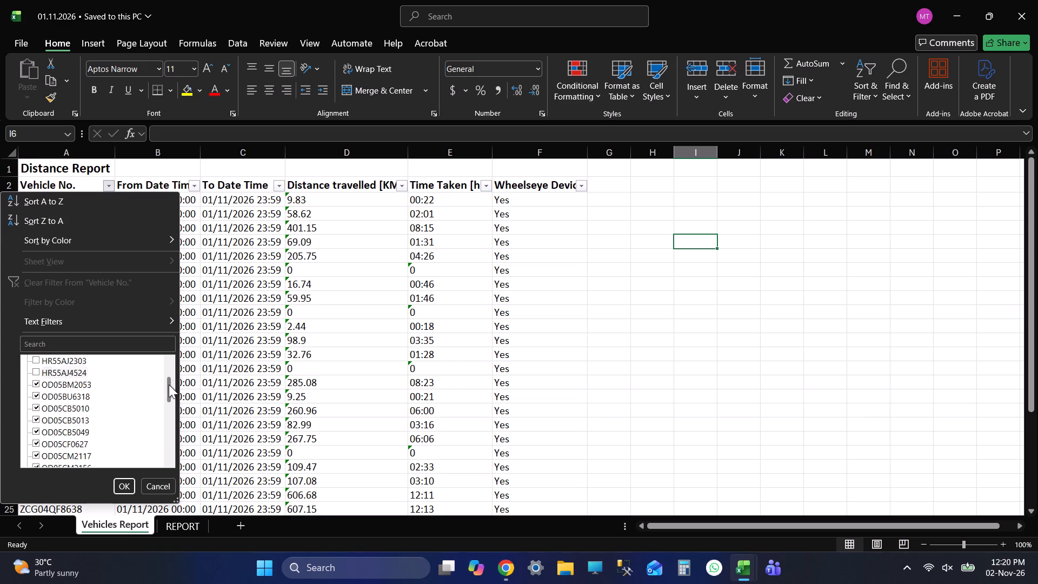
left_click_drag(169, 384, 162, 418)
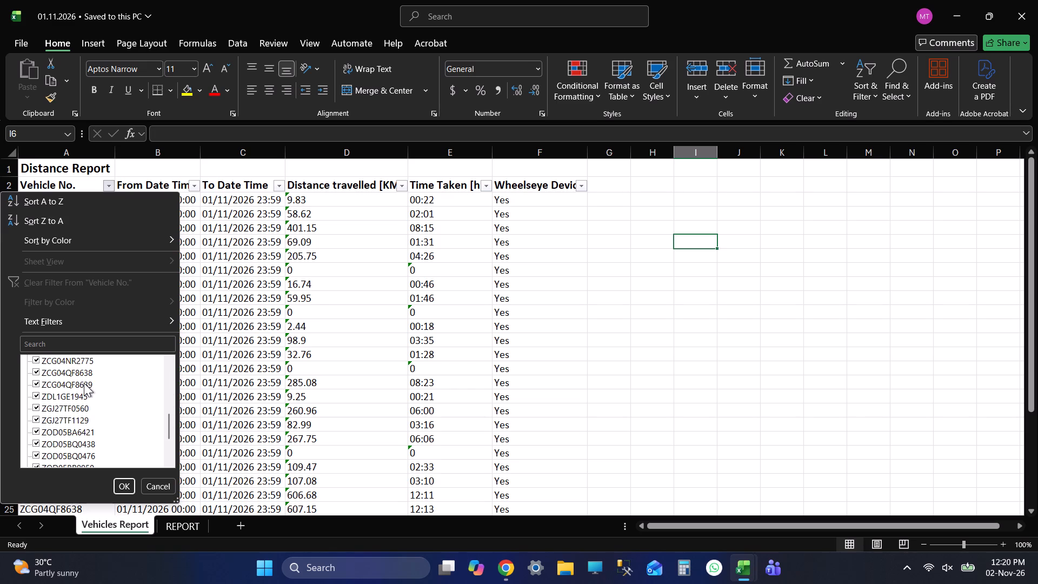
left_click(82, 374)
left_click(80, 384)
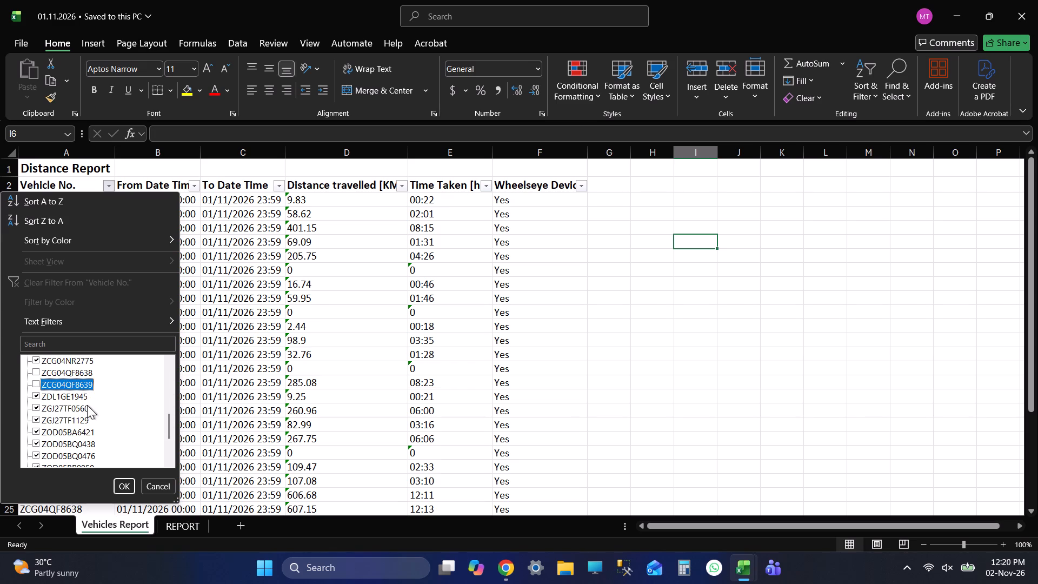
left_click(73, 392)
left_click(84, 407)
left_click(81, 426)
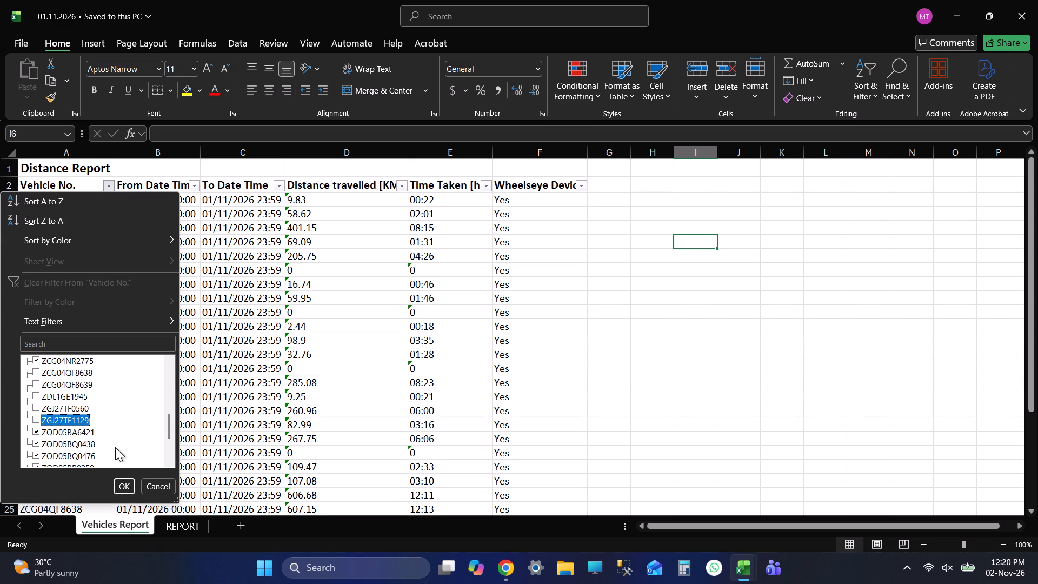
left_click(118, 483)
left_click(562, 297)
key("ctrl+s")
left_click(682, 257)
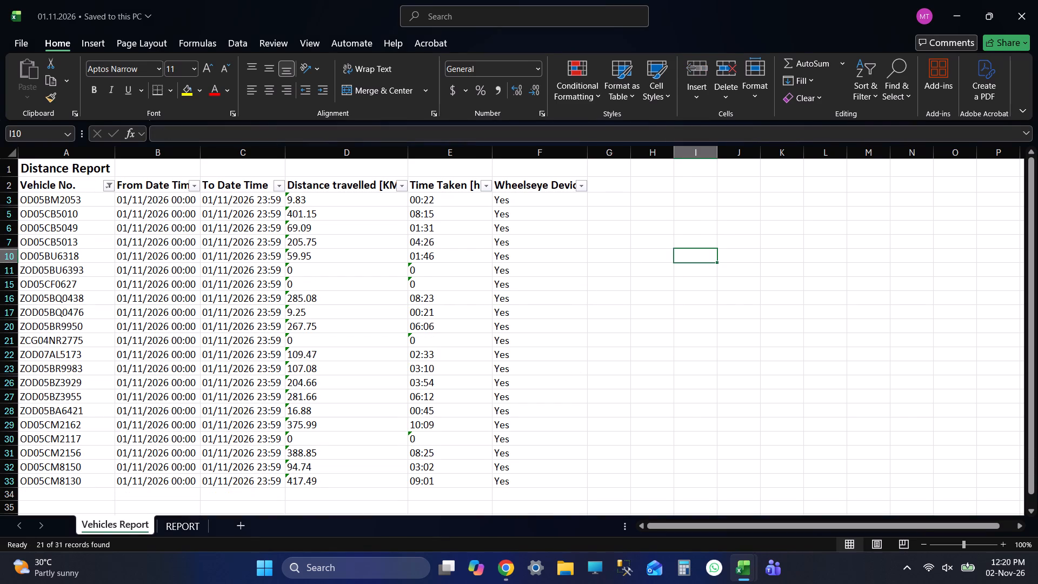
key("ctrl+s")
left_click(769, 222)
key("ctrl+s")
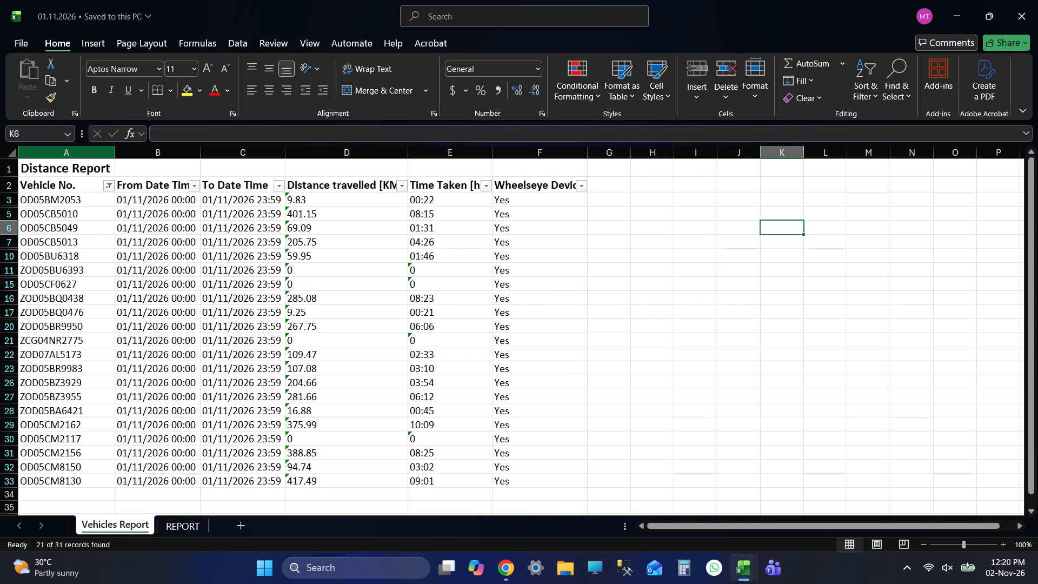
Copy the filtered columns A to F of Vehicles Report and paste them into the REPORT sheet starting at A1.
left_click(83, 153)
key("shift+Right")
key("shift+Right")
key("shift+Right")
key("shift+Right")
key("shift+Right")
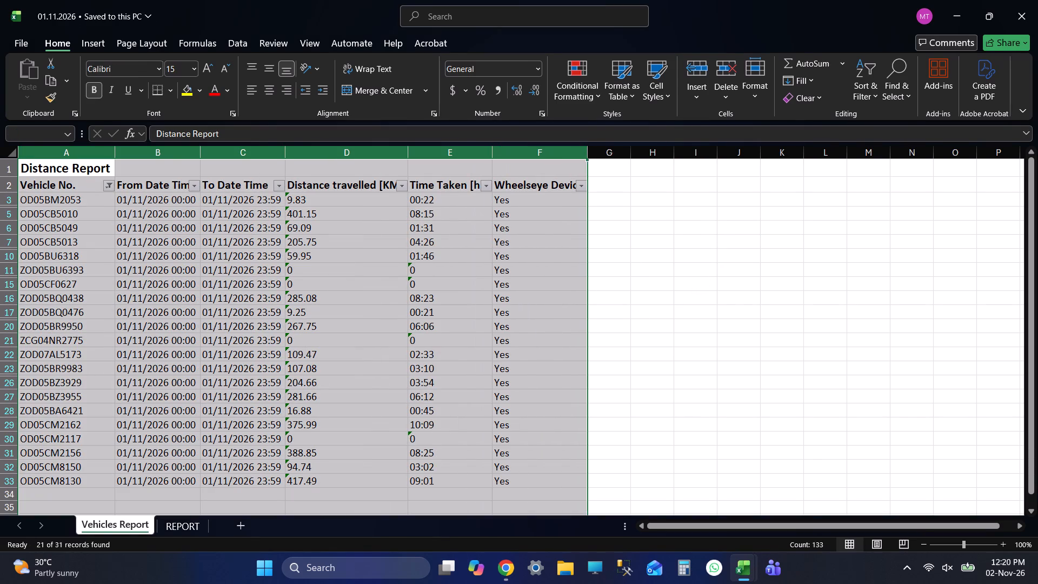
key("ctrl+c")
key("ctrl+c")
key("ctrl+c")
key("ctrl+c")
key("ctrl+c")
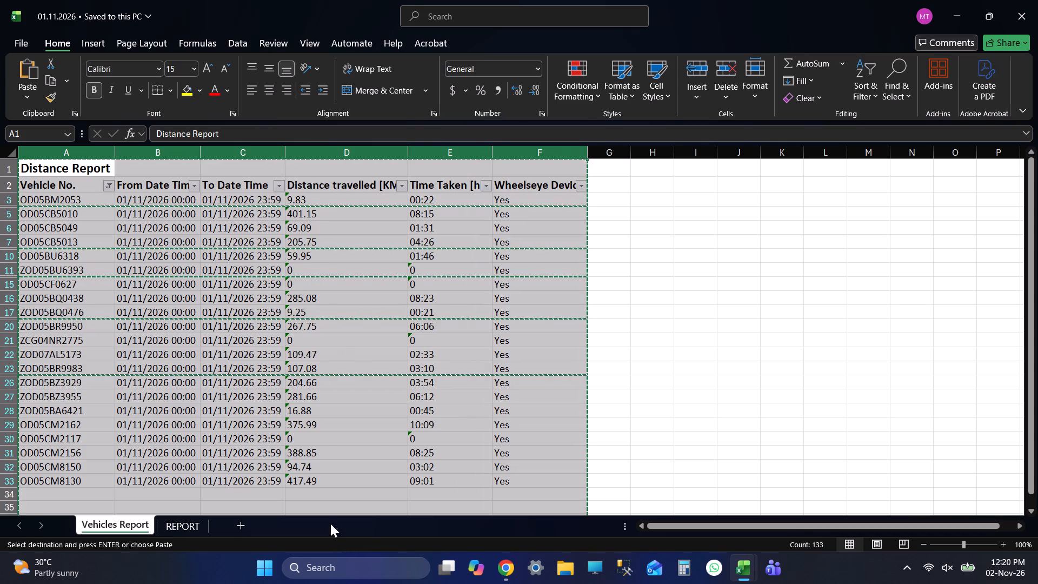
left_click(179, 527)
key("ctrl+v")
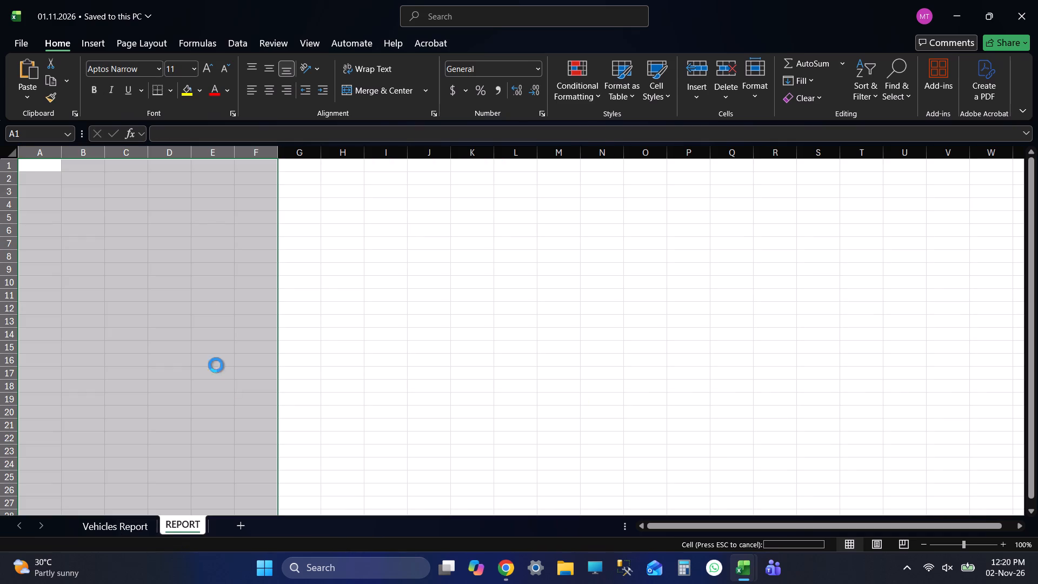
Autofit the widths of columns A to F on the REPORT sheet and save the workbook.
left_click(45, 158)
key("shift+Right")
key("shift+Right")
key("shift+Right")
key("shift+Right")
key("shift+Right")
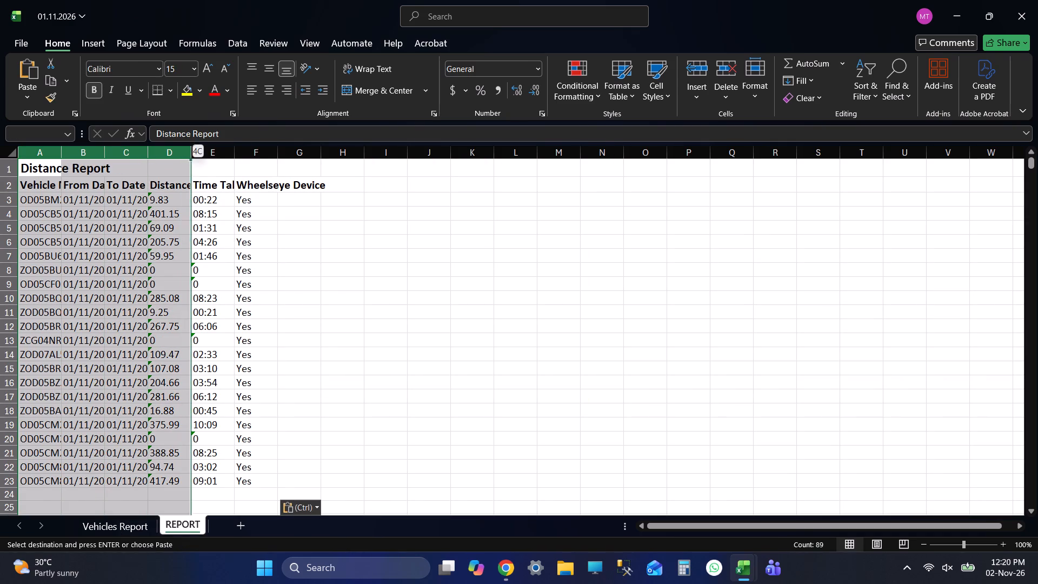
double_click(278, 150)
left_click(614, 208)
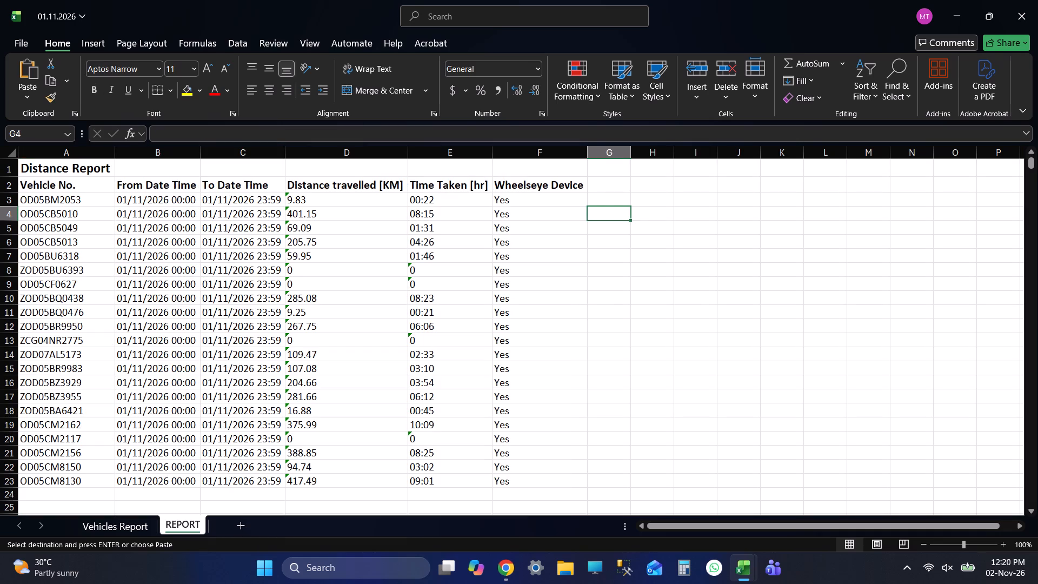
key("ctrl+s")
left_click(529, 178)
key("ctrl+s")
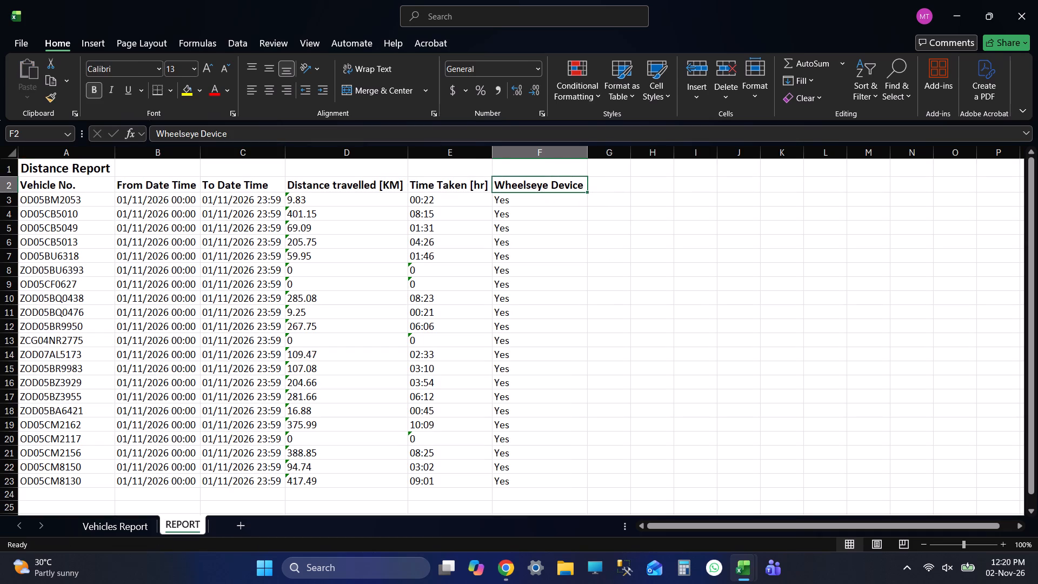
left_click(610, 185)
key("ctrl+s")
left_click(541, 184)
key("ctrl+s")
left_click(612, 190)
key("ctrl+s")
key("ctrl+s")
key("ctrl+s")
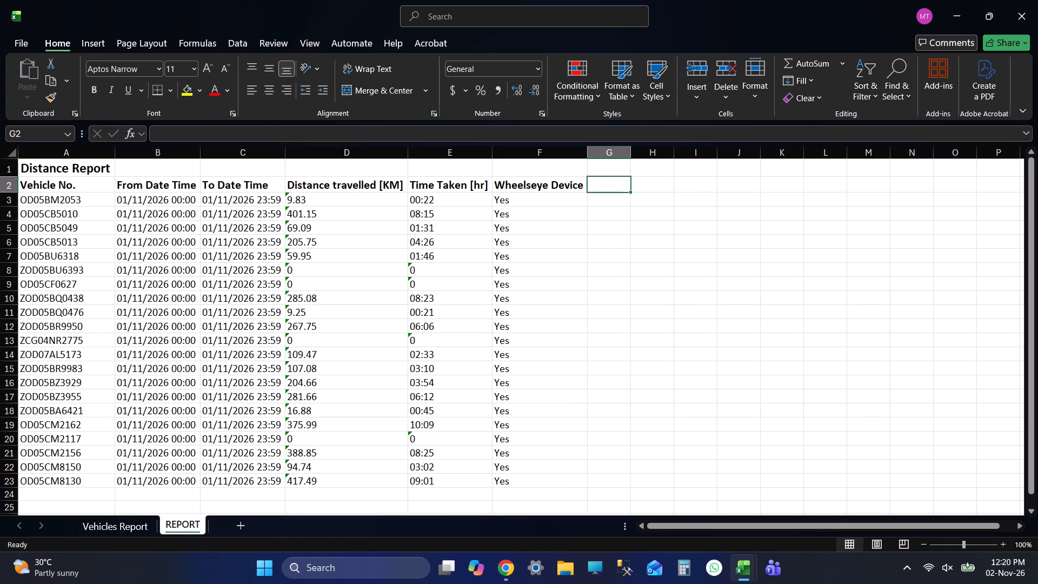
left_click(545, 181)
key("ctrl+s")
key("ctrl+s")
key("ctrl+s")
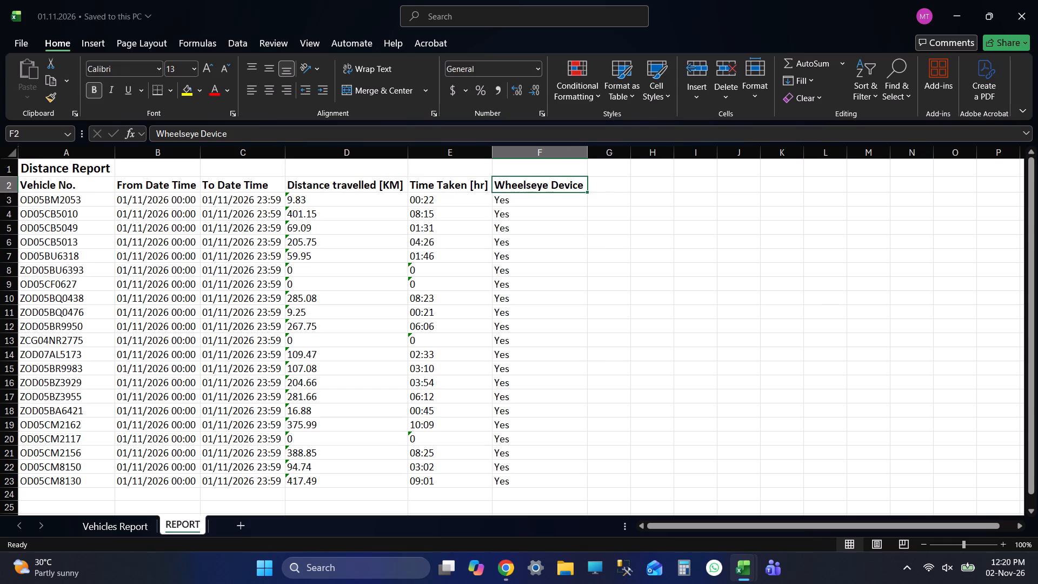
Select the From Date Time and To Date Time columns on the REPORT sheet and switch to the 26 OCT TO 01 NOV with comments workbook.
left_click(152, 158)
key("shift+Right")
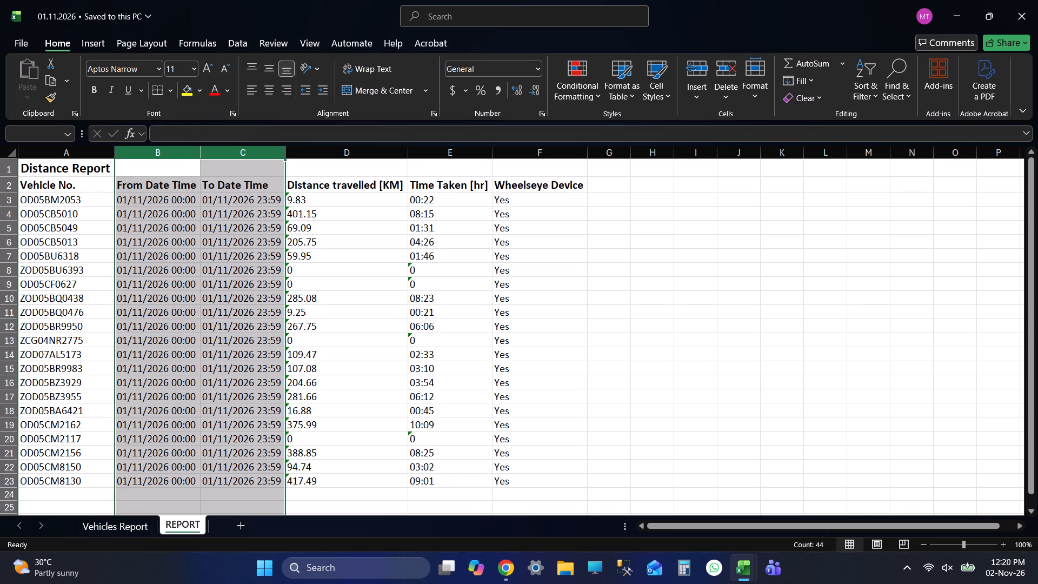
key("alt+Tab")
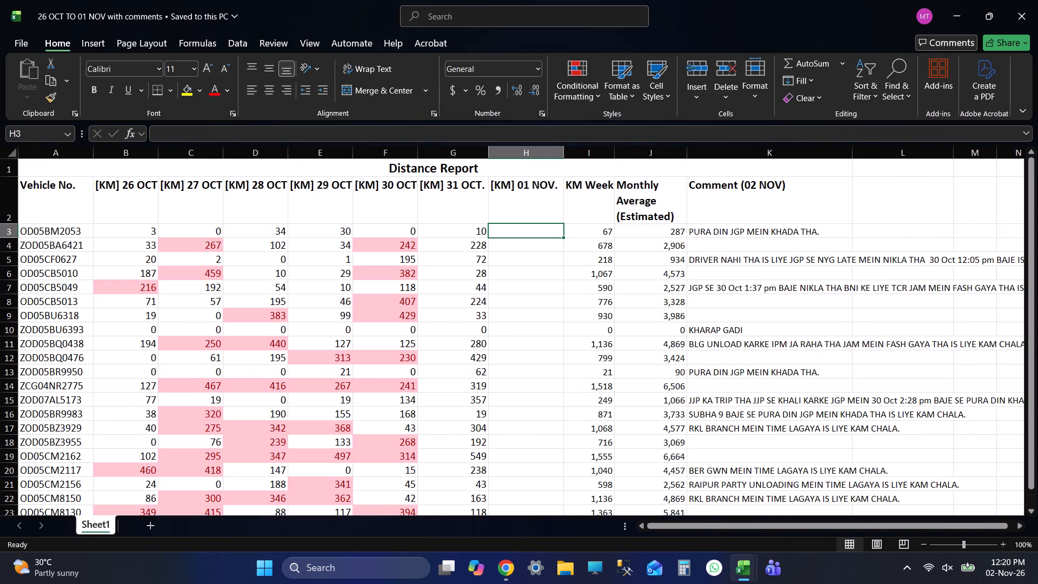
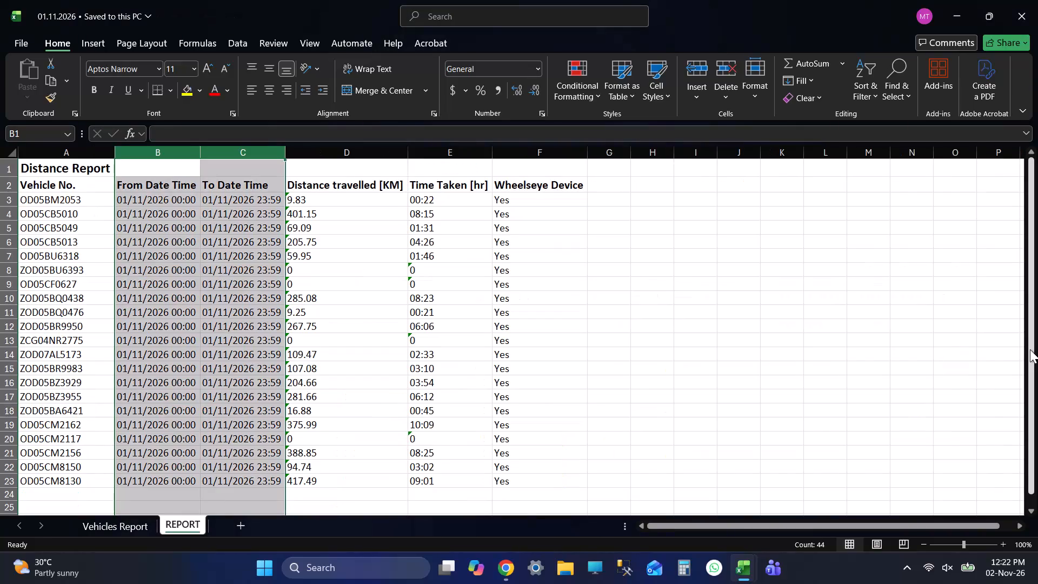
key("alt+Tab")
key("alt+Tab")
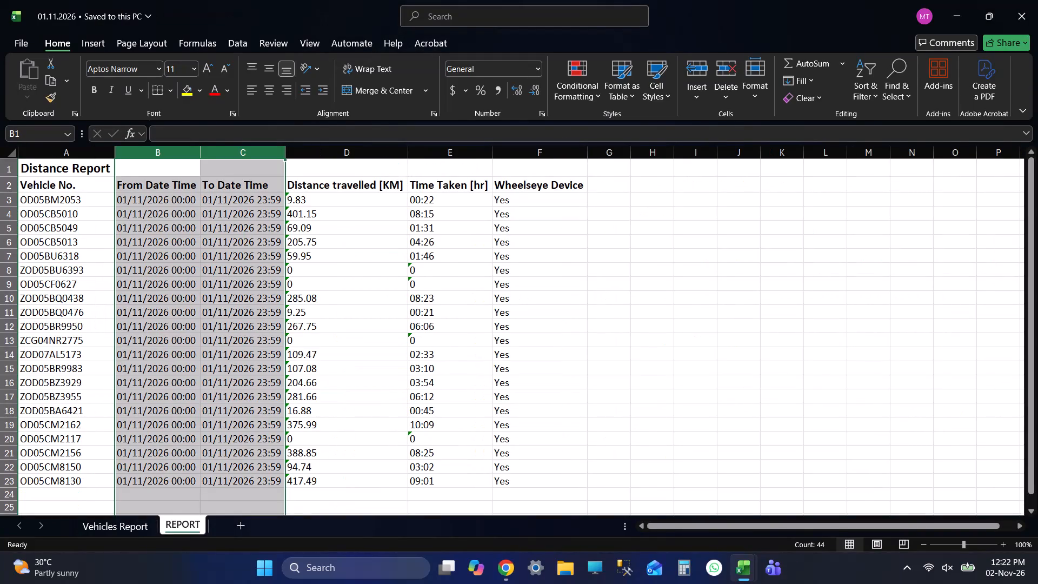
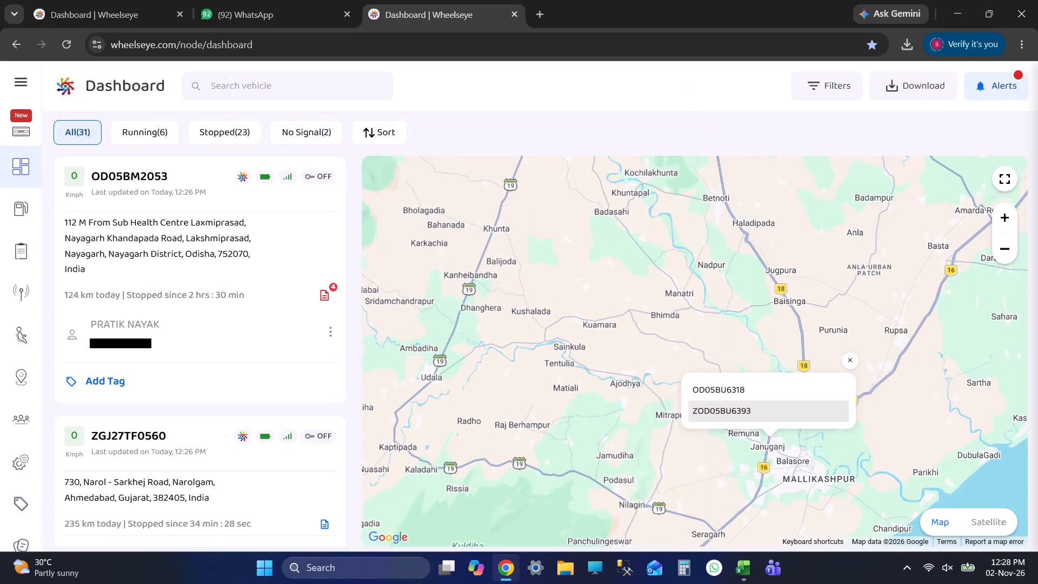
left_click_drag(218, 67, 243, 101)
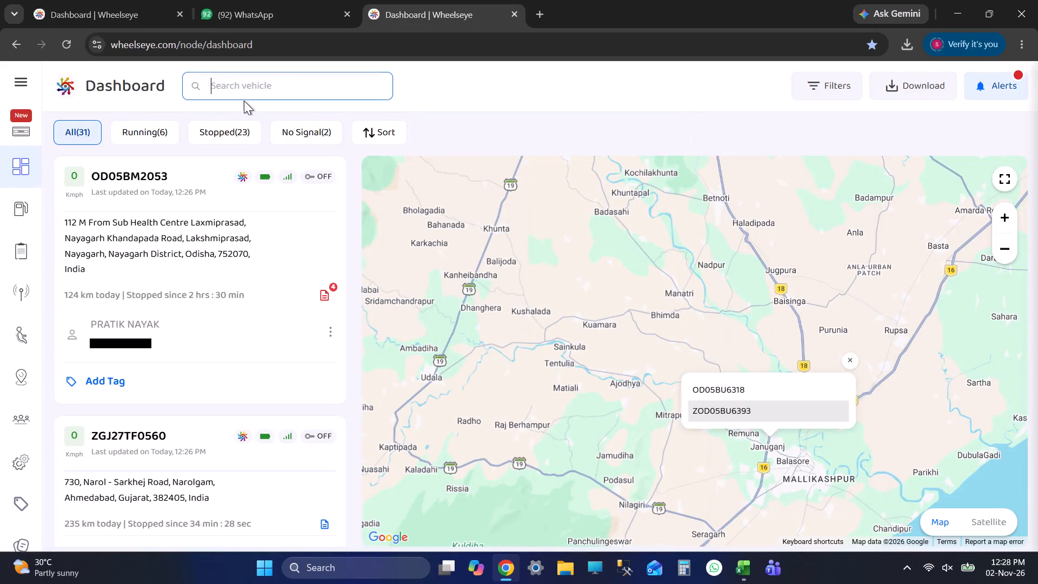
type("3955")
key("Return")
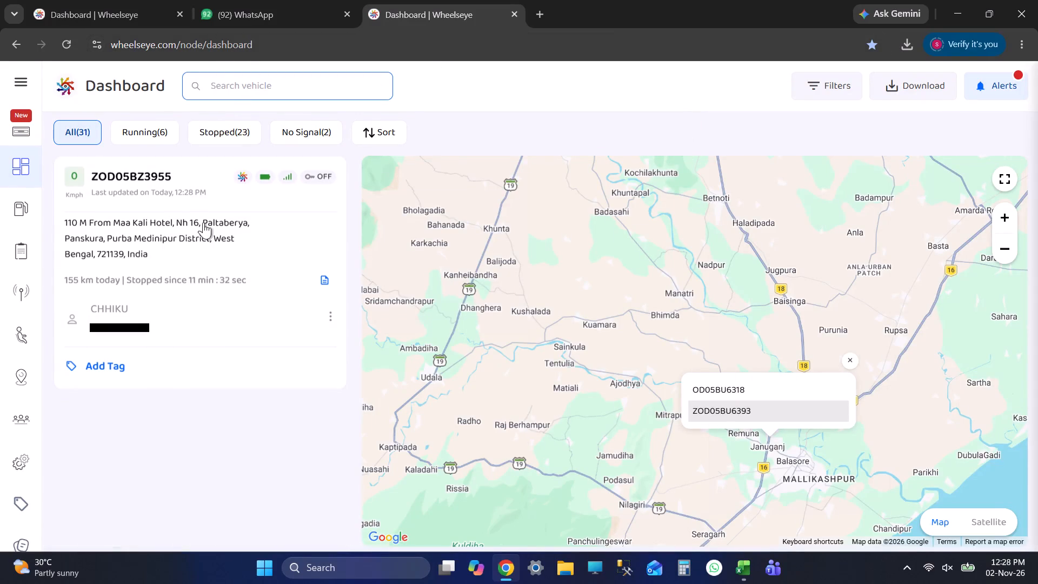
left_click_drag(159, 296, 170, 291)
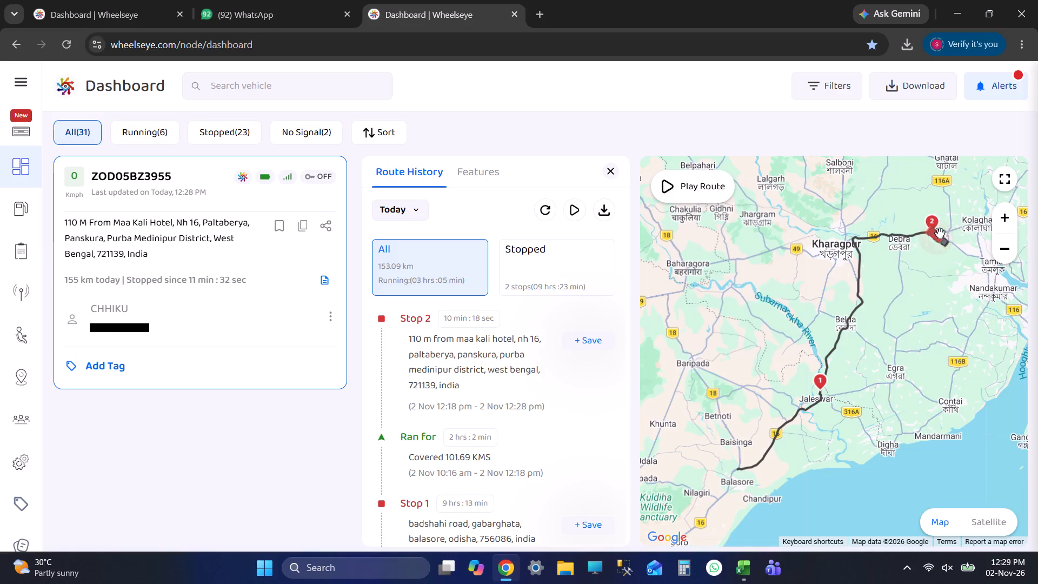
Locate today's Stop 2 on the map and examine the surrounding route at closer and wider scales.
left_click(536, 322)
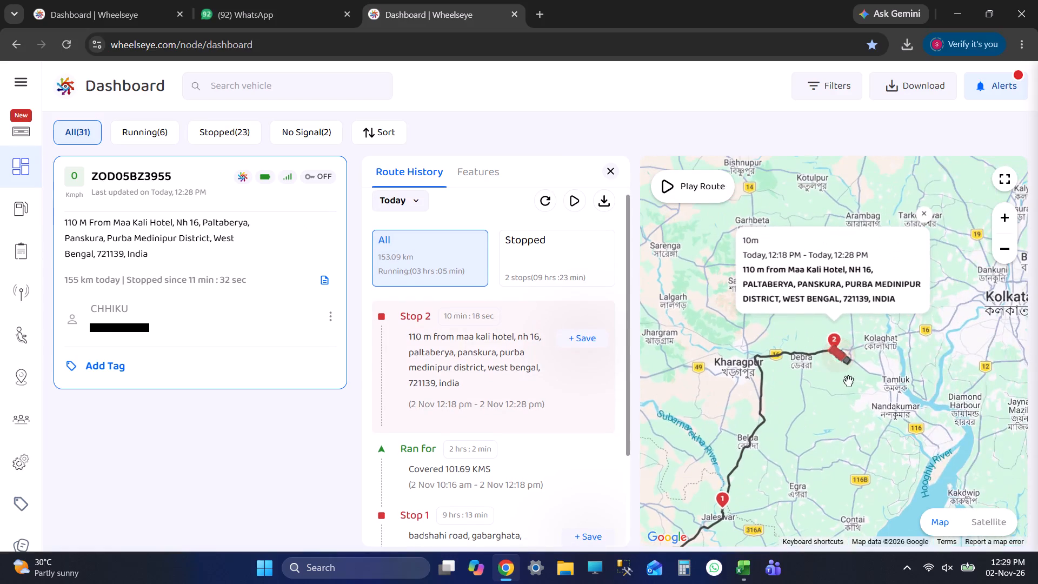
scroll(853, 378, "up", 3)
scroll(816, 334, "up", 6)
left_click_drag(830, 316, 776, 344)
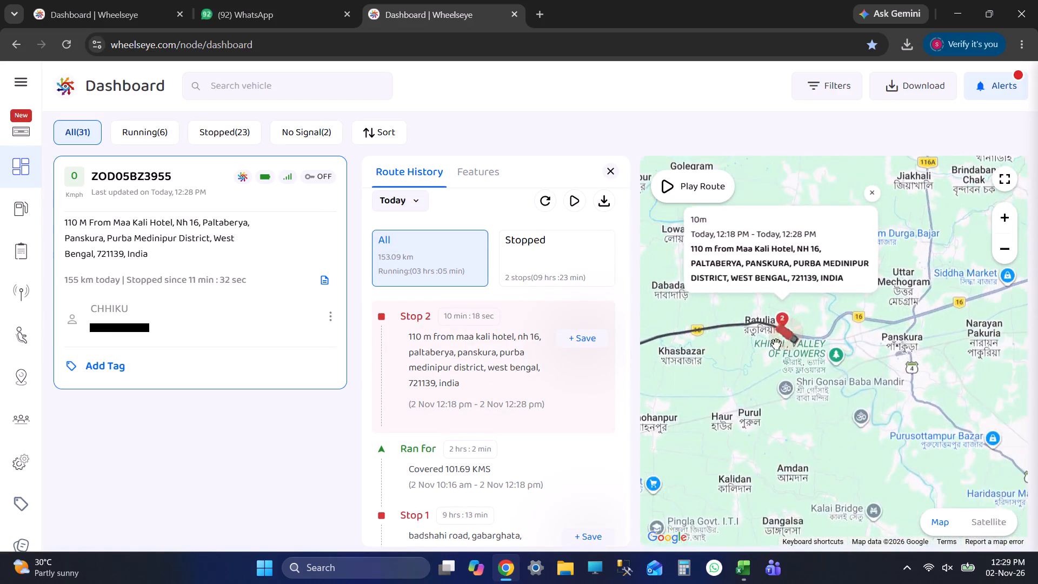
scroll(795, 341, "up", 3)
scroll(795, 341, "down", 8)
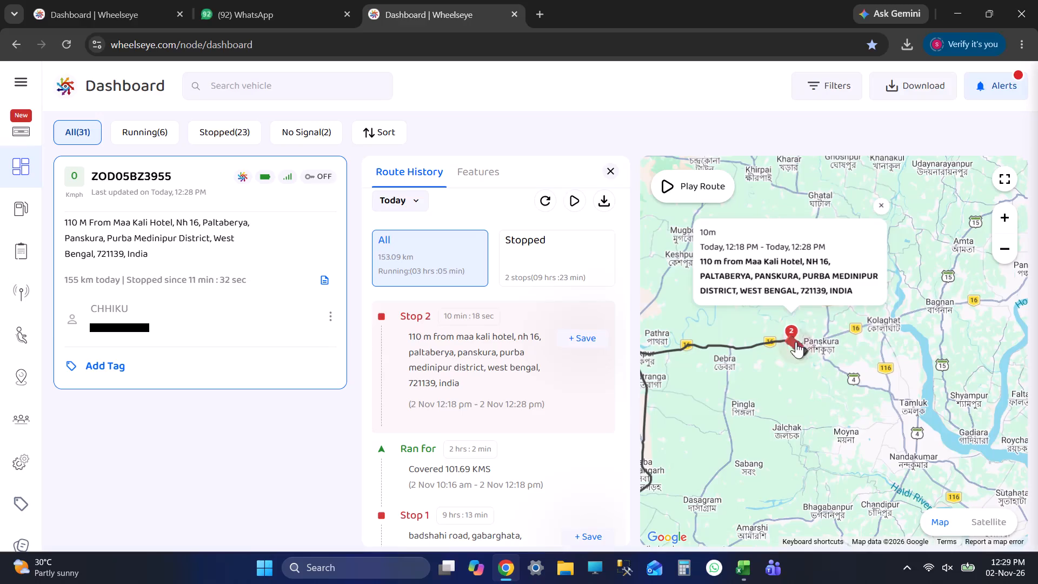
left_click(884, 213)
scroll(828, 341, "down", 3)
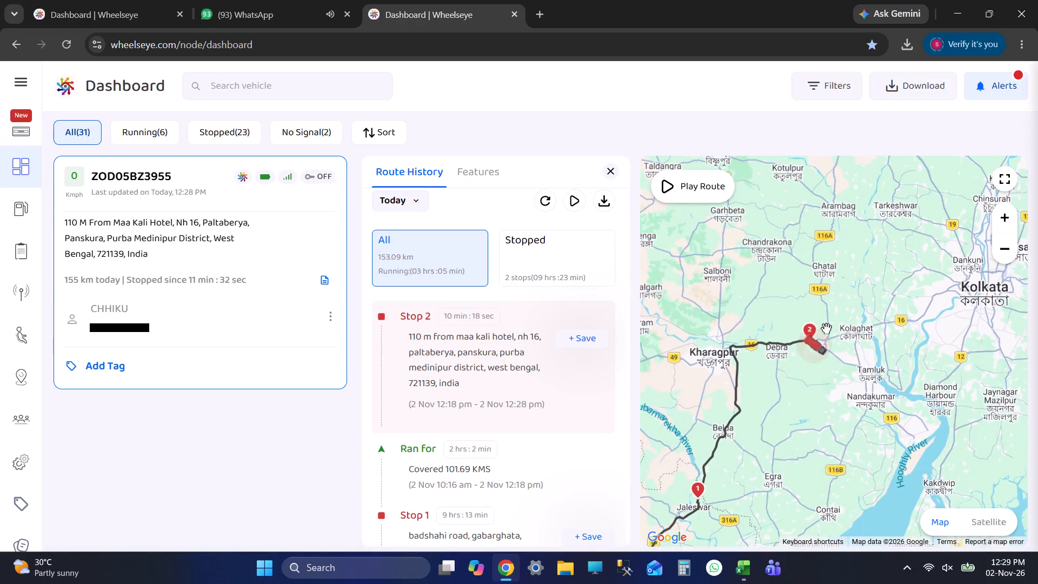
scroll(820, 341, "down", 3)
Show the last 7 days of route history and locate stops 44, 43 and 42 on the map in turn.
left_click(410, 198)
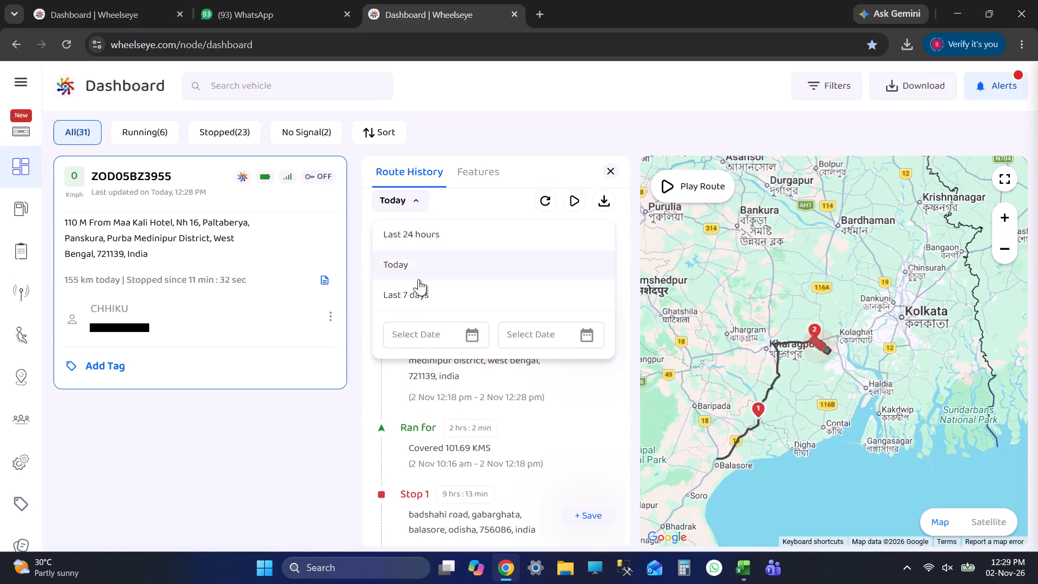
left_click(431, 300)
scroll(520, 374, "down", 3)
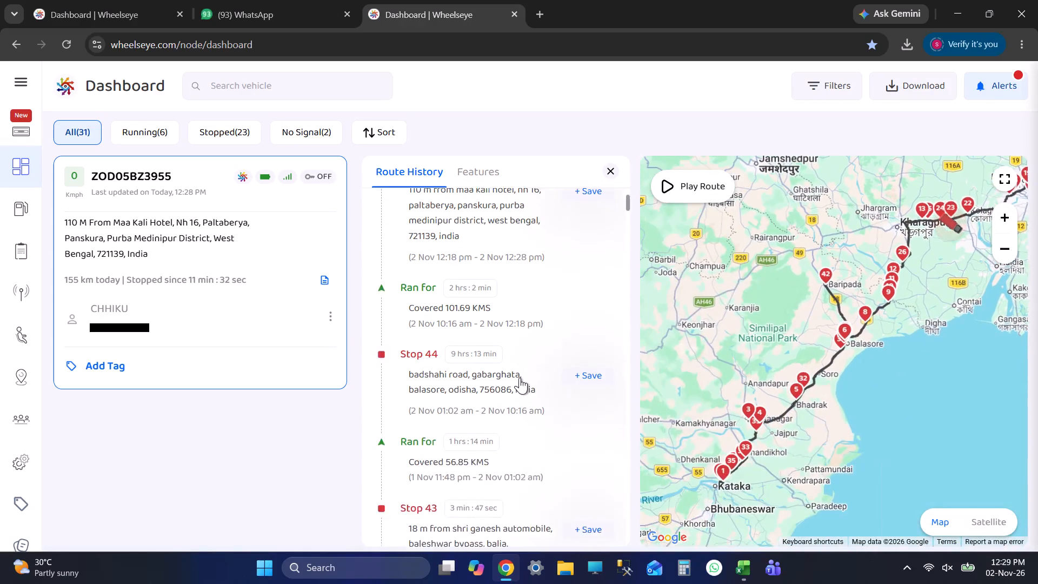
scroll(513, 379, "down", 1)
left_click(494, 288)
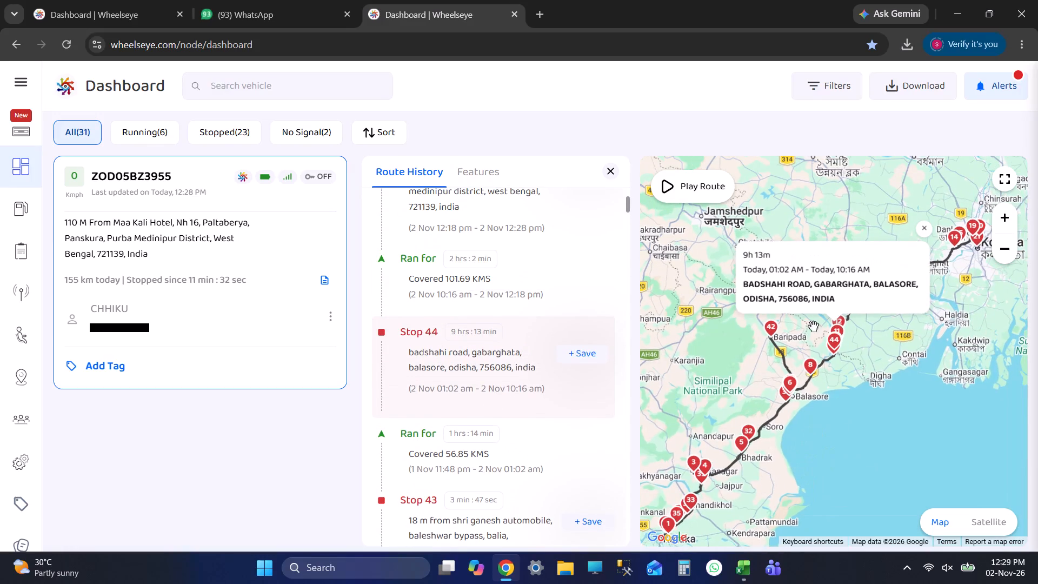
scroll(391, 460, "down", 3)
left_click(474, 349)
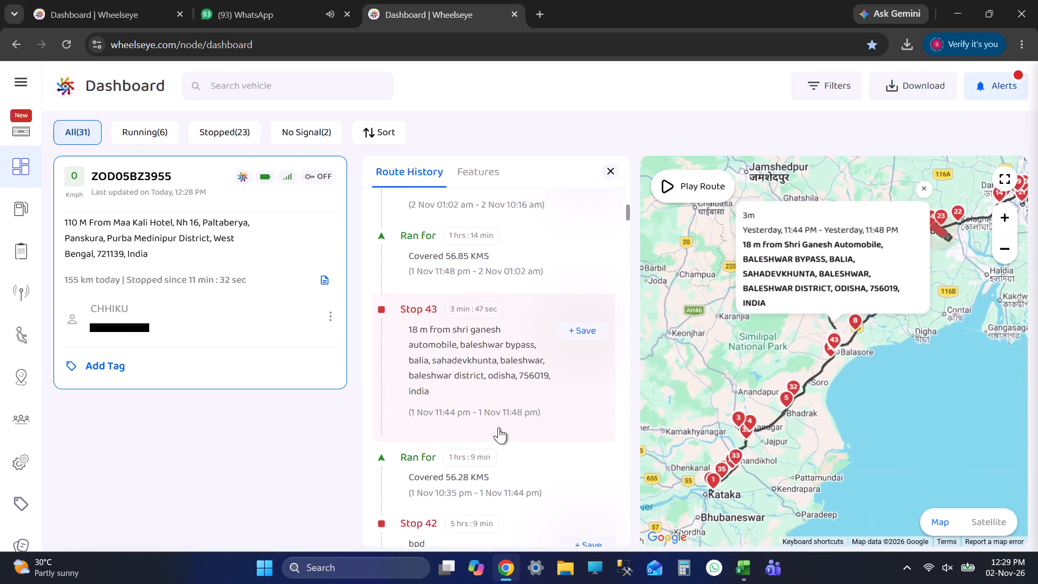
scroll(502, 430, "down", 1)
left_click(478, 467)
Trace the route forward again from Stop 43 to the latest stop, Stop 45, on the map.
scroll(511, 346, "up", 1)
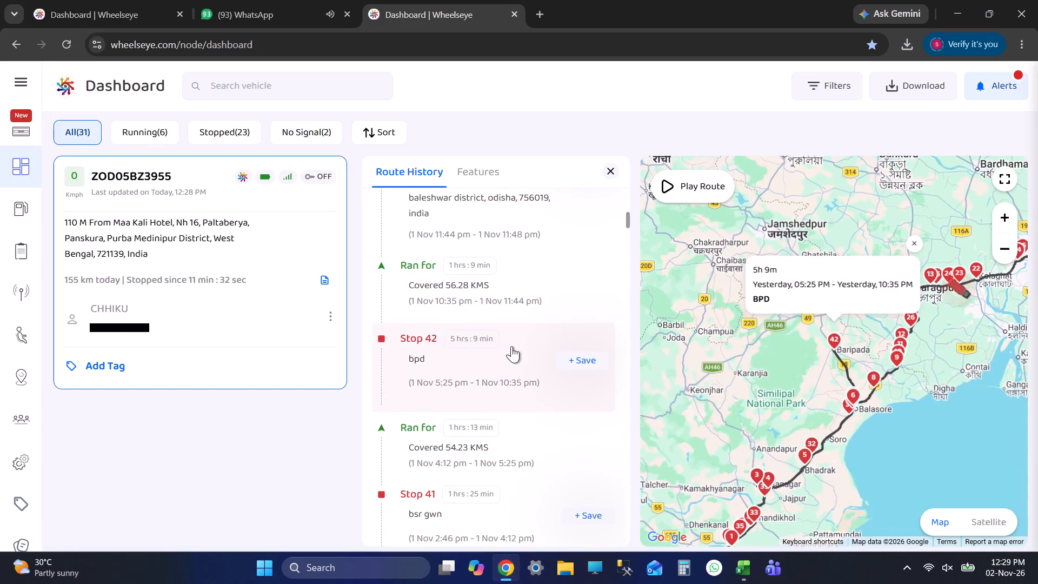
scroll(511, 346, "up", 1)
left_click(503, 331)
scroll(538, 326, "up", 3)
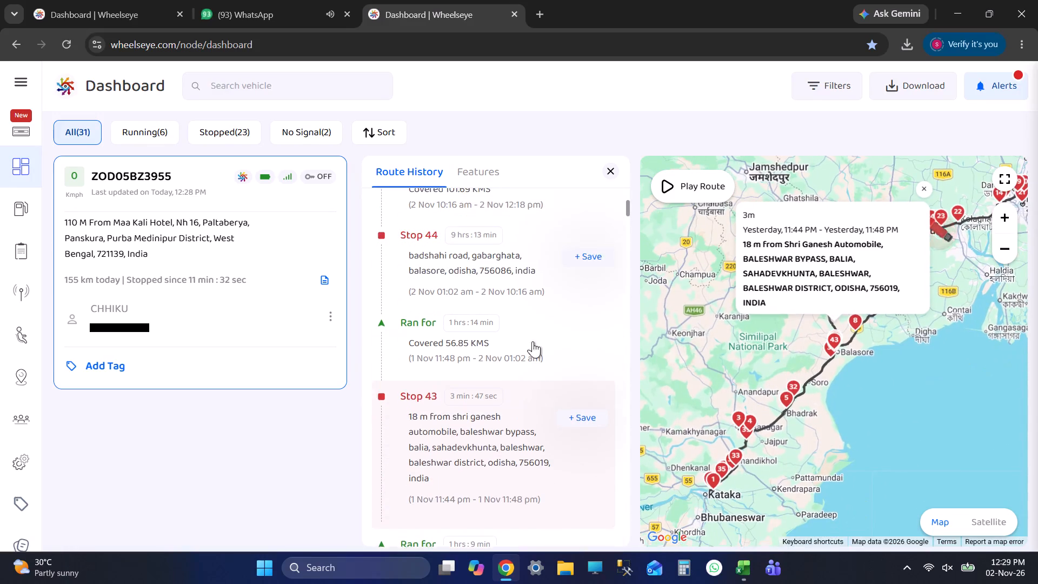
left_click(511, 375)
scroll(518, 386, "up", 3)
left_click(498, 368)
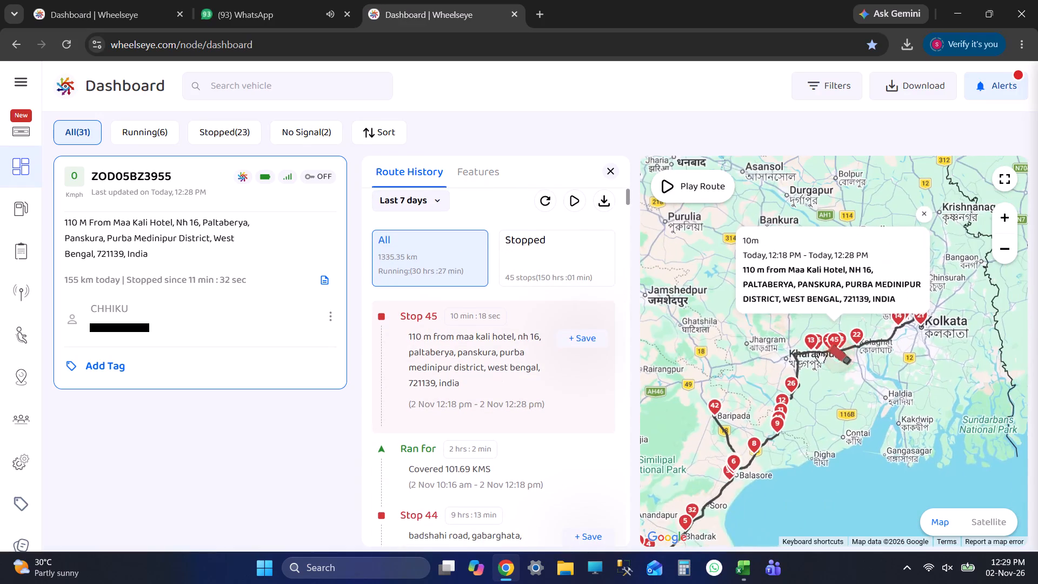
Examine the route around Stop 45 near Panskura, including the stretch towards Stop 22 at Kolaghat.
scroll(844, 354, "up", 3)
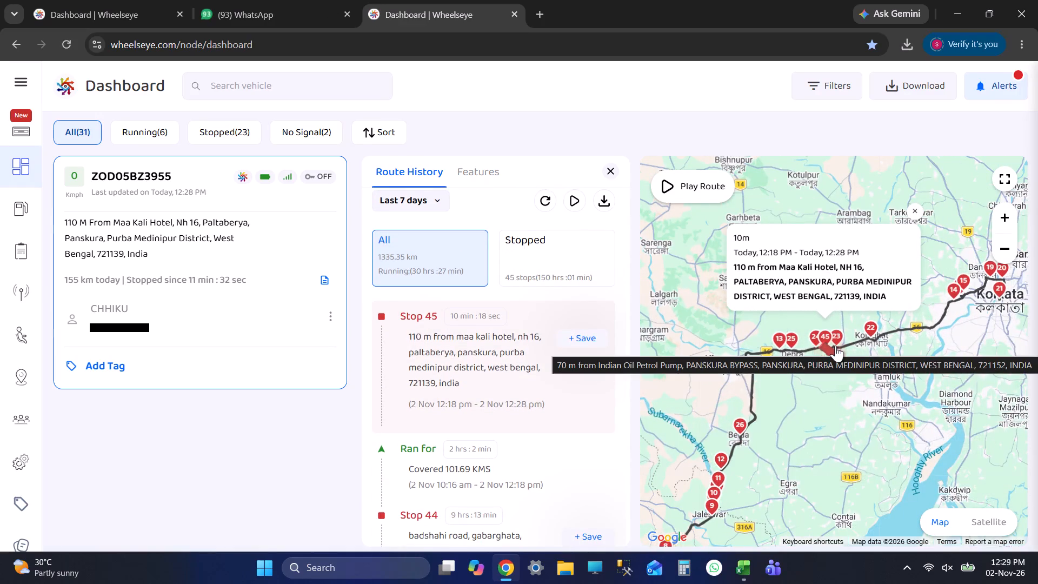
scroll(852, 354, "up", 4)
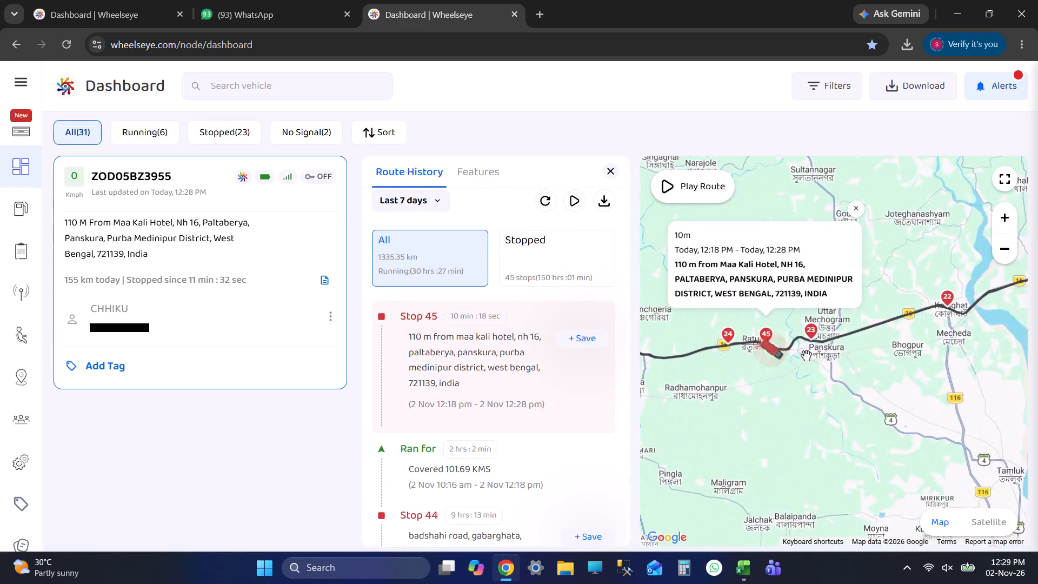
scroll(798, 355, "up", 1)
scroll(809, 350, "down", 1)
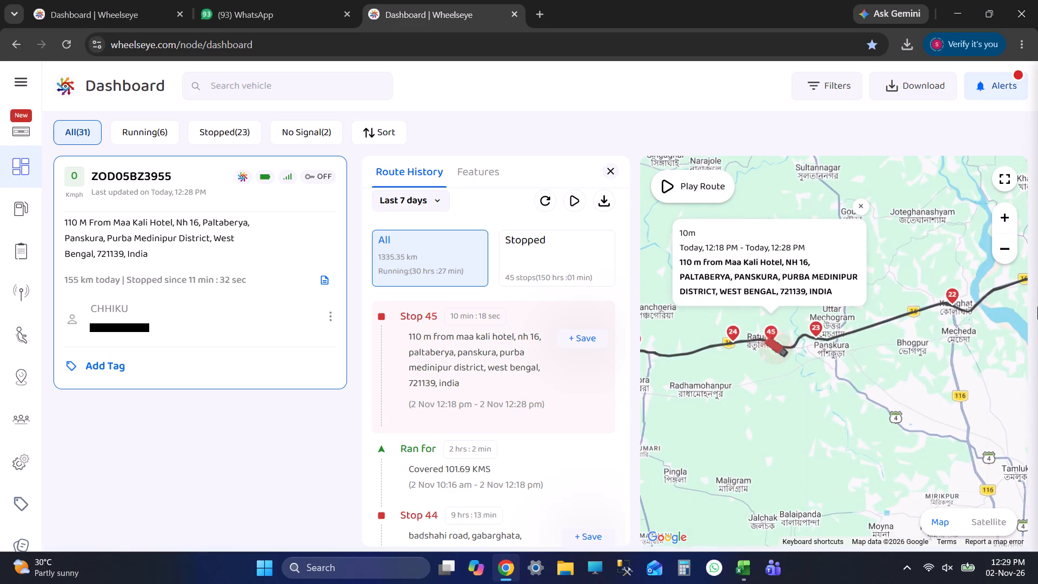
scroll(964, 318, "down", 2)
left_click_drag(959, 321, 874, 346)
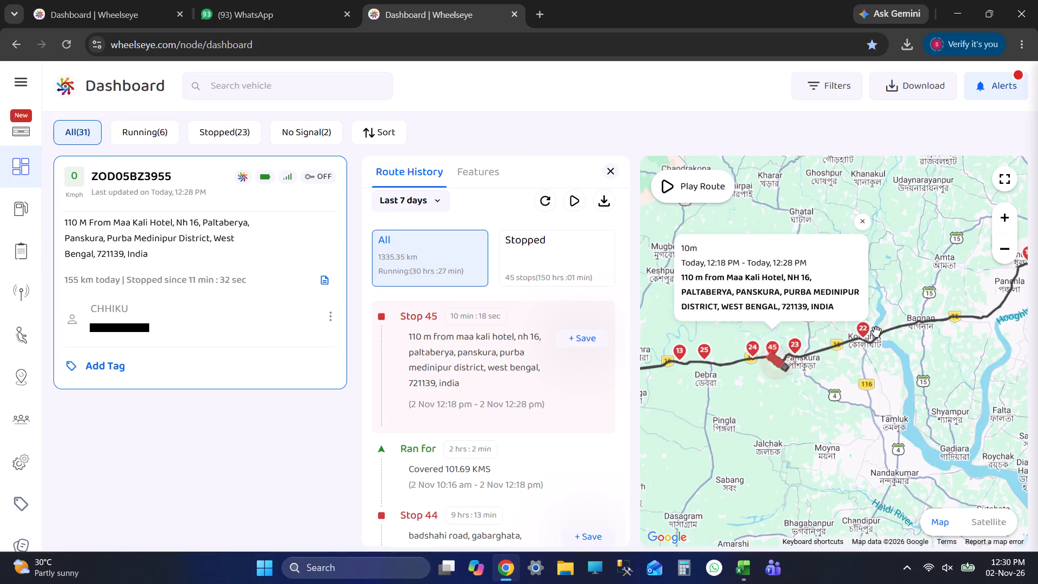
Review the 1 November trip backwards, locating stops 43, 42, 41 and 40 on the map in turn.
scroll(486, 403, "down", 2)
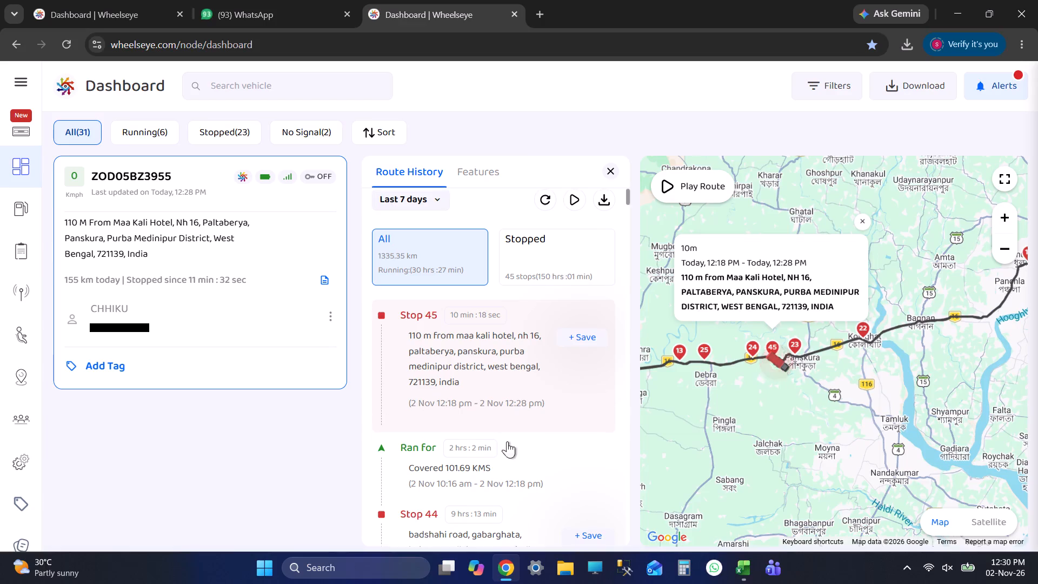
scroll(507, 441, "down", 2)
left_click(502, 468)
scroll(515, 429, "down", 4)
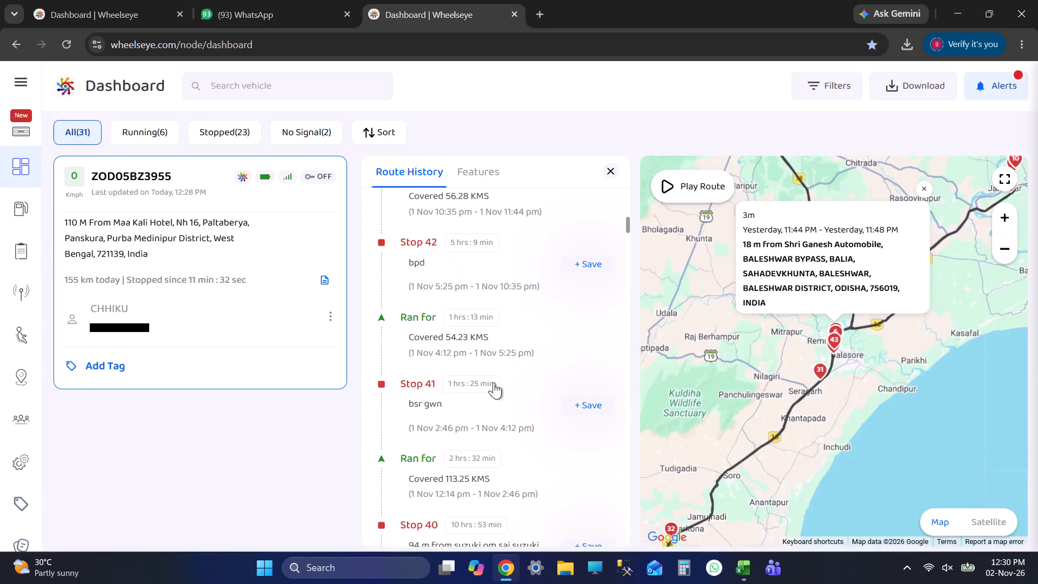
left_click(466, 260)
scroll(524, 357, "down", 2)
scroll(510, 330, "up", 1)
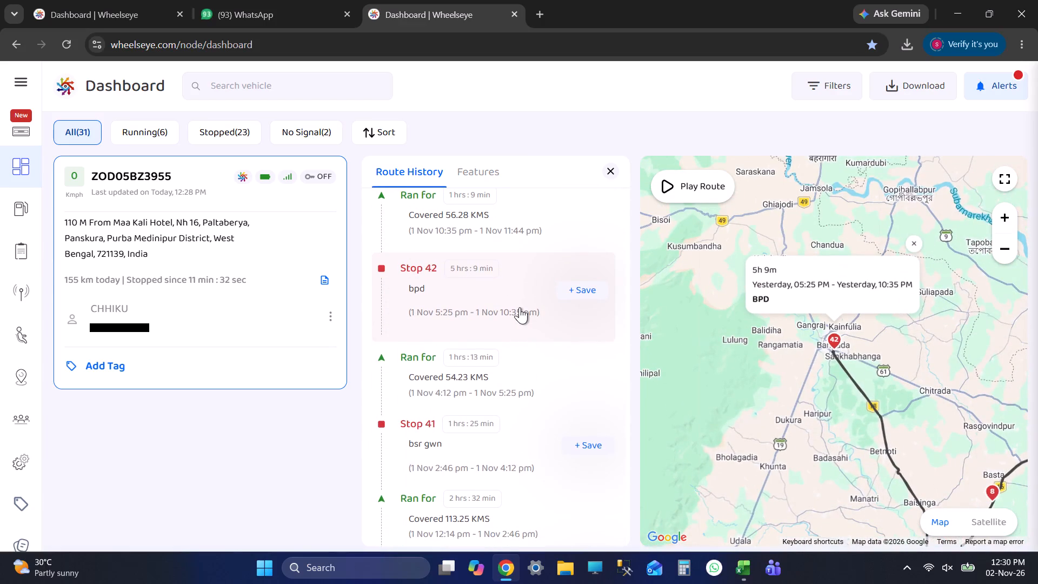
scroll(512, 339, "down", 1)
left_click(501, 367)
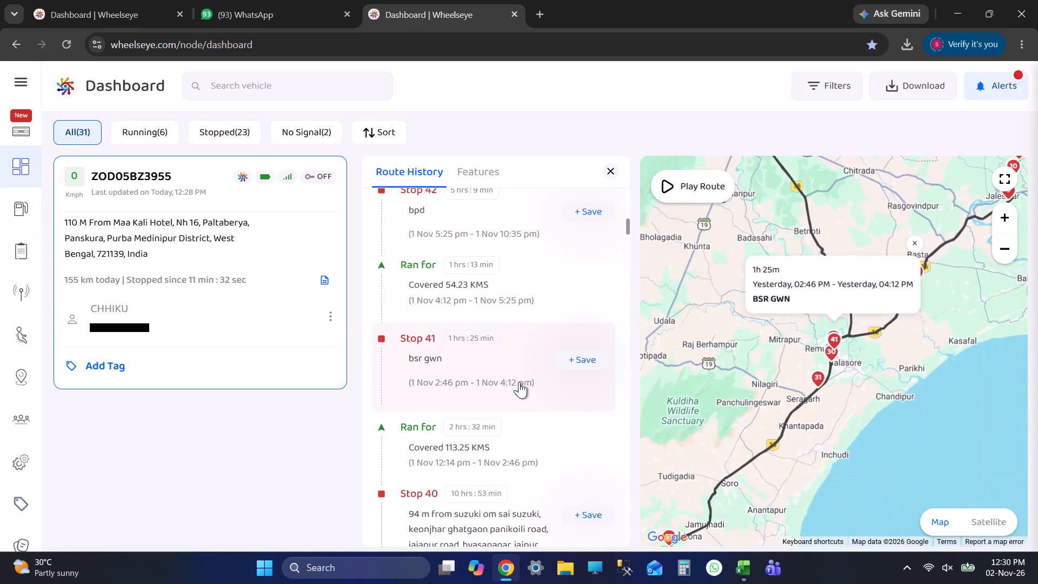
scroll(517, 381, "up", 1)
scroll(517, 387, "down", 2)
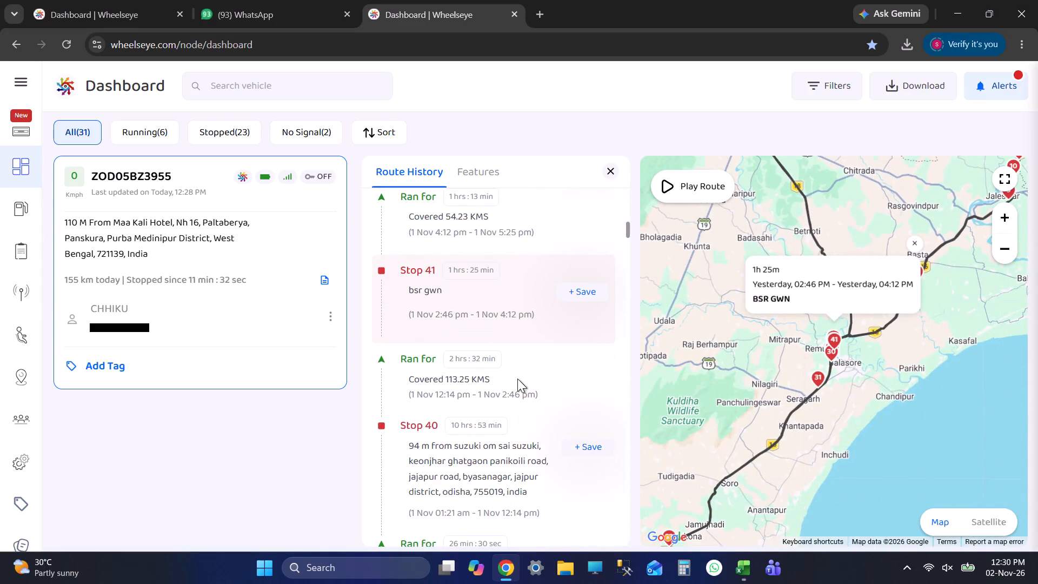
left_click(523, 437)
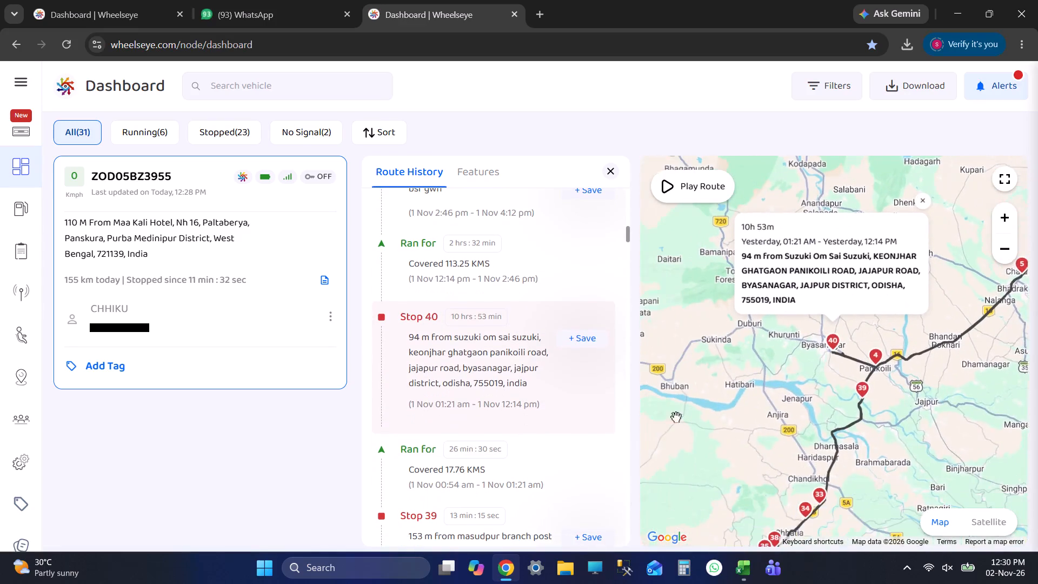
Retrace the trip forward from Stop 41 through Stop 42 to Stop 45 on the map.
scroll(558, 412, "up", 3)
left_click(539, 383)
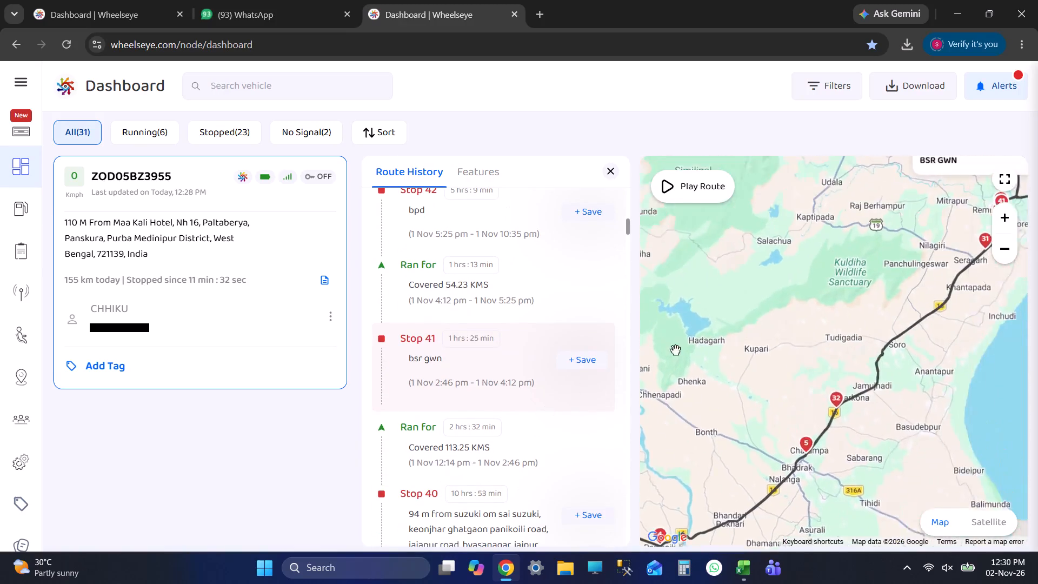
scroll(576, 359, "up", 3)
left_click(505, 439)
scroll(511, 443, "up", 3)
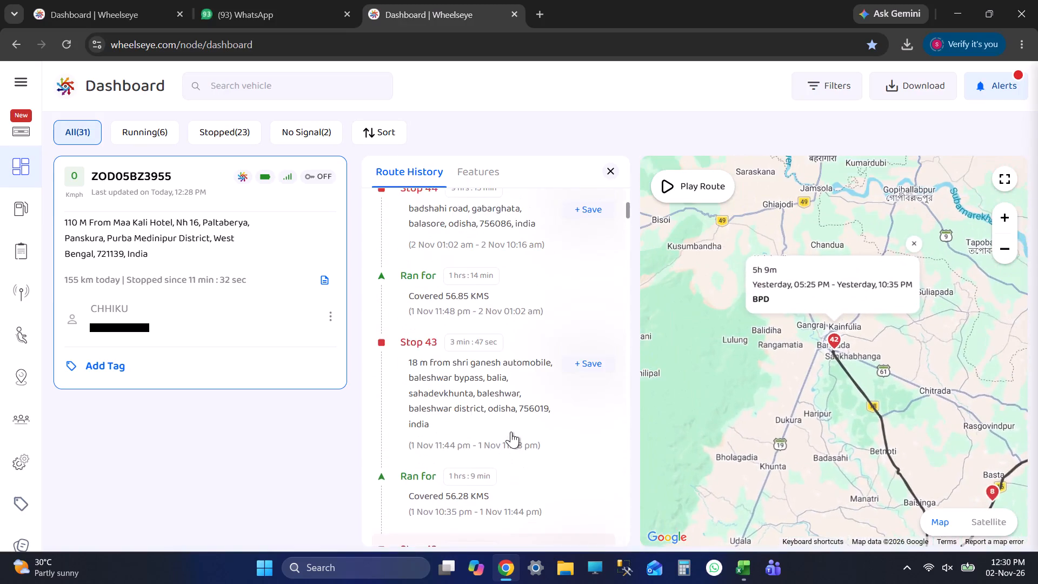
left_click(508, 387)
scroll(525, 413, "up", 4)
left_click(508, 283)
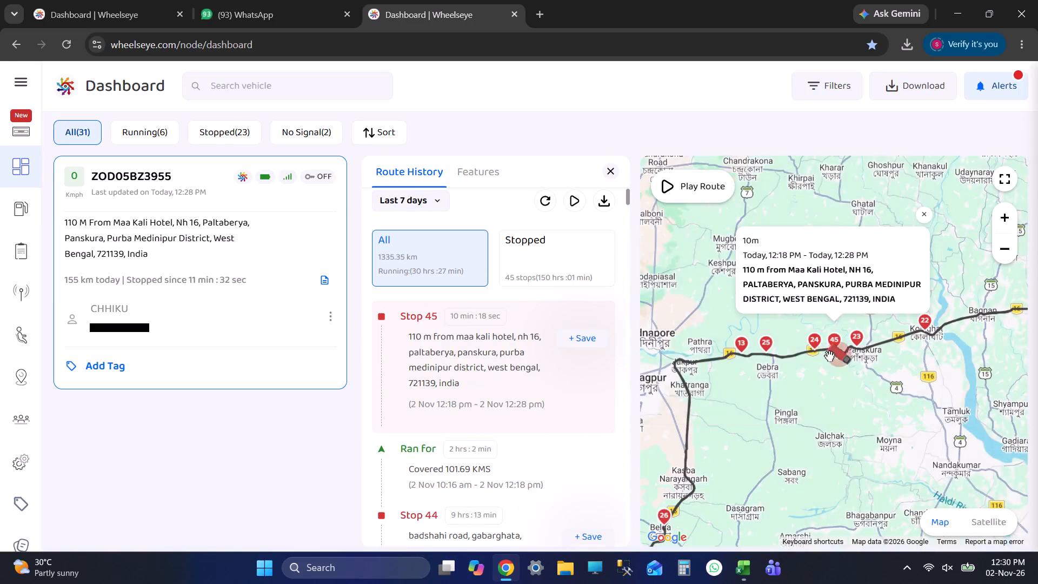
Examine the road around Stop 45 on the map, recentring on that stop for a closer view.
left_click_drag(829, 356, 730, 383)
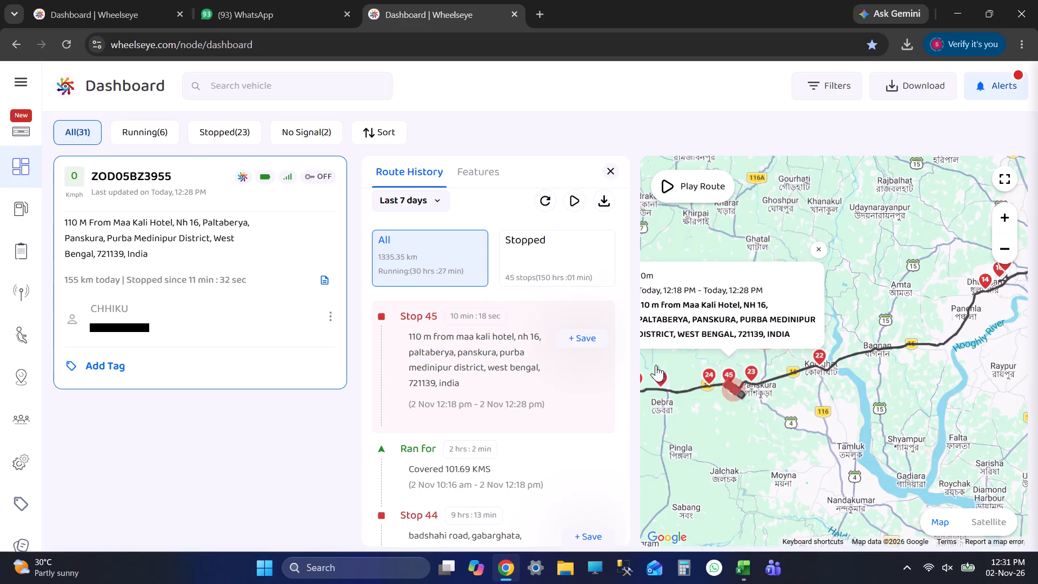
left_click(518, 333)
left_click(518, 333)
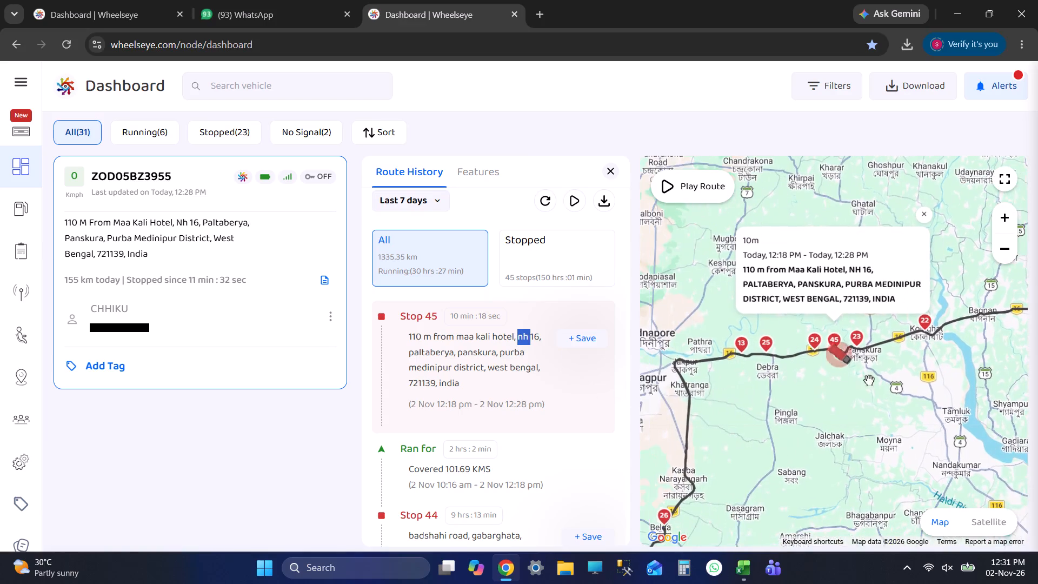
scroll(844, 333, "up", 4)
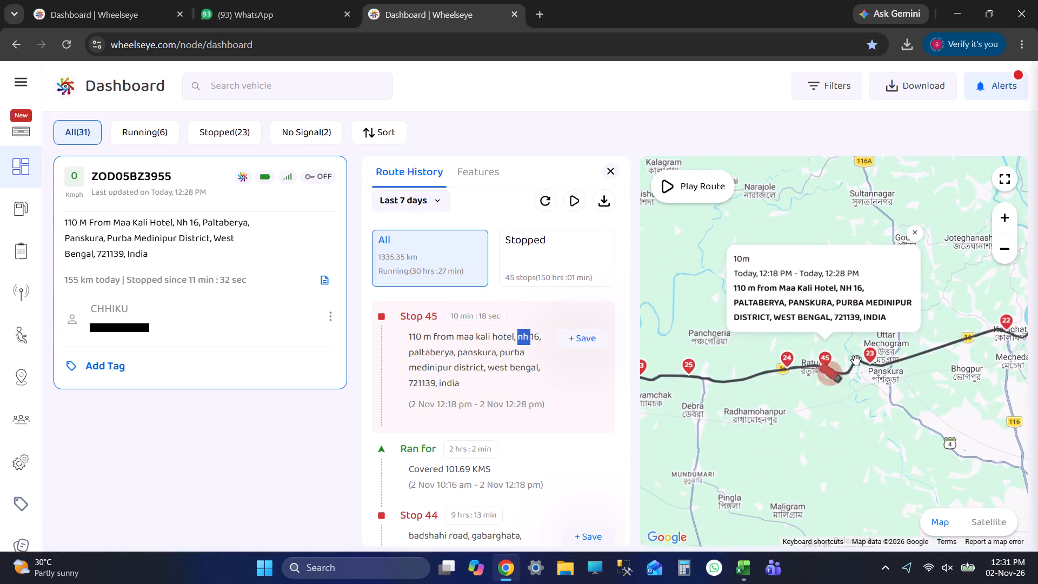
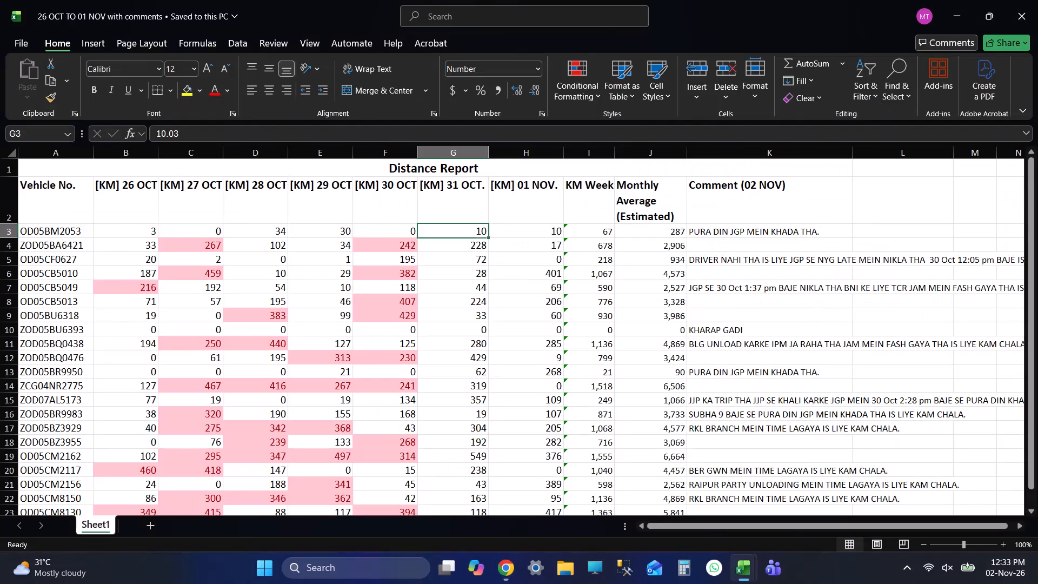
Save the distance report workbook covering 26 October to 1 November.
key("ctrl+s")
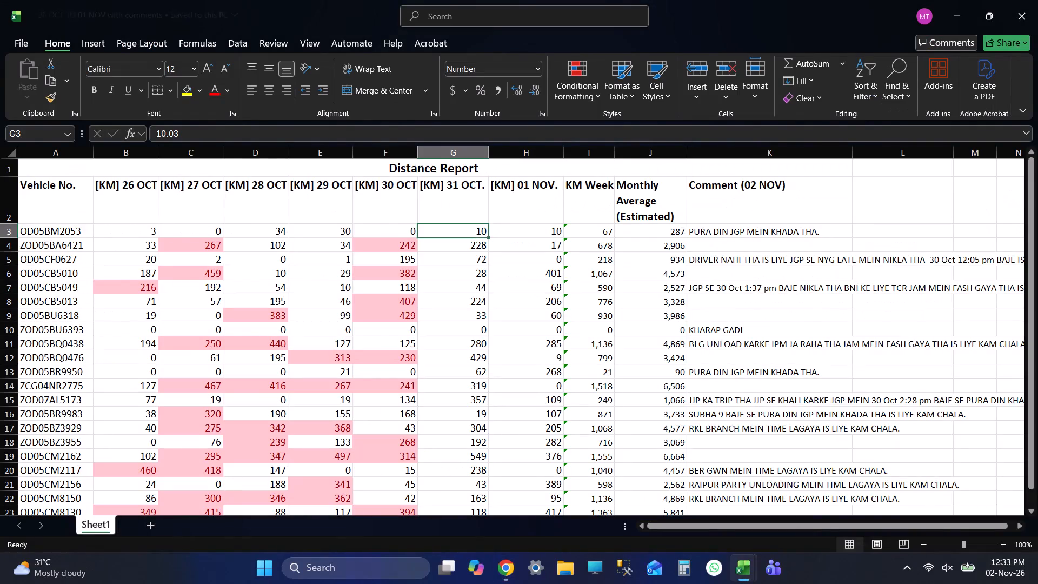
Switch to Chrome and bring up the blank new tab, ready for opening the Wheelseye dashboard.
key("alt+Tab")
left_click(538, 10)
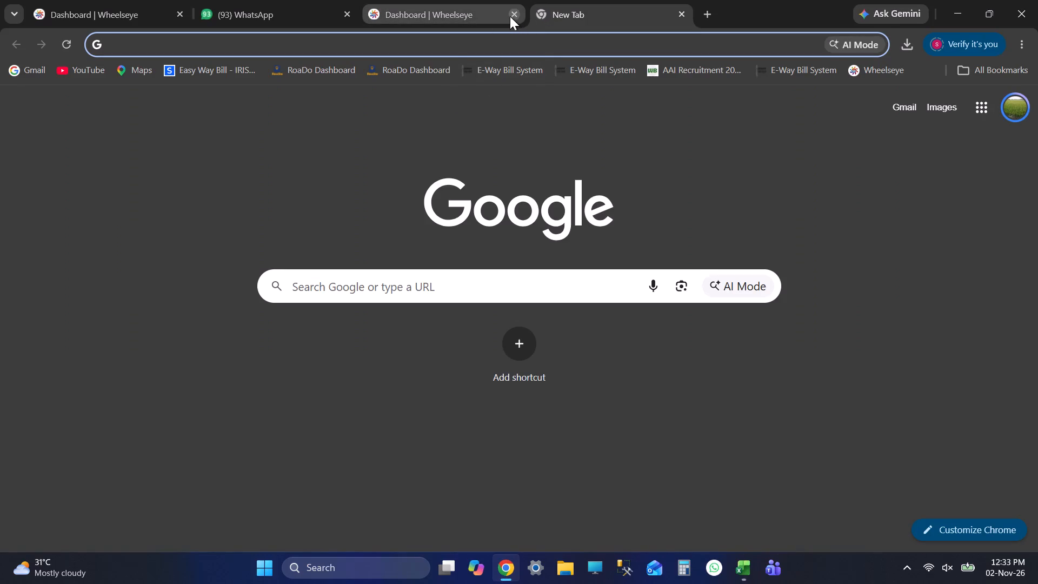
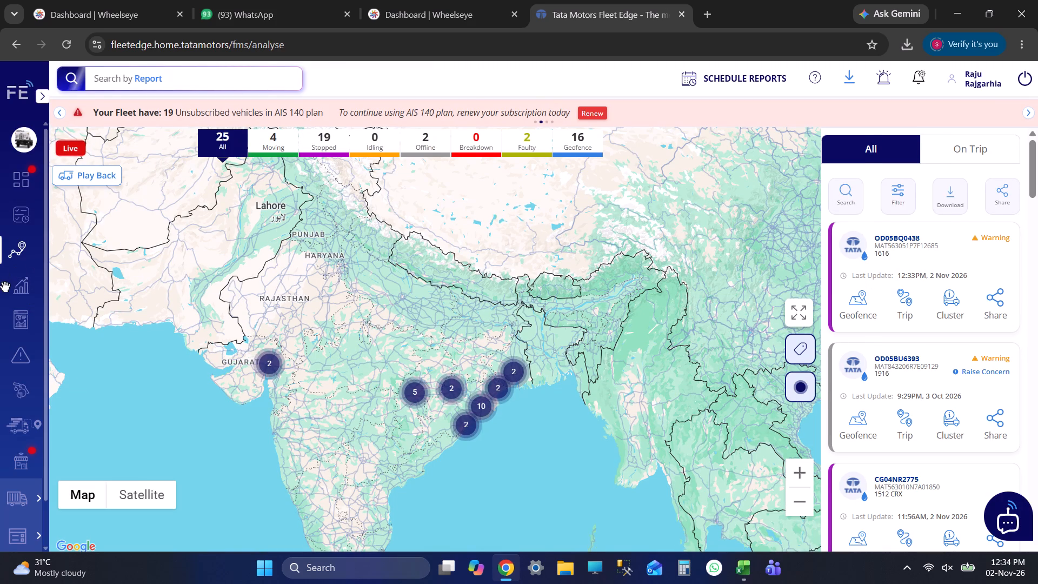
Open the Fleet Report on the Tata Fleet Edge site with Default as the branch.
left_click(188, 212)
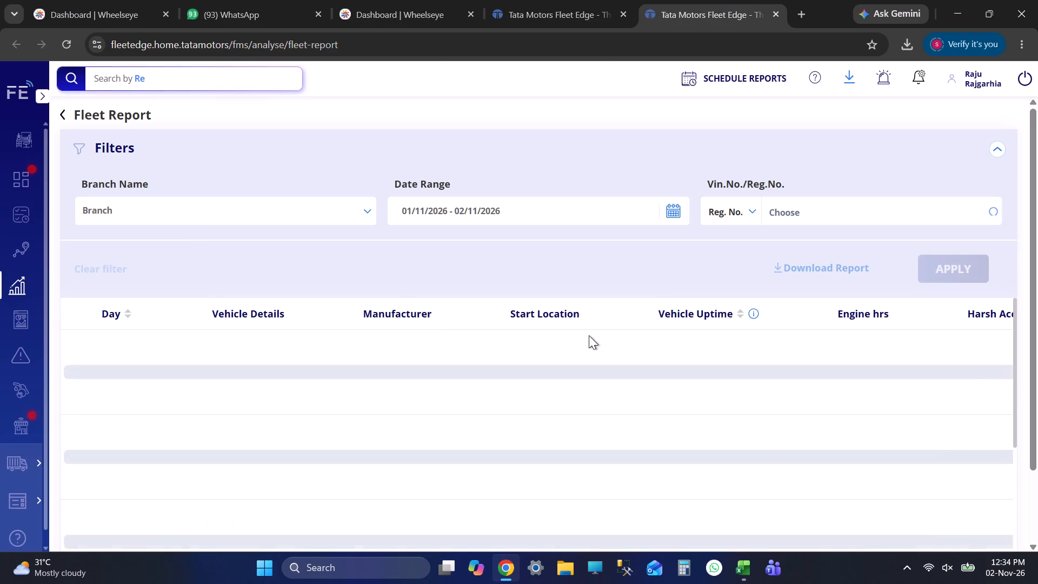
left_click(225, 220)
left_click(223, 281)
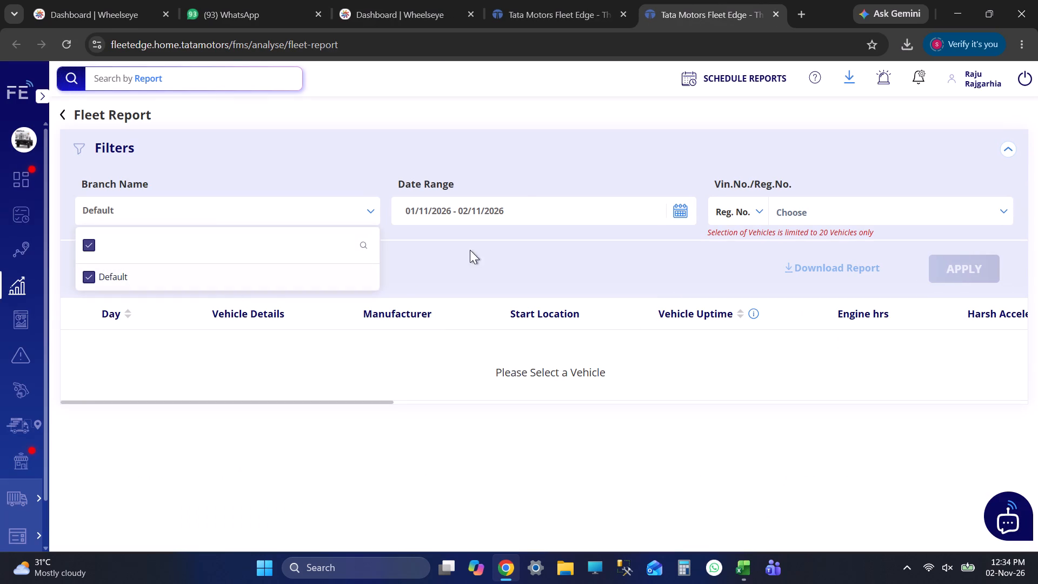
Set the report's date range to 31/10/2026 - 01/11/2026.
left_click(458, 220)
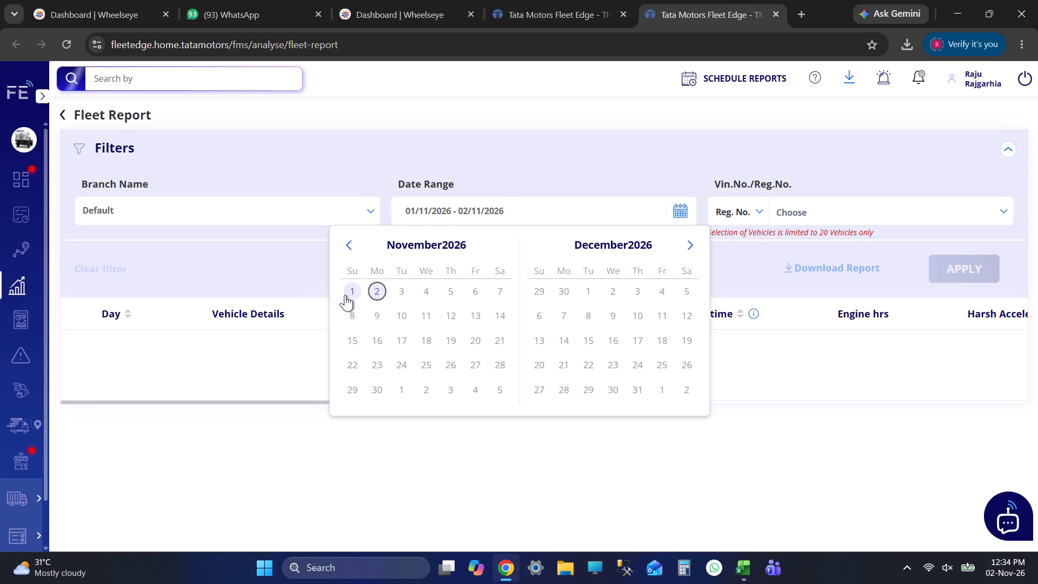
left_click(347, 258)
left_click(347, 253)
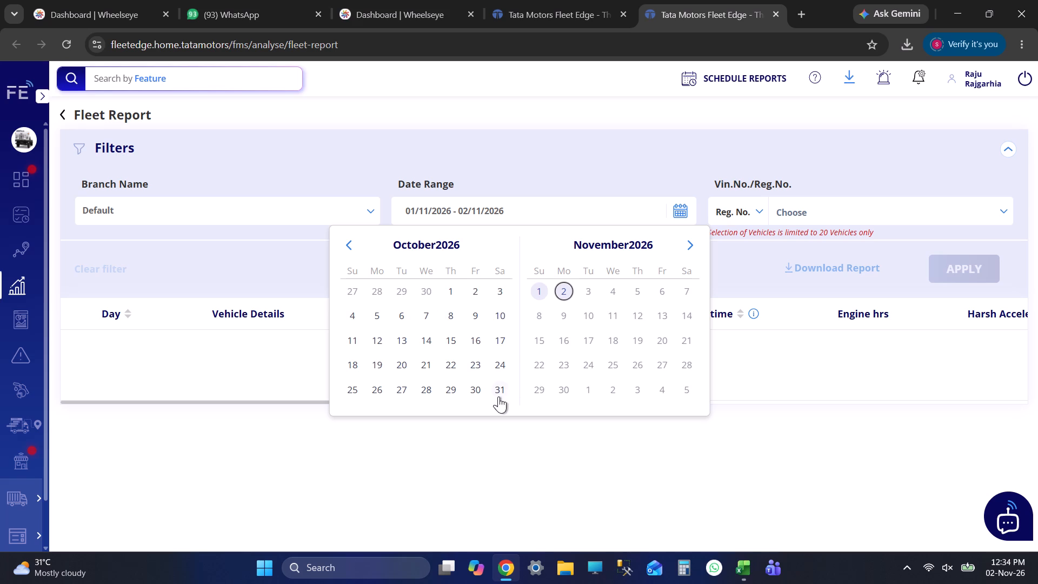
left_click(498, 396)
left_click(536, 296)
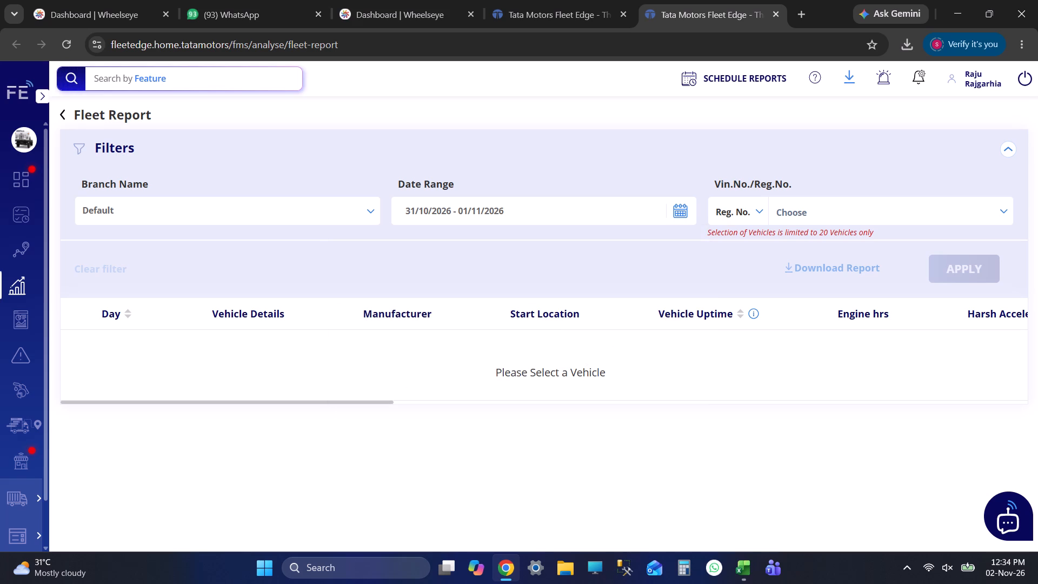
left_click(816, 214)
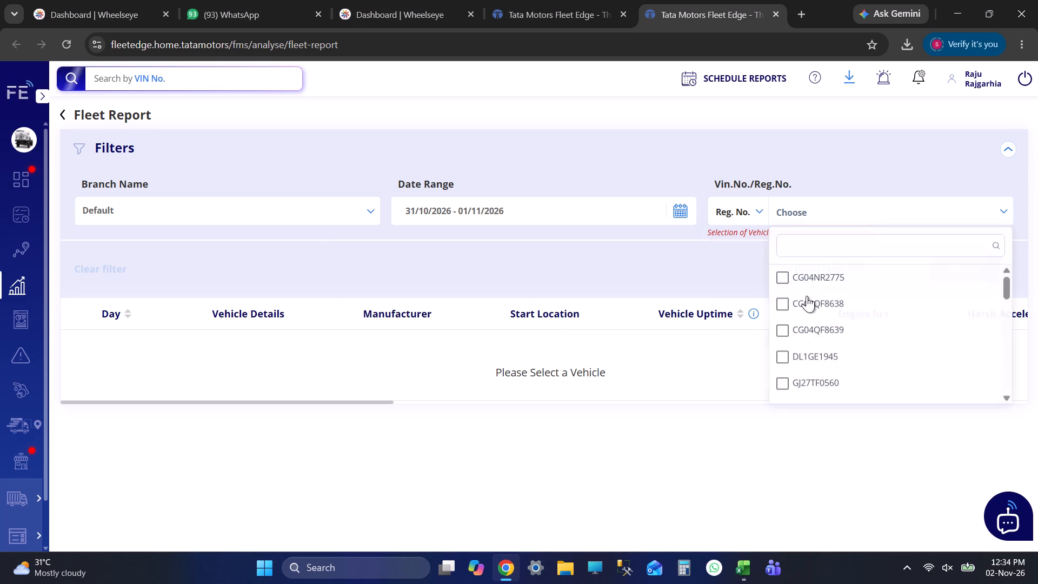
left_click(847, 278)
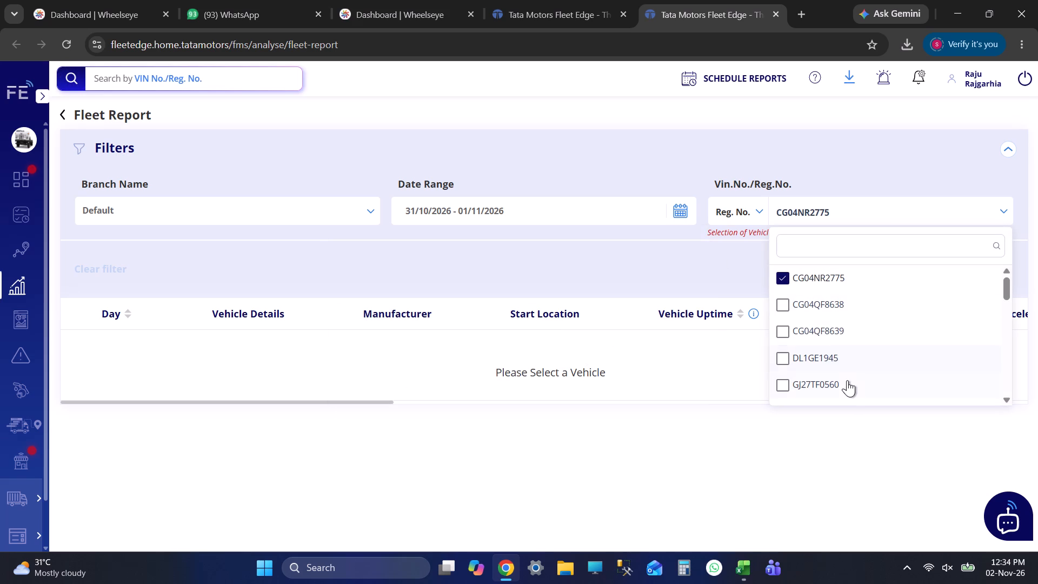
scroll(847, 380, "down", 1)
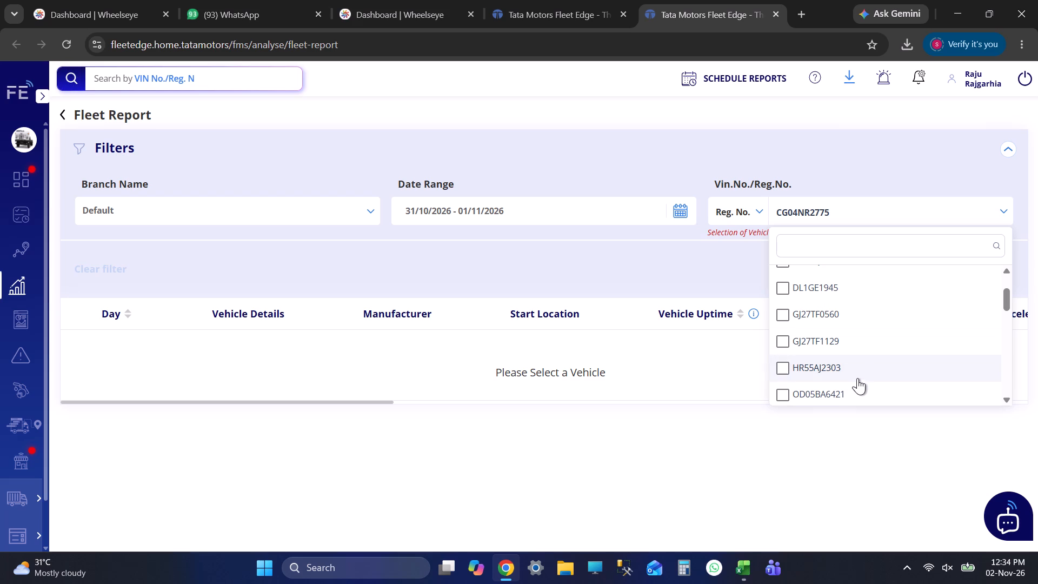
left_click(857, 390)
scroll(857, 344, "up", 4)
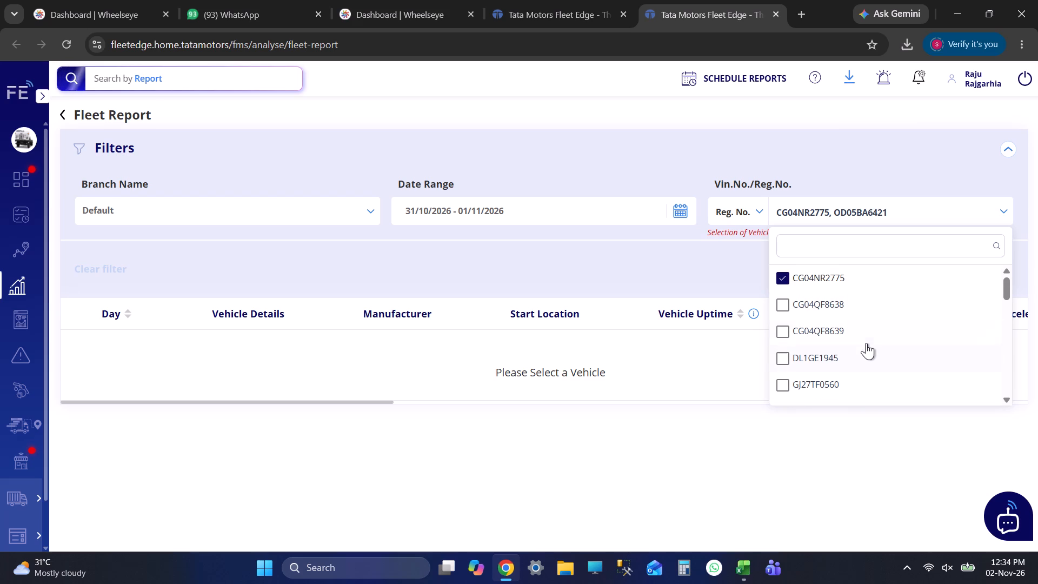
scroll(866, 343, "up", 4)
scroll(866, 343, "down", 2)
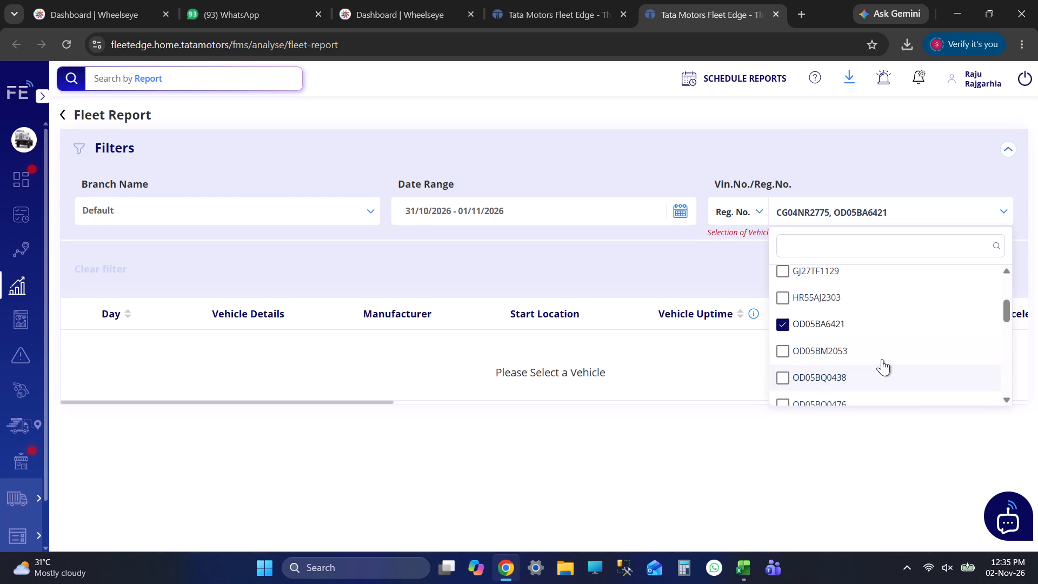
left_click(881, 357)
left_click(870, 373)
scroll(876, 349, "down", 1)
left_click(851, 337)
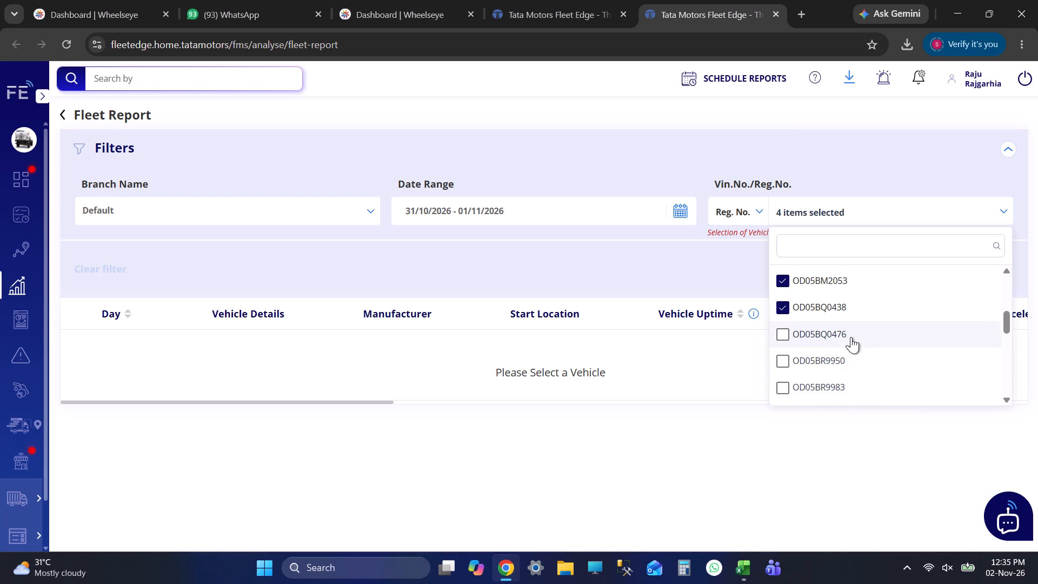
left_click(859, 360)
scroll(872, 354, "down", 1)
left_click(867, 326)
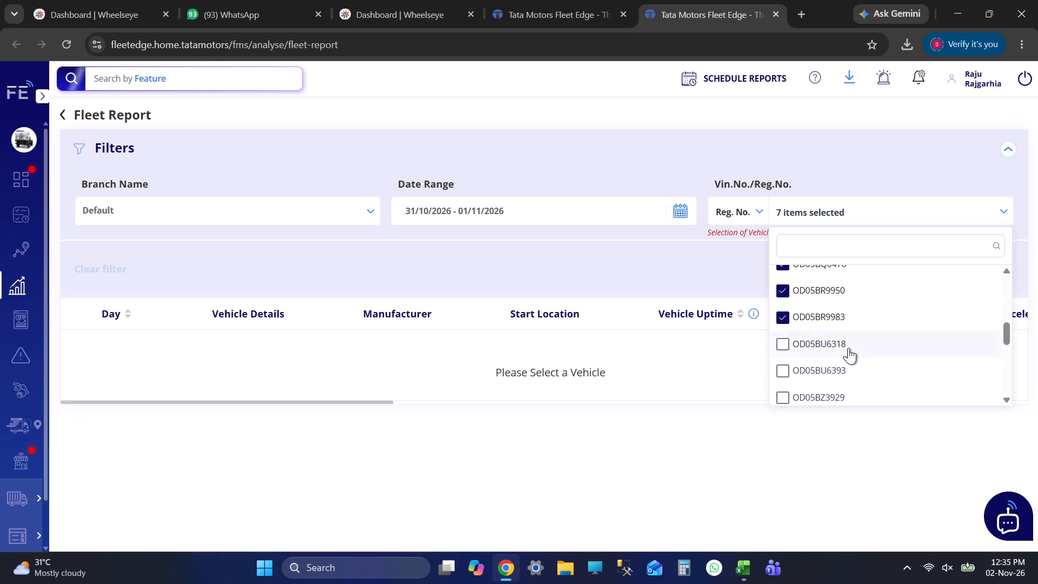
left_click(848, 348)
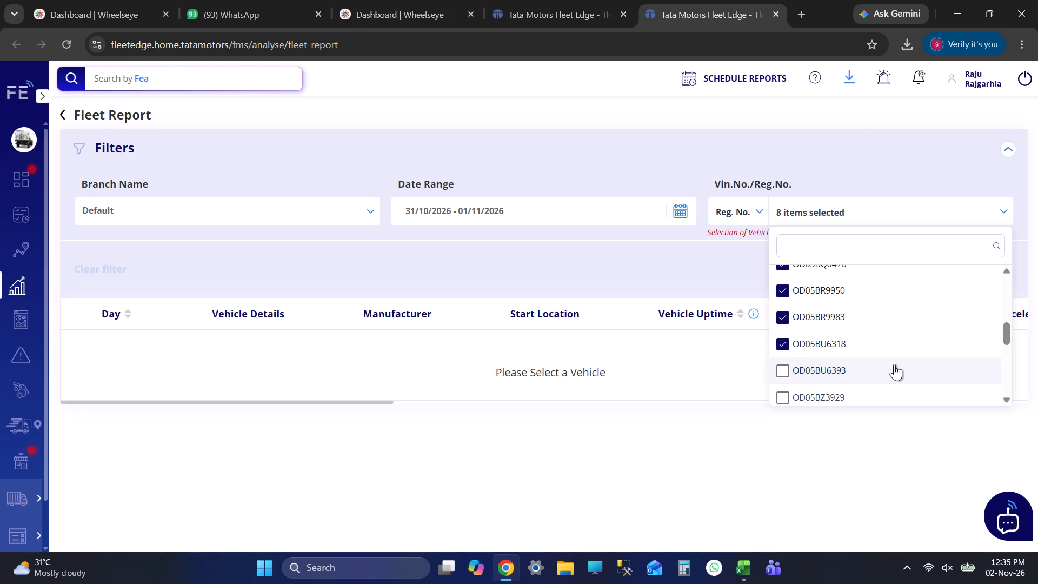
scroll(894, 364, "down", 1)
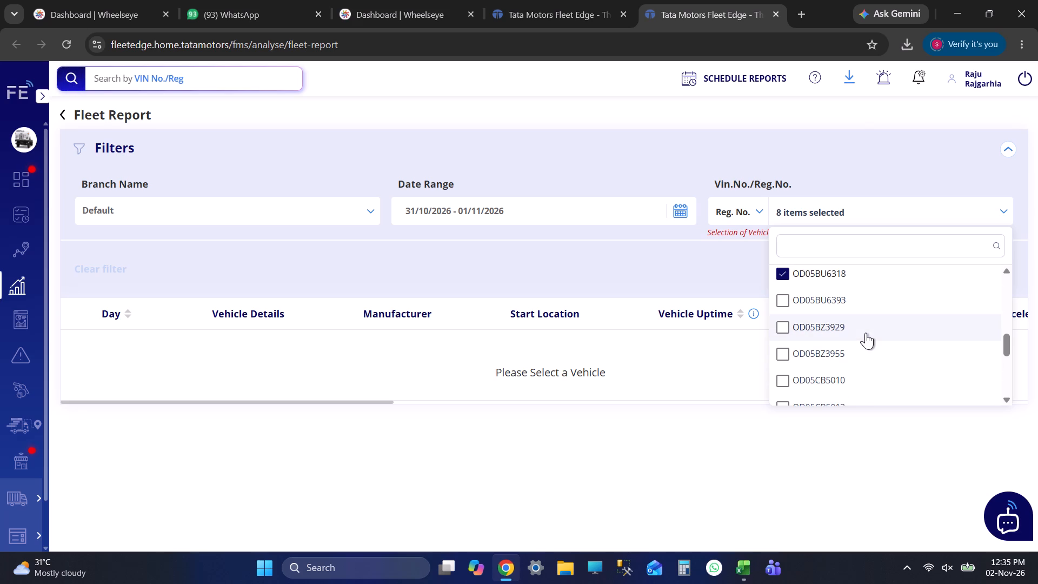
left_click(866, 333)
left_click(851, 350)
left_click(851, 377)
scroll(859, 337, "down", 1)
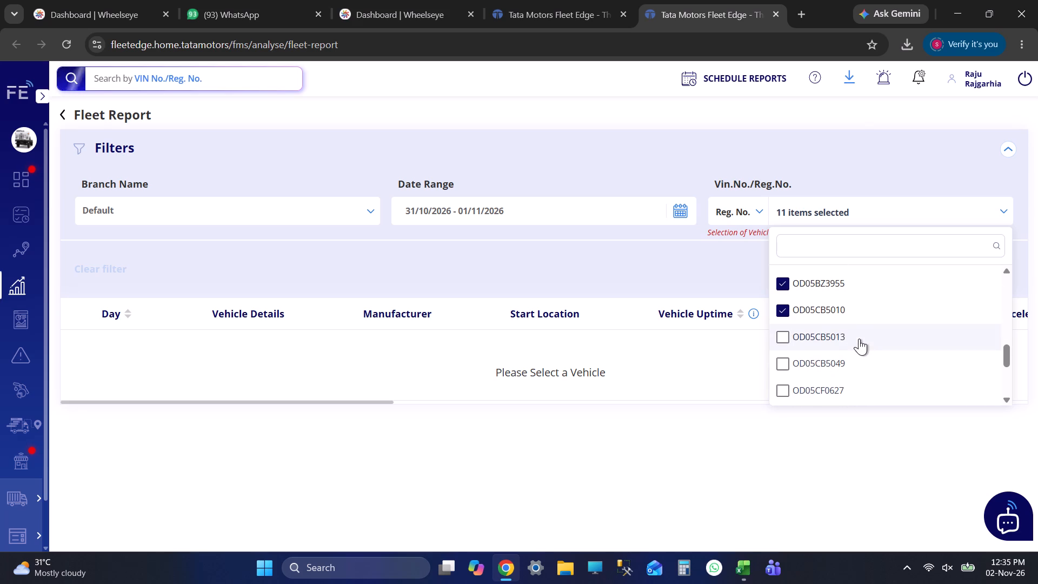
left_click(838, 318)
left_click(841, 307)
left_click(841, 341)
left_click(843, 364)
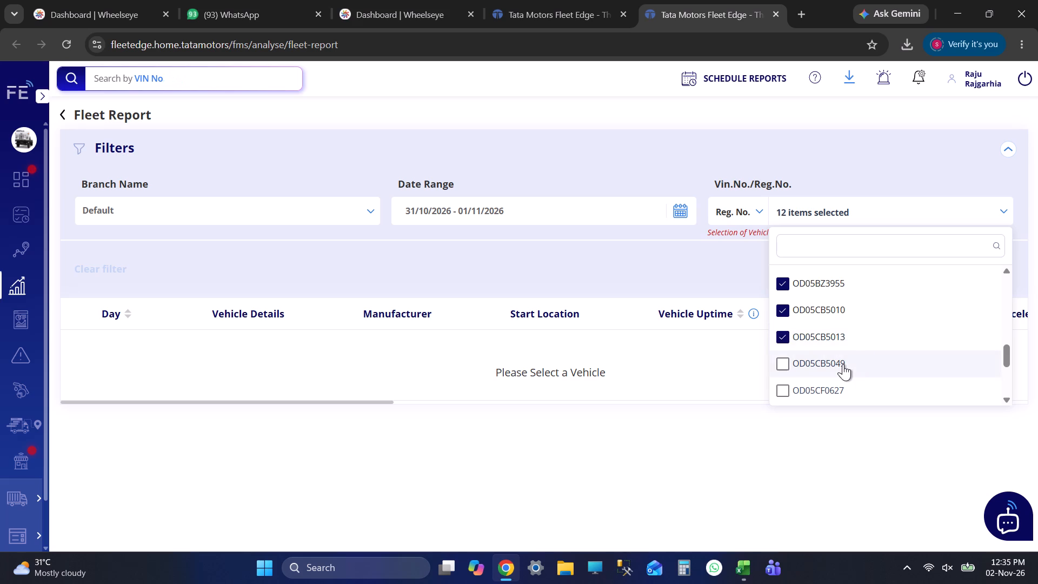
scroll(867, 348, "down", 1)
left_click(844, 324)
left_click(839, 346)
scroll(863, 346, "down", 1)
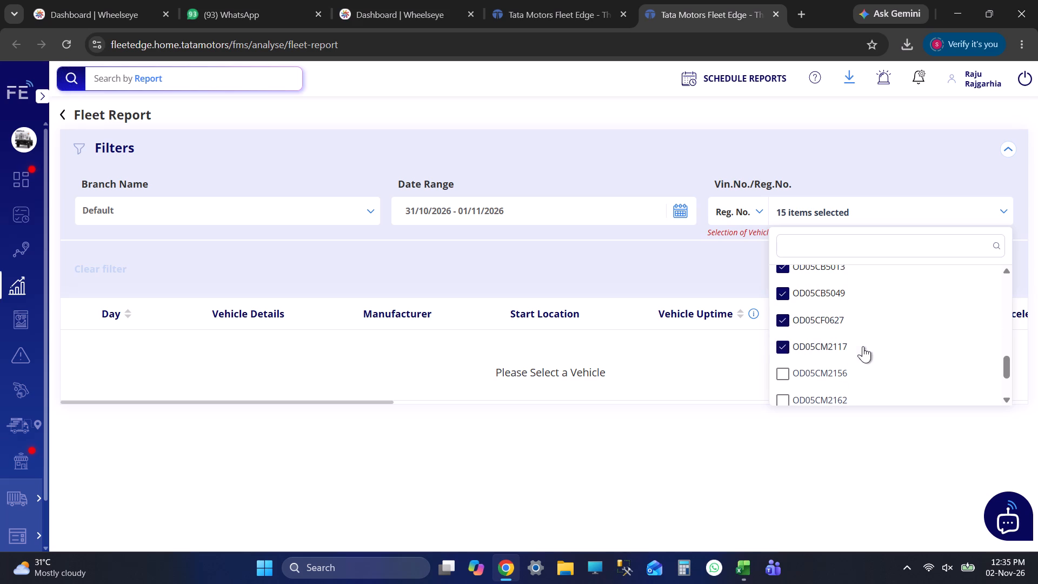
left_click(848, 295)
left_click(848, 333)
left_click(847, 361)
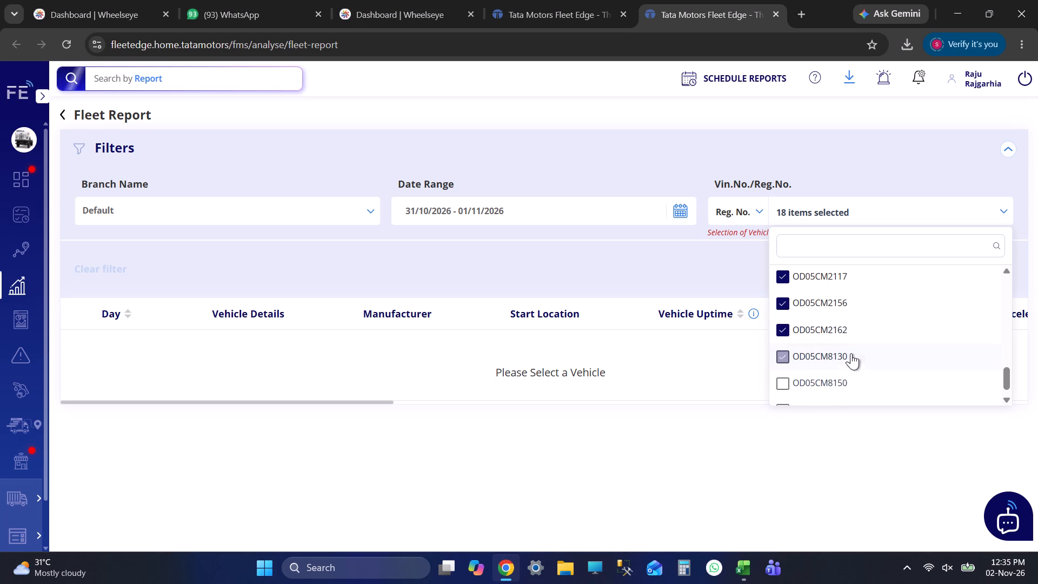
scroll(861, 351, "down", 1)
left_click(831, 364)
scroll(863, 362, "down", 3)
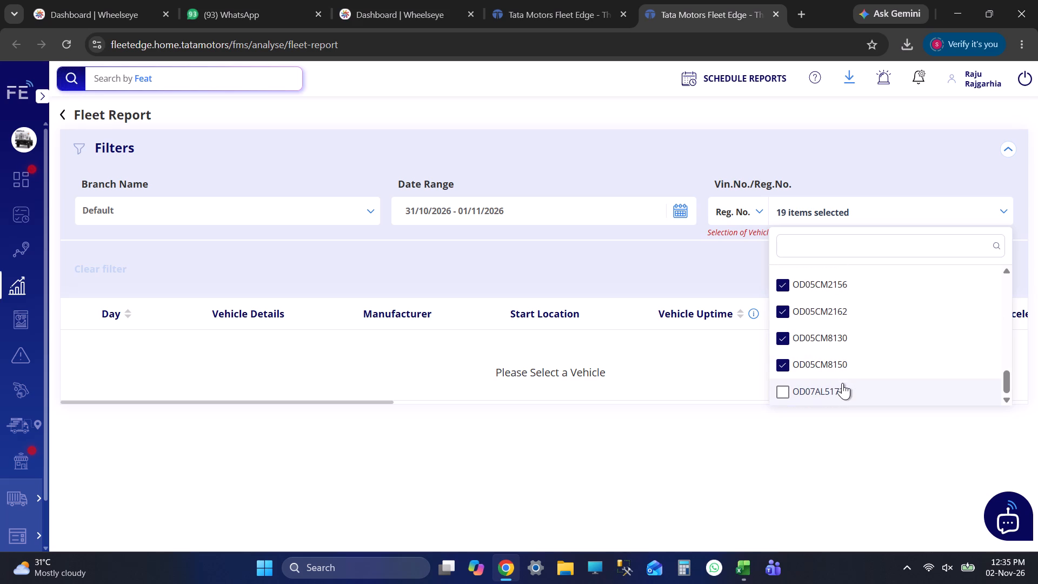
left_click(842, 387)
left_click(858, 440)
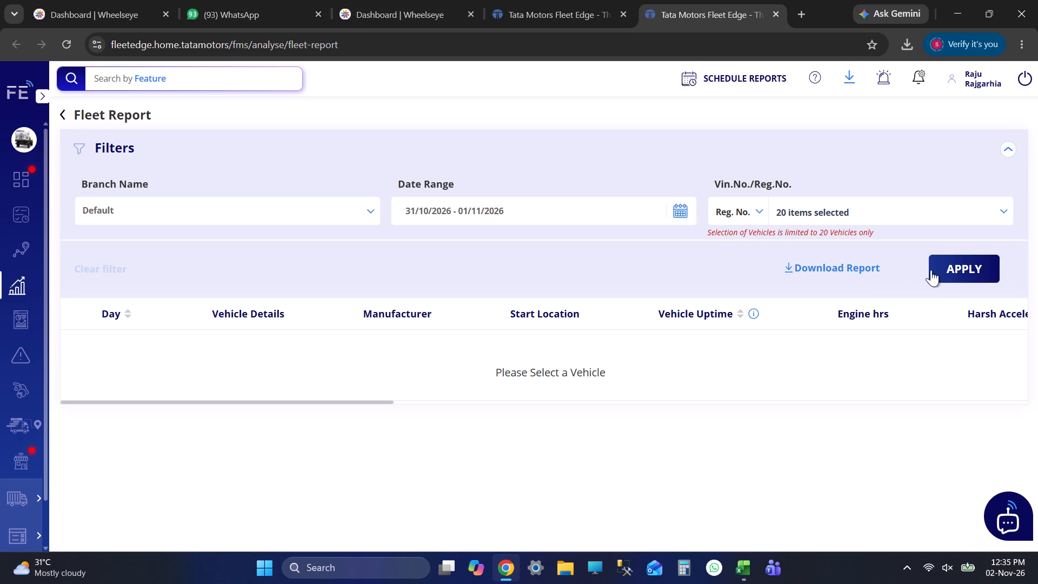
Apply the filters and download the fleet report for the selected vehicles as an Excel file.
left_click(964, 270)
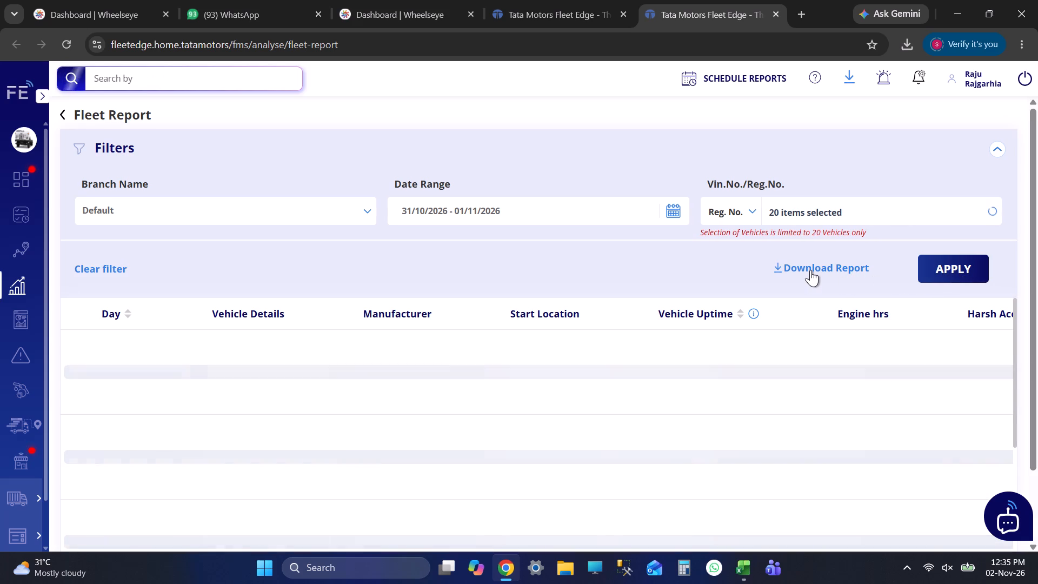
left_click(810, 260)
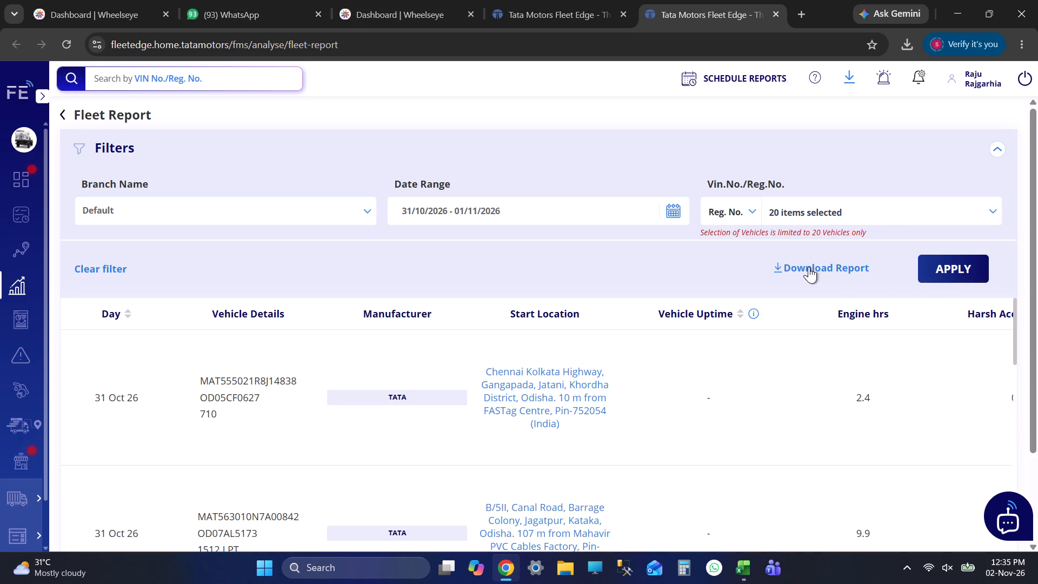
left_click(809, 267)
left_click(688, 496)
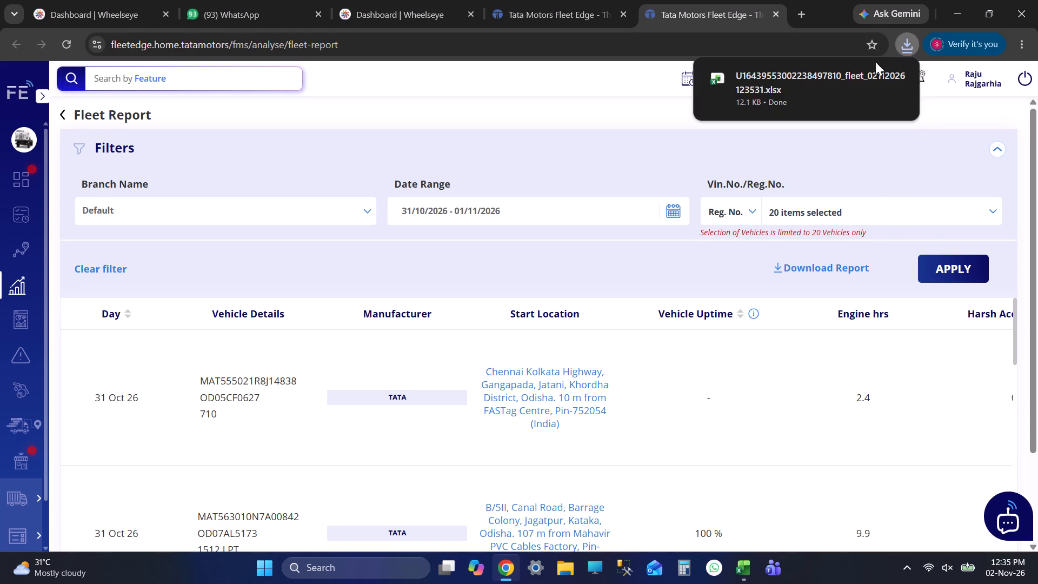
Open the downloaded fleet report in Excel and enable editing.
left_click(802, 89)
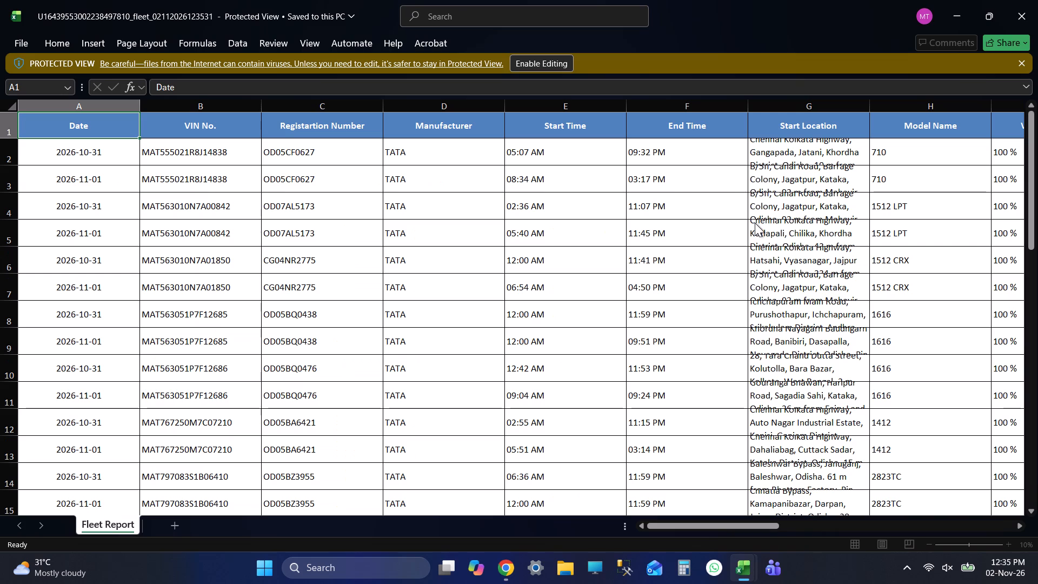
left_click(543, 65)
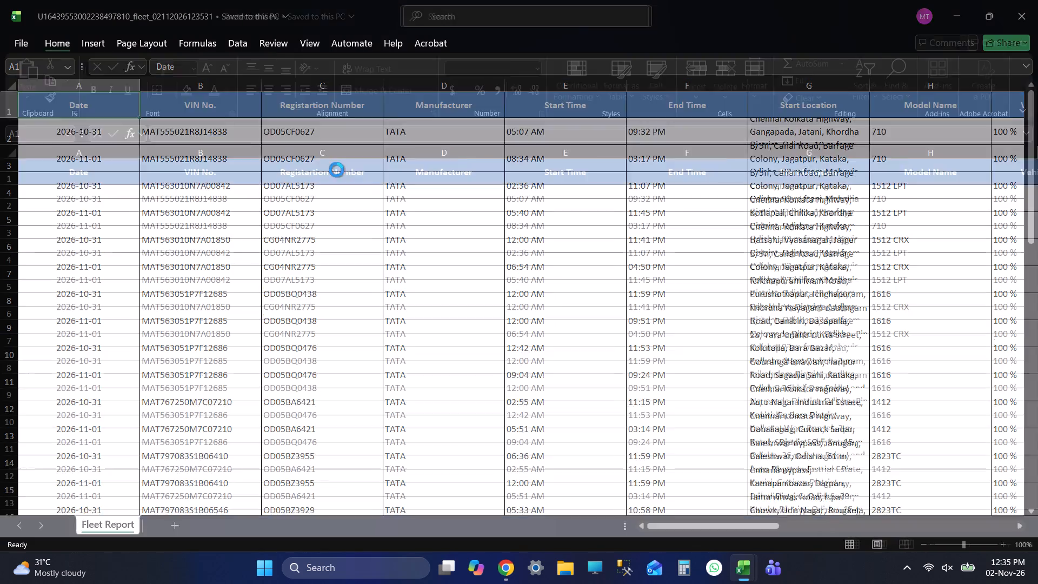
Delete the VIN No. column from the Fleet Report sheet.
left_click(204, 148)
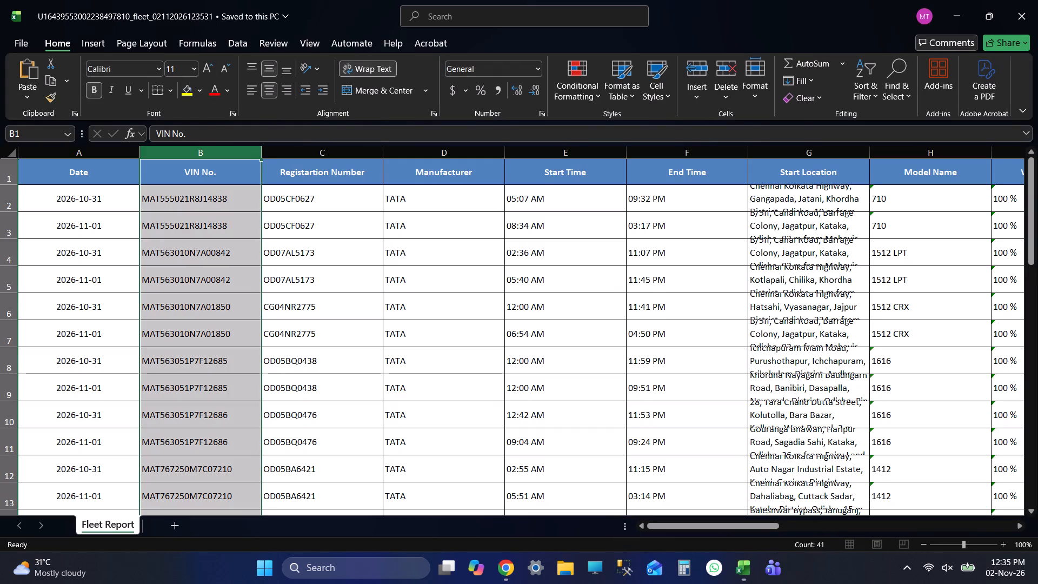
key("ctrl+minus")
Delete all columns from Manufacturer through Fuel Used/Energy Used, so Distance Travelled directly follows the registration number.
left_click(312, 148)
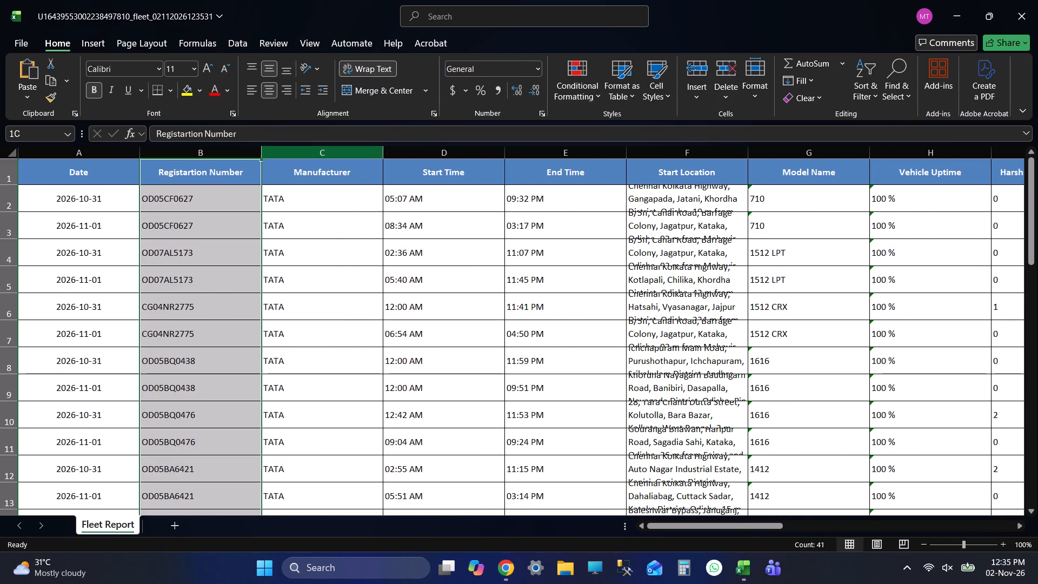
key("shift+Right")
key("shift+Right")
key("shift+Right")
key("shift+Right")
key("shift+Right")
key("shift+Right")
key("shift+Right")
key("shift+Right")
key("shift+Right")
key("shift+Right")
key("shift+Right")
key("shift+Right")
key("shift+Right")
key("shift+Right")
key("shift+Right")
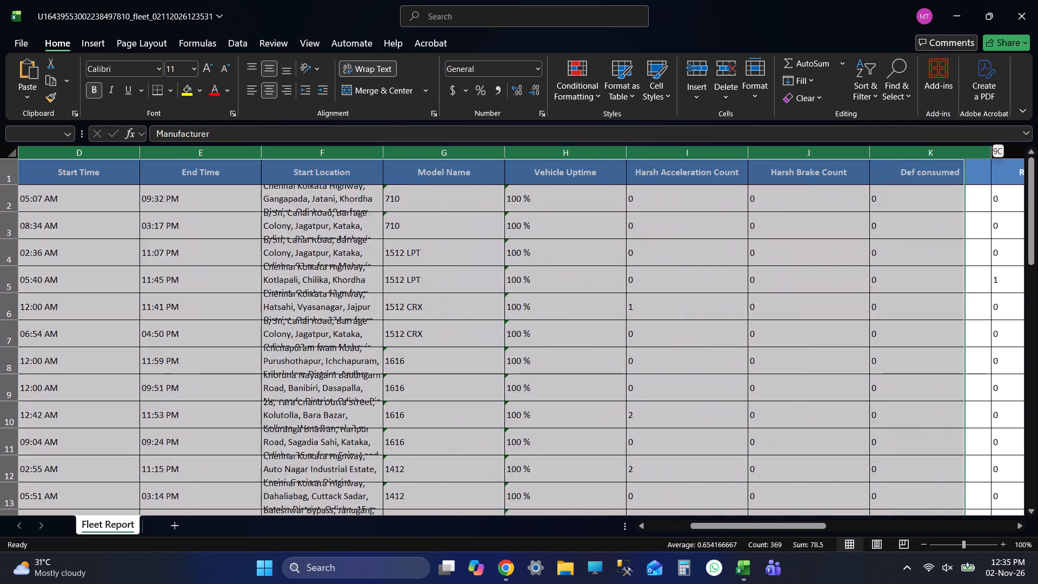
key("shift+Right")
key("shift+Right")
key("shift+Right")
key("shift+Left")
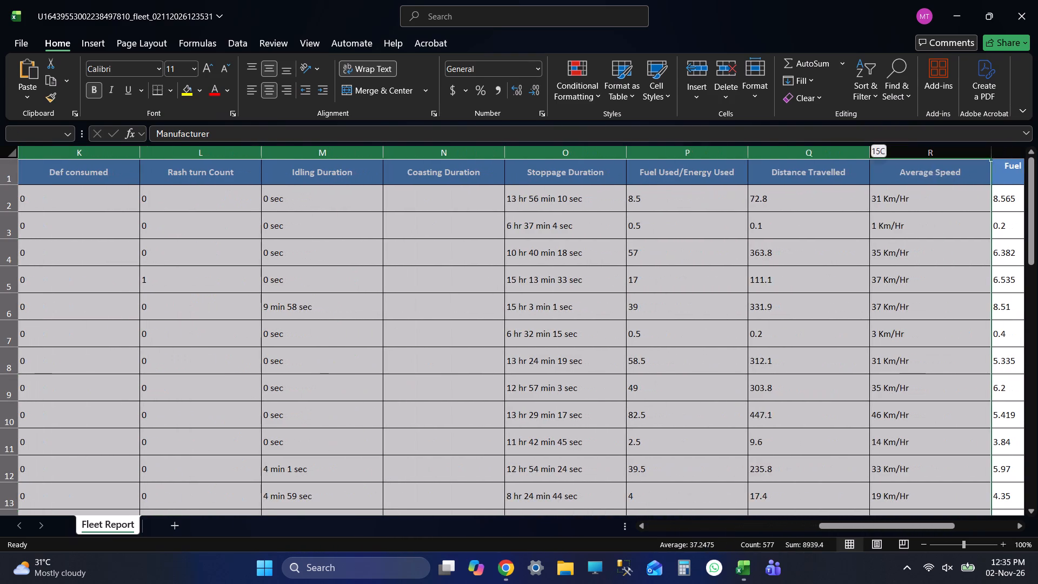
key("shift+Left")
key("ctrl+minus")
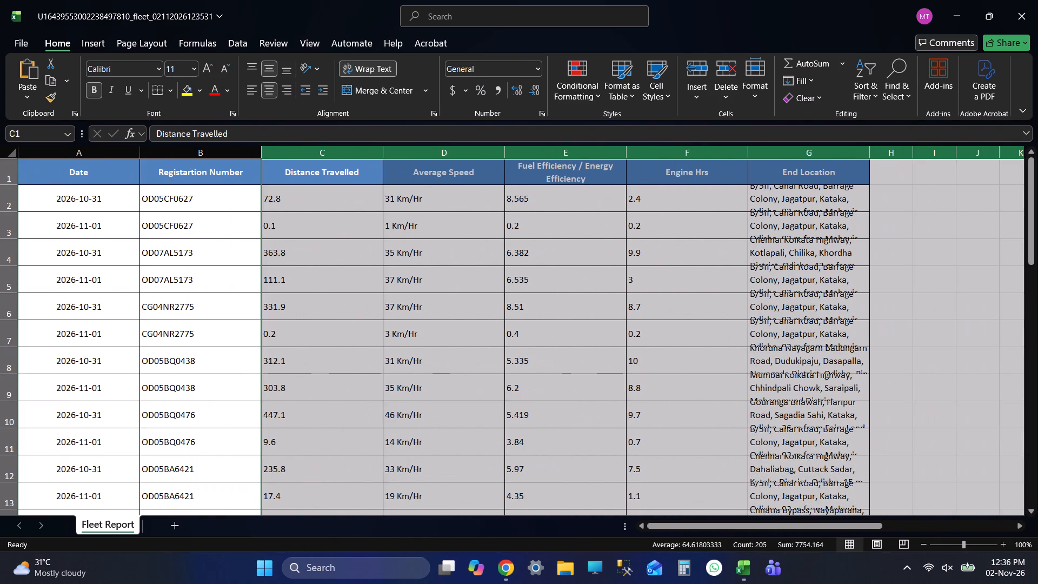
Delete the Fuel Efficiency / Energy Efficiency, Engine Hrs and End Location columns.
left_click(533, 156)
key("ctrl+shift+Right")
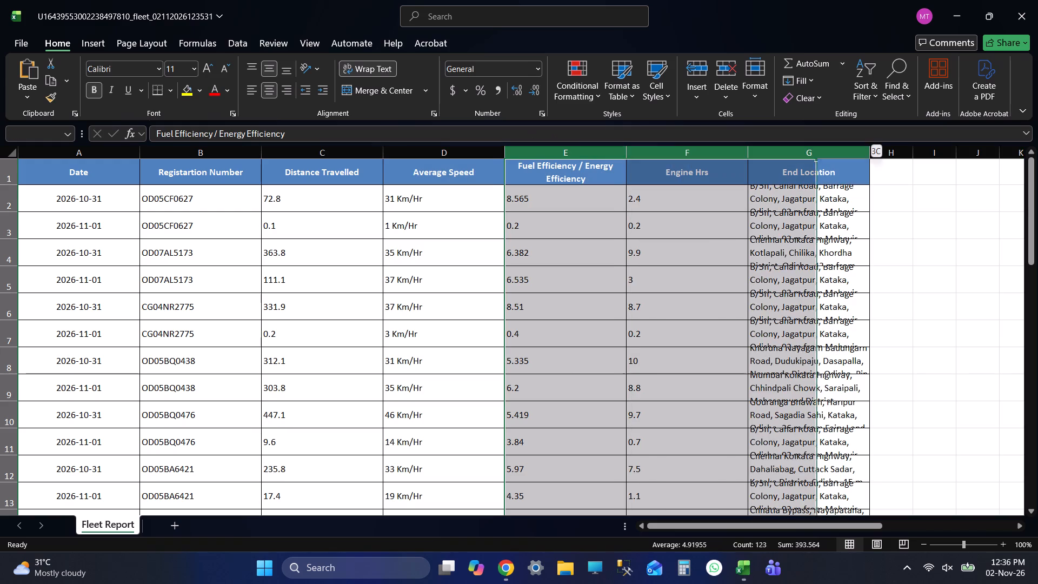
key("ctrl+minus")
Save the trimmed fleet report workbook.
left_click(534, 199)
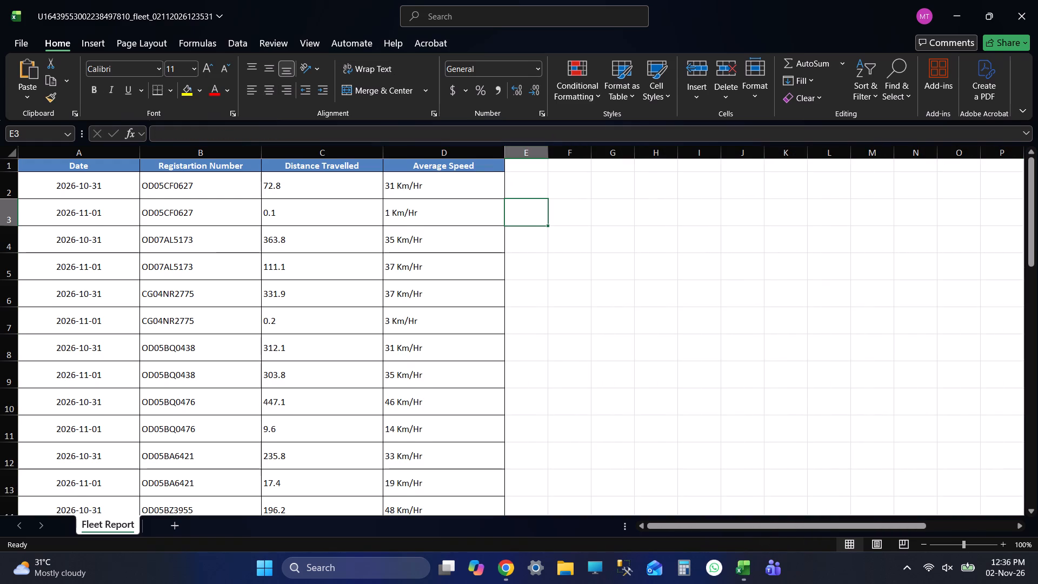
key("ctrl+s")
left_click(580, 192)
key("ctrl+s")
key("ctrl+s")
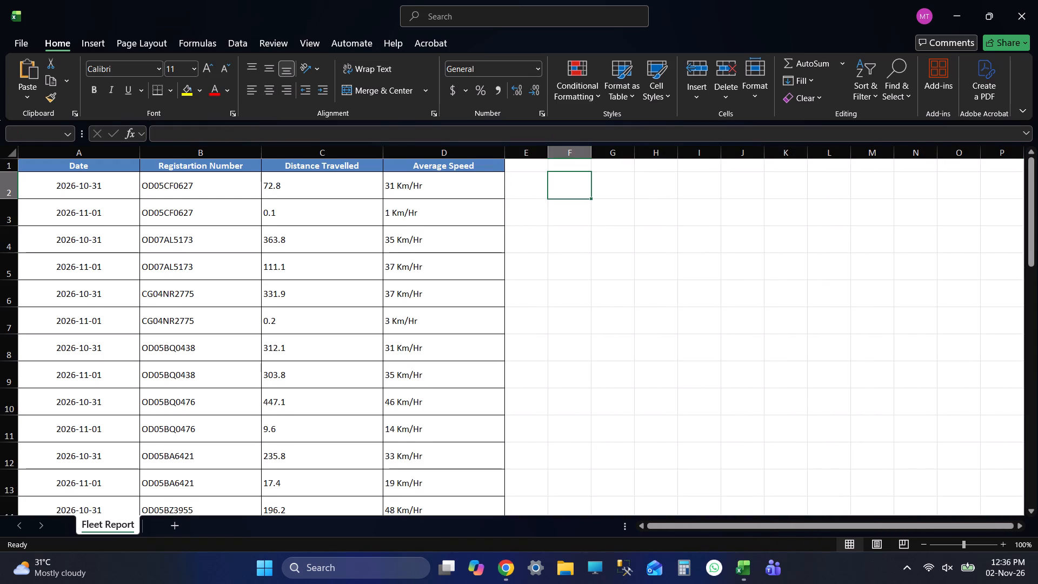
left_click(662, 189)
key("ctrl+s")
key("ctrl+s")
key("ctrl+s")
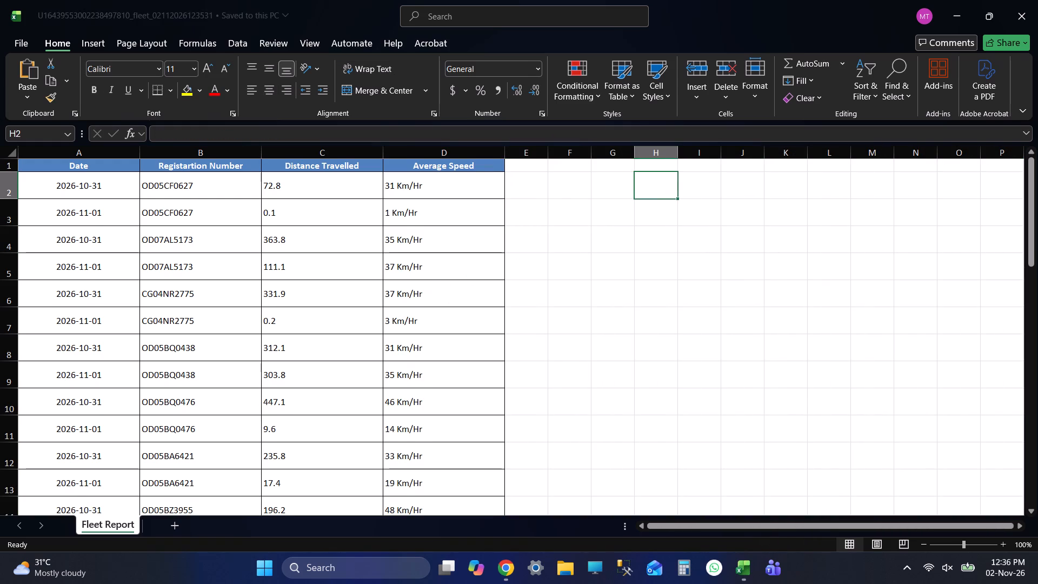
Add filters to the header row of the Fleet Report sheet.
left_click(92, 163)
key("ctrl+shift+l")
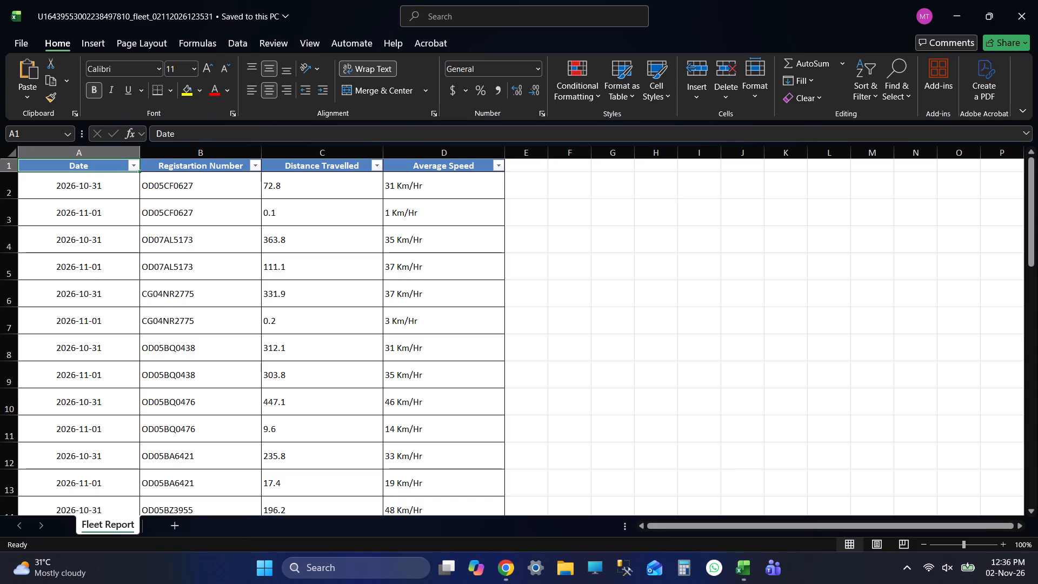
left_click(658, 280)
key("ctrl+s")
left_click(250, 163)
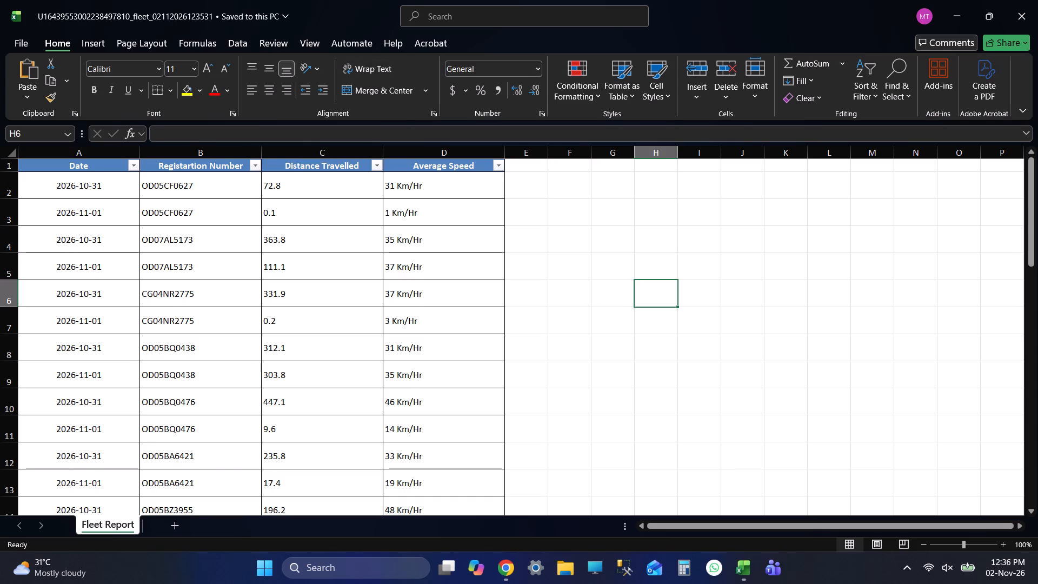
left_click(130, 343)
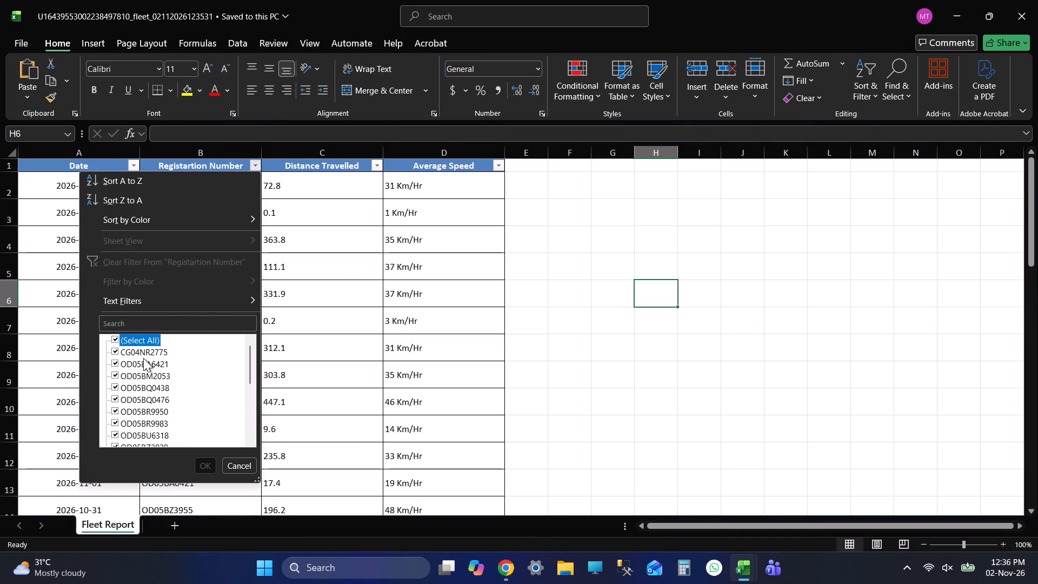
left_click(145, 350)
left_click(198, 466)
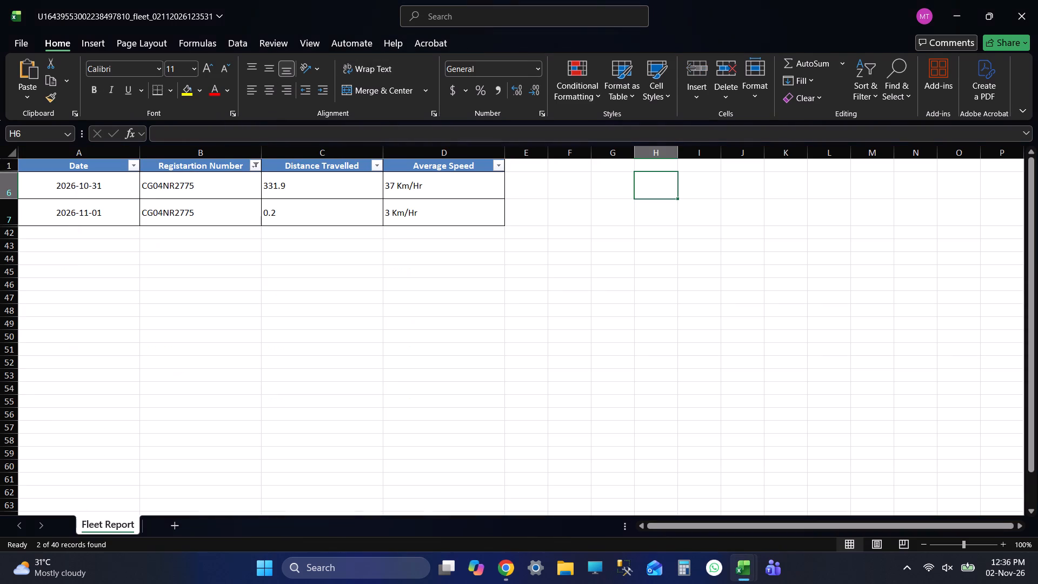
left_click(639, 185)
key("ctrl+s")
left_click(291, 189)
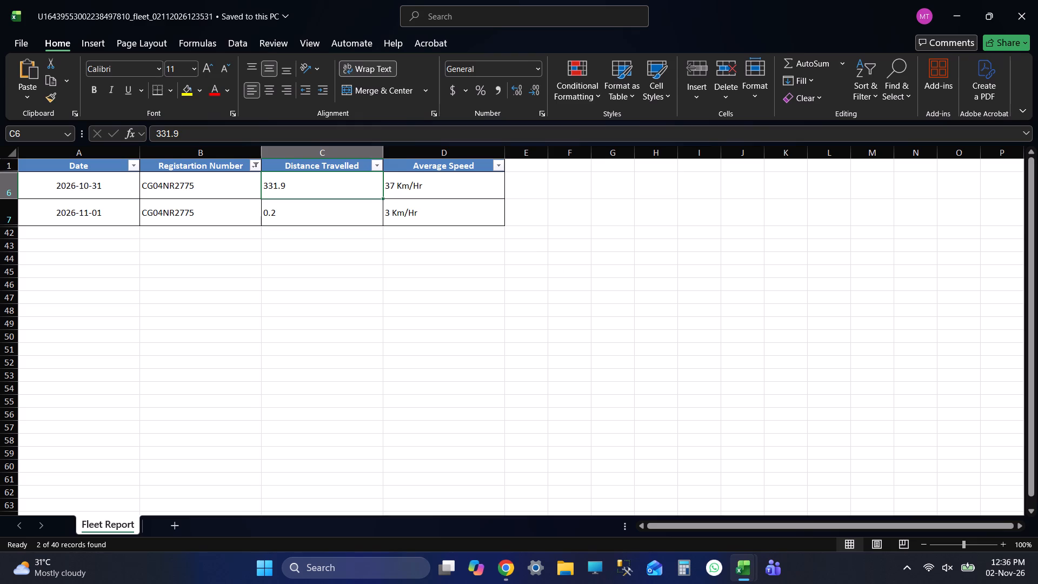
key("ctrl+s")
key("alt+Tab")
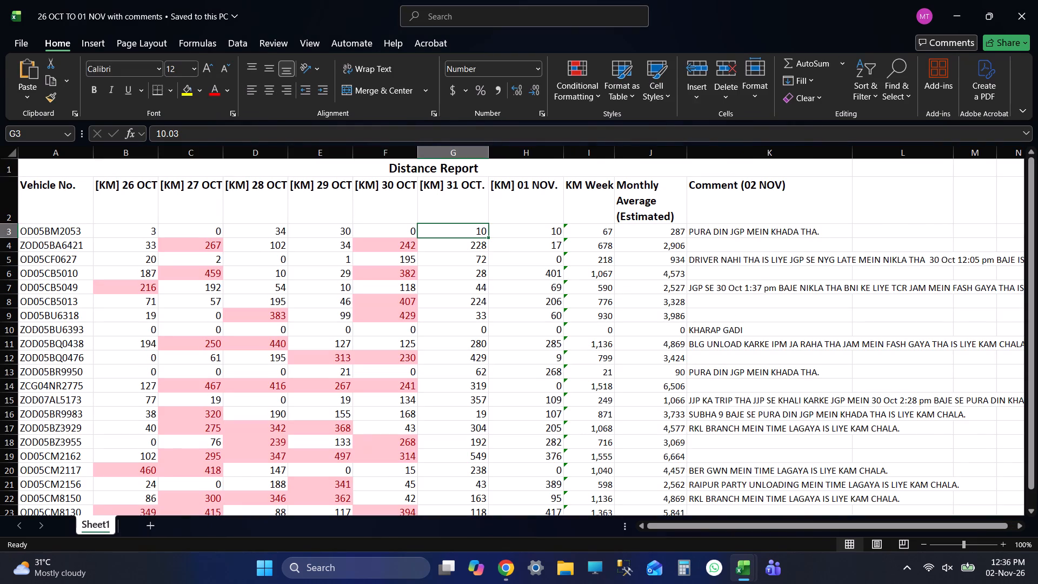
scroll(129, 320, "down", 3)
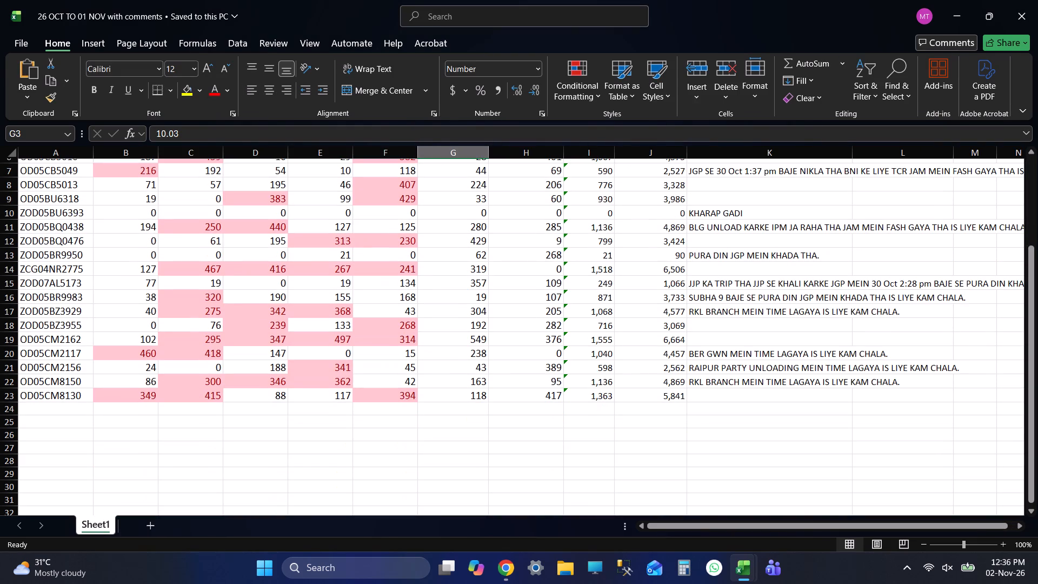
left_click(74, 270)
key("Tab")
key("Tab")
key("Tab")
key("Tab")
key("Tab")
key("Tab")
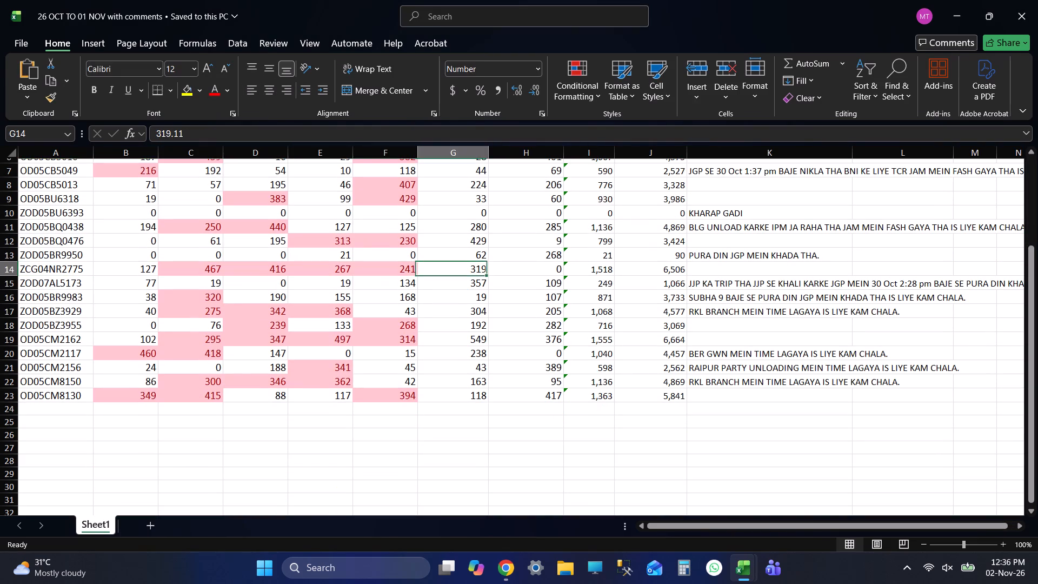
key("alt+Tab")
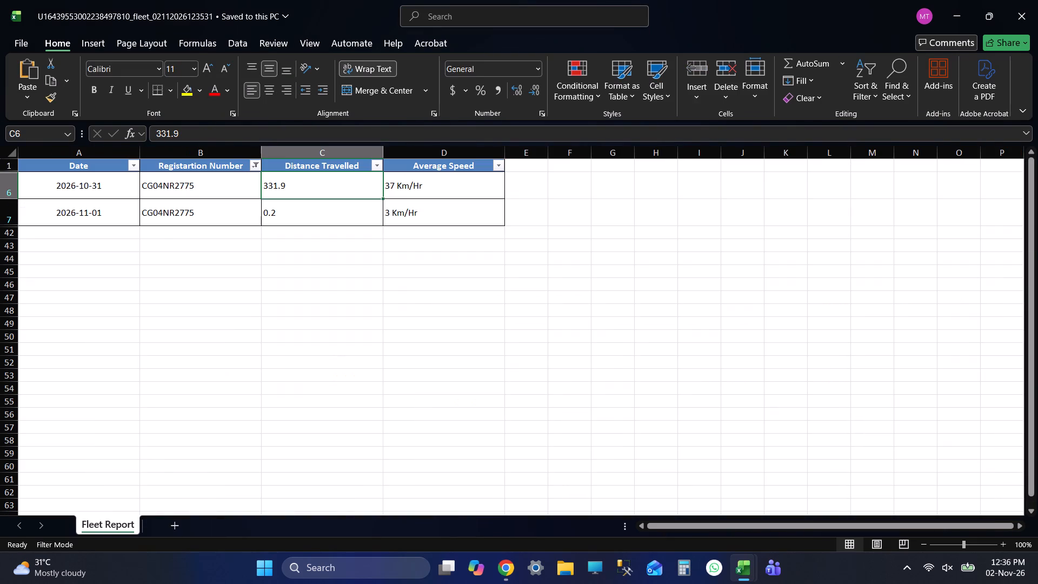
key("alt+Tab")
type("332")
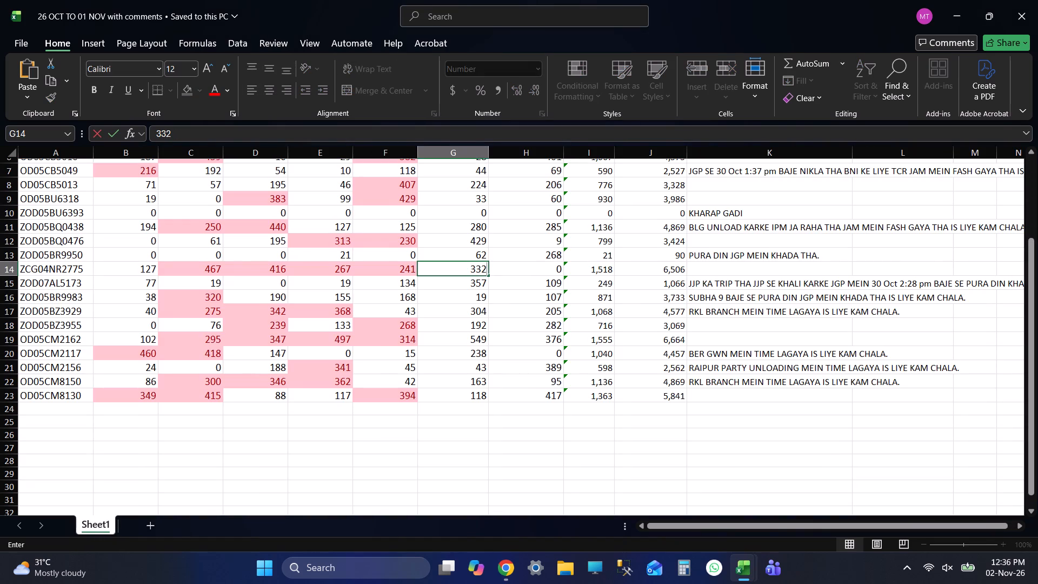
key("Tab")
key("alt+Tab")
left_click(310, 213)
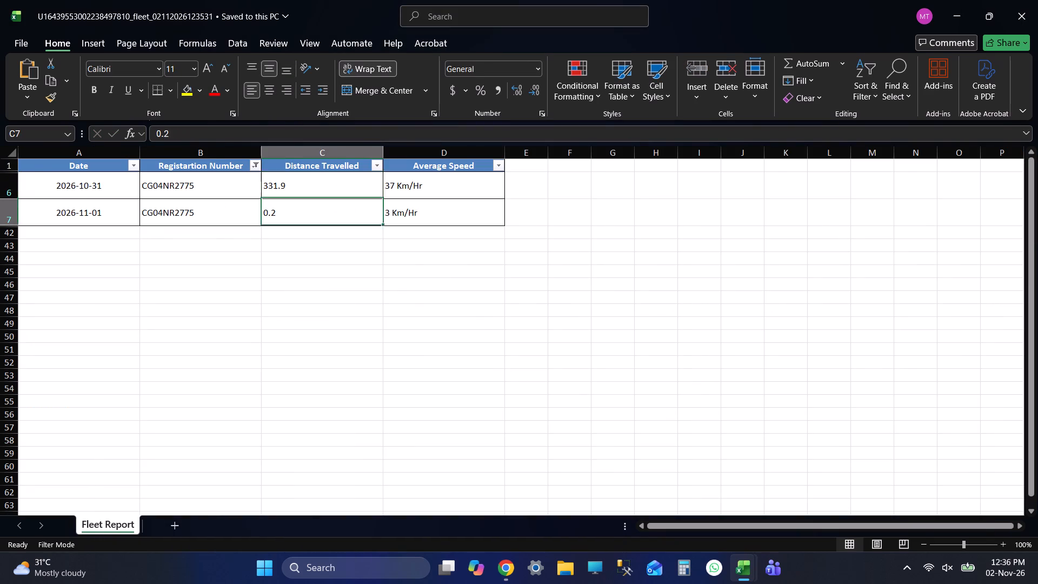
key("alt+Tab")
key("ctrl+s")
scroll(553, 322, "up", 4)
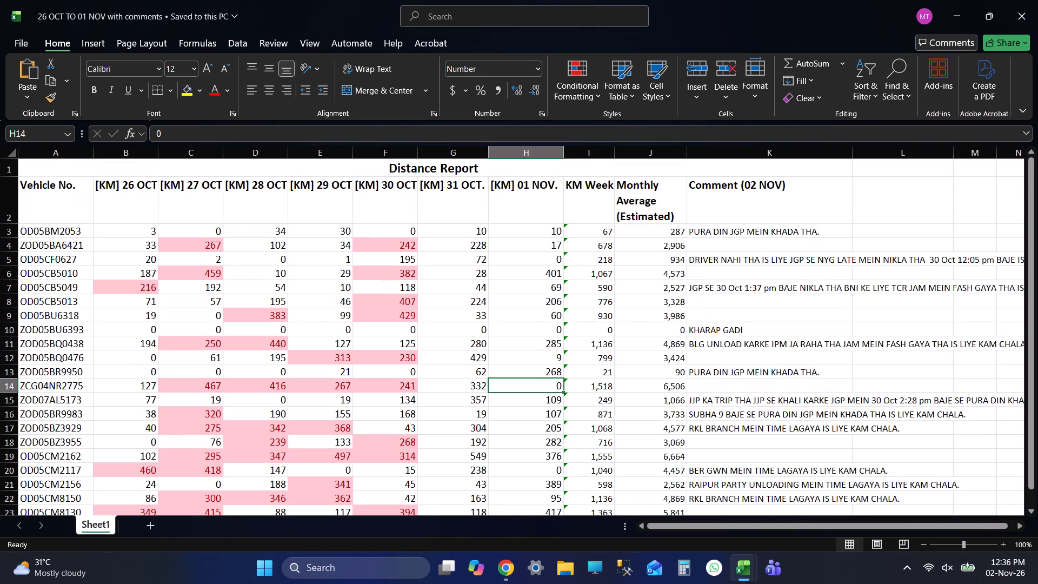
key("alt+Tab")
left_click(259, 167)
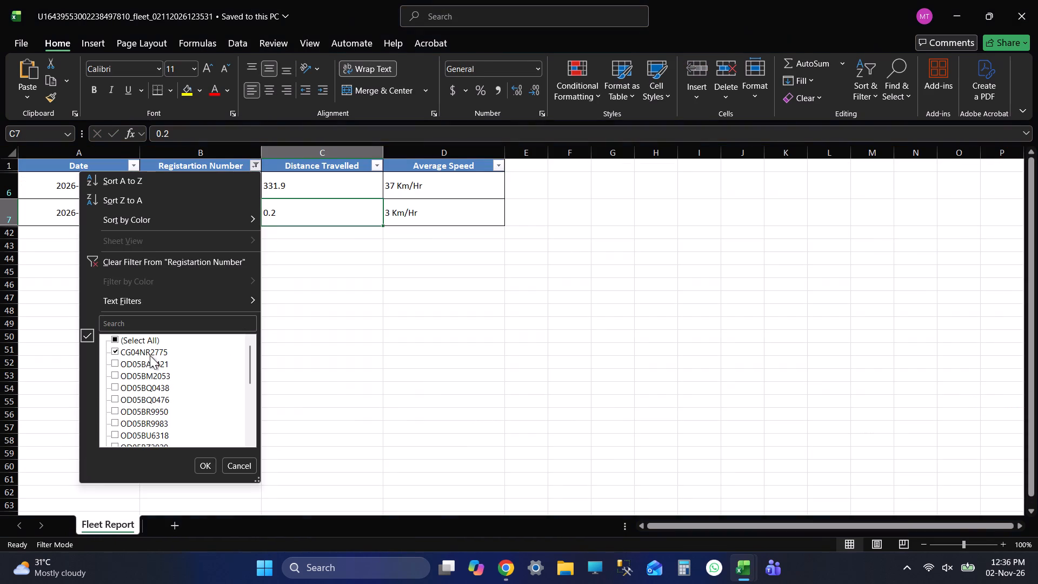
left_click(147, 354)
left_click(146, 367)
left_click(200, 462)
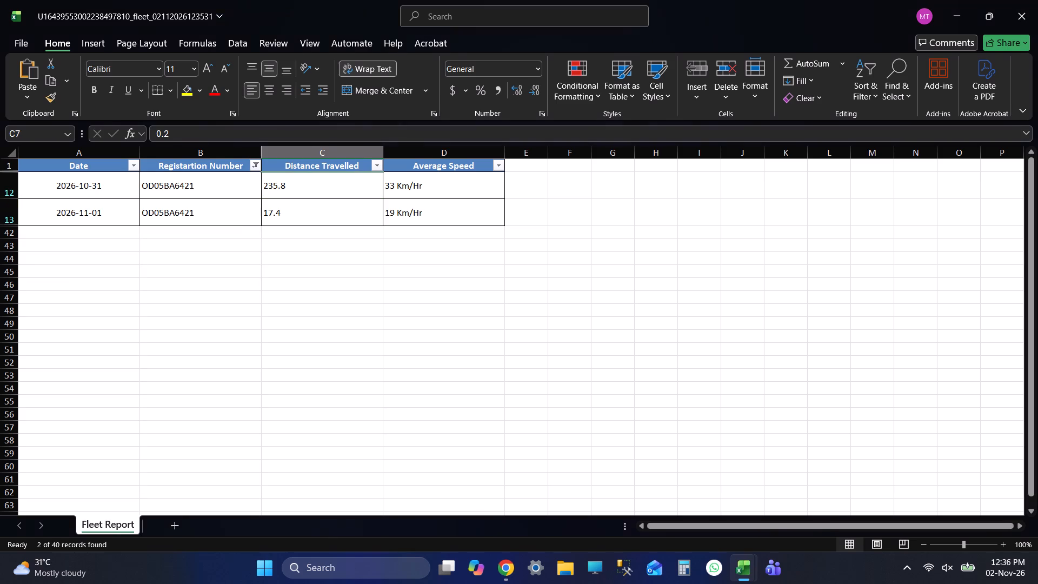
left_click(359, 280)
key("ctrl+s")
left_click(402, 251)
key("ctrl+s")
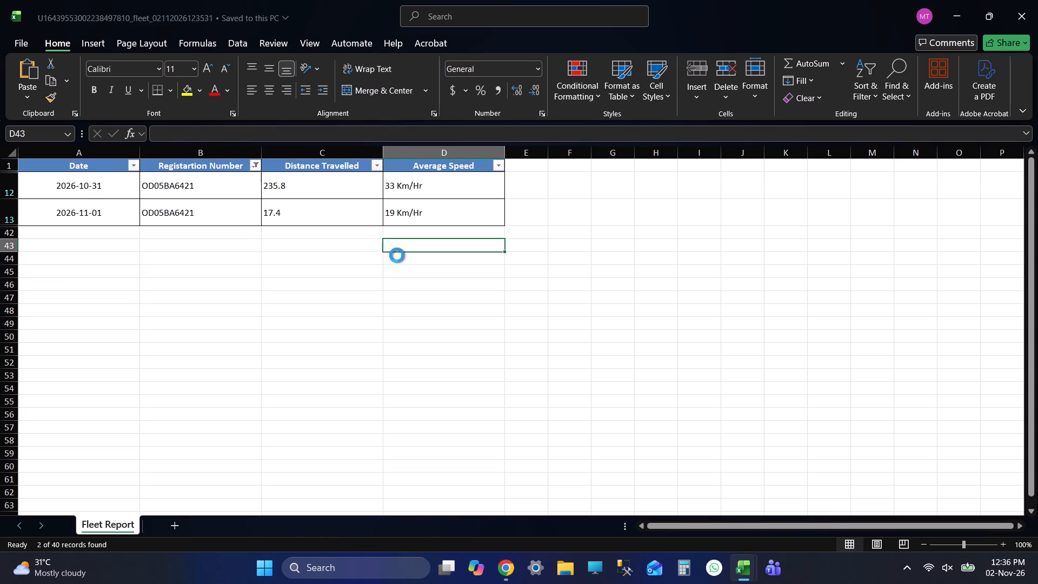
Set ZOD05BA6421's 31 OCT distance to 236 in the distance report, rounded from the fleet report, and save.
left_click(324, 185)
key("alt+Tab")
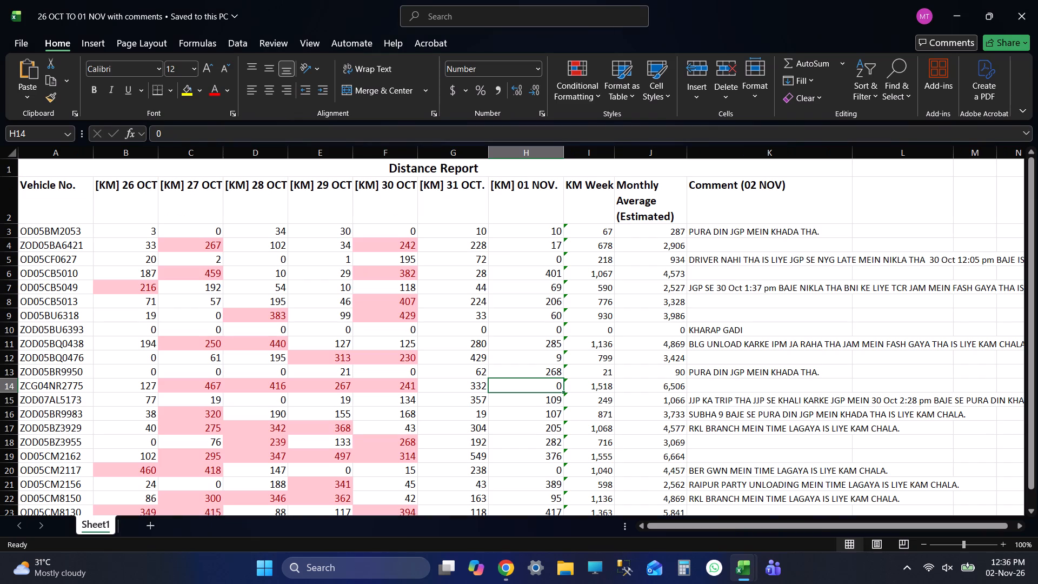
left_click(83, 243)
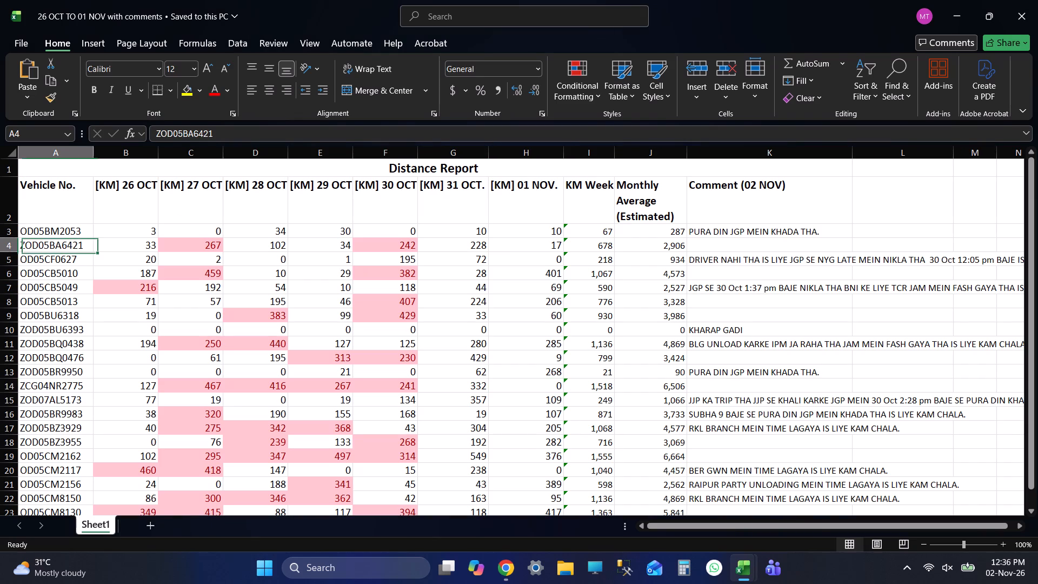
key("Tab")
key("Tab")
key("Tab")
key("Tab")
key("Tab")
key("Tab")
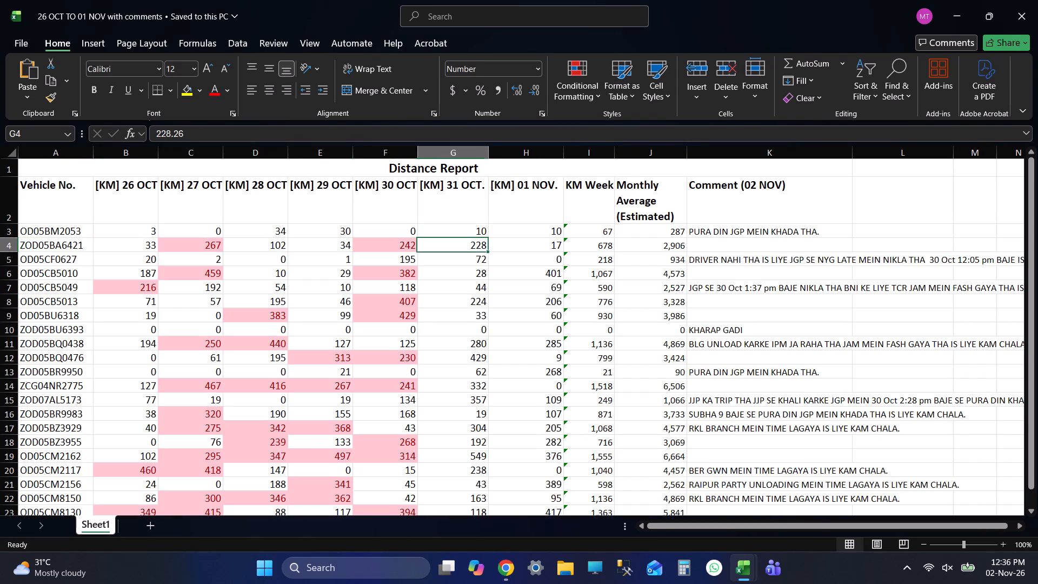
key("alt+Tab")
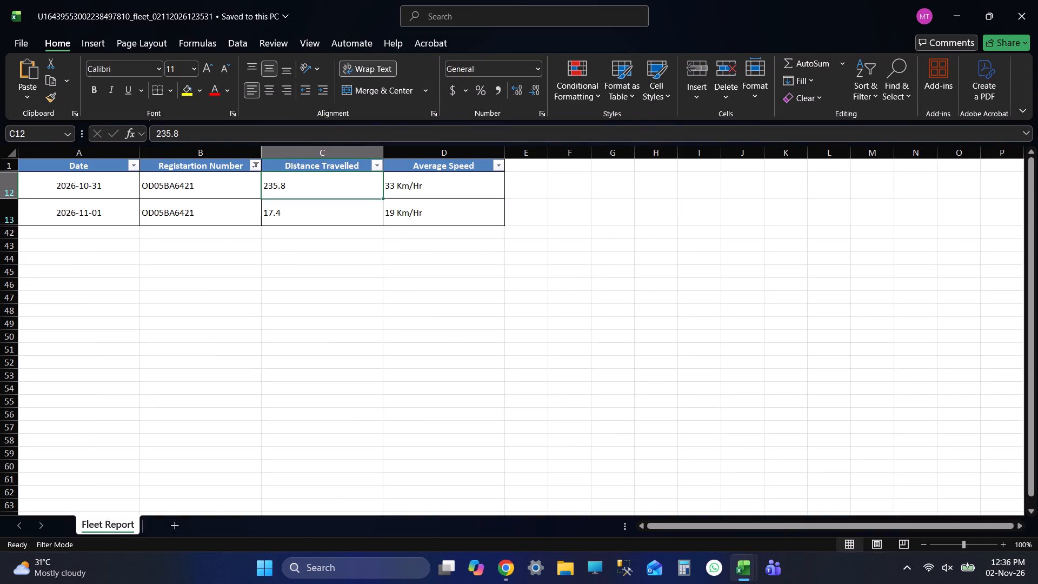
key("alt+Tab")
type("236")
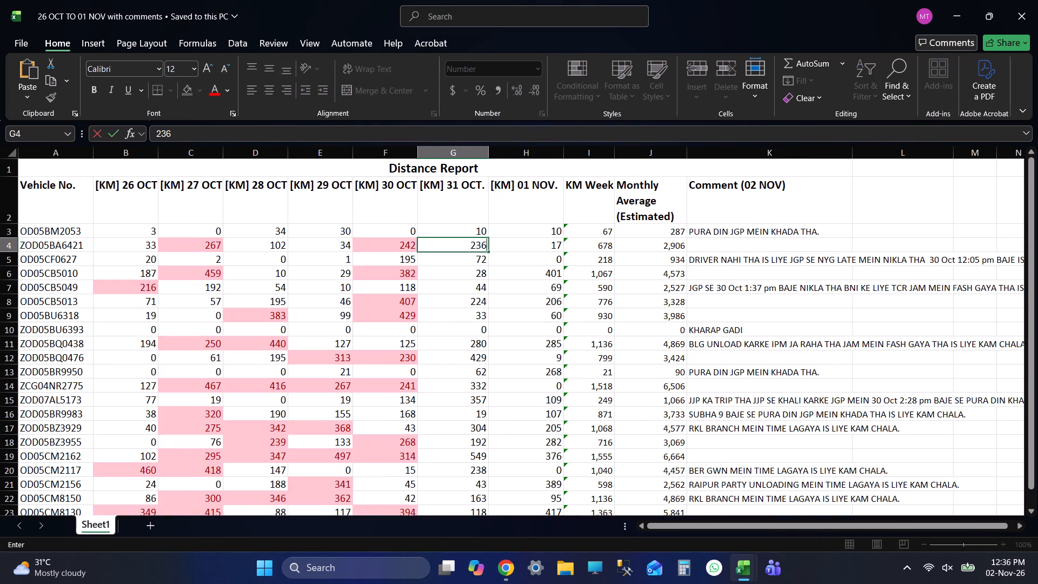
key("alt+Tab")
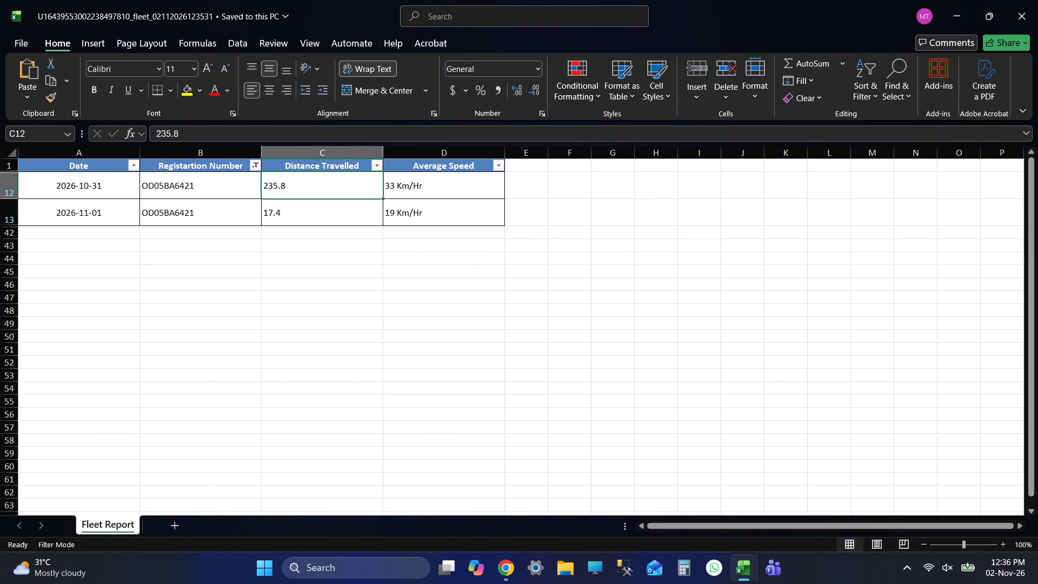
key("alt+Tab")
key("ctrl+s")
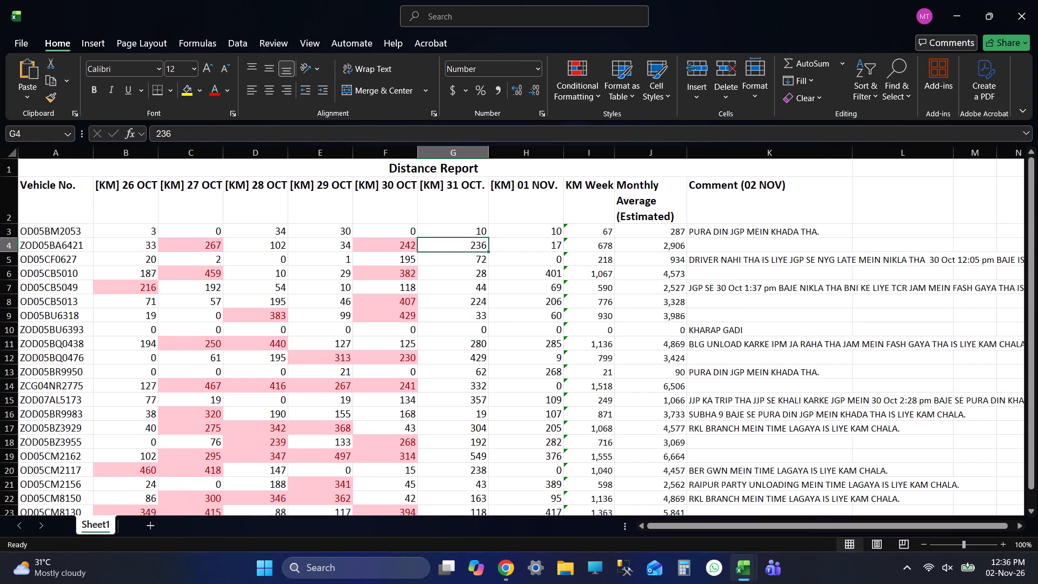
key("Tab")
key("alt+Tab")
left_click(318, 207)
key("alt+Tab")
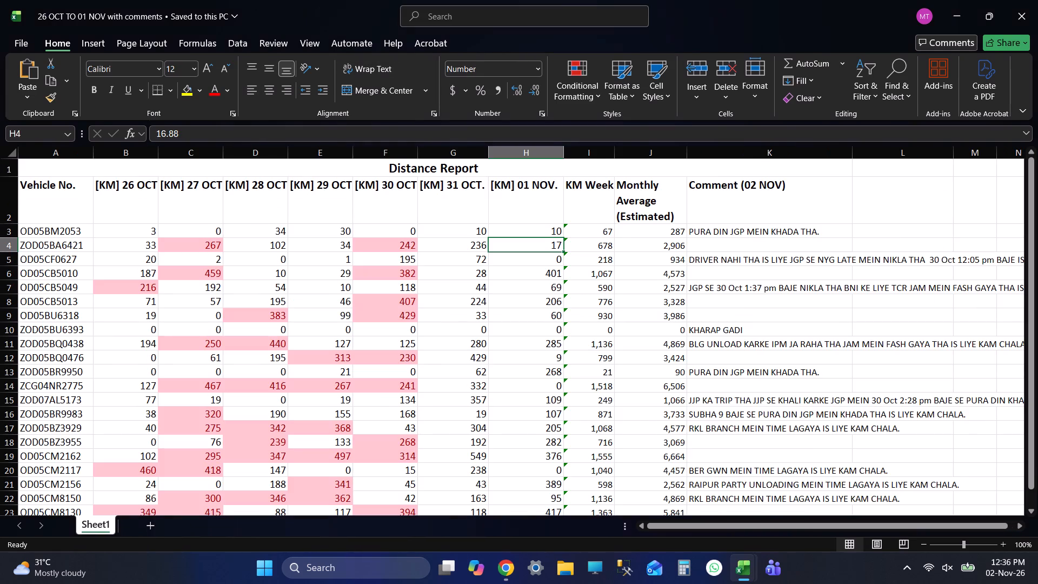
key("ctrl+s")
key("alt+Tab")
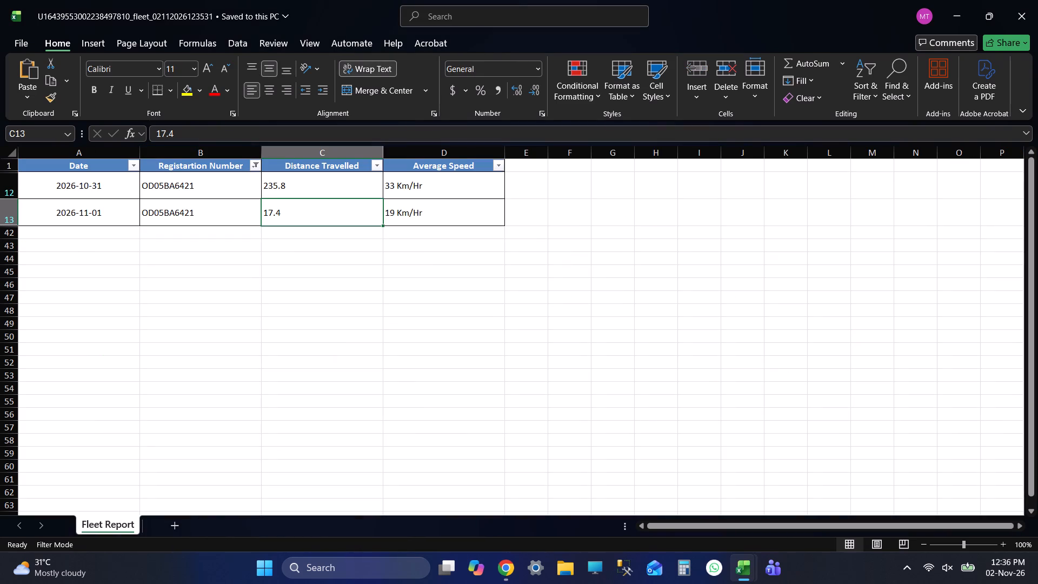
left_click(255, 161)
left_click(151, 363)
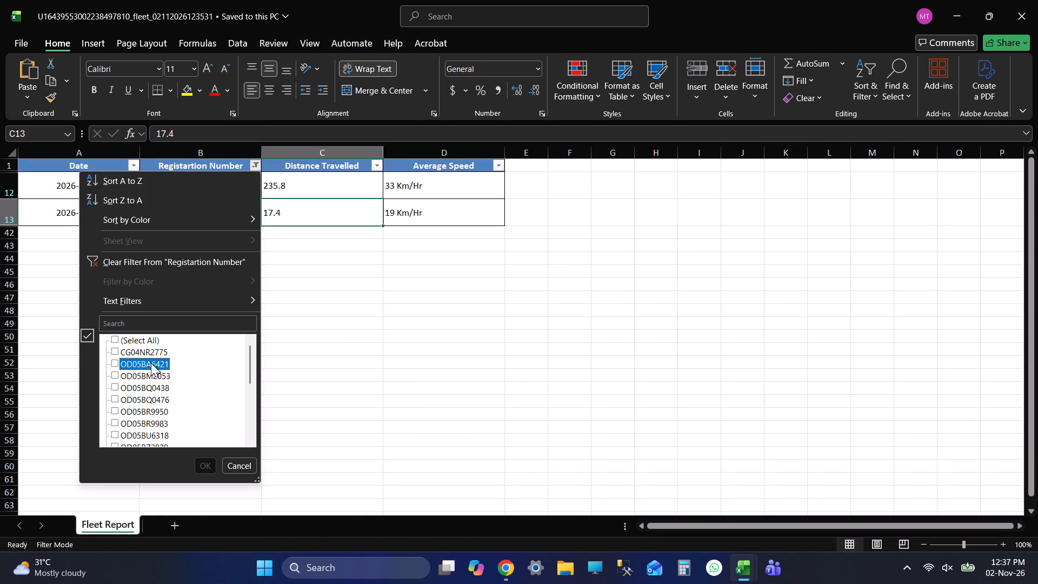
left_click(159, 375)
left_click(205, 467)
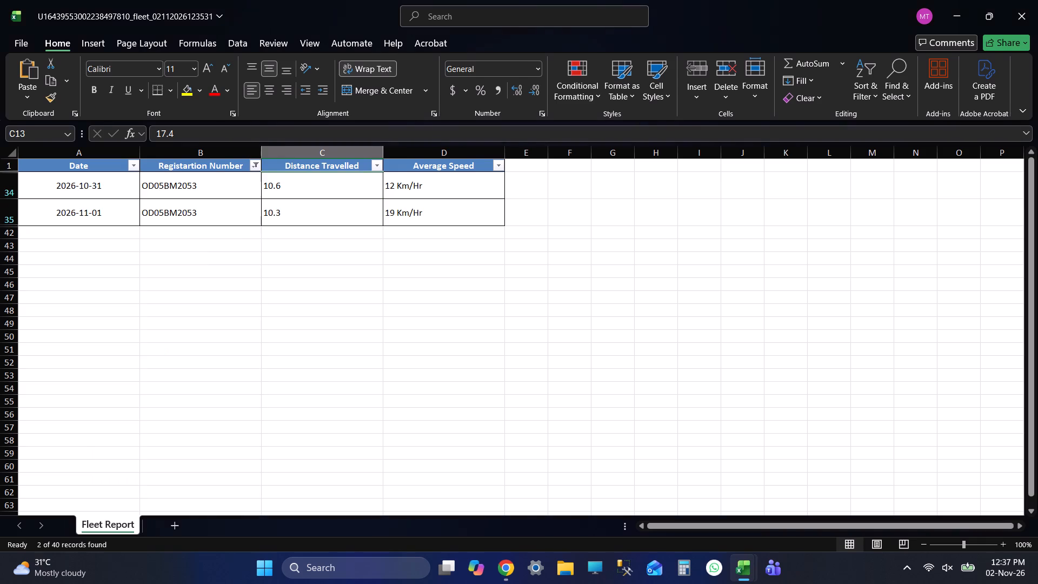
left_click(425, 275)
key("ctrl+s")
left_click(283, 178)
key("alt+Tab")
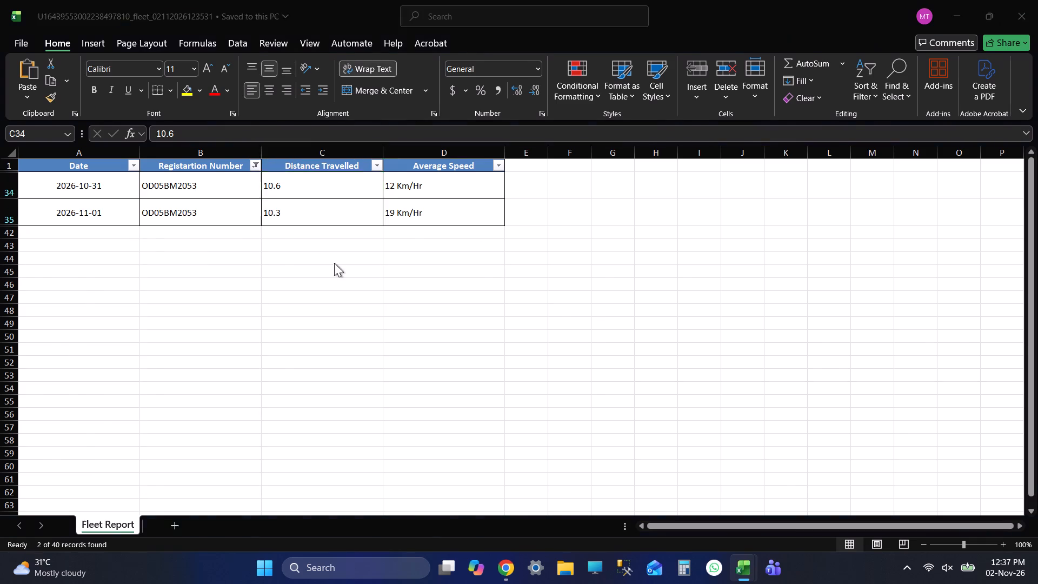
key("alt+Tab")
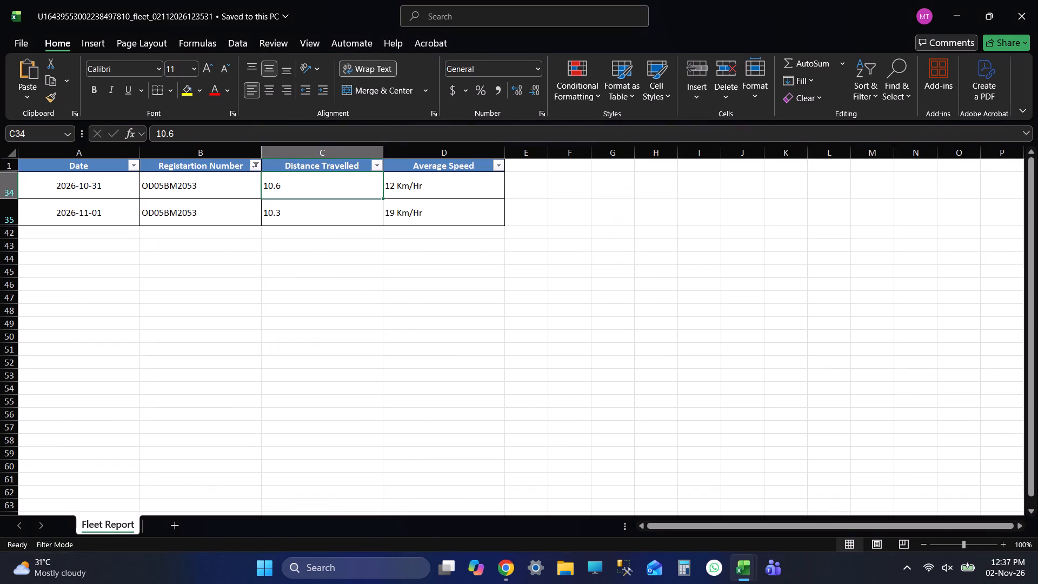
left_click(254, 163)
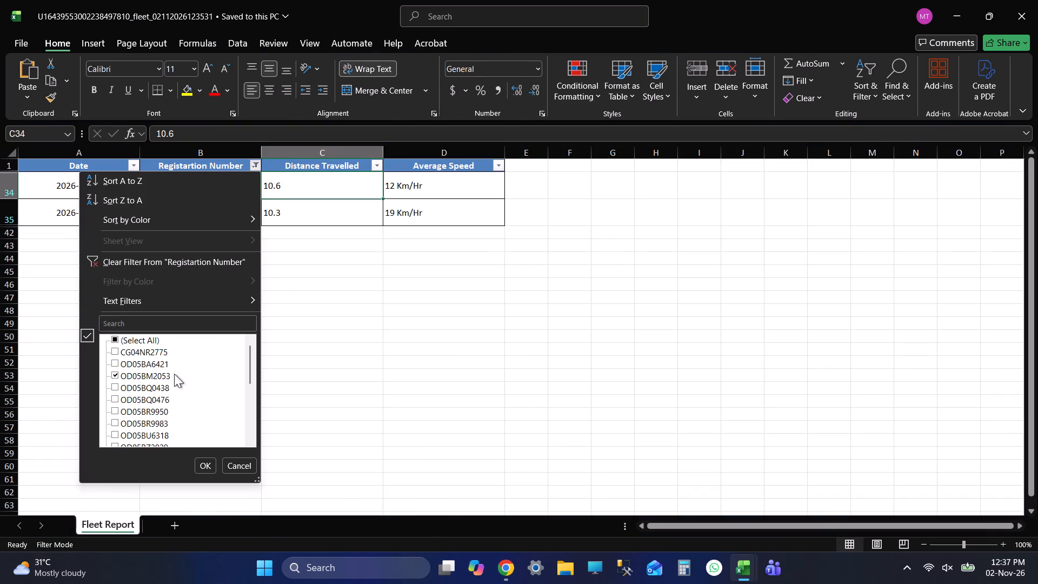
left_click(145, 375)
left_click(155, 390)
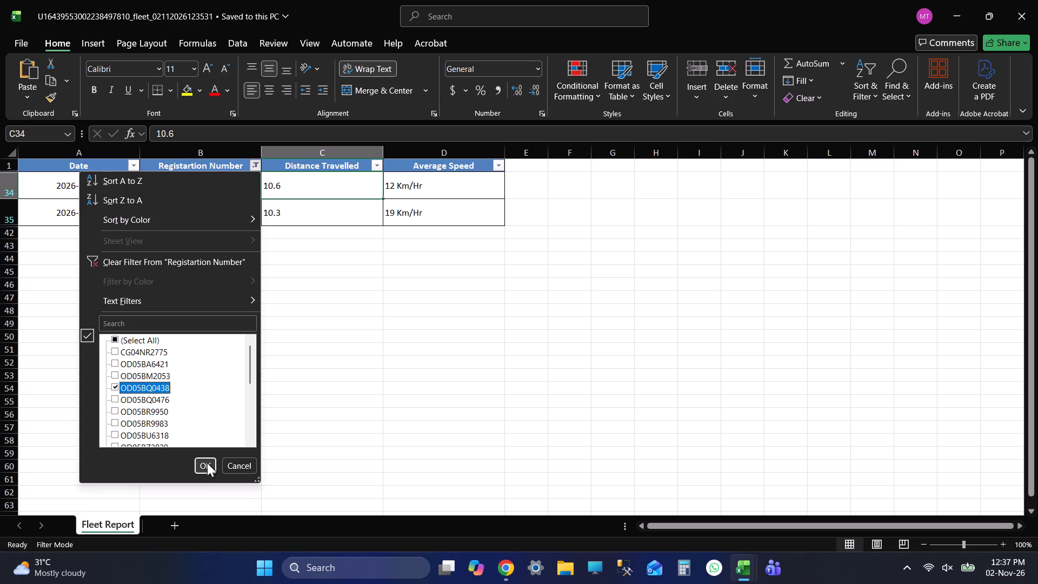
left_click(198, 468)
left_click(410, 295)
key("ctrl+s")
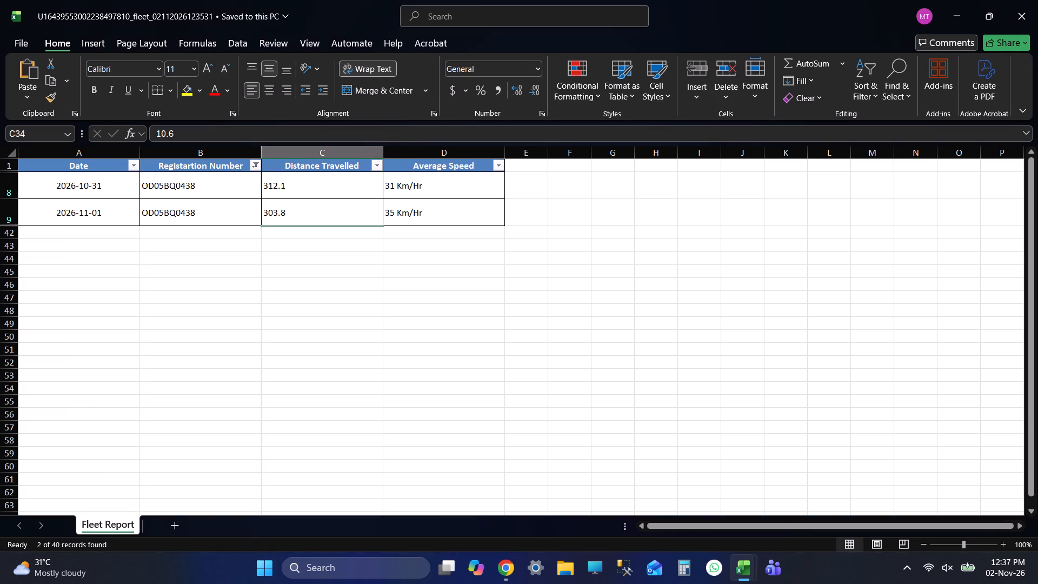
left_click(307, 180)
left_click(309, 183)
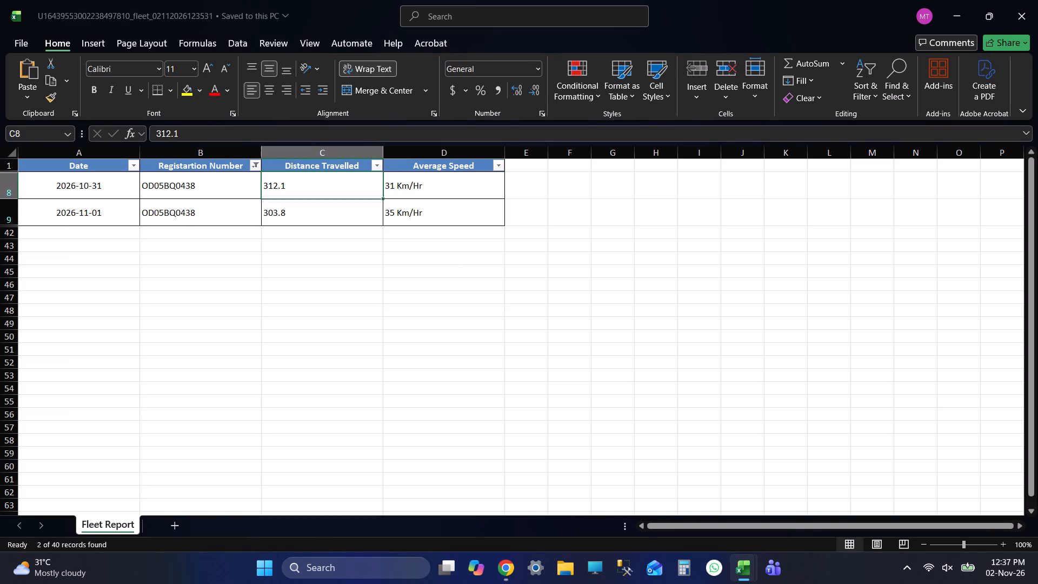
key("alt+Tab")
key("alt+Tab")
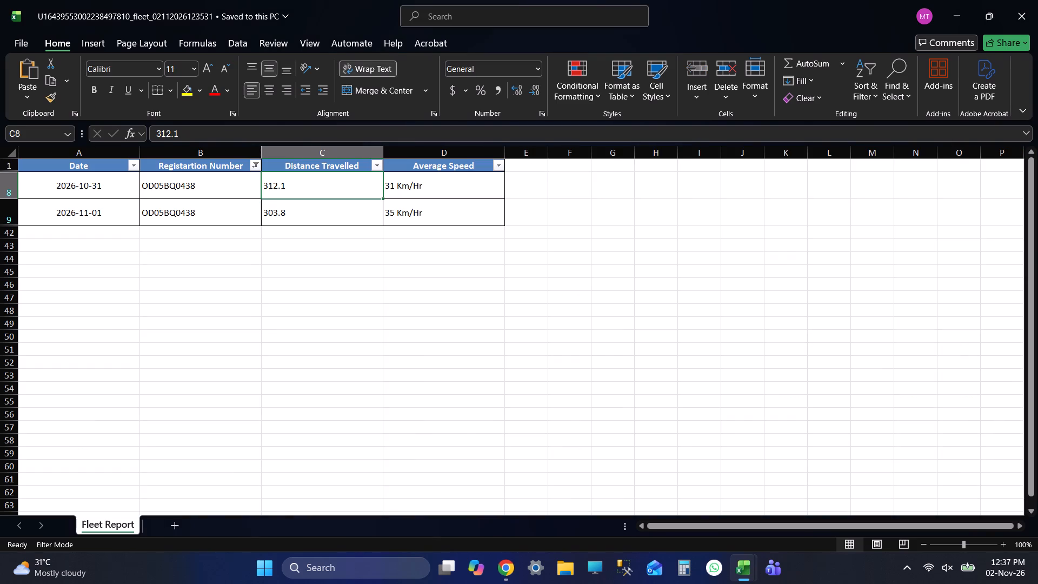
left_click(212, 199)
left_click(314, 182)
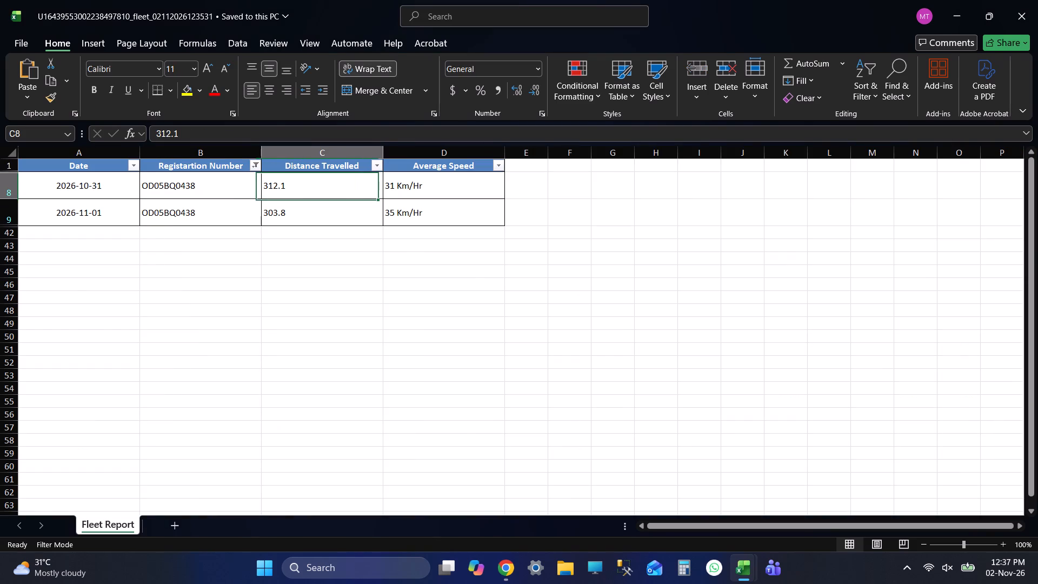
key("alt+Tab")
scroll(152, 331, "down", 2)
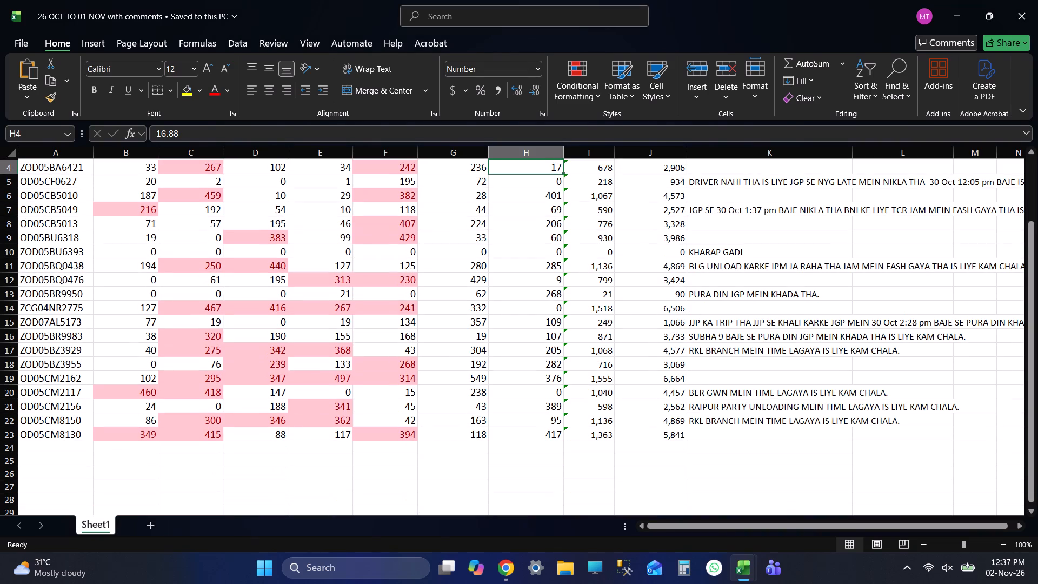
left_click(75, 267)
key("Tab")
key("Tab")
key("Tab")
key("Tab")
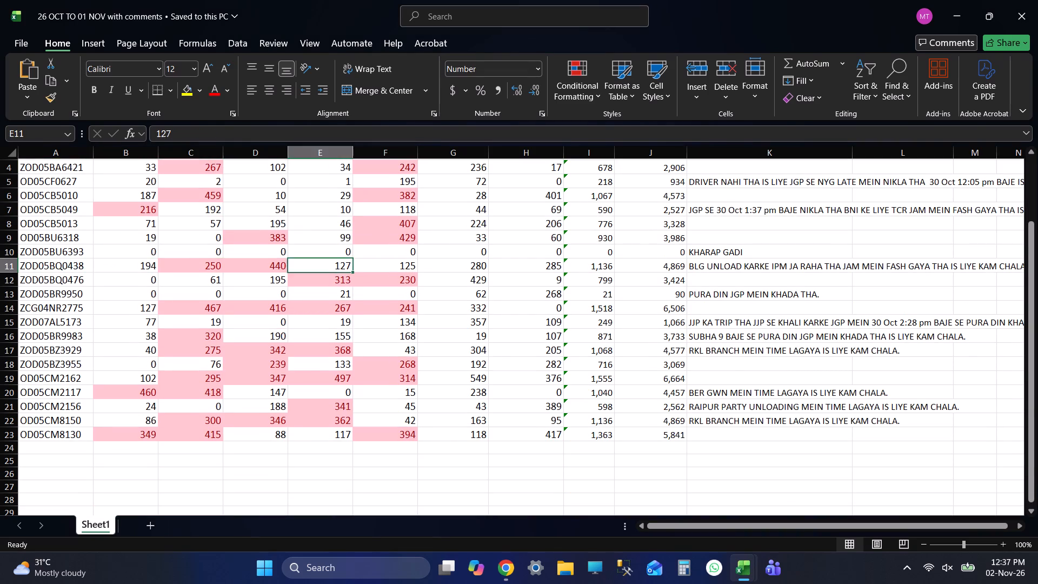
key("Tab")
key("Tab")
key("alt+Tab")
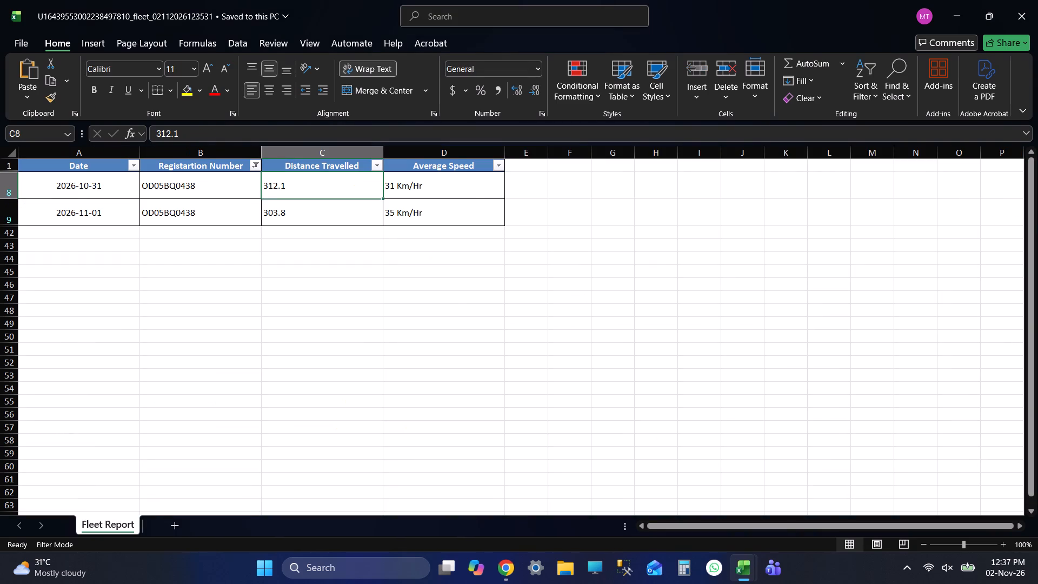
key("alt+Tab")
type("312")
key("Tab")
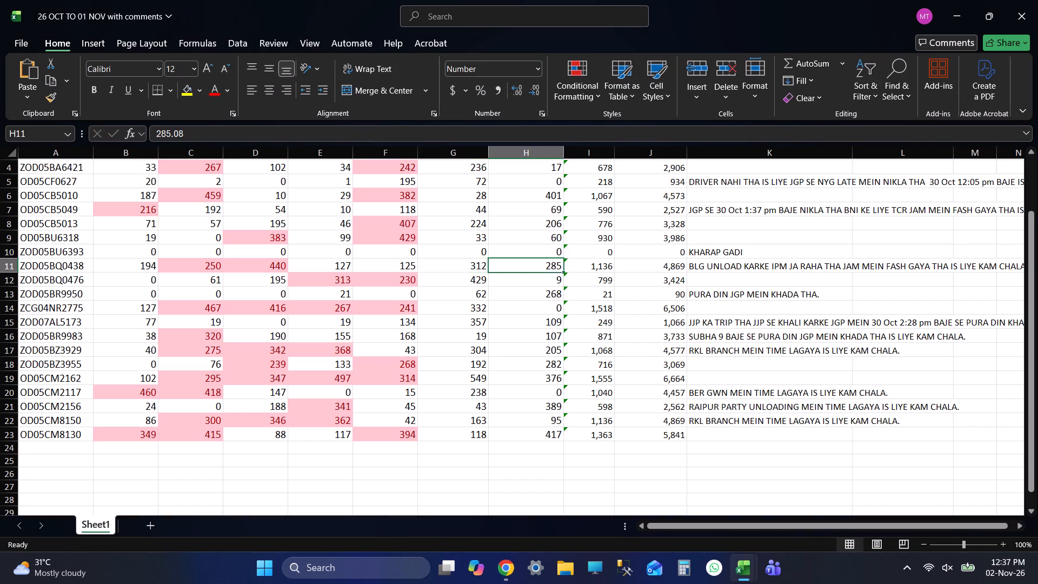
key("alt+Tab")
left_click(292, 216)
scroll(434, 300, "up", 2)
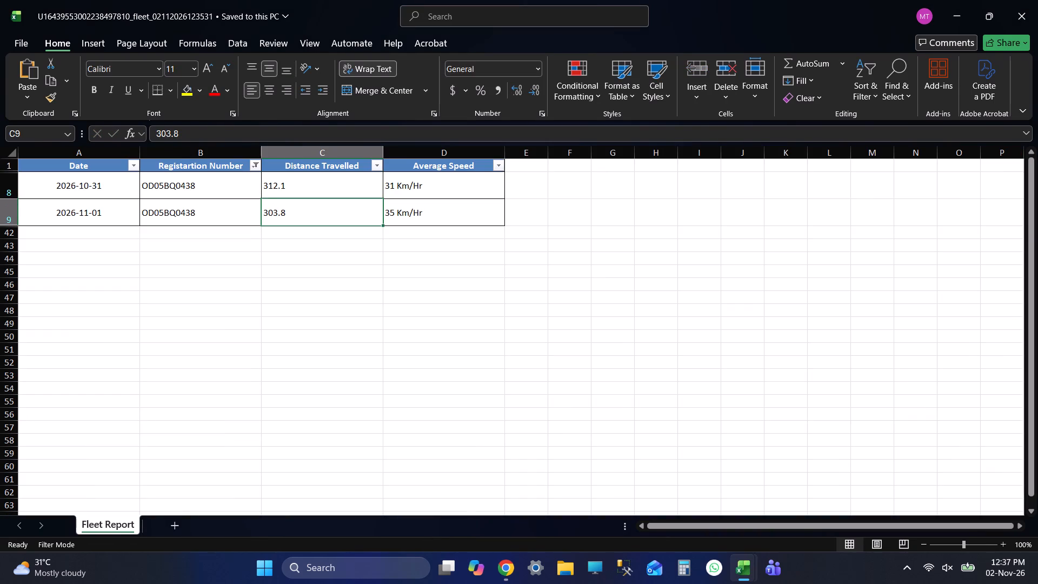
scroll(488, 290, "up", 3)
key("alt+Tab")
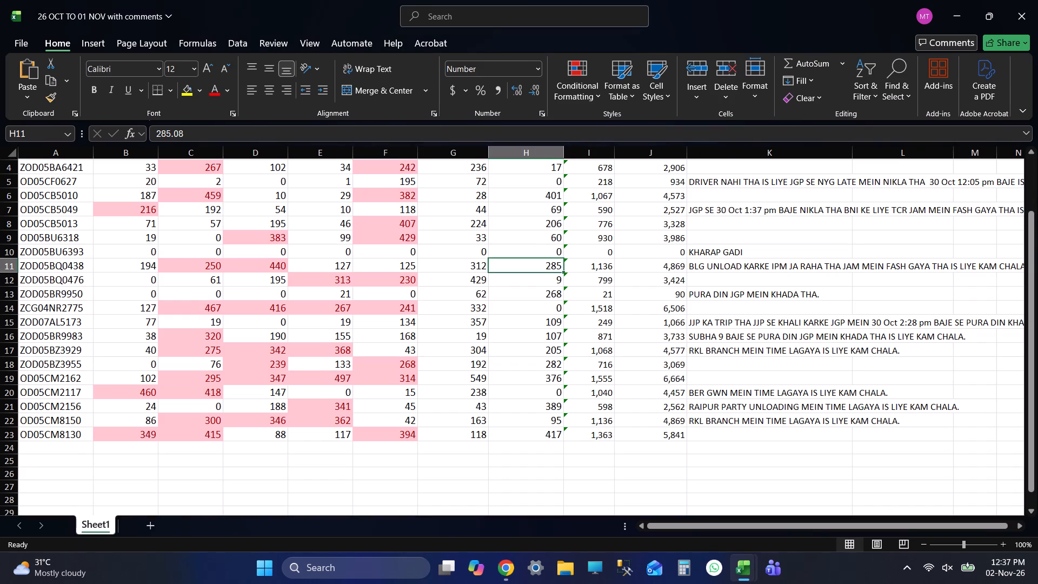
key("alt+Tab")
key("alt+Tab")
scroll(485, 290, "up", 3)
scroll(491, 299, "down", 2)
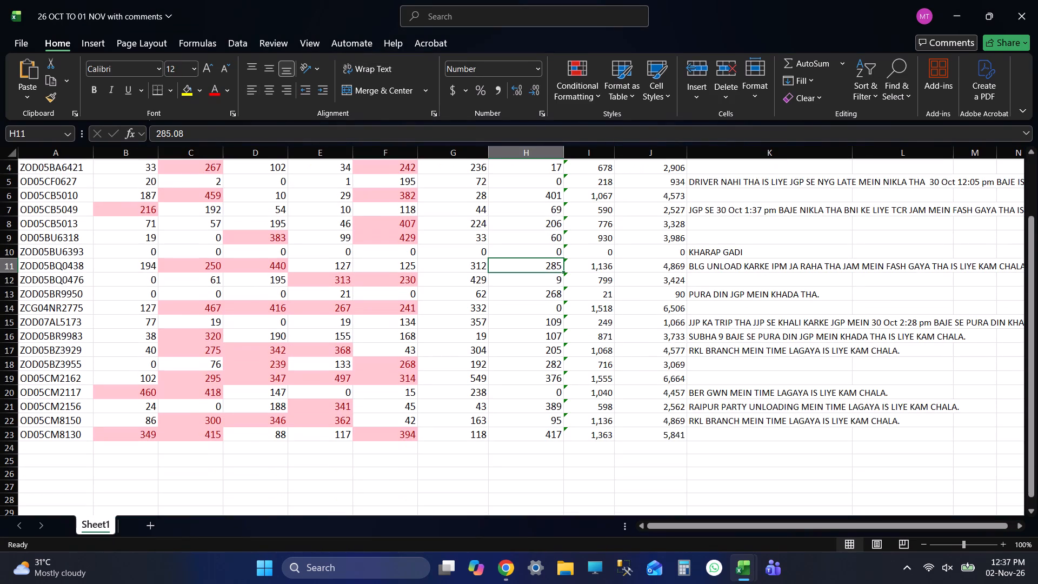
key("alt+Tab")
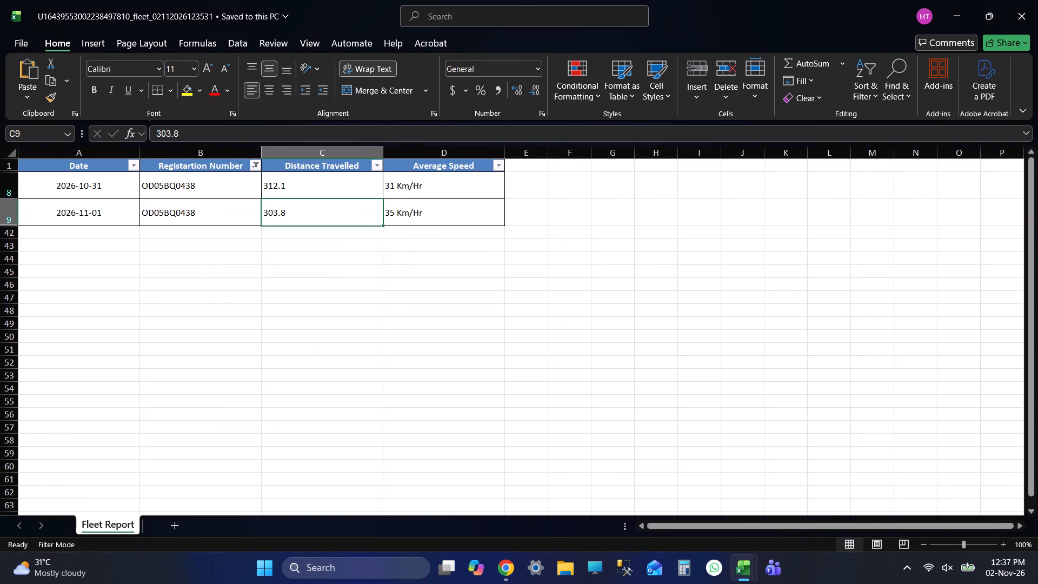
key("alt+Tab")
type("304")
key("Return")
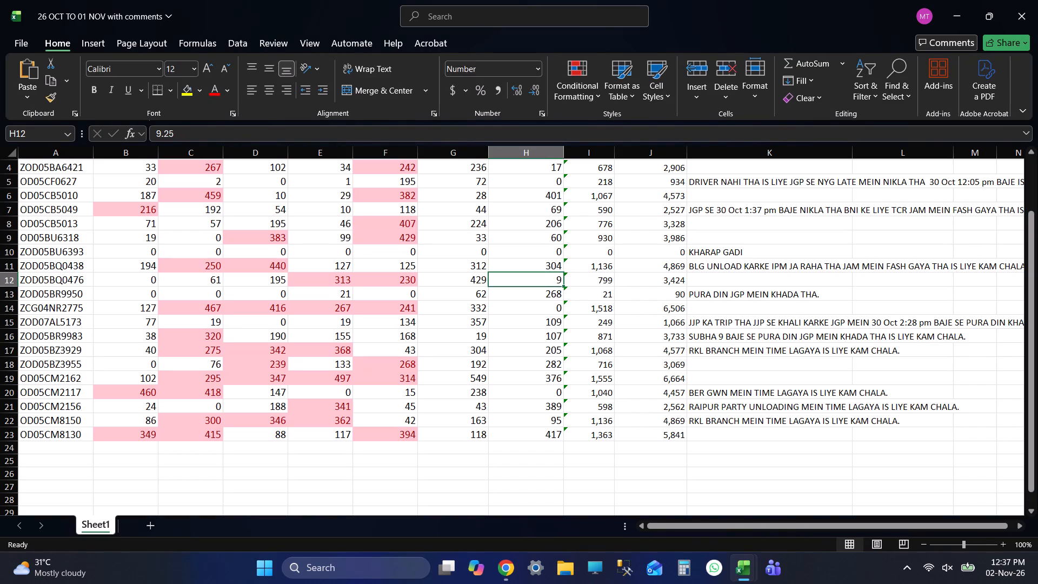
key("ctrl+s")
Recheck ZOD05BQ0438's 01 NOV distance in the distance report against the fleet report.
key("alt+Tab")
key("alt+Tab")
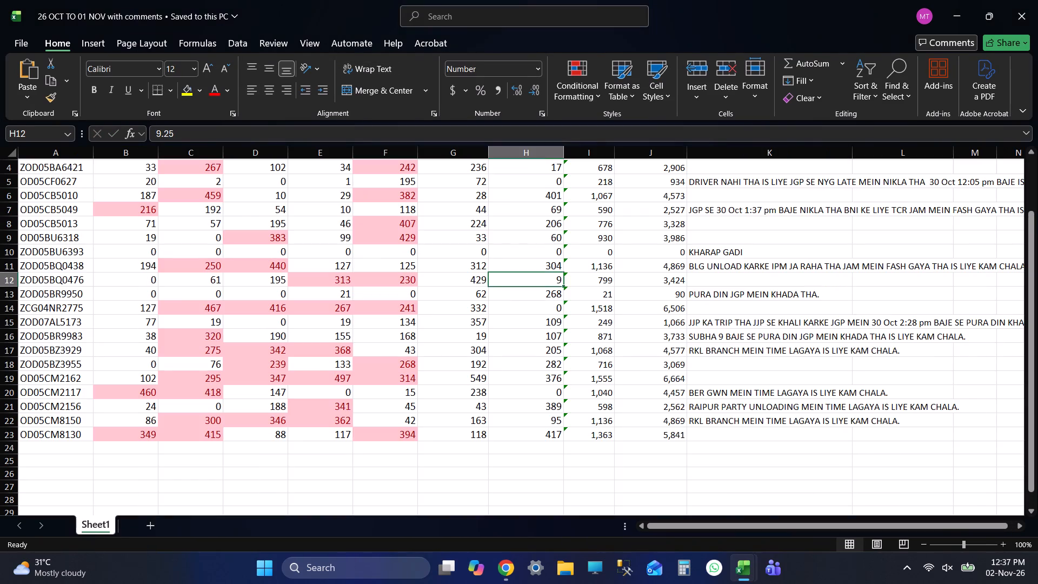
key("alt+Tab")
key("alt+Tab")
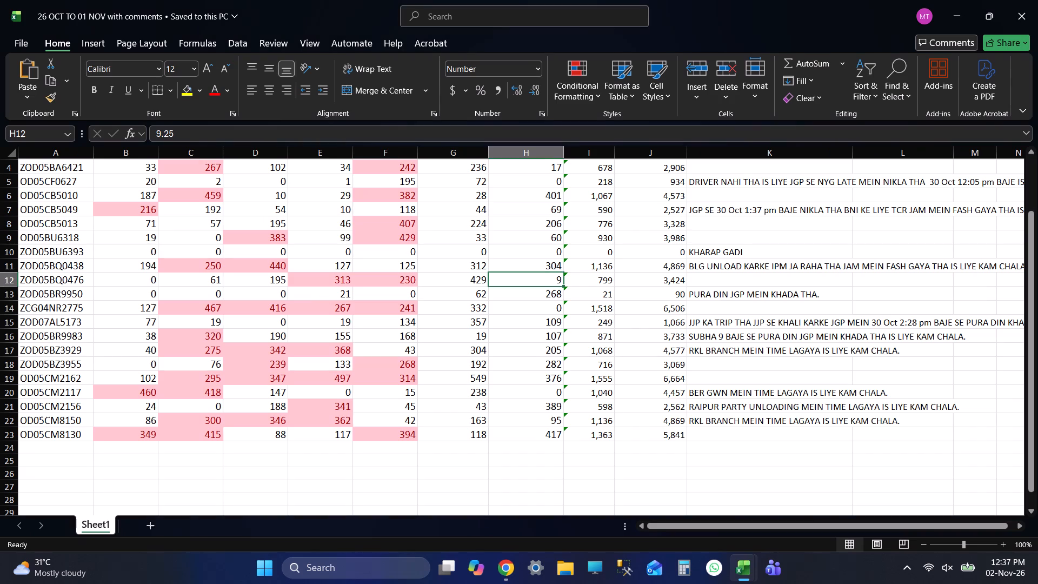
left_click(536, 266)
key("alt+Tab")
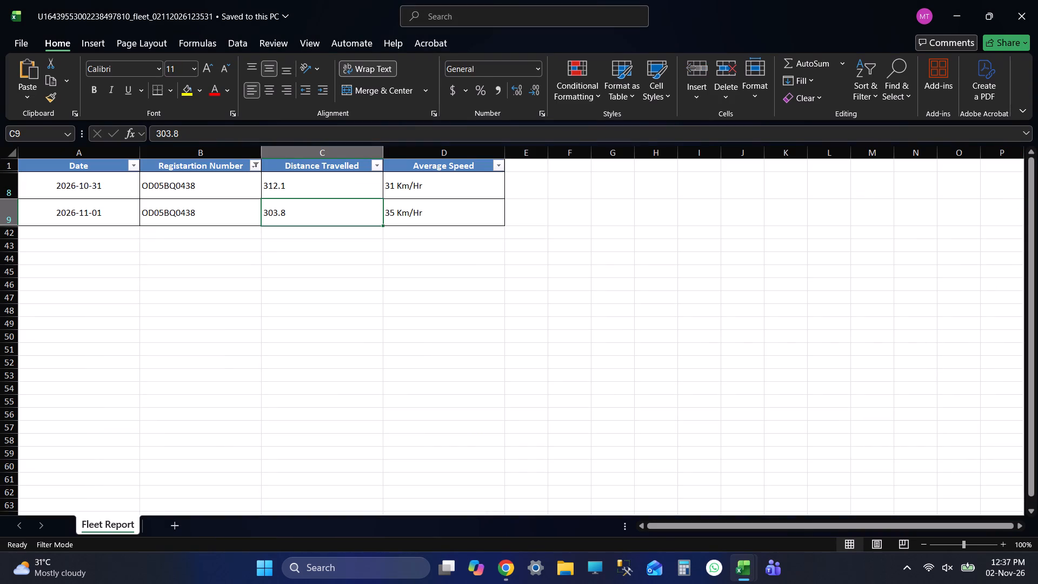
Switch to the October daily trip workbook and view its CGB (TARACHAND DUTTA STREET) sheet.
key("alt+Tab")
key("alt+Tab")
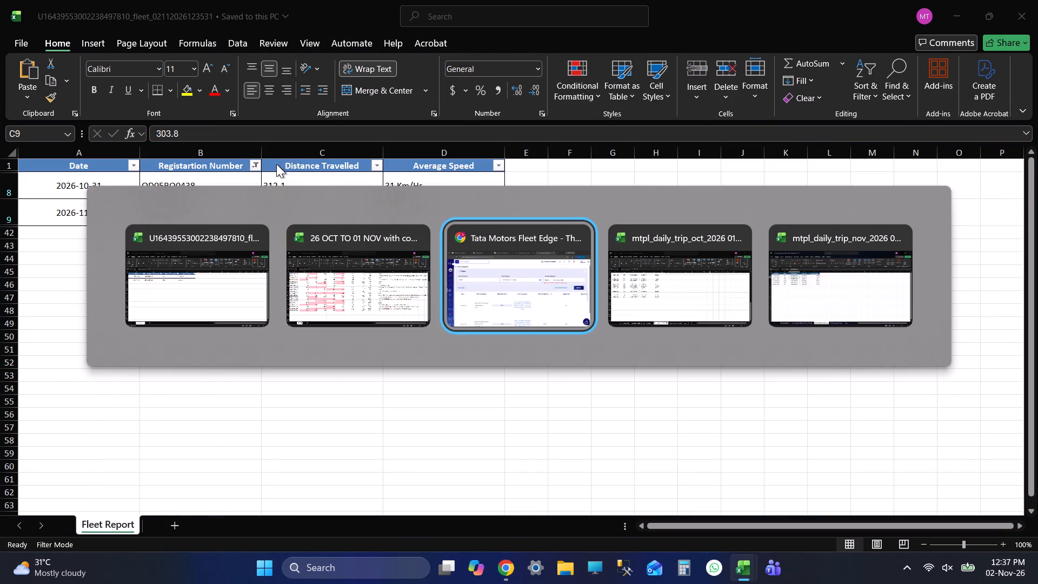
key("alt+Tab")
left_click(251, 516)
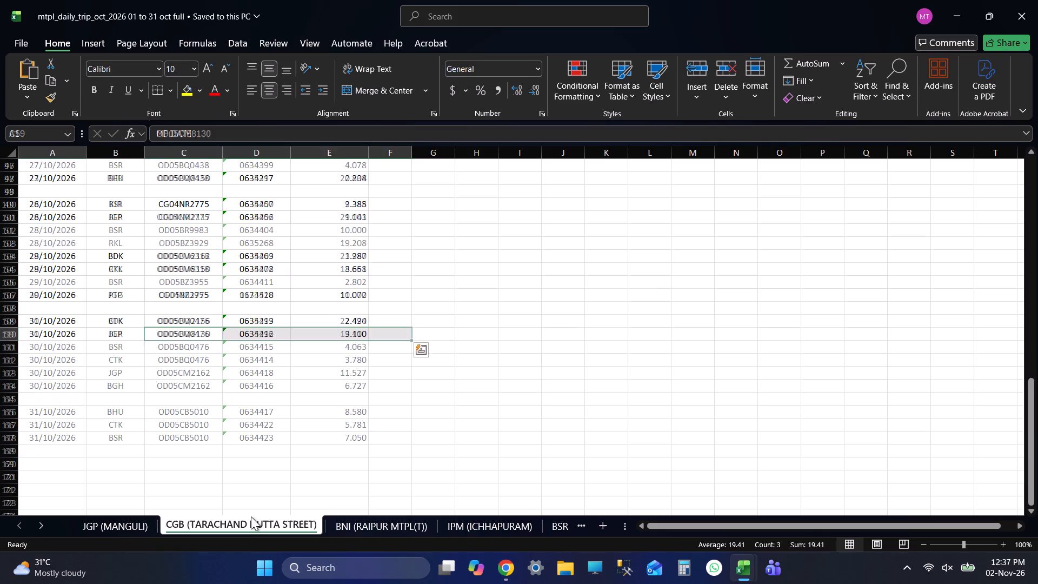
Switch to Chrome and close both Tata Motors Fleet Edge pages.
key("alt+Tab")
key("alt+Tab")
key("alt+Tab")
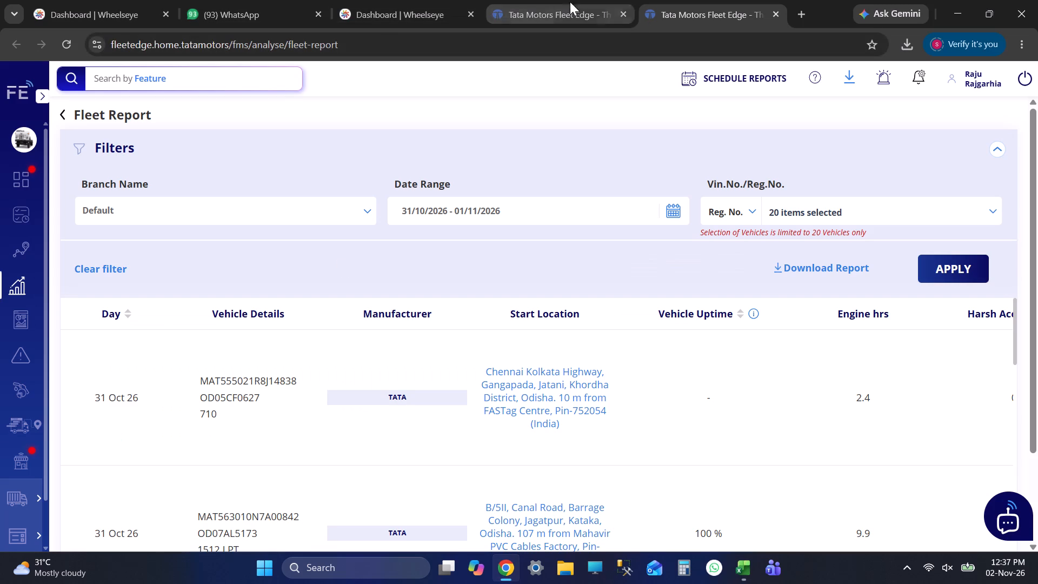
left_click(777, 16)
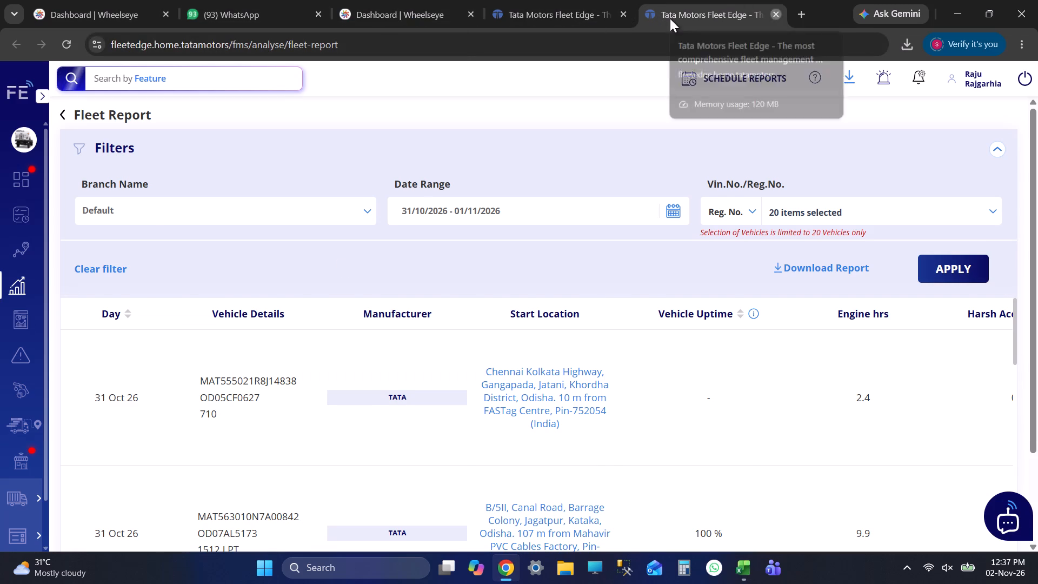
left_click(681, 10)
left_click(394, 0)
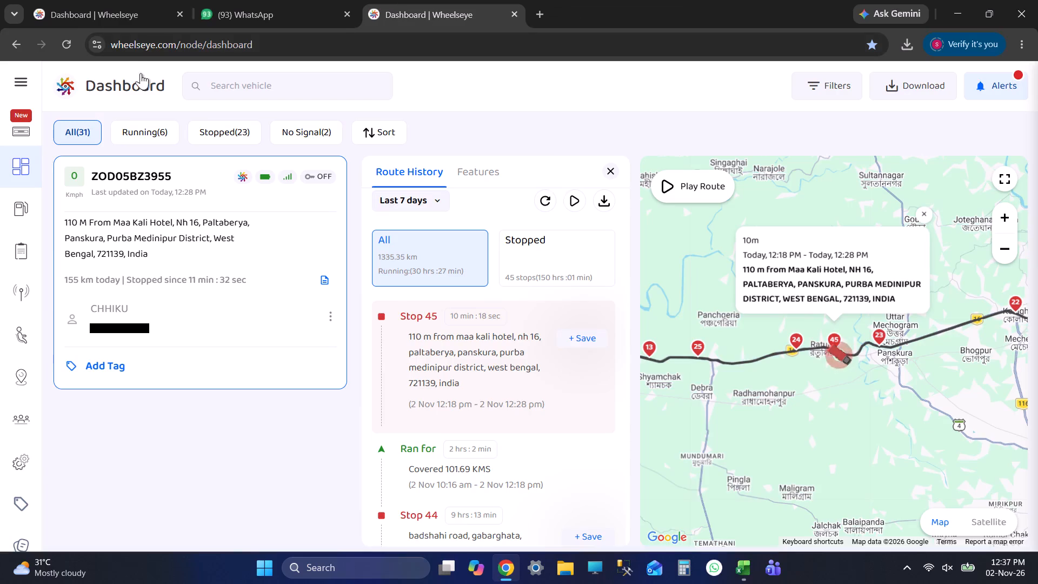
left_click(64, 44)
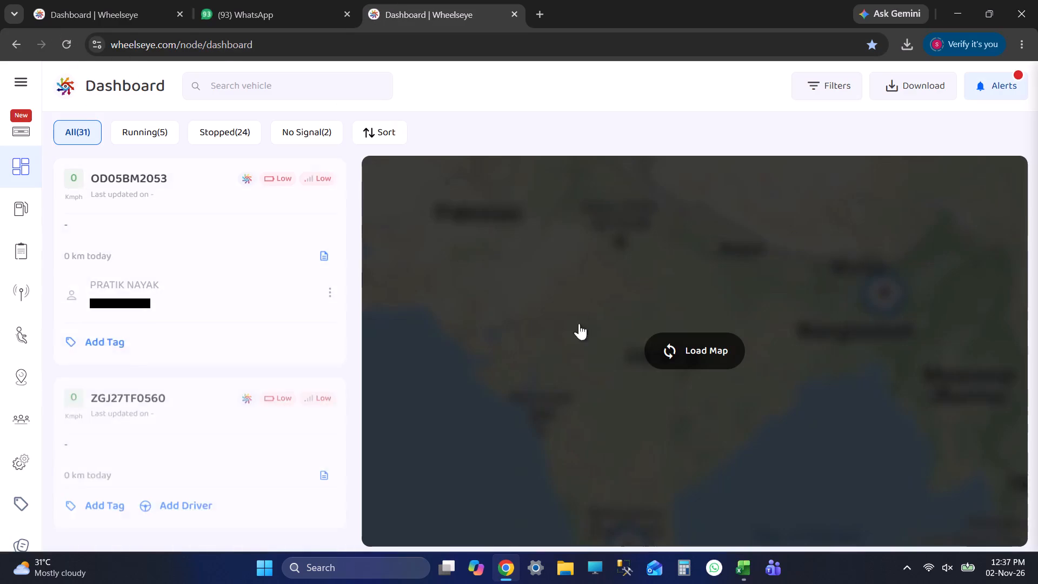
left_click(694, 348)
Examine the vehicle locations on the fleet map around Balasore, Panskura and Kataka, identifying the vehicles at the Balasore and Panskura markers.
scroll(806, 447, "up", 4)
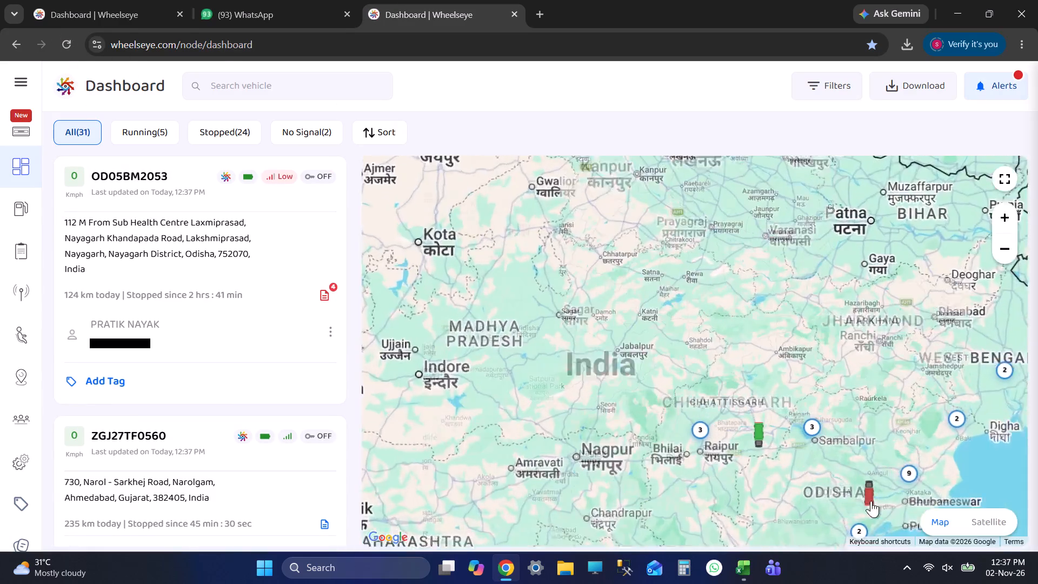
left_click_drag(868, 502, 701, 344)
left_click_drag(819, 224, 769, 276)
scroll(763, 280, "up", 1)
scroll(760, 281, "down", 1)
scroll(760, 281, "up", 4)
scroll(754, 295, "down", 1)
scroll(754, 295, "up", 2)
left_click_drag(828, 271, 822, 275)
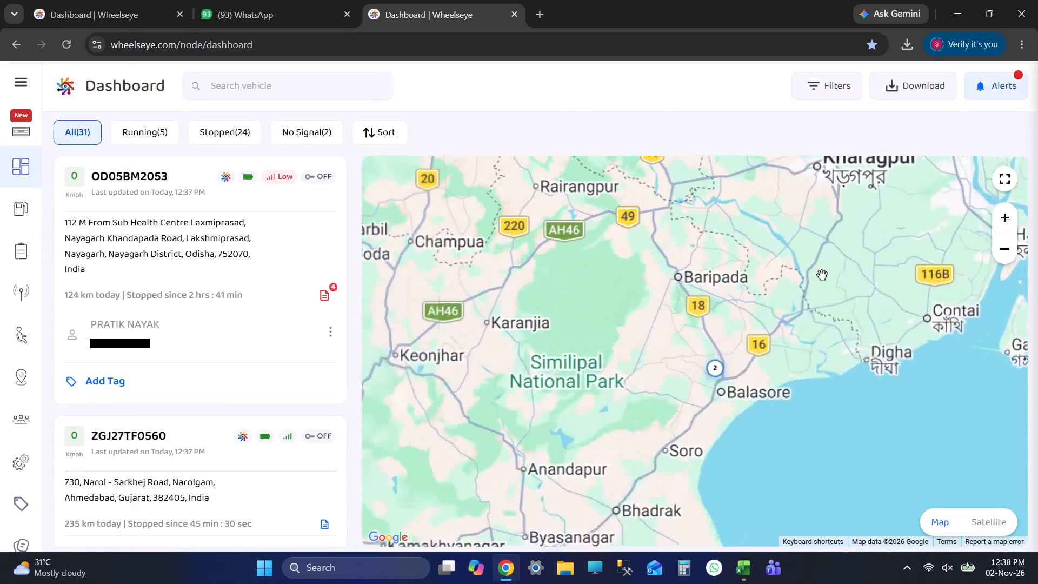
left_click_drag(822, 275, 748, 330)
scroll(749, 330, "up", 2)
left_click_drag(723, 355, 835, 200)
left_click(647, 370)
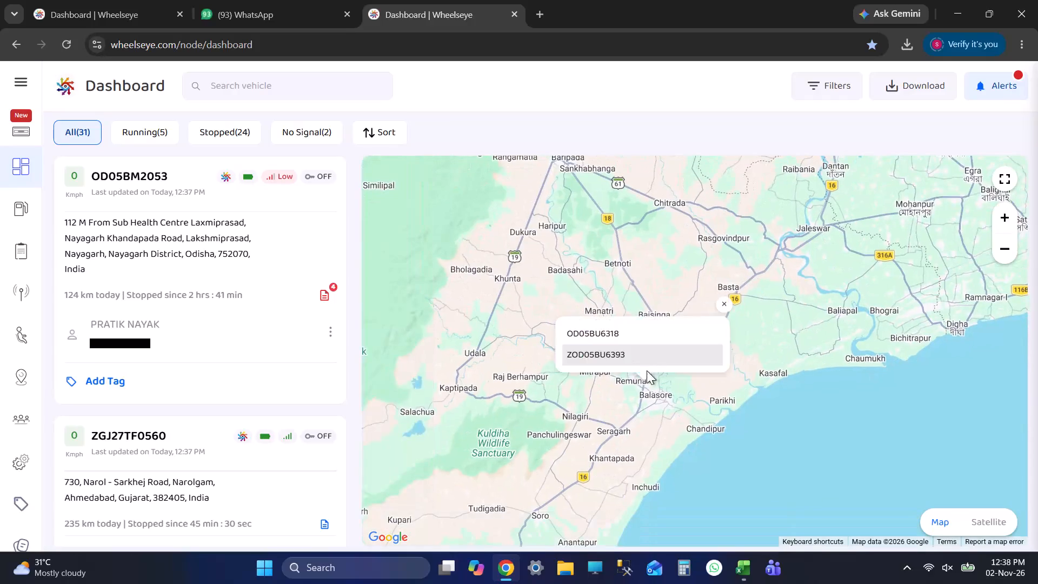
left_click_drag(885, 237, 794, 364)
scroll(816, 331, "down", 3)
left_click_drag(841, 294, 778, 332)
left_click_drag(750, 301, 749, 356)
scroll(801, 265, "up", 4)
left_click(776, 319)
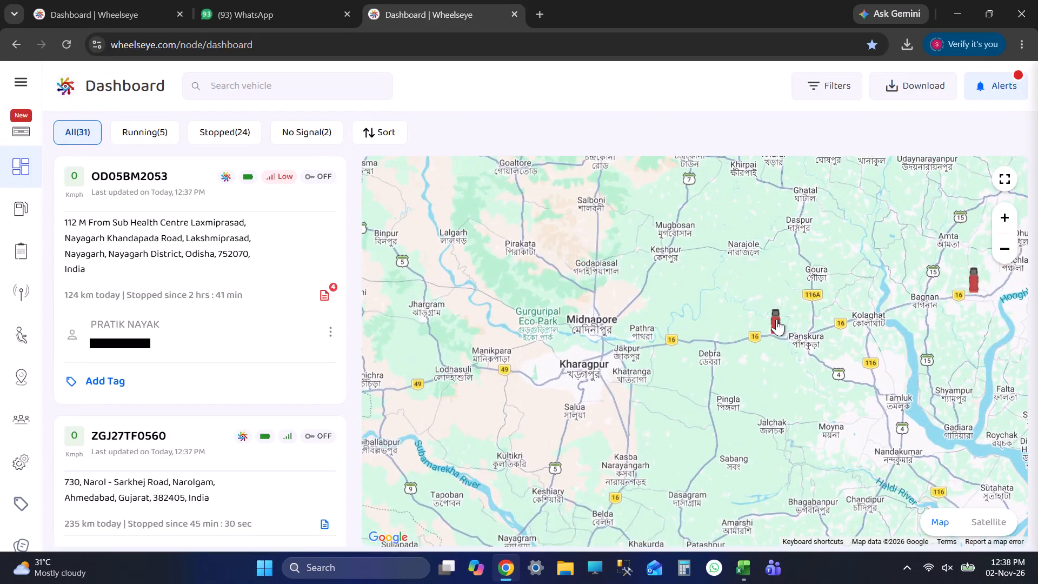
scroll(867, 328, "down", 2)
left_click_drag(859, 334, 705, 260)
scroll(790, 258, "down", 4)
left_click_drag(663, 358, 768, 316)
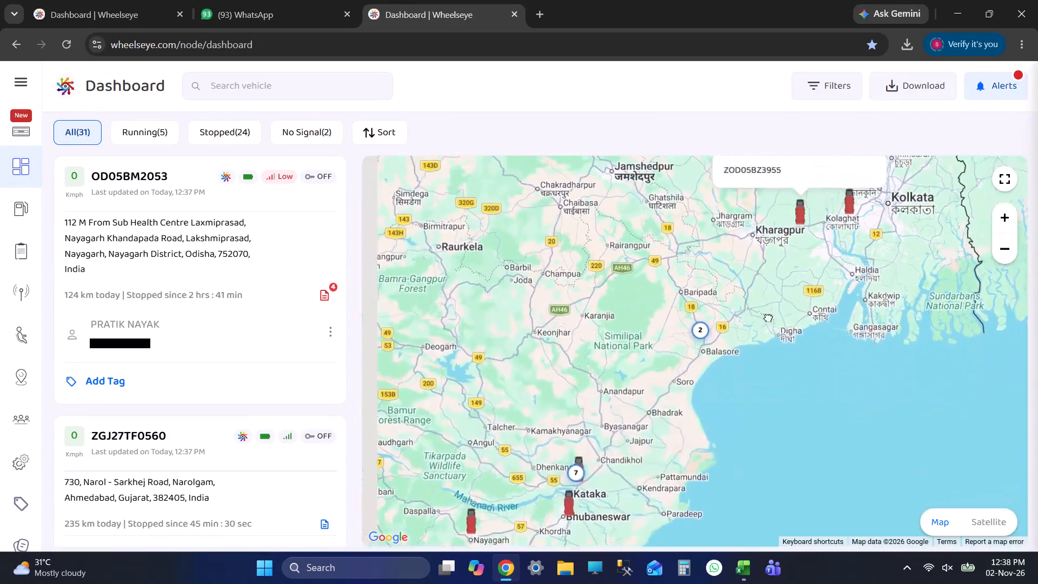
left_click_drag(768, 316, 775, 314)
scroll(734, 380, "up", 2)
left_click_drag(729, 356, 730, 421)
key("alt+Tab")
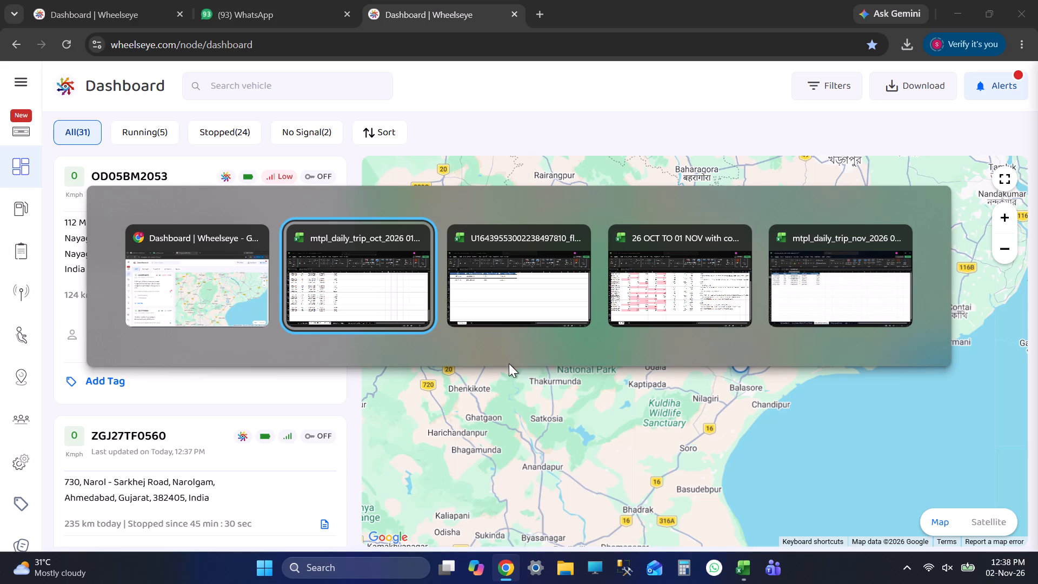
key("alt+Tab")
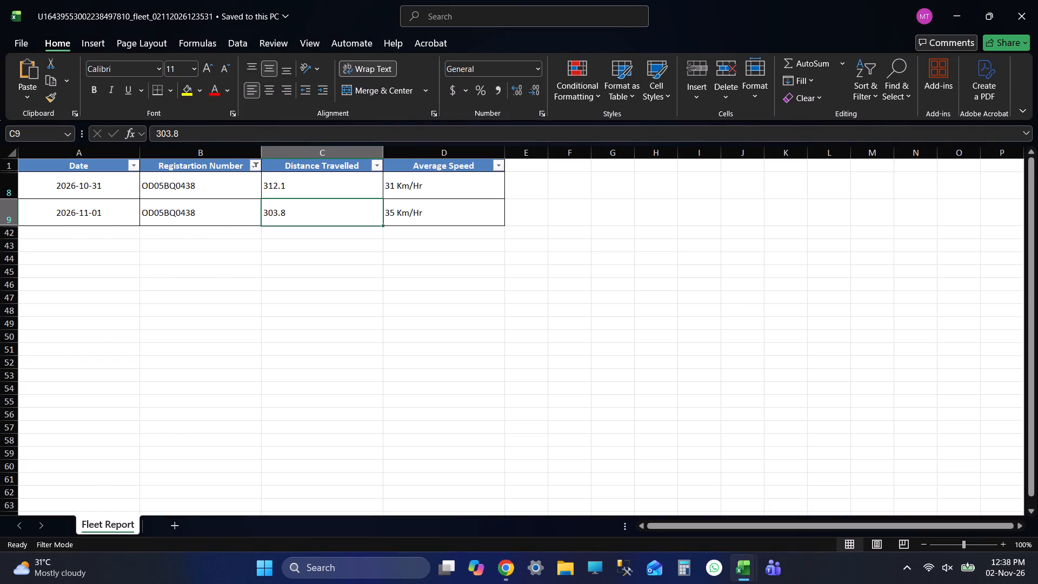
key("alt+Tab")
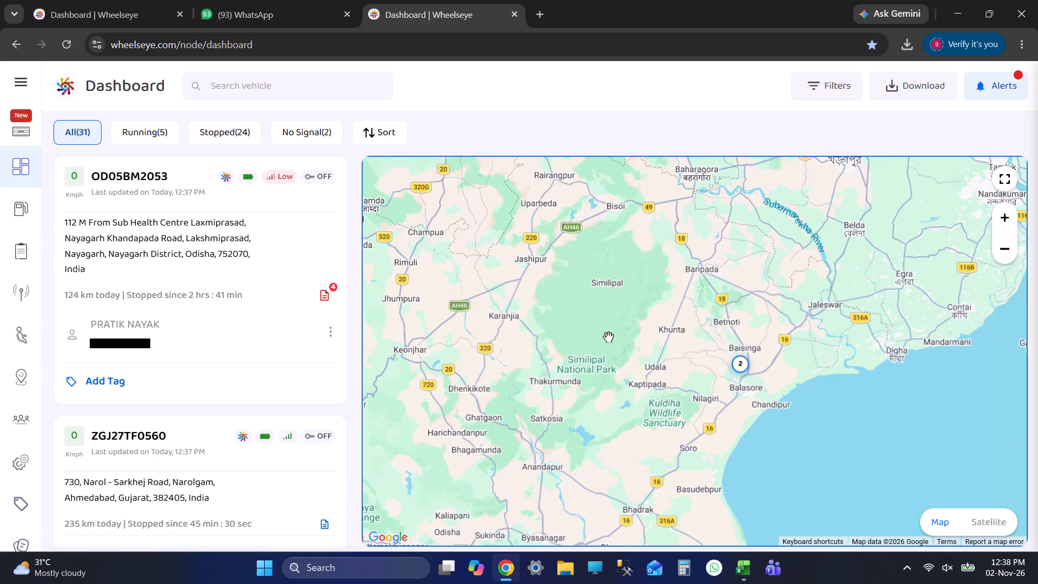
key("alt+Tab")
key("alt+Tab")
key("alt+Tab")
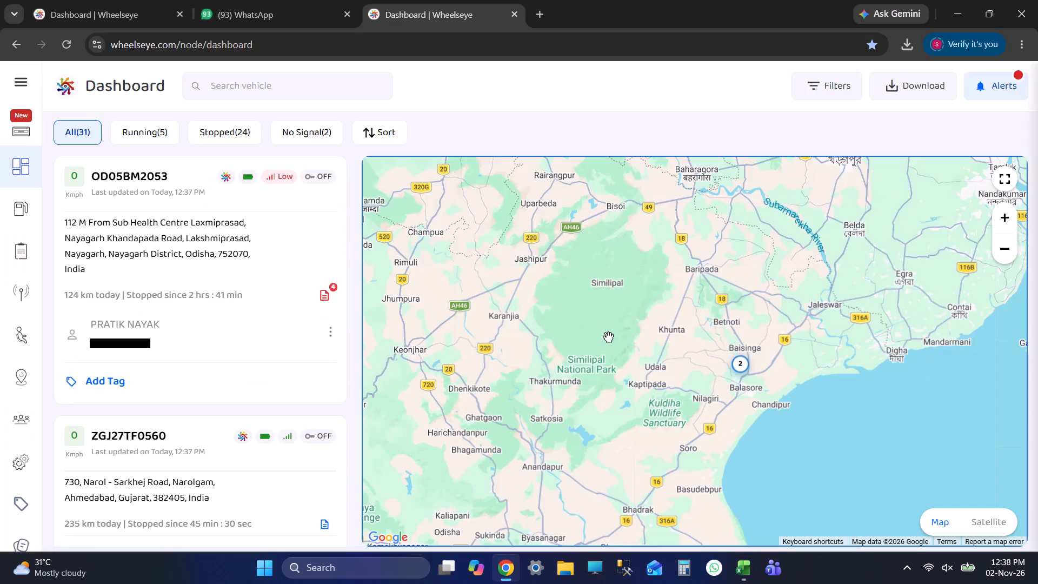
key("alt+Tab")
key("alt+Tab")
key("alt+Tab")
key("alt+Tab")
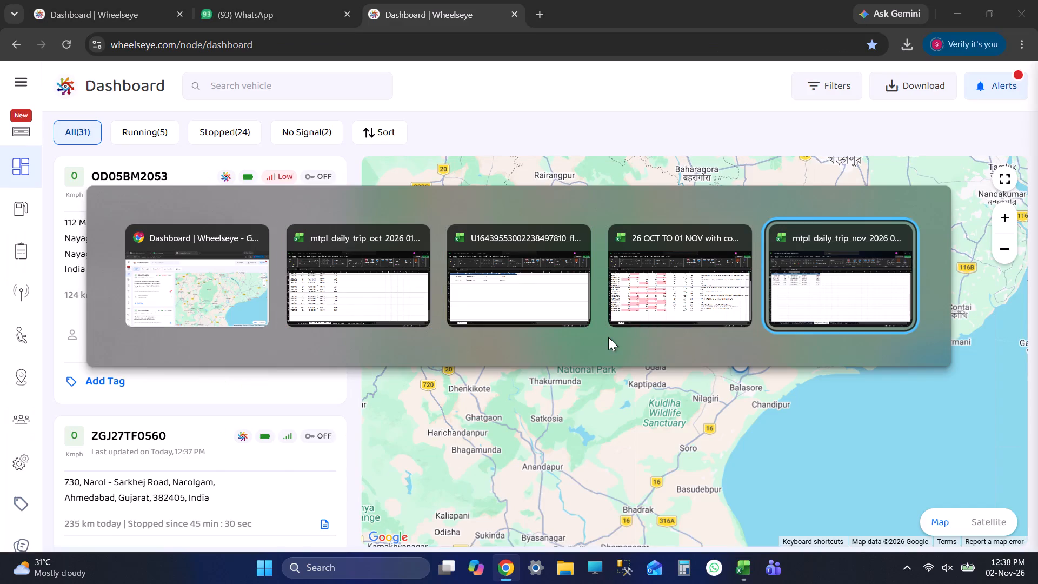
key("alt+Tab")
key("alt+Tab")
scroll(216, 432, "down", 2)
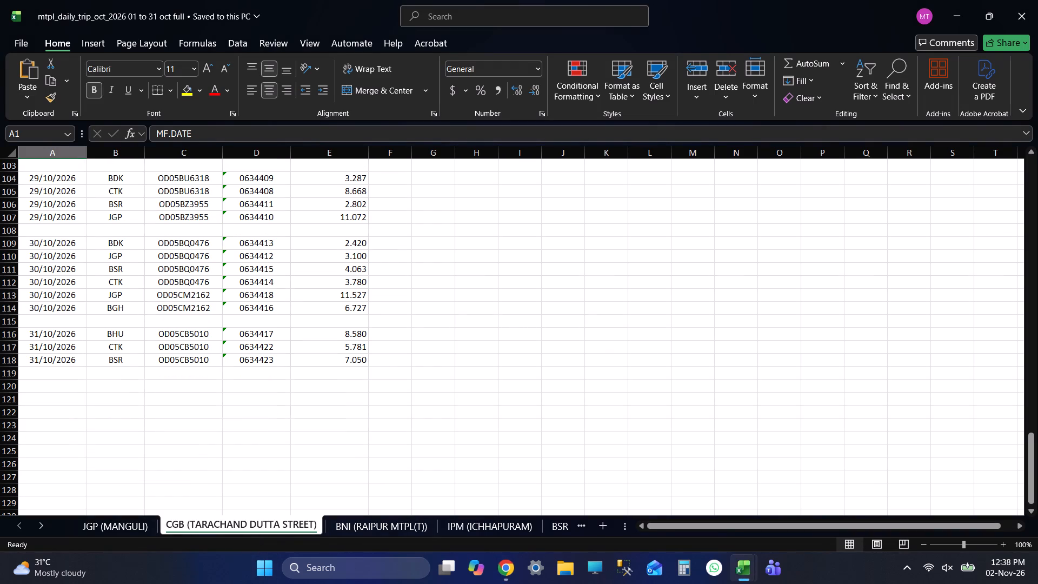
left_click_drag(178, 331, 194, 356)
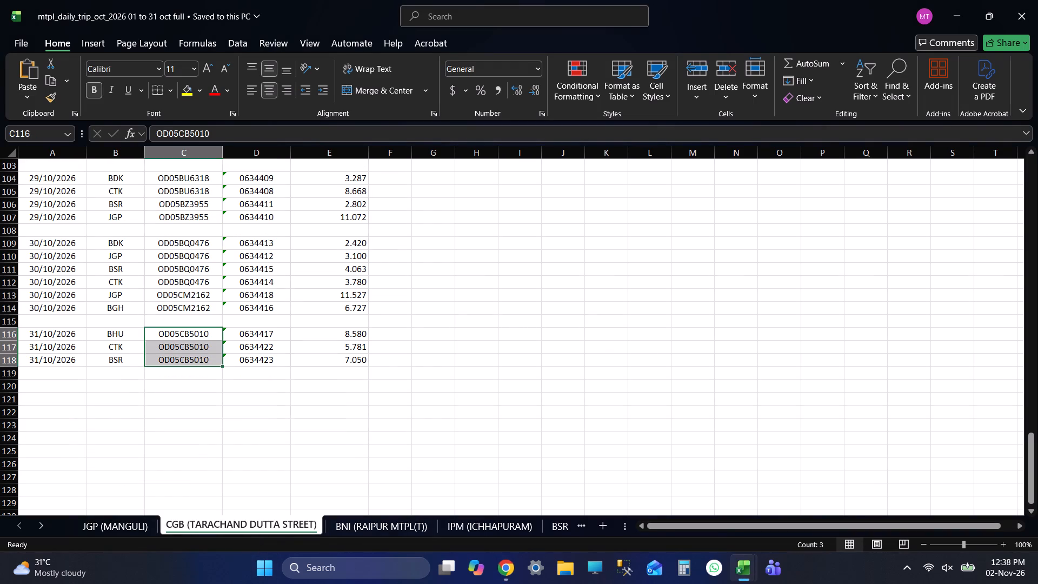
scroll(230, 342, "up", 2)
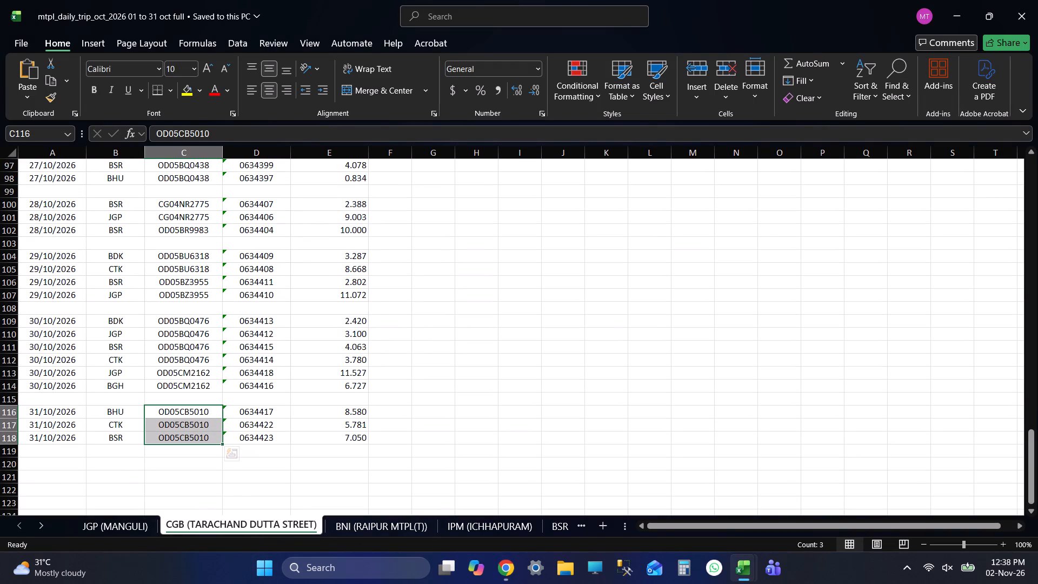
scroll(221, 367, "down", 1)
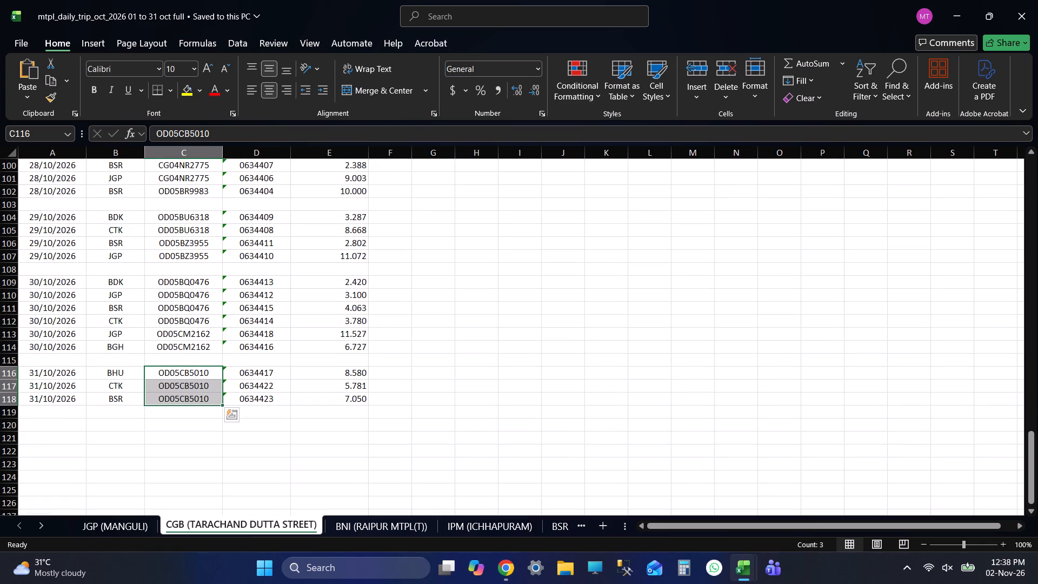
key("alt+Tab")
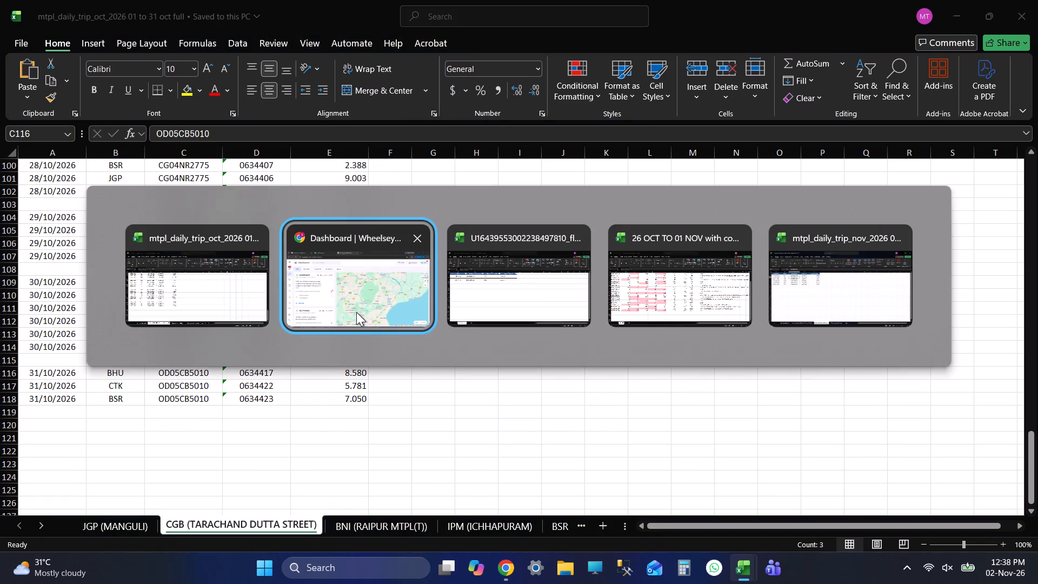
left_click(280, 88)
type("5010")
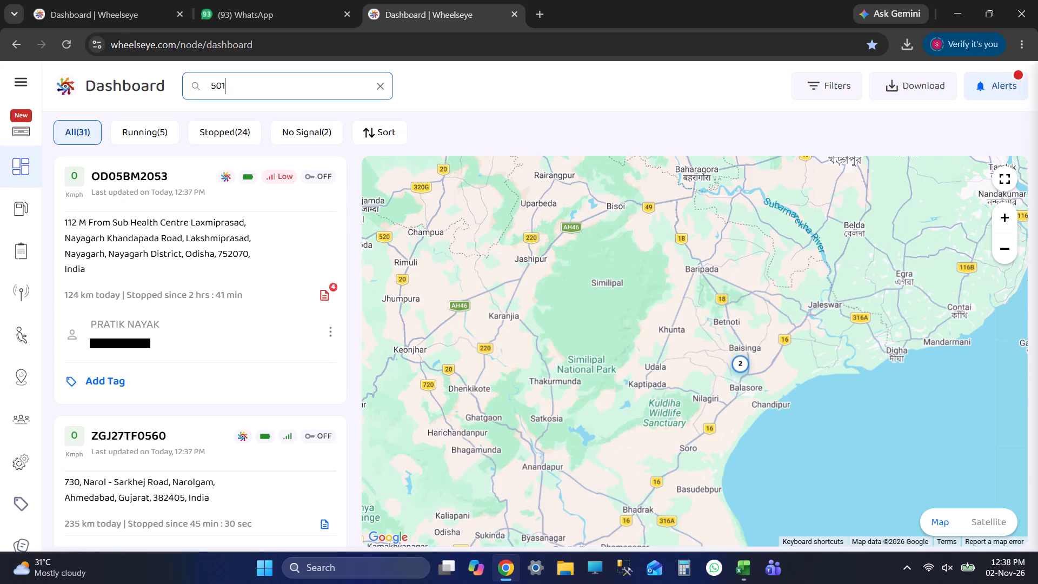
key("Return")
left_click(131, 251)
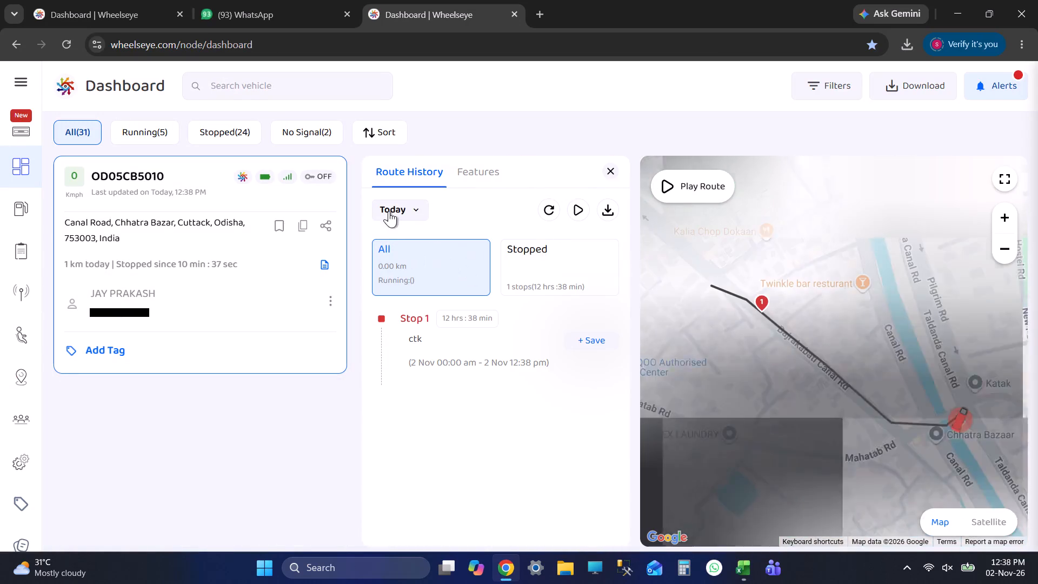
left_click(389, 211)
left_click(405, 307)
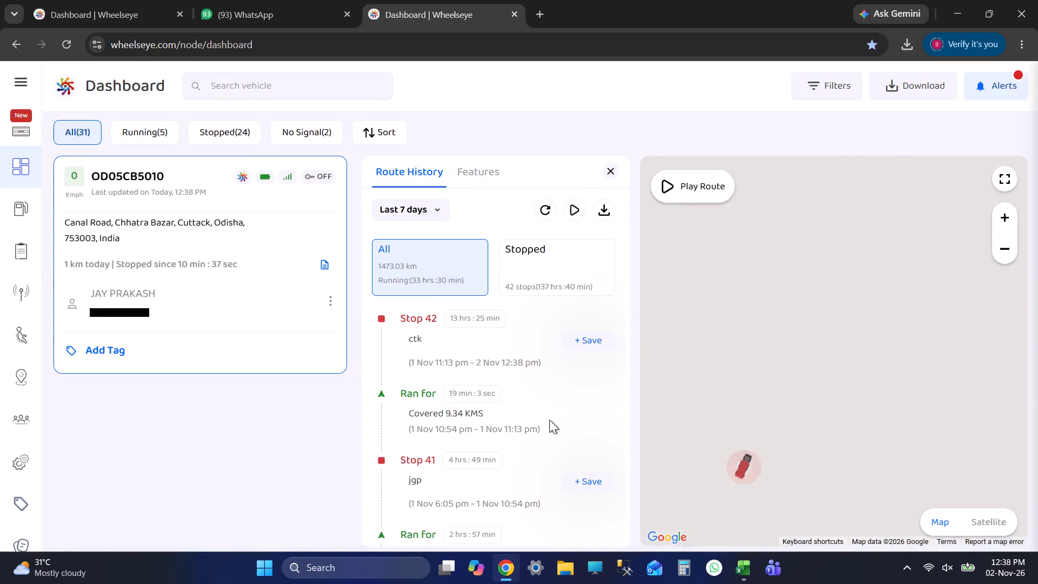
scroll(549, 421, "down", 6)
scroll(547, 437, "up", 1)
scroll(547, 437, "down", 5)
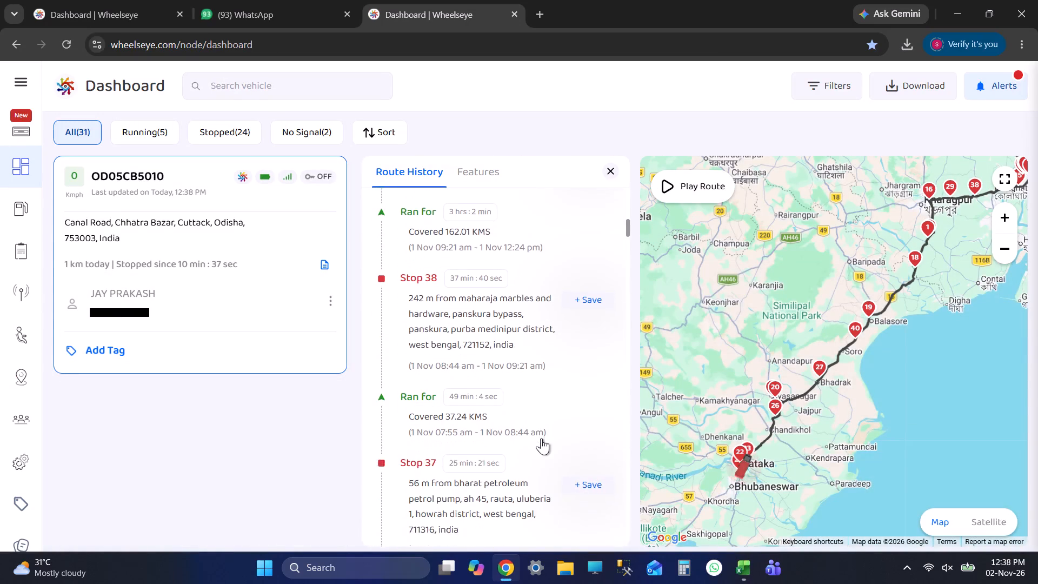
scroll(543, 427, "down", 2)
scroll(543, 427, "up", 1)
scroll(543, 427, "down", 1)
scroll(543, 427, "up", 1)
scroll(543, 427, "down", 5)
scroll(542, 446, "up", 1)
scroll(542, 446, "down", 4)
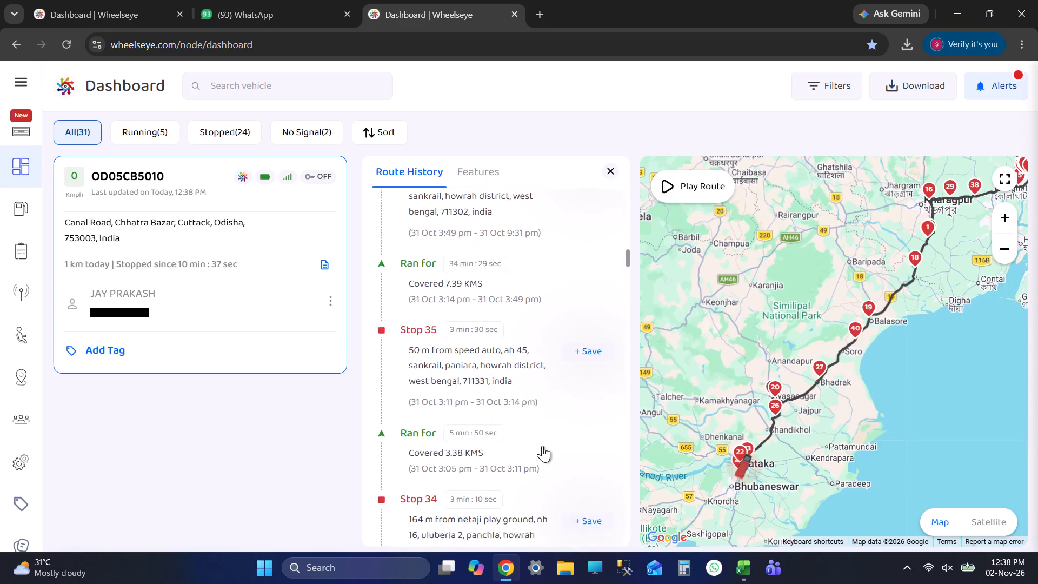
scroll(545, 435, "down", 4)
left_click(511, 352)
scroll(804, 359, "down", 1)
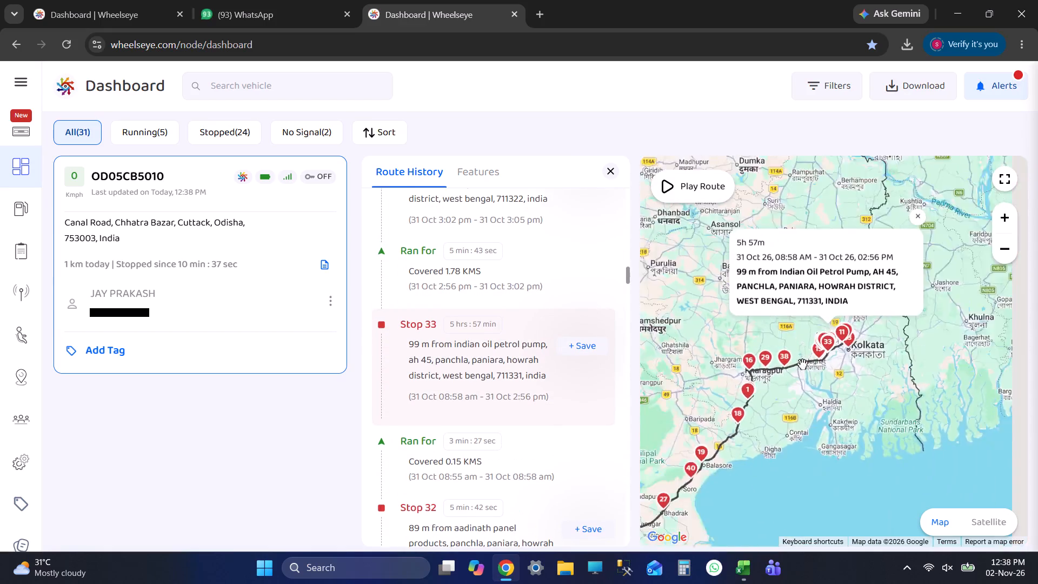
scroll(507, 397, "up", 12)
key("alt+Tab")
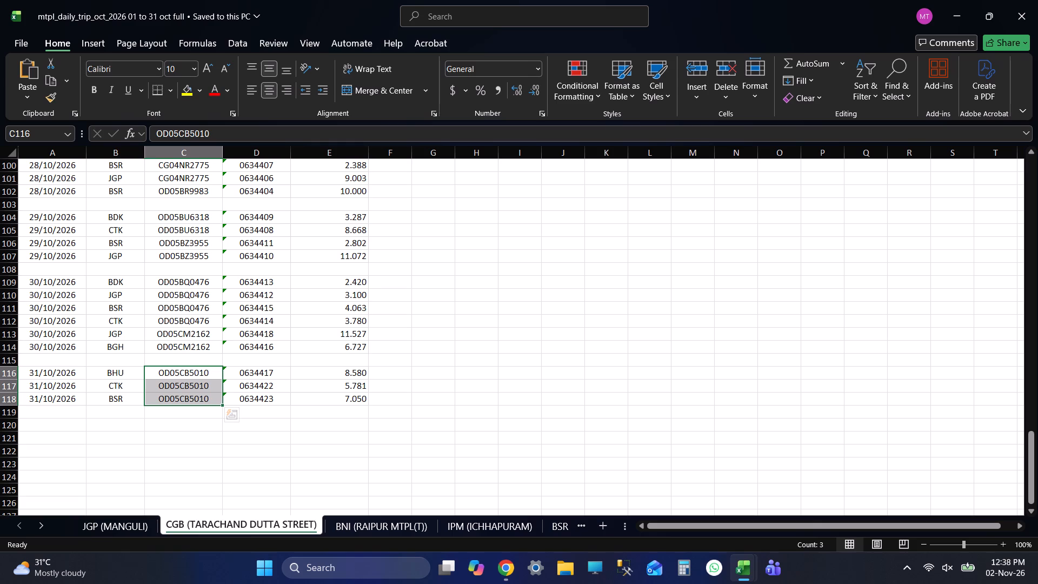
left_click(331, 397)
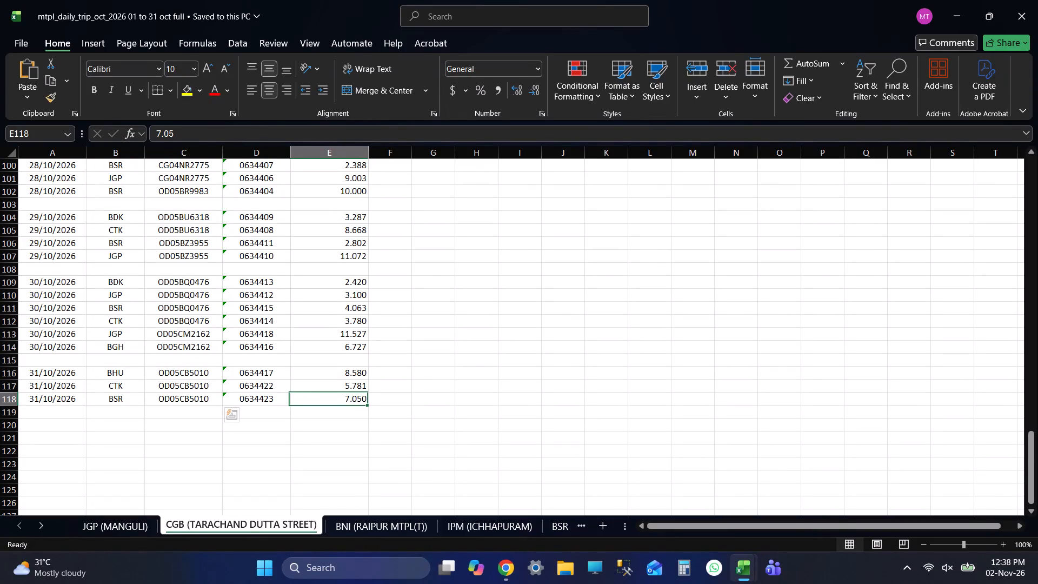
left_click(560, 527)
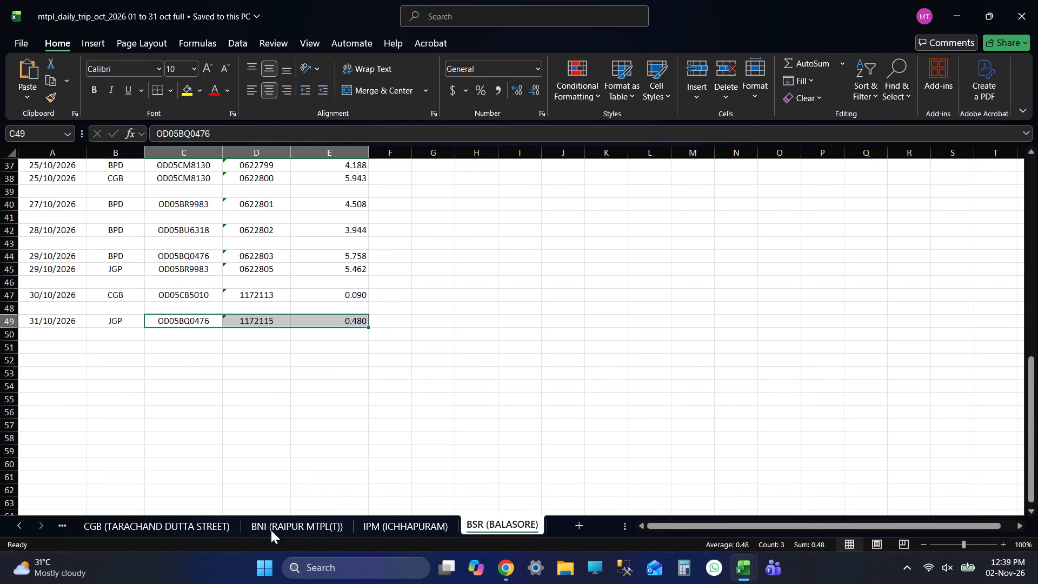
left_click(158, 525)
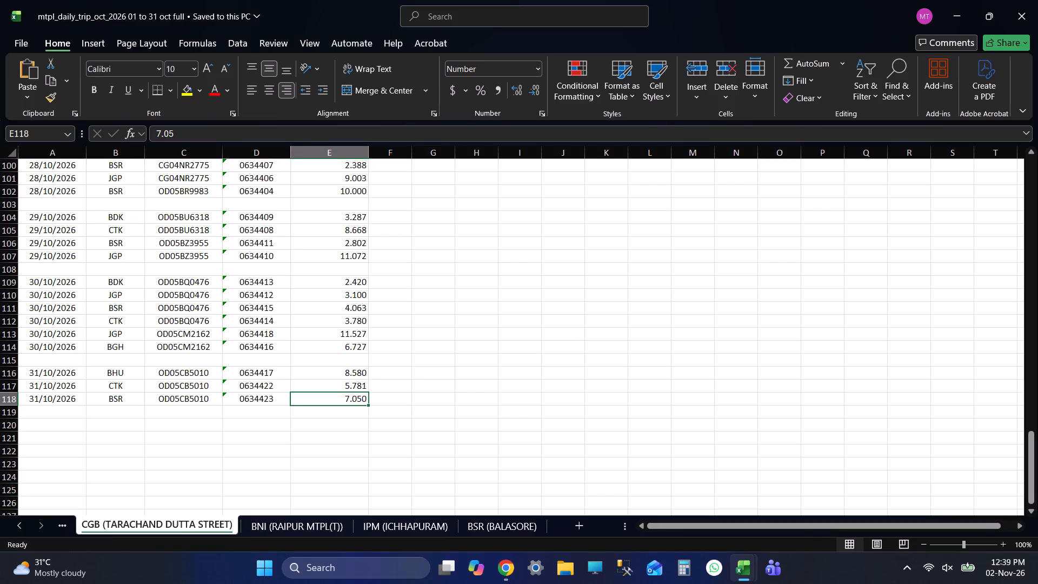
key("alt+Tab")
key("alt+Tab")
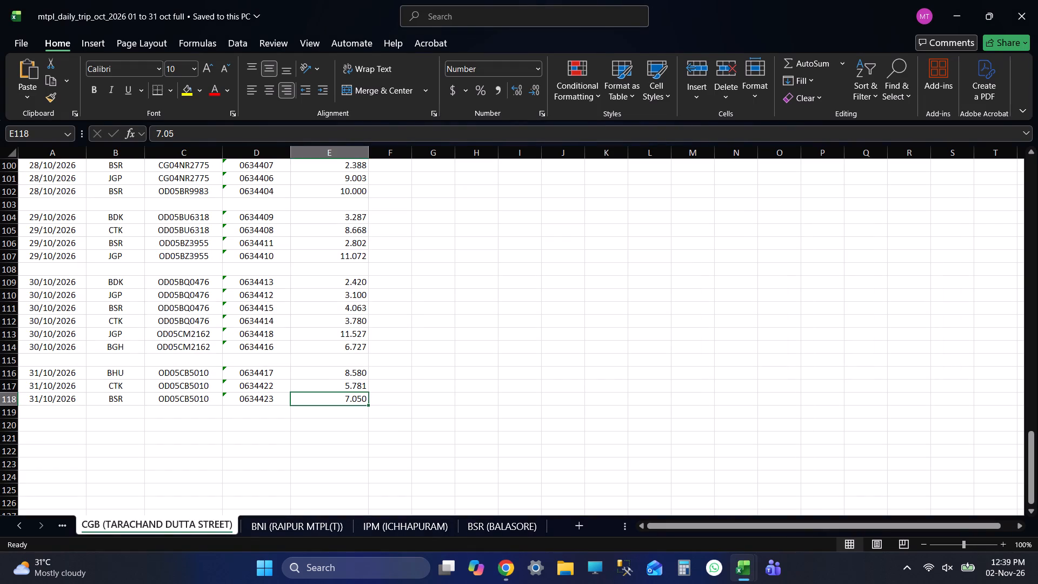
key("alt+Tab")
key("alt+Tab")
key("alt+Tab")
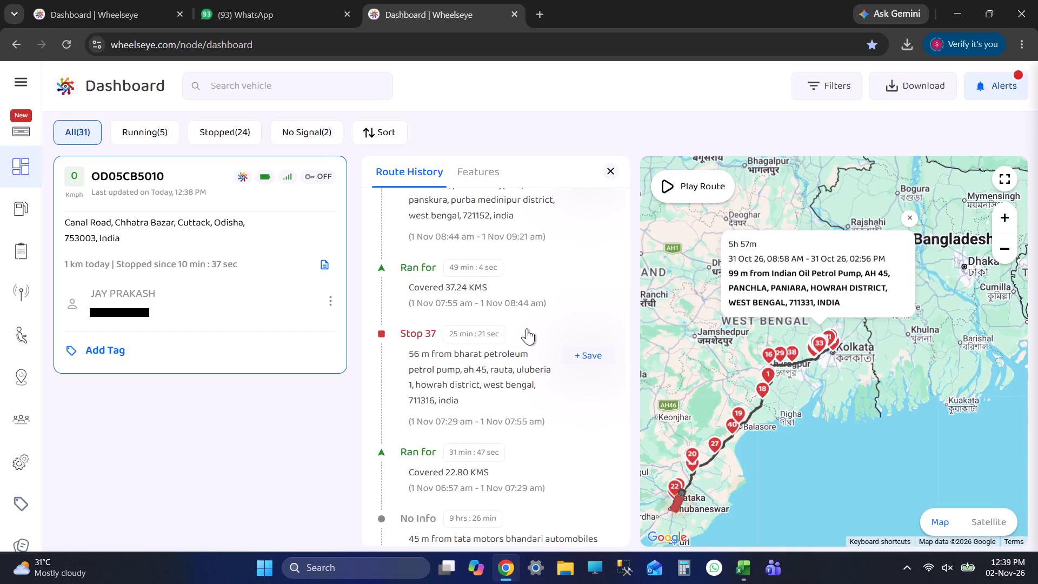
key("alt+Tab")
key("alt+Tab")
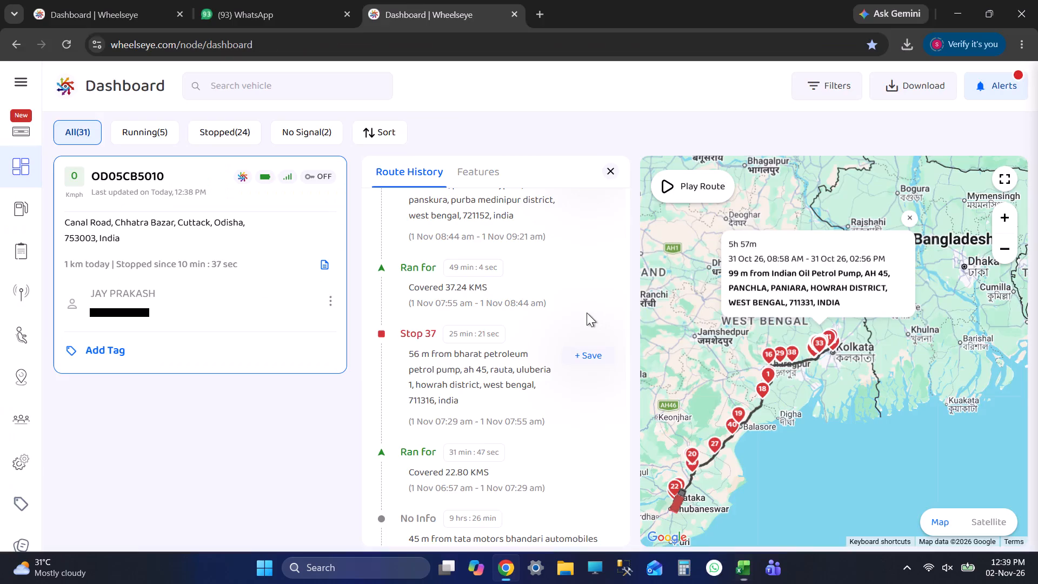
key("alt+Tab")
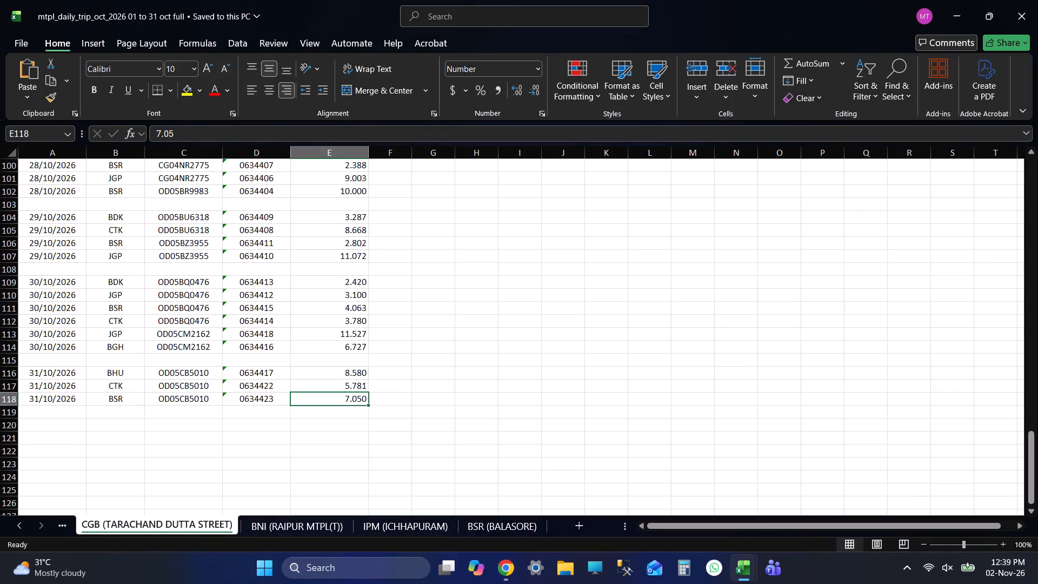
key("alt+Tab")
key("alt+Tab")
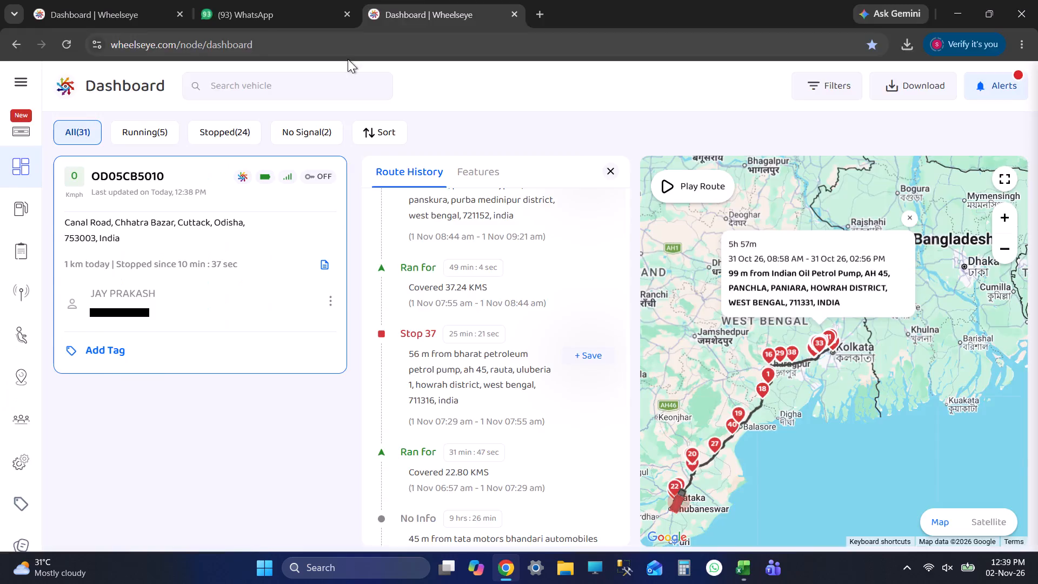
key("alt+Tab")
key("alt+Tab")
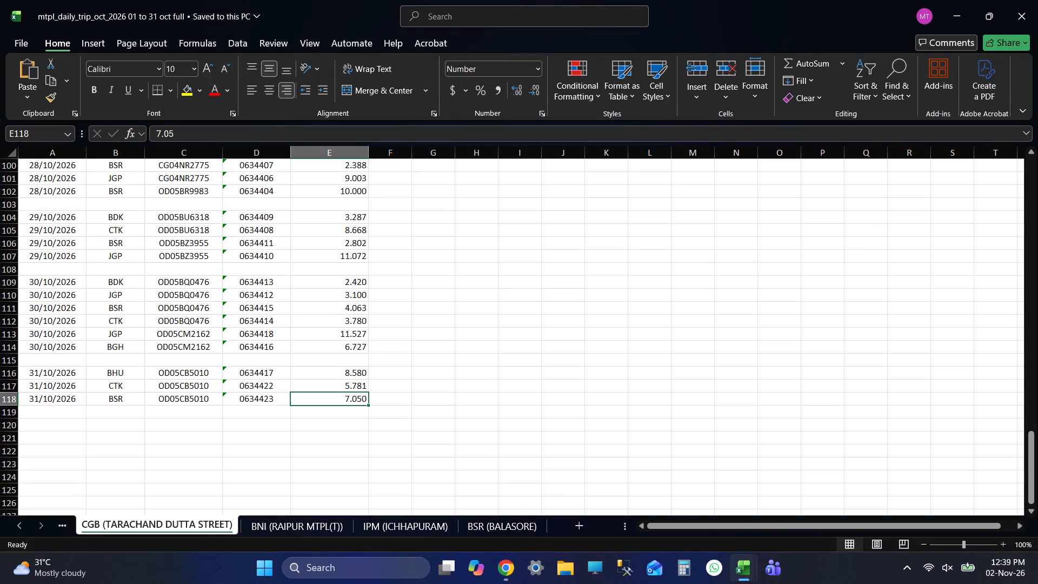
Switch to the 26 OCT TO 01 NOV with comments workbook.
key("alt+Tab")
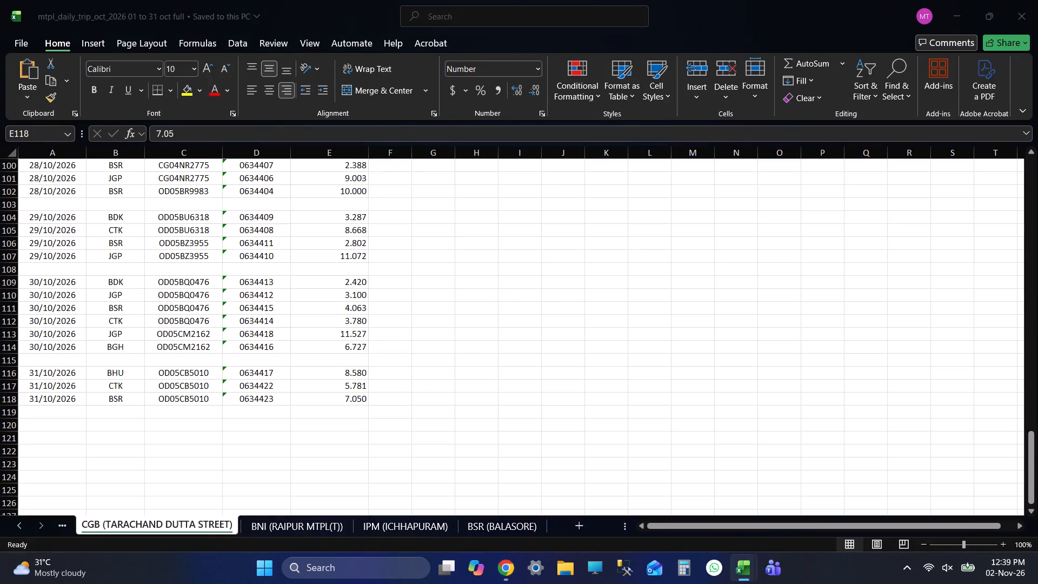
key("alt+Tab")
key("alt+Tab")
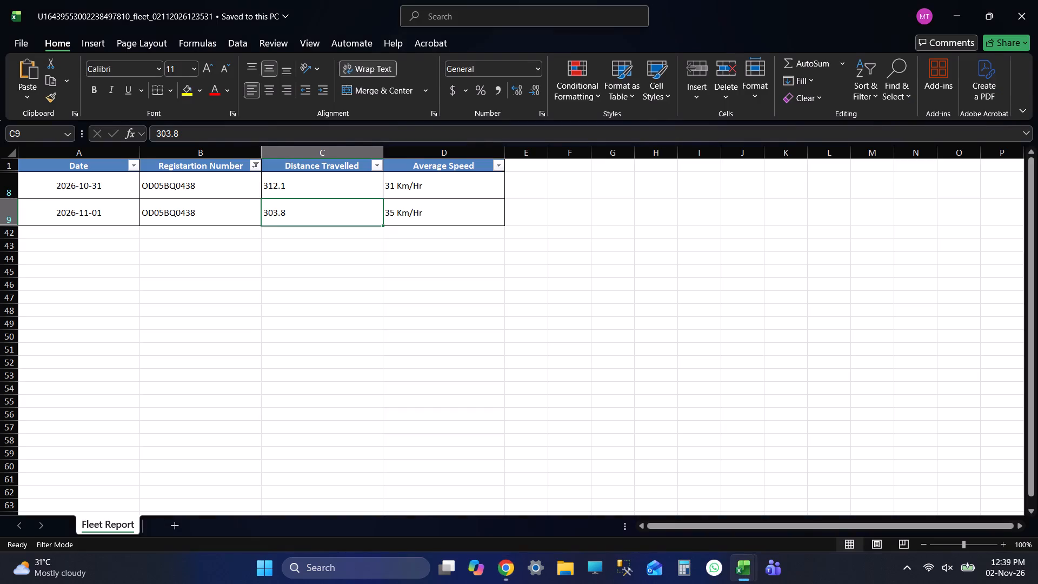
key("alt+Tab")
key("alt+Tab")
key("alt+Tab")
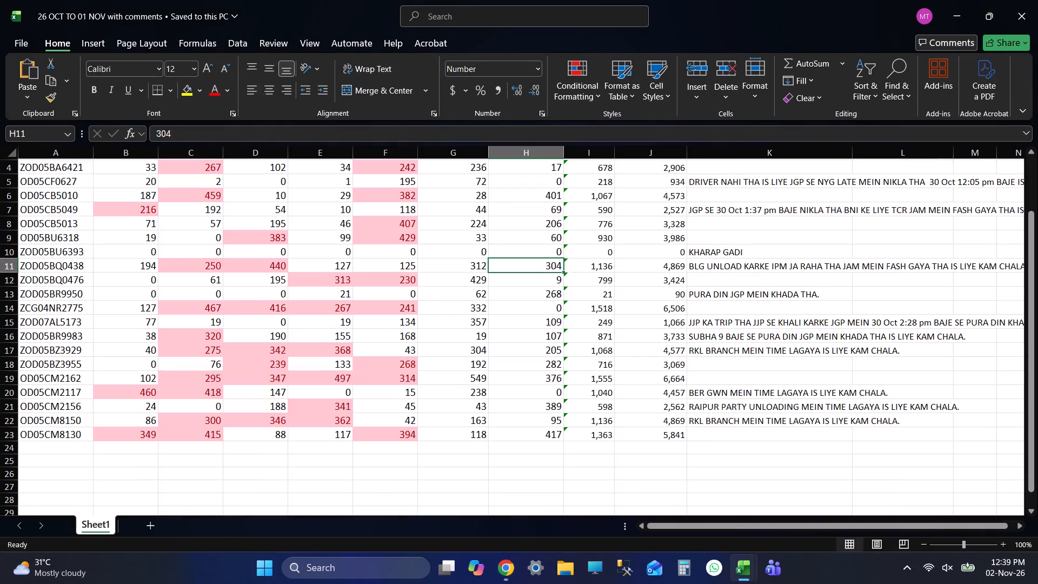
key("alt+Tab")
key("alt+Tab")
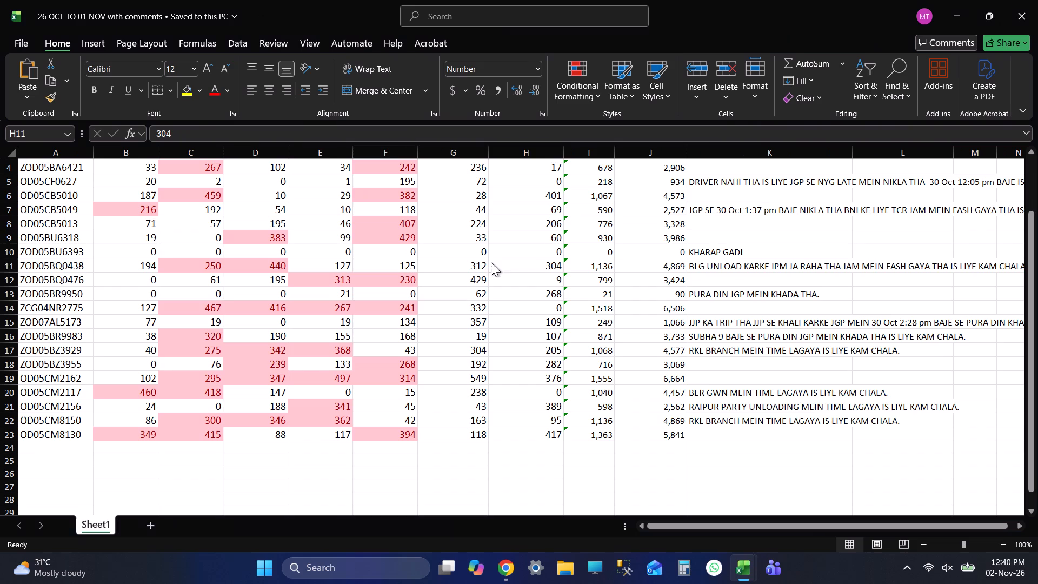
key("shift+Tab")
key("shift+Tab")
key("shift+Tab")
key("shift+Tab")
key("shift+Tab")
key("shift+Tab")
key("shift+Tab")
key("shift+Tab")
key("shift+Tab")
key("shift+Tab")
key("shift+Tab")
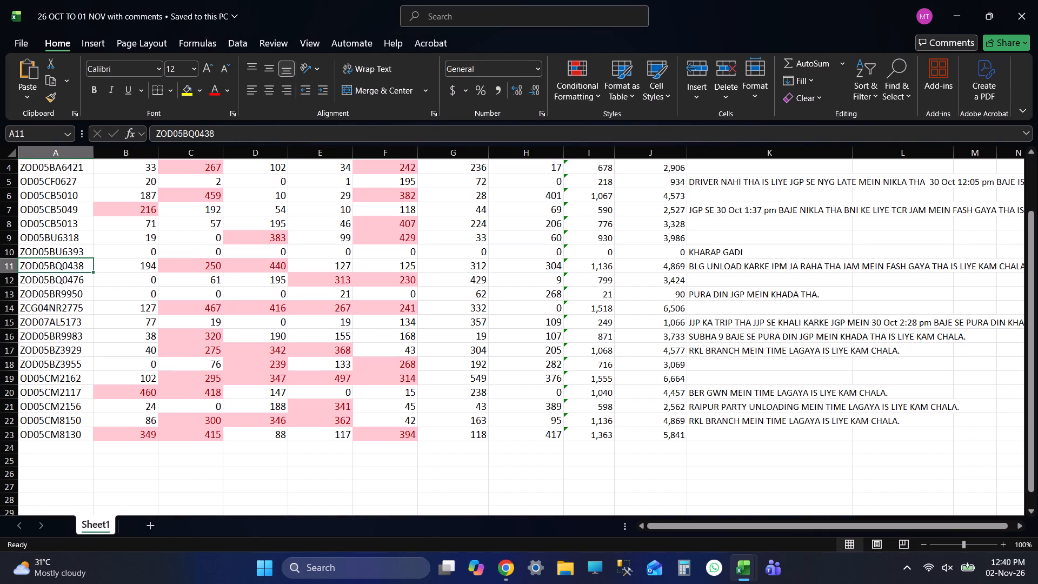
key("Tab")
key("Tab")
key("Tab")
key("Tab")
key("Tab")
key("Tab")
key("alt+Tab")
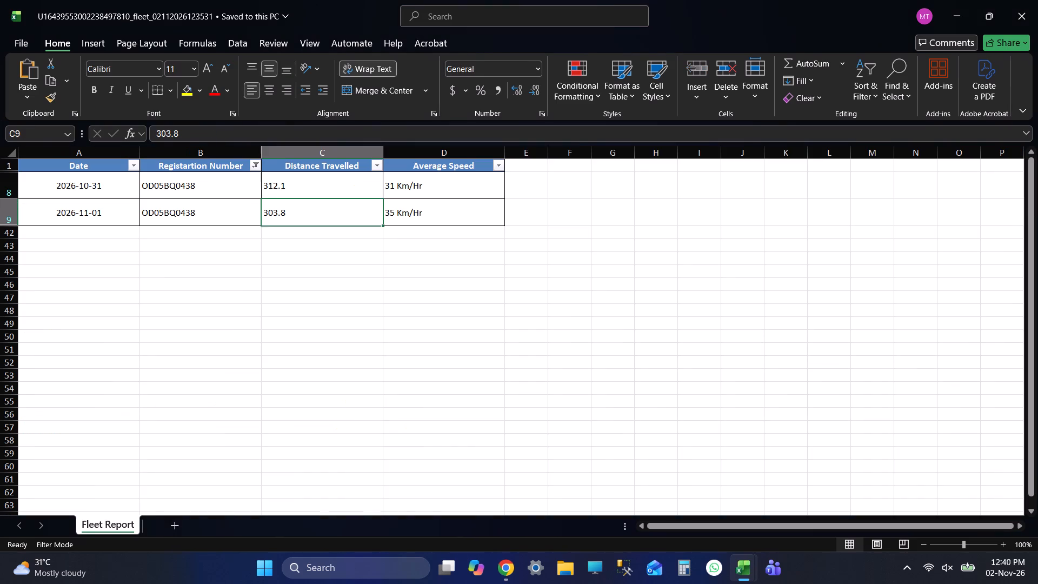
left_click(350, 193)
left_click(344, 210)
key("alt+Tab")
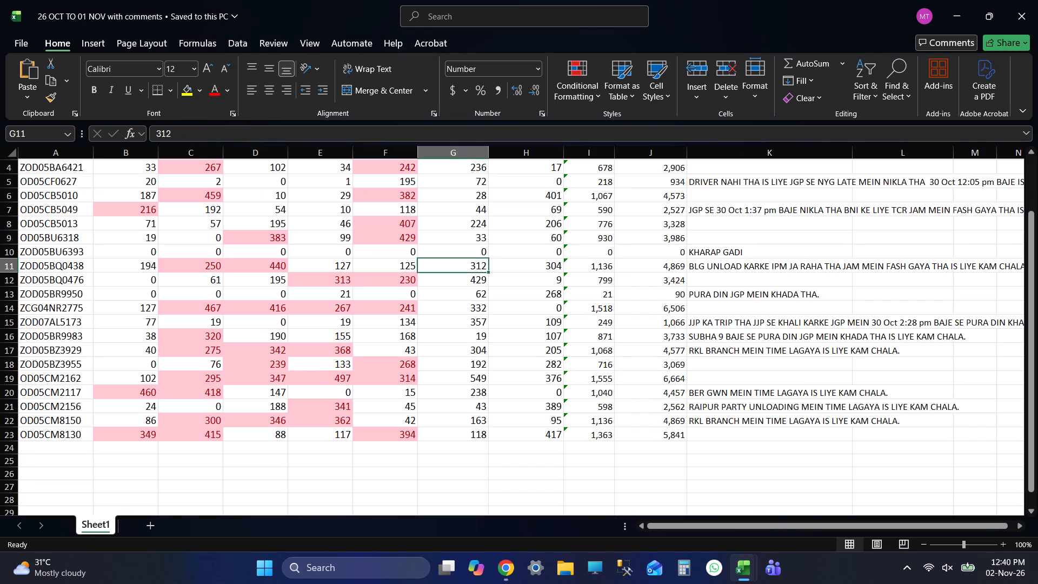
key("Tab")
key("ctrl+s")
key("alt+Tab")
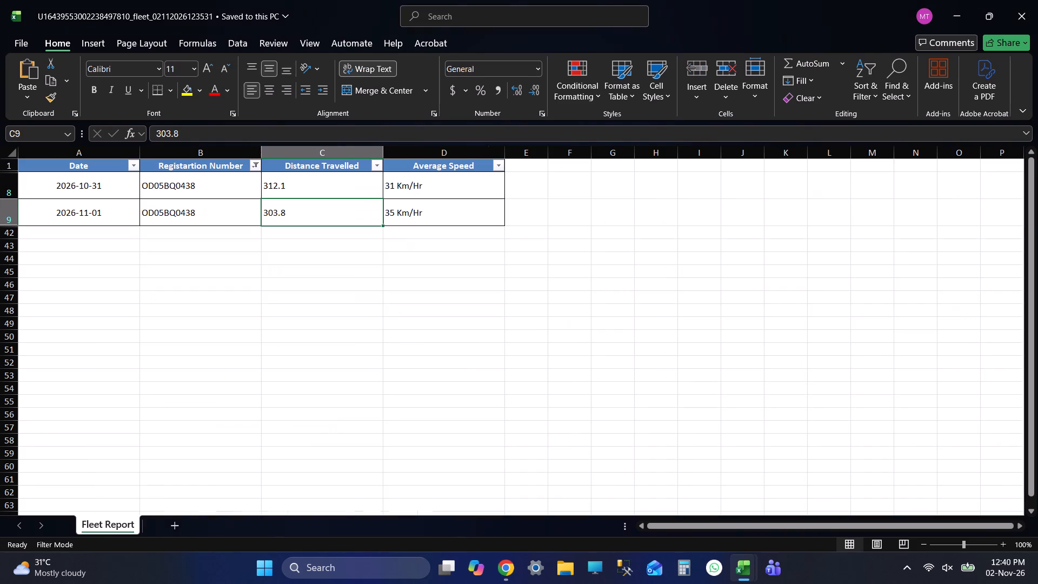
left_click(258, 167)
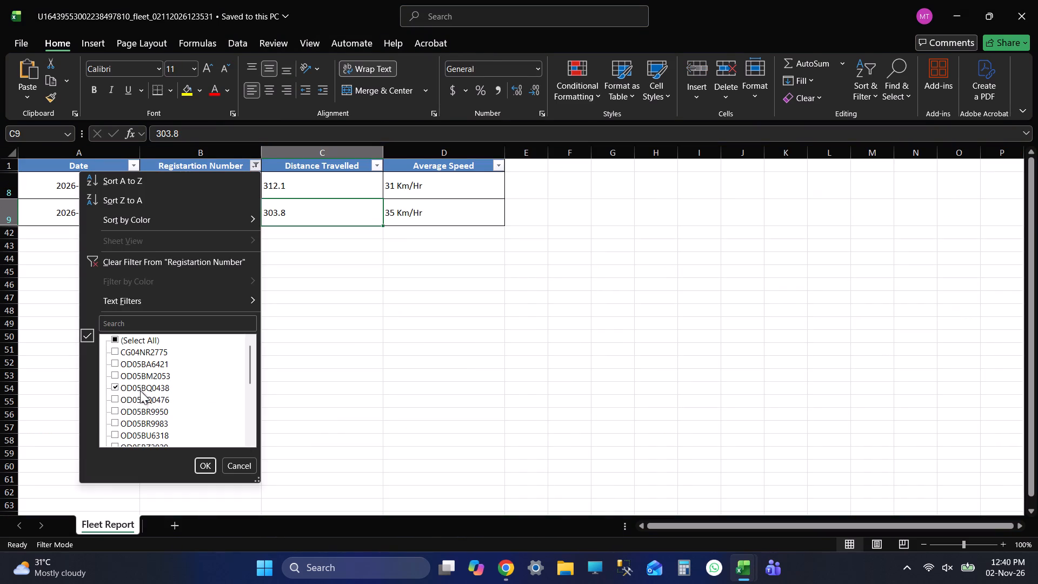
left_click(141, 386)
left_click(148, 400)
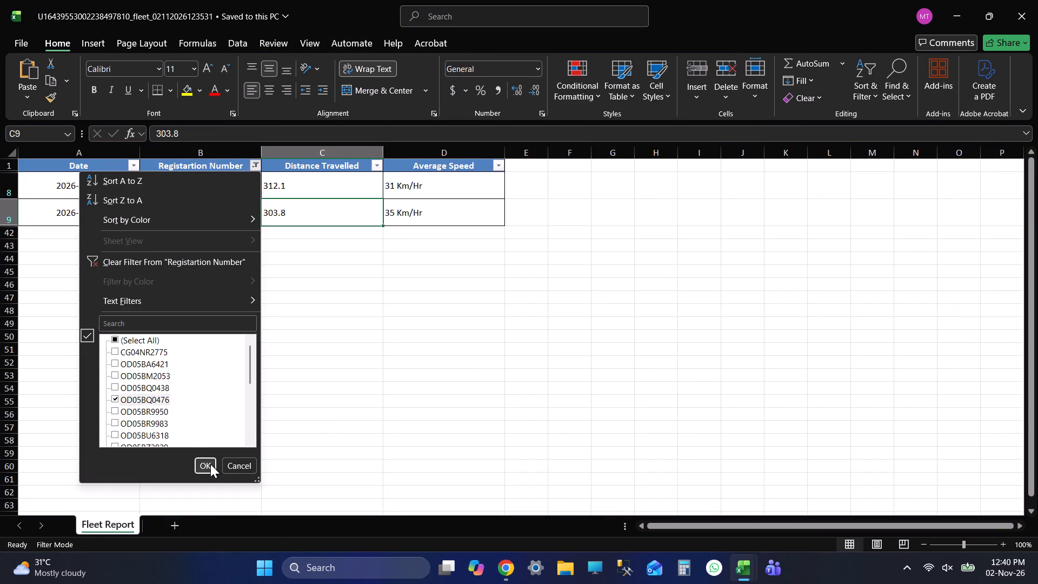
left_click(210, 464)
left_click(441, 285)
key("ctrl+s")
left_click(309, 195)
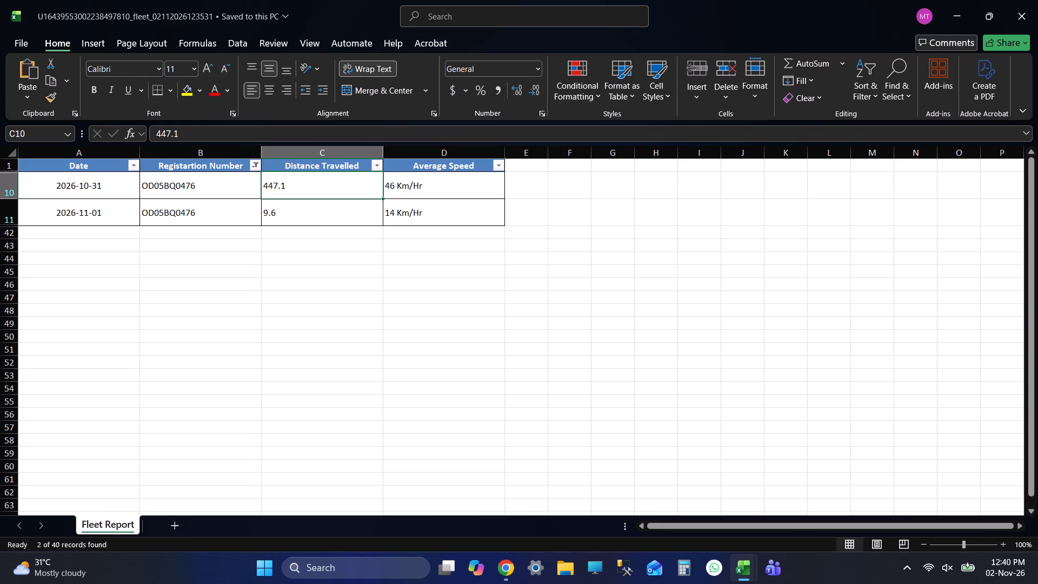
key("ctrl+s")
key("alt+Tab")
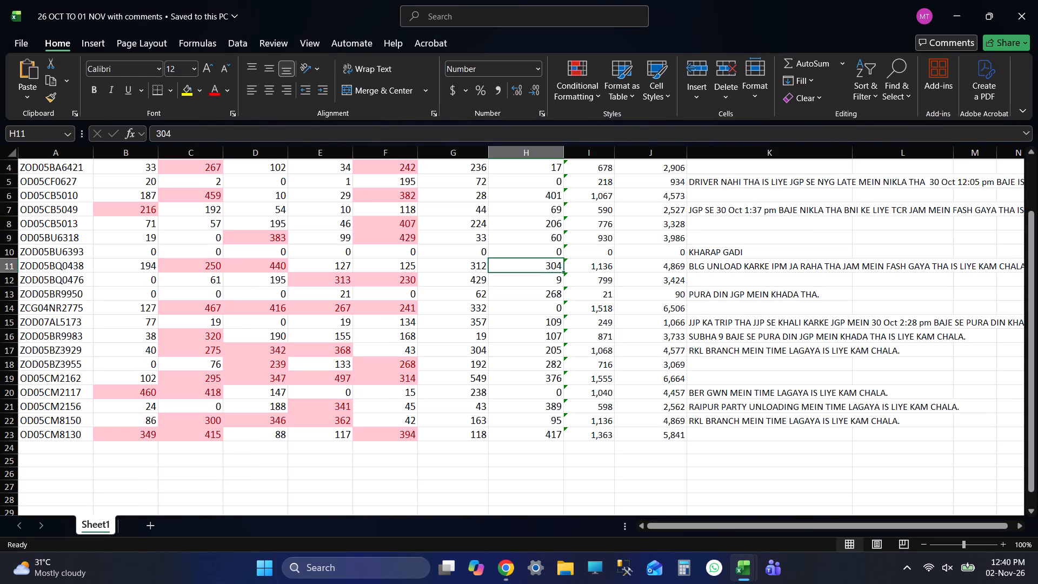
left_click(61, 284)
key("alt+Tab")
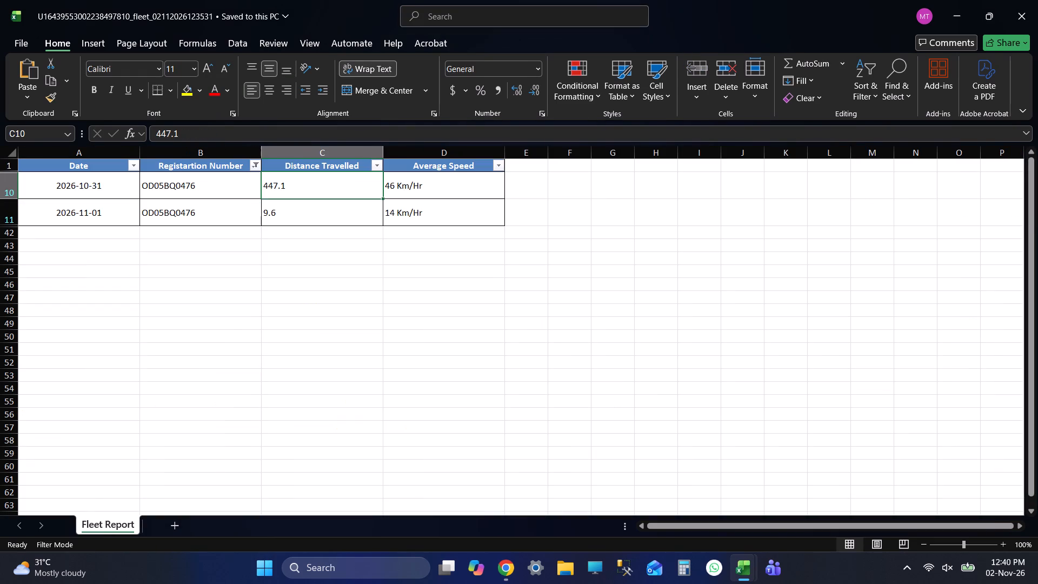
key("alt+Tab")
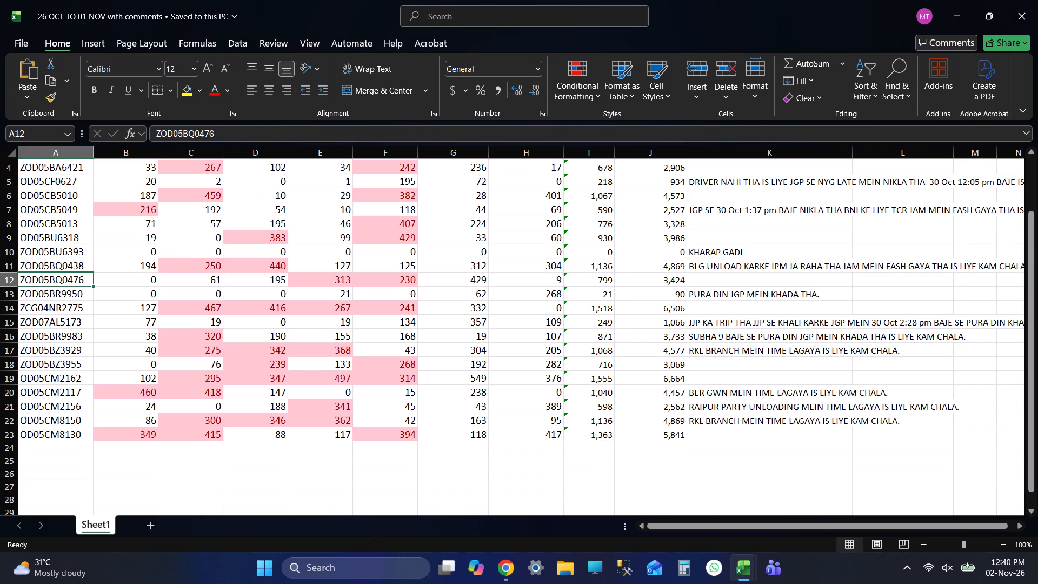
key("Tab")
key("Tab")
key("Tab")
key("Tab")
key("Tab")
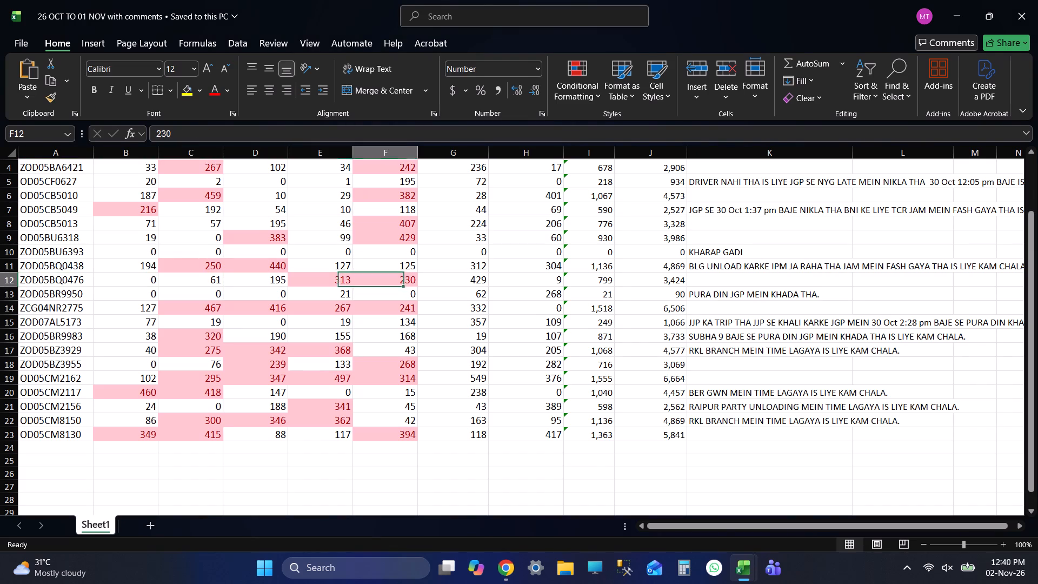
key("Tab")
key("alt+Tab")
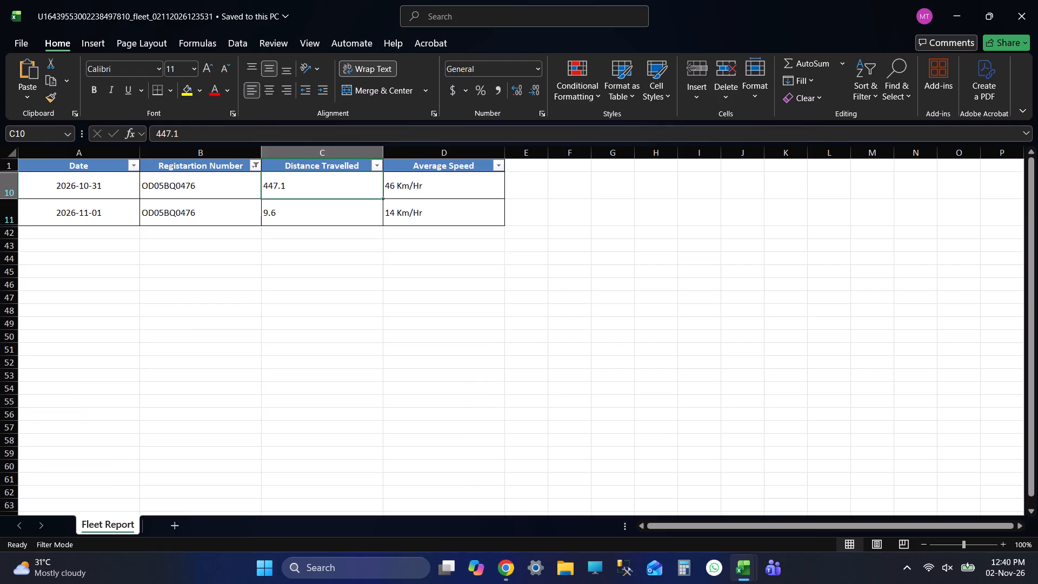
key("alt+Tab")
type("447")
key("Tab")
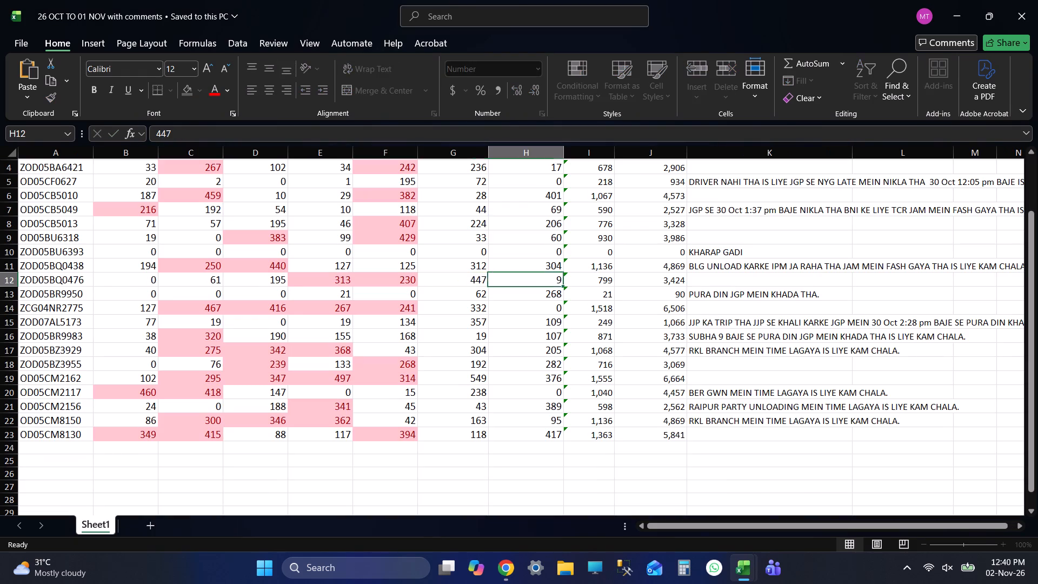
key("alt+Tab")
left_click(285, 206)
key("alt+Tab")
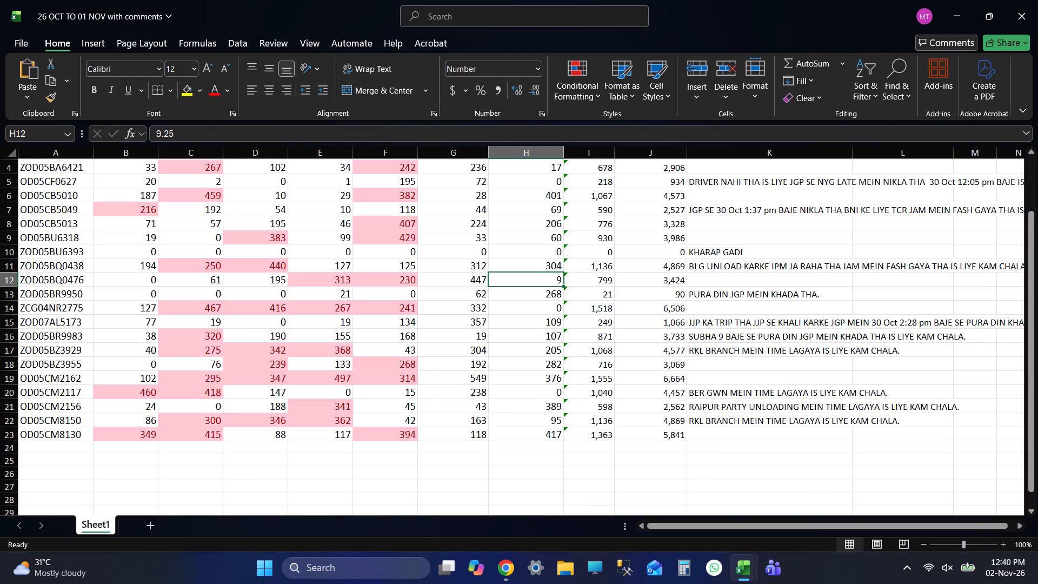
type("10")
key("Return")
key("ctrl+s")
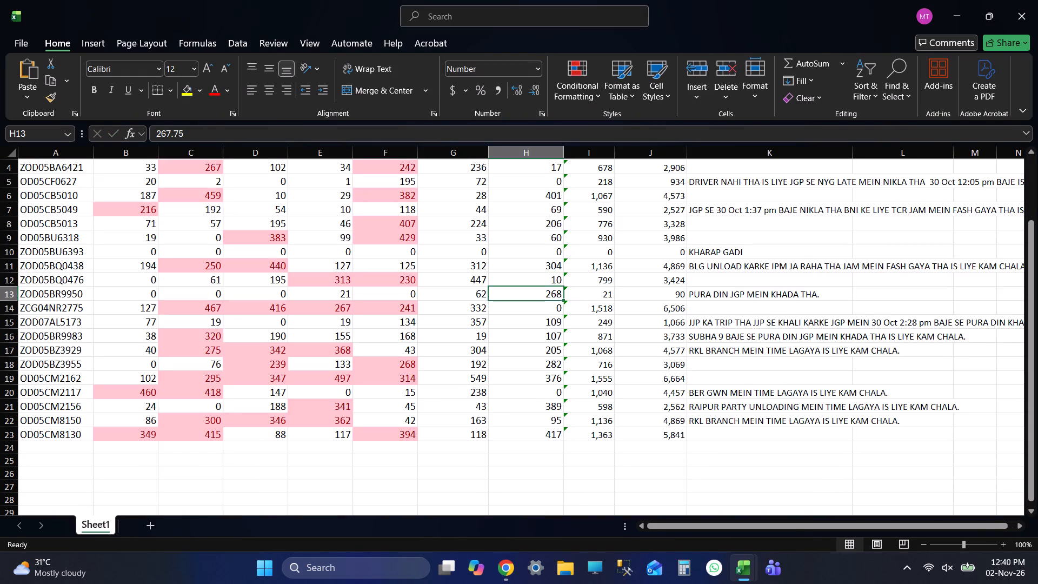
key("ctrl+s")
key("ctrl+s")
key("ctrl+s")
key("ctrl+s")
left_click(527, 277)
key("ctrl+s")
key("ctrl+s")
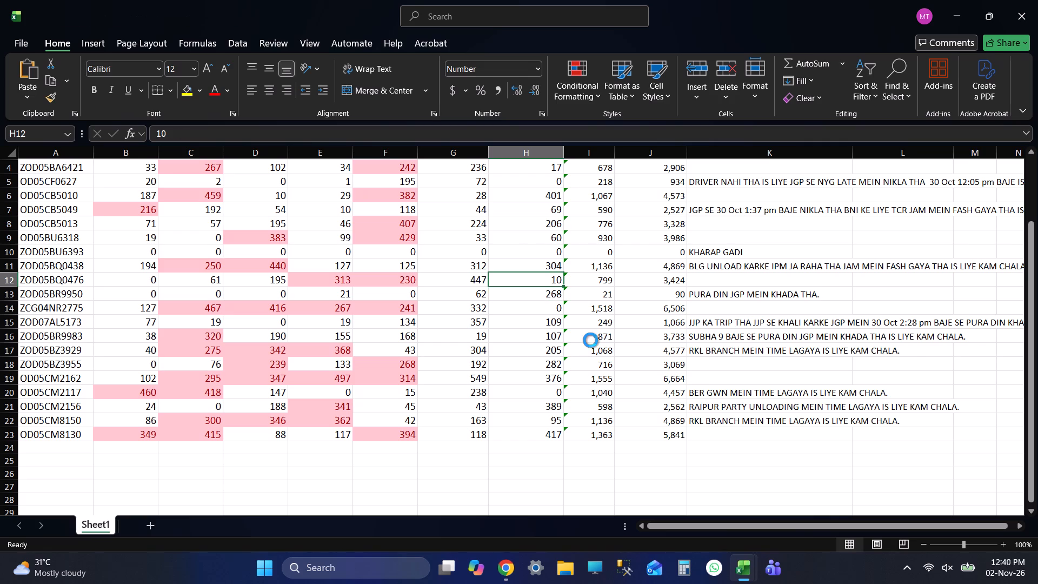
key("ctrl+s")
key("ctrl+s")
key("ctrl+s")
key("ctrl+s")
key("ctrl+s")
key("ctrl+s")
key("ctrl+s")
key("ctrl+s")
key("ctrl+s")
key("alt+Tab")
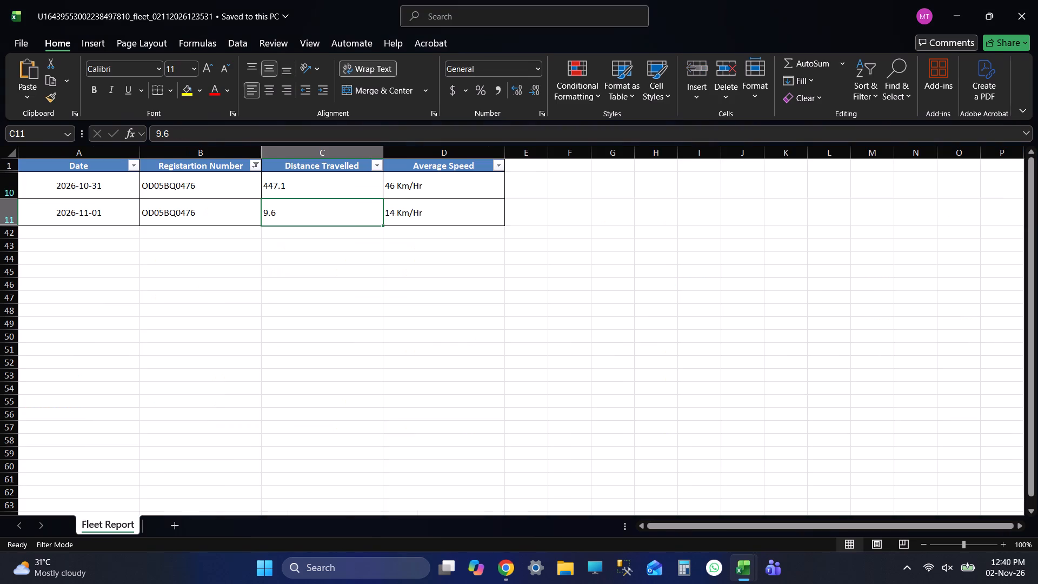
left_click(319, 178)
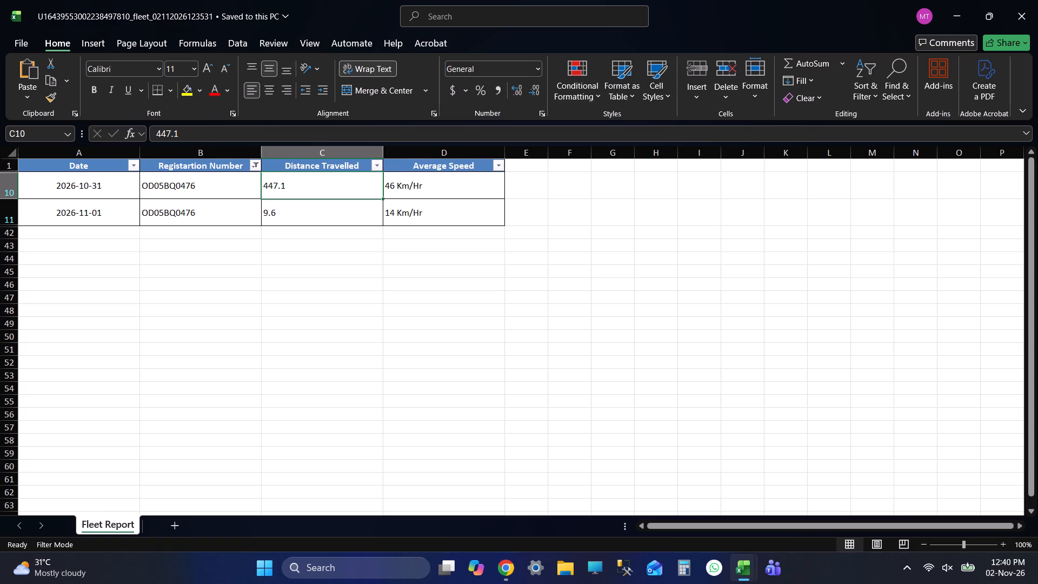
left_click(323, 204)
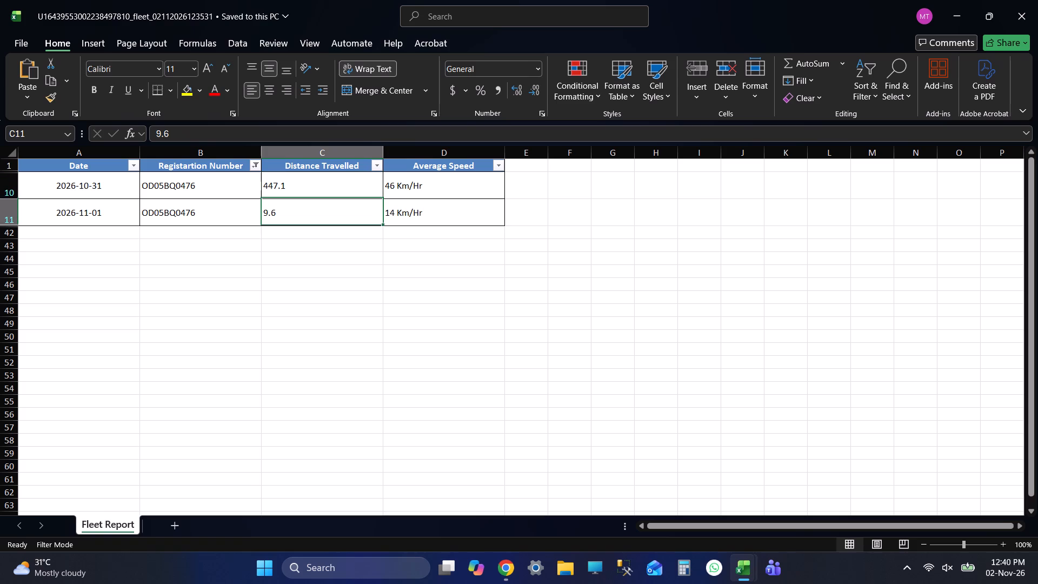
key("alt+Tab")
key("alt+Tab")
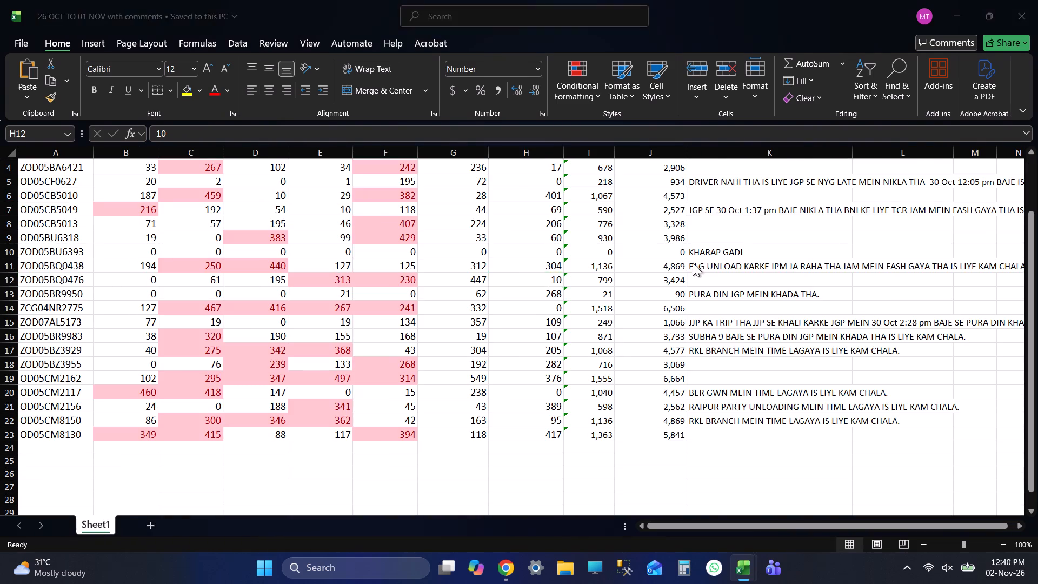
key("alt+Tab")
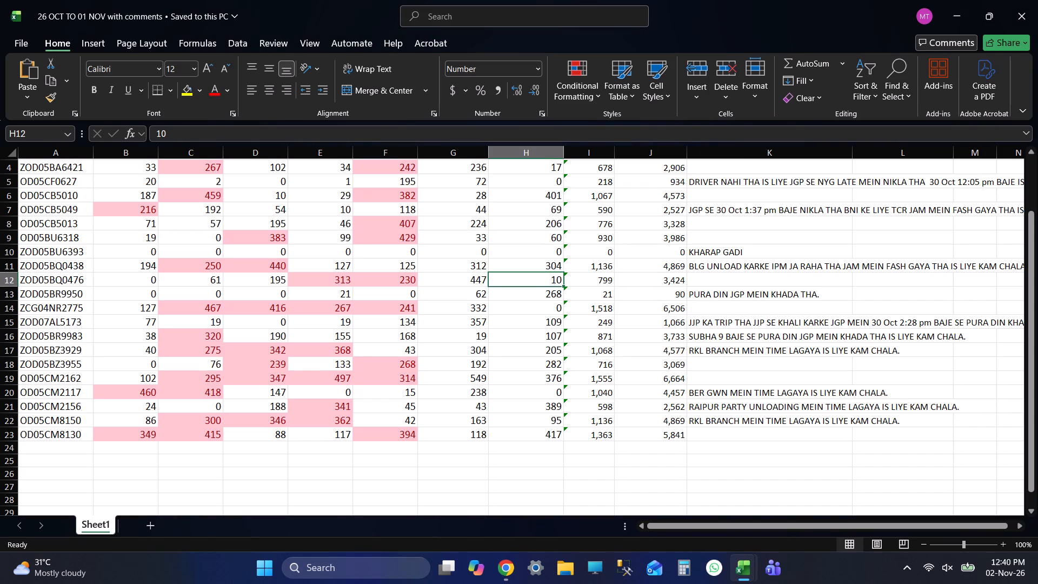
key("alt+Tab")
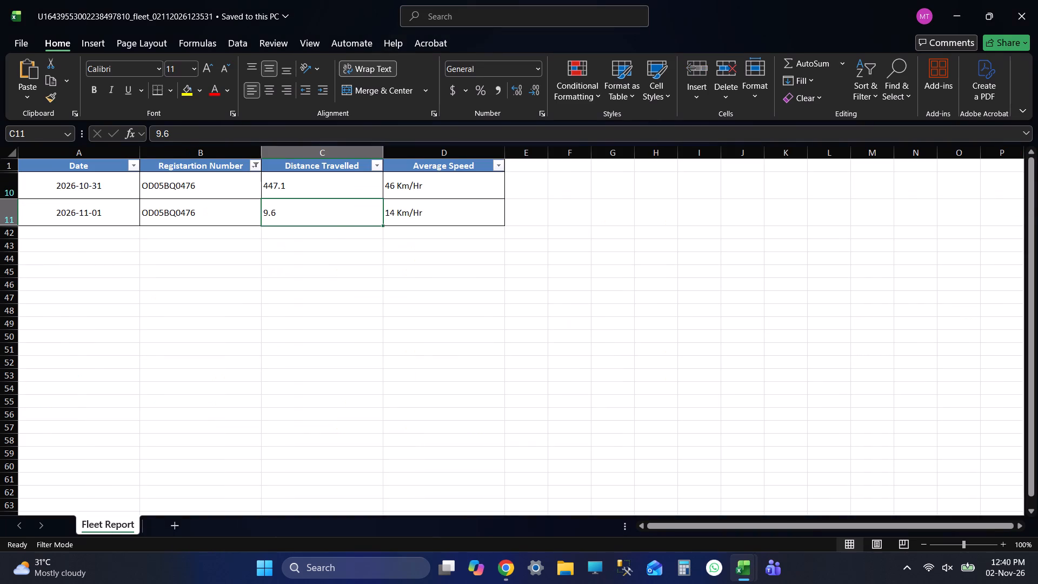
key("alt+Tab")
key("alt+Tab")
key("ctrl+s")
key("ctrl+s")
key("ctrl+s")
key("ctrl+s")
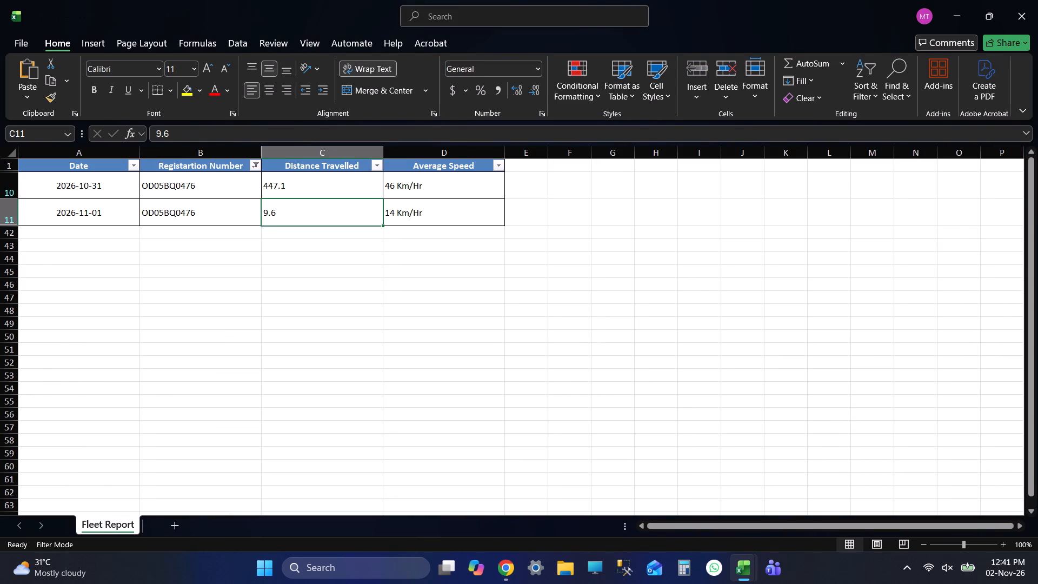
key("alt+Tab")
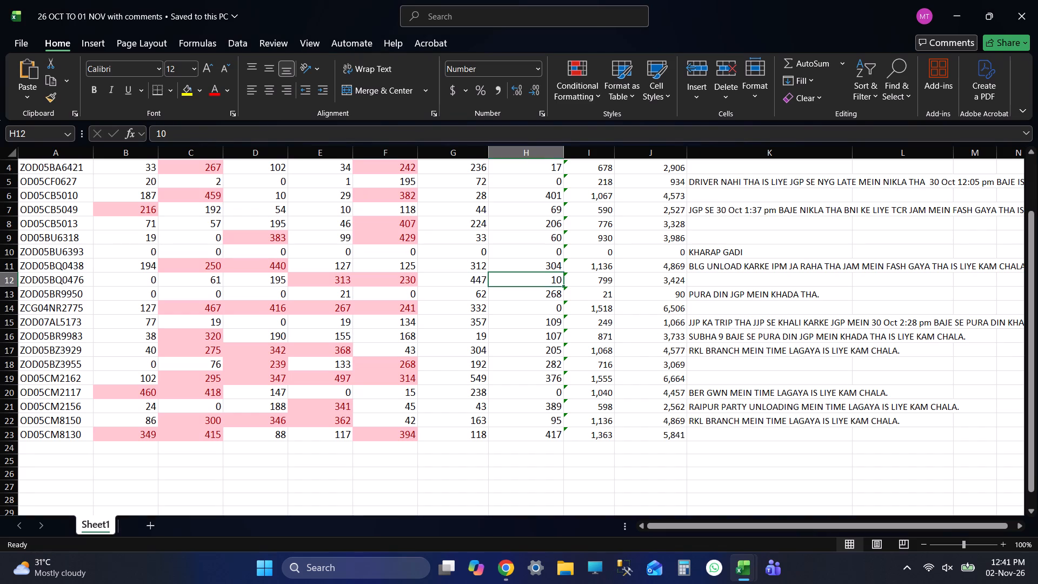
key("alt+Tab")
key("ctrl+s")
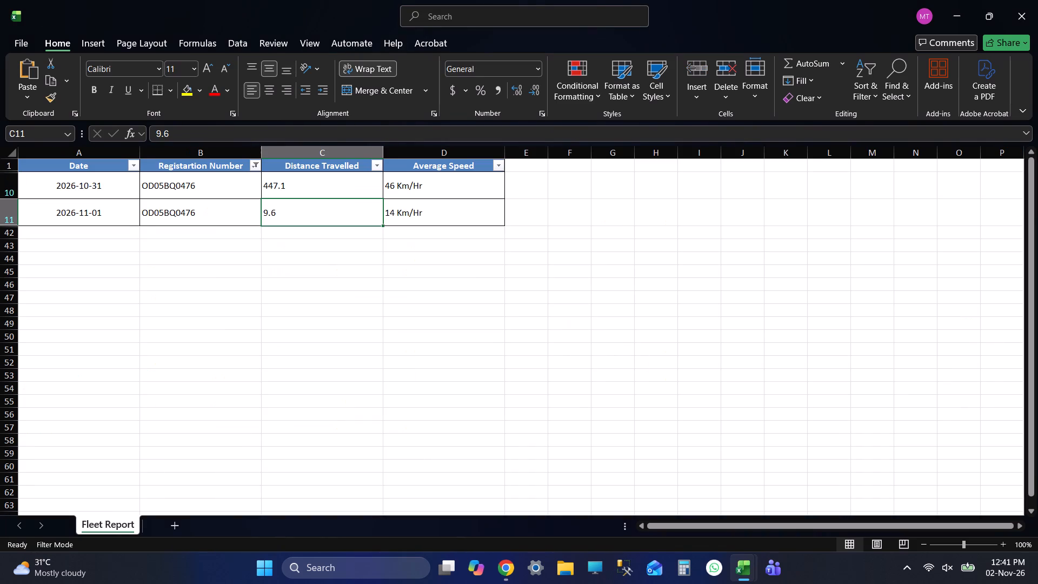
left_click(255, 167)
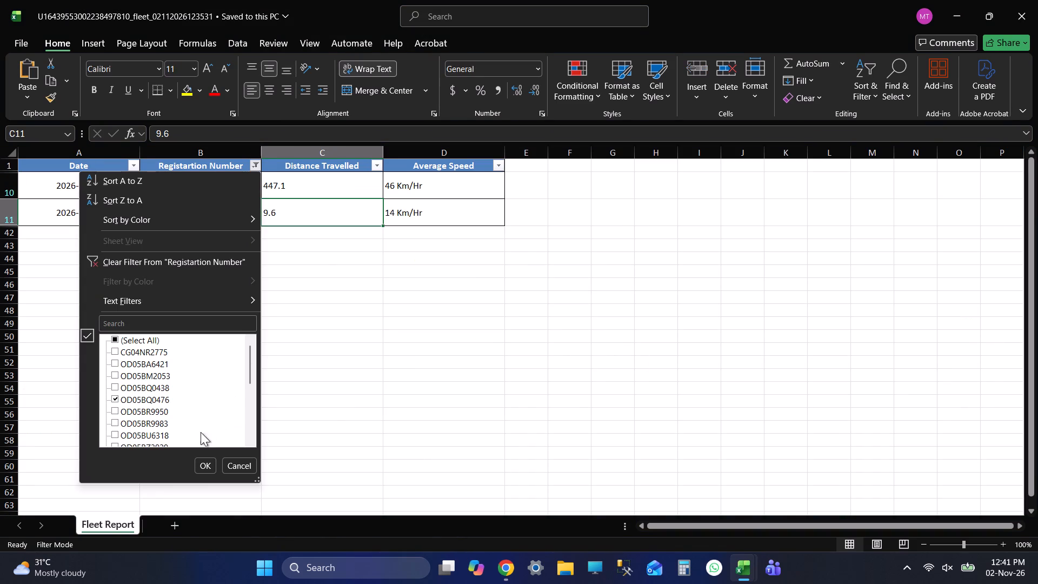
left_click(158, 401)
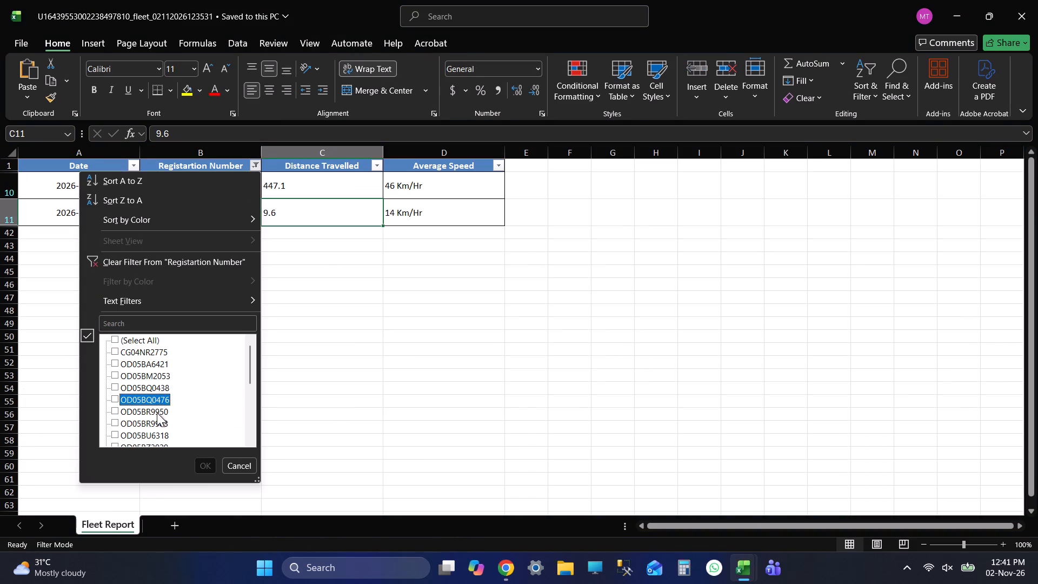
left_click(157, 413)
left_click(202, 464)
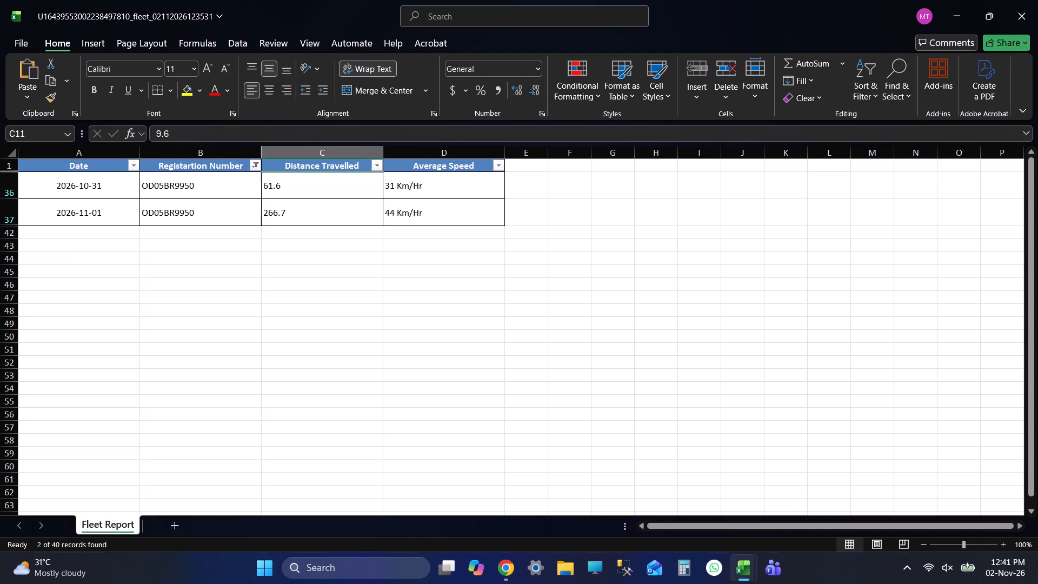
left_click(321, 289)
key("ctrl+s")
left_click(203, 182)
key("alt+Tab")
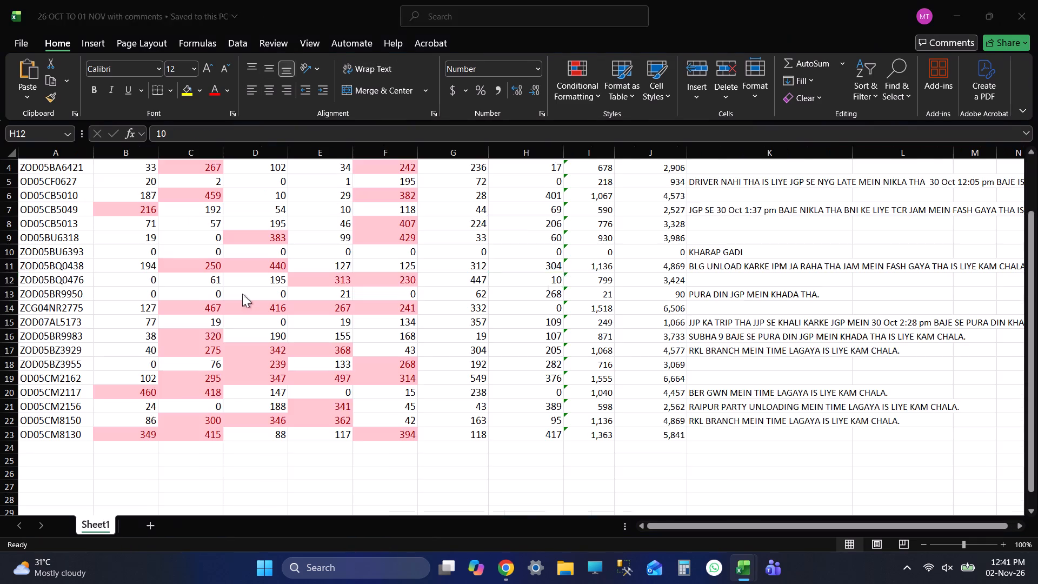
scroll(187, 284, "up", 1)
scroll(186, 284, "down", 1)
scroll(186, 284, "up", 1)
scroll(193, 306, "down", 3)
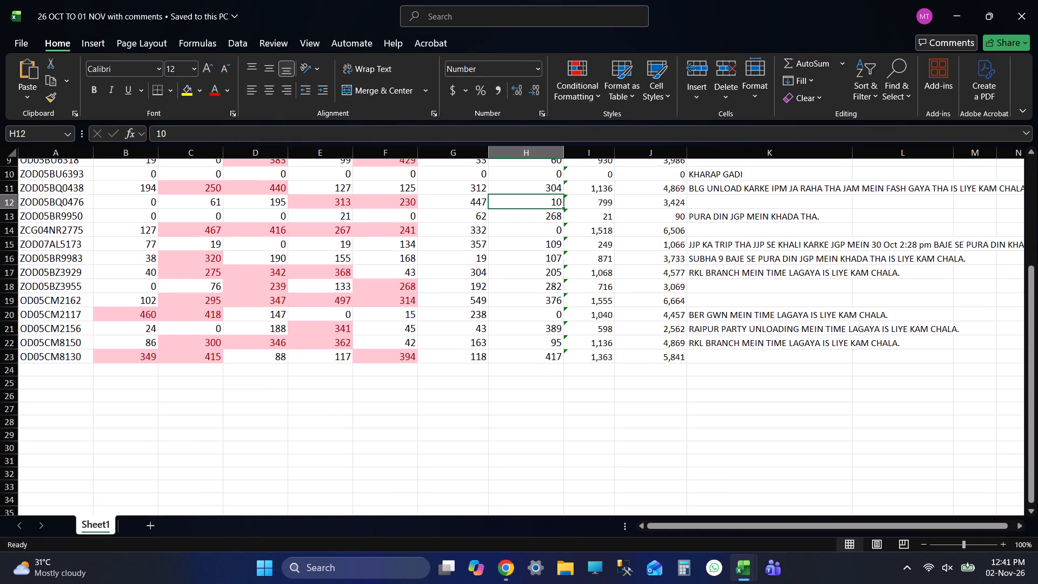
left_click(78, 217)
key("Tab")
key("Tab")
key("Tab")
key("Tab")
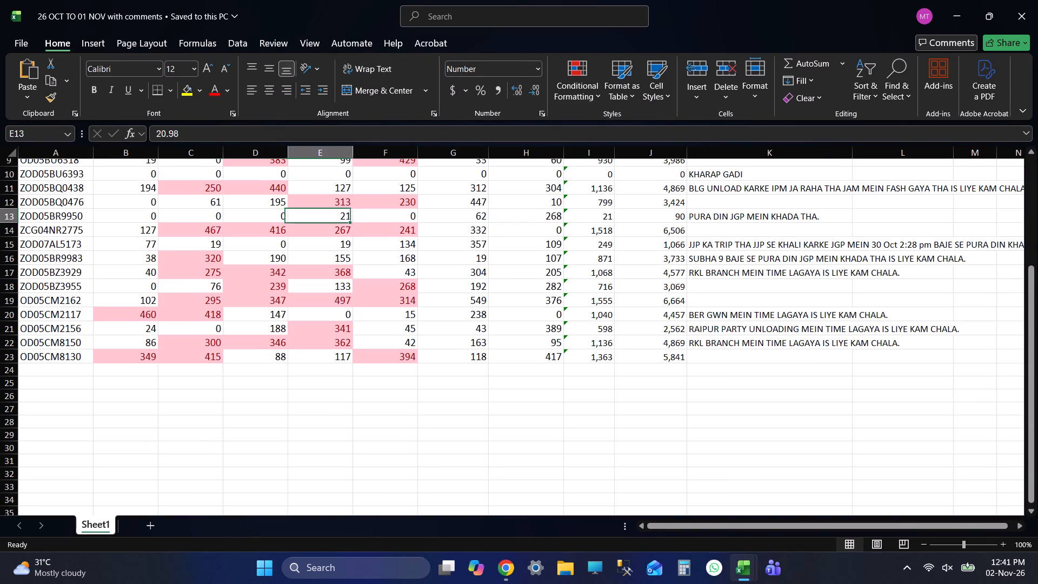
key("Tab")
key("Tab")
key("alt+Tab")
left_click(303, 173)
left_click(290, 211)
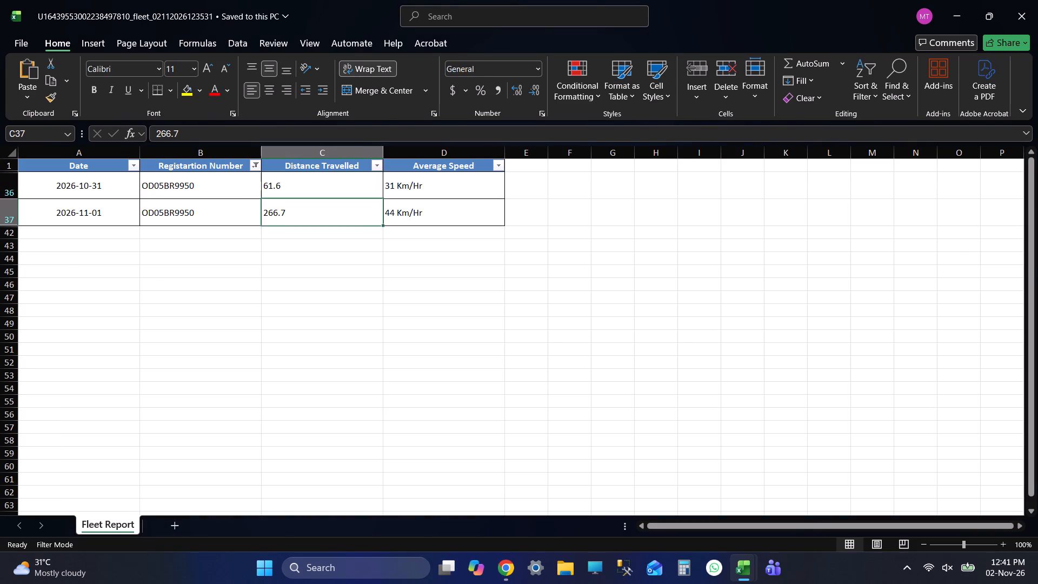
key("alt+Tab")
key("Tab")
key("alt+Tab")
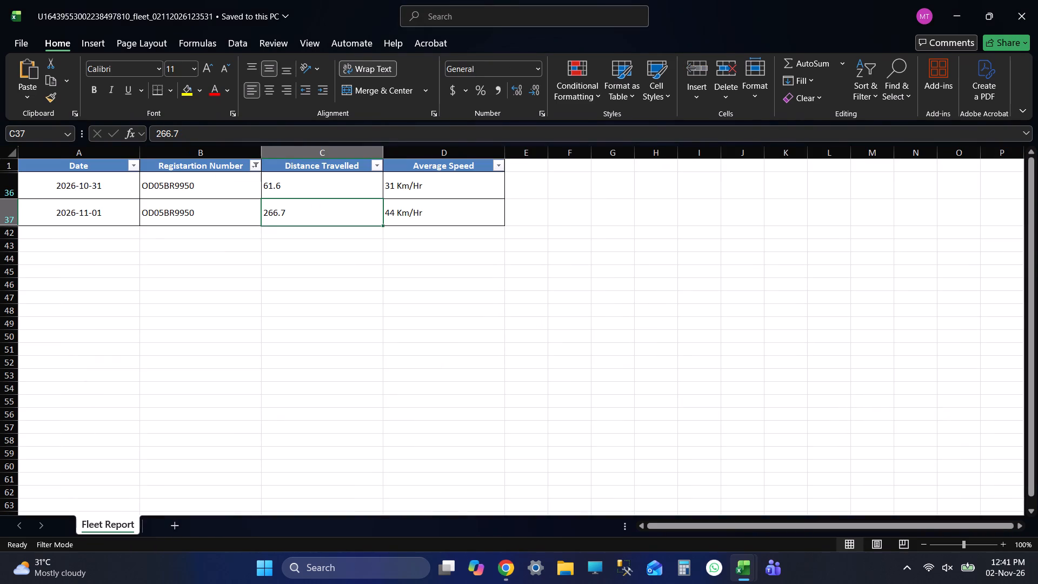
key("alt+Tab")
key("ctrl+s")
scroll(487, 269, "up", 1)
scroll(483, 269, "down", 1)
scroll(482, 269, "up", 2)
key("alt+Tab")
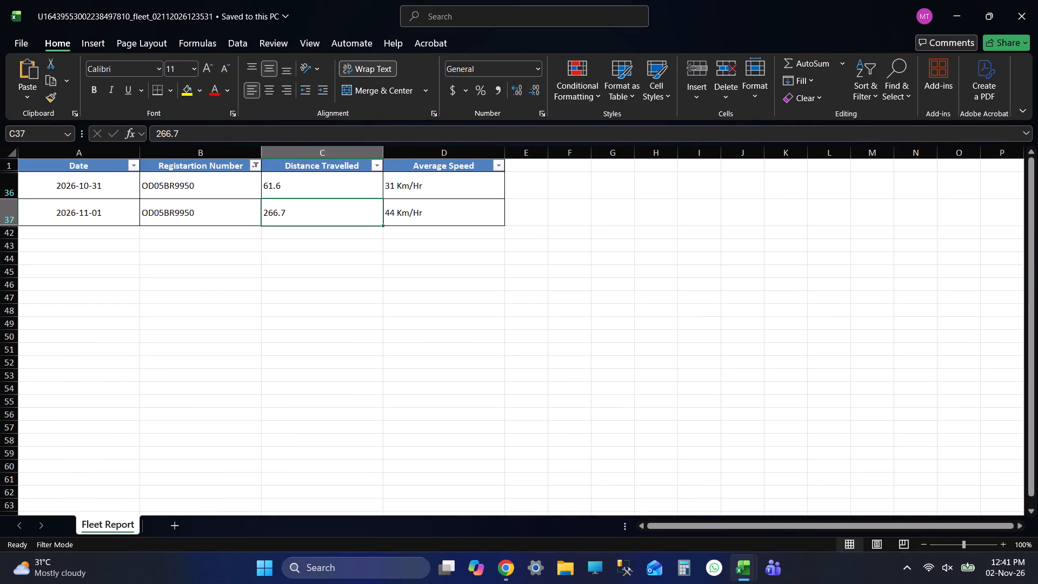
left_click(256, 165)
left_click(150, 407)
left_click(152, 426)
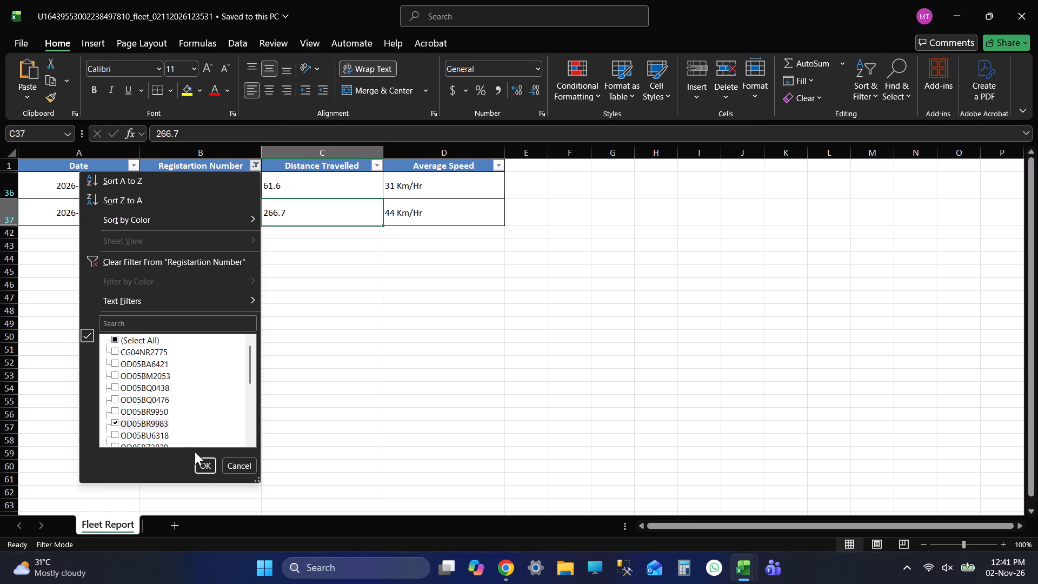
left_click(201, 469)
left_click(373, 258)
key("ctrl+s")
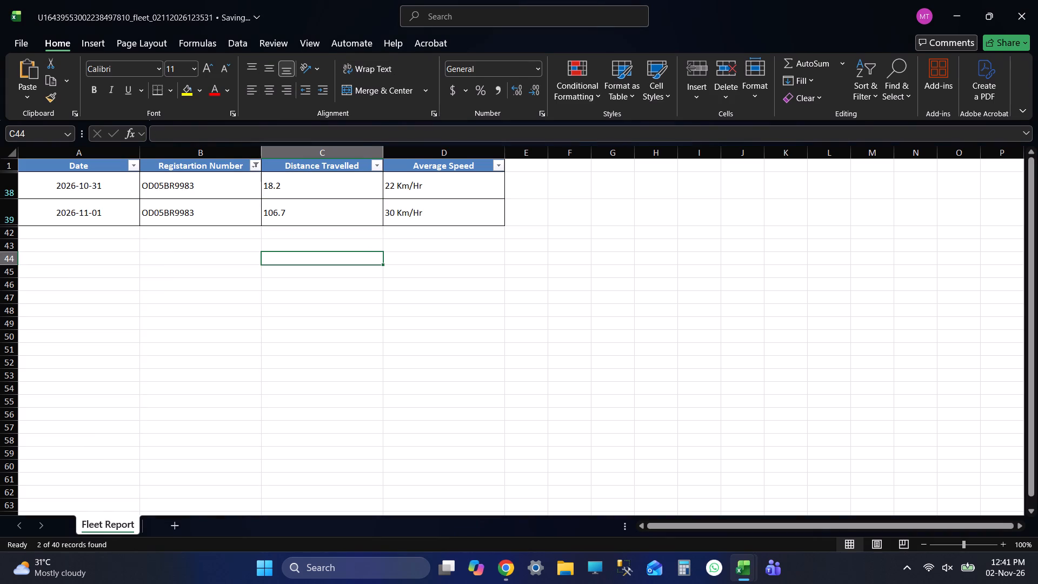
left_click(330, 187)
key("ctrl+s")
key("ctrl+s")
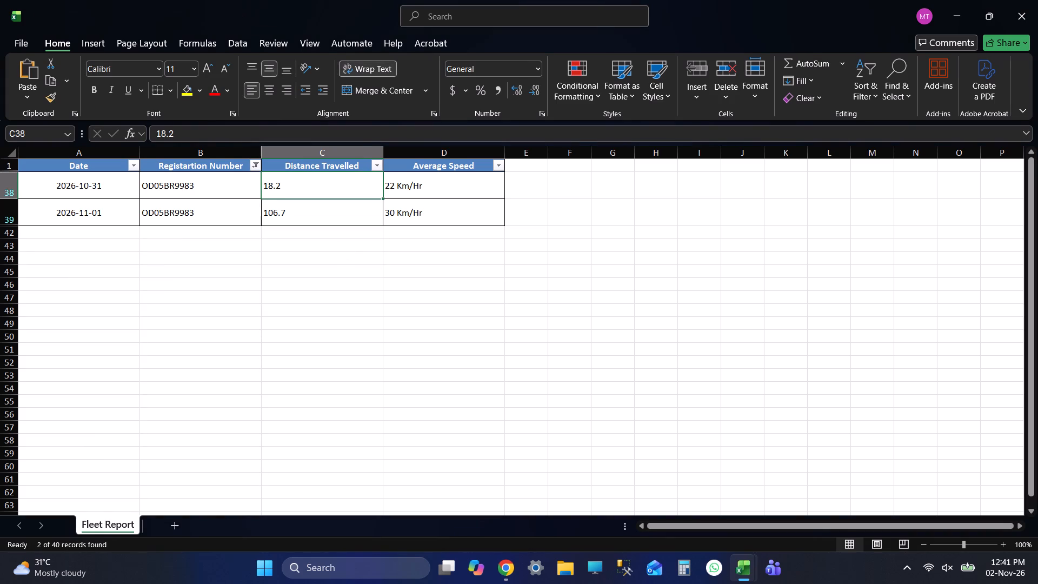
key("ctrl+s")
key("ctrl+s")
key("ctrl+s")
key("ctrl+s")
key("ctrl+s")
key("alt+Tab")
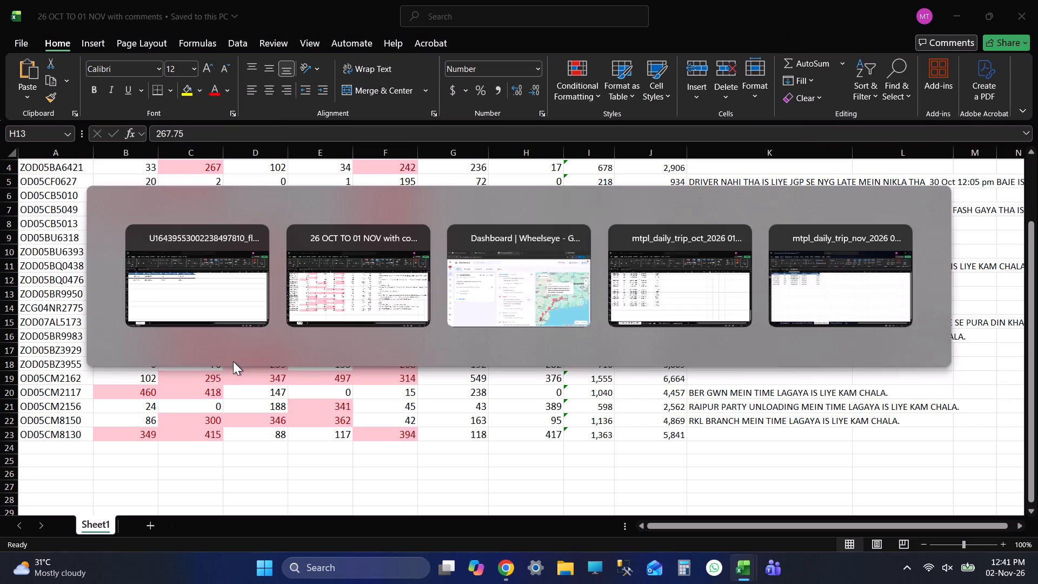
left_click(78, 337)
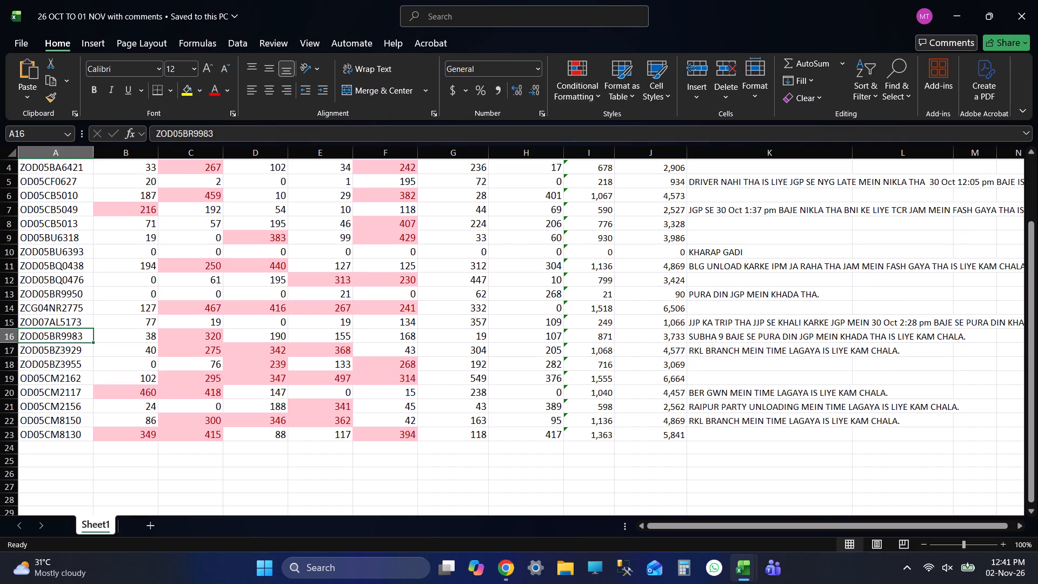
key("Tab")
key("Tab")
key("Tab")
key("Tab")
key("Tab")
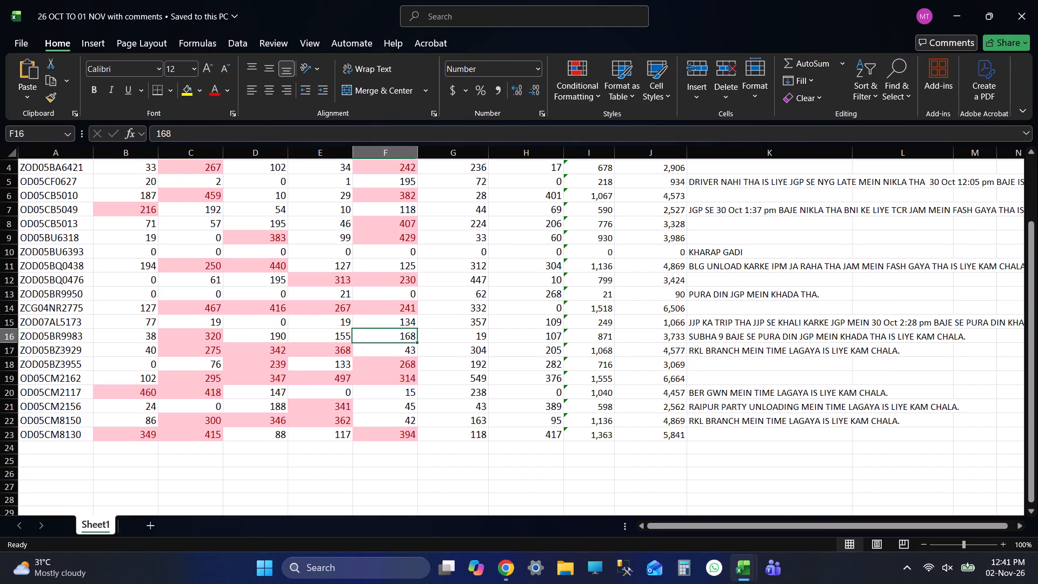
key("Tab")
key("alt+Tab")
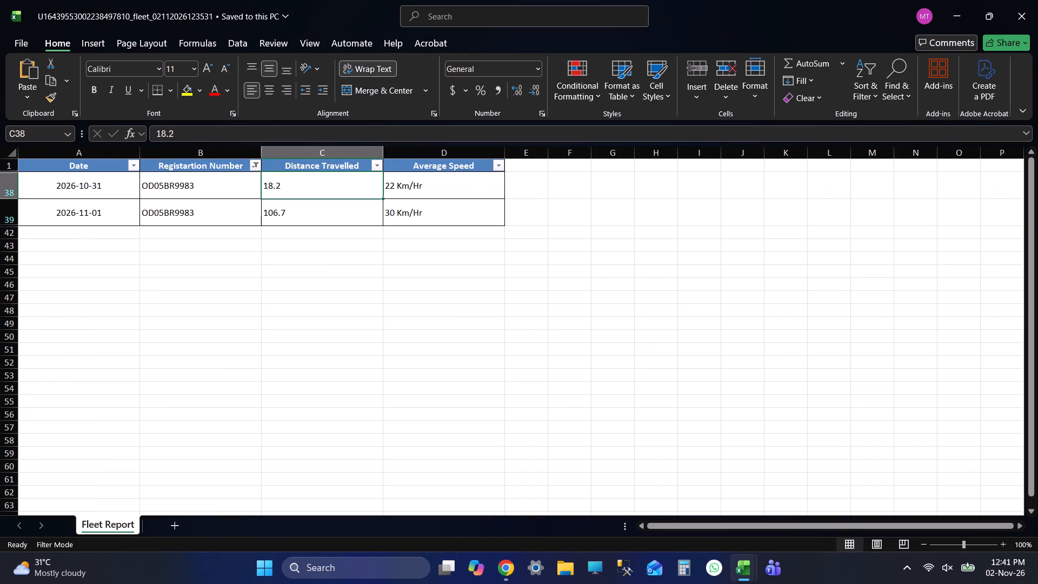
key("alt+Tab")
key("Tab")
key("alt+Tab")
left_click(304, 223)
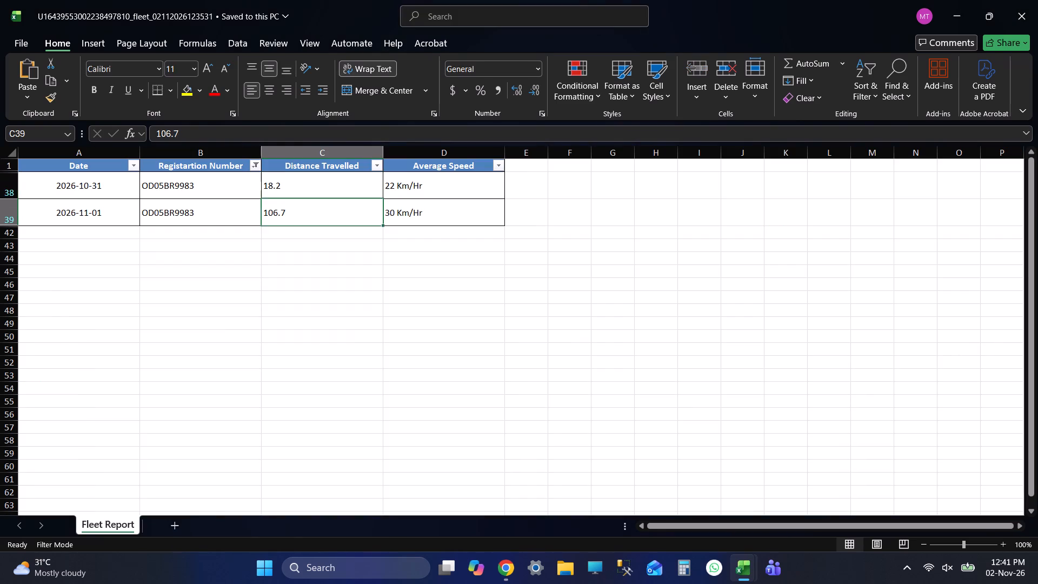
key("alt+Tab")
key("ctrl+s")
key("alt+Tab")
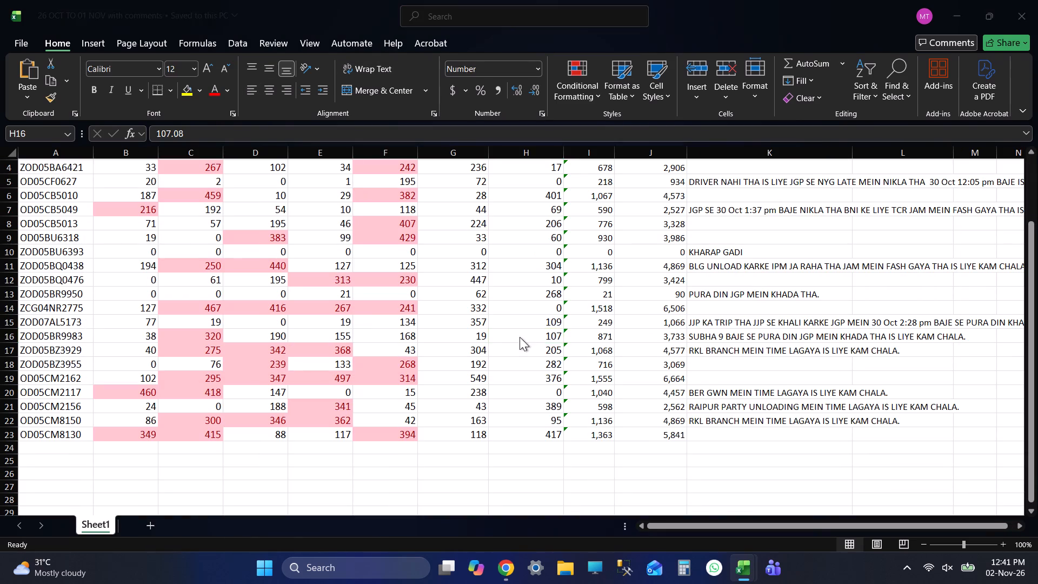
left_click(256, 170)
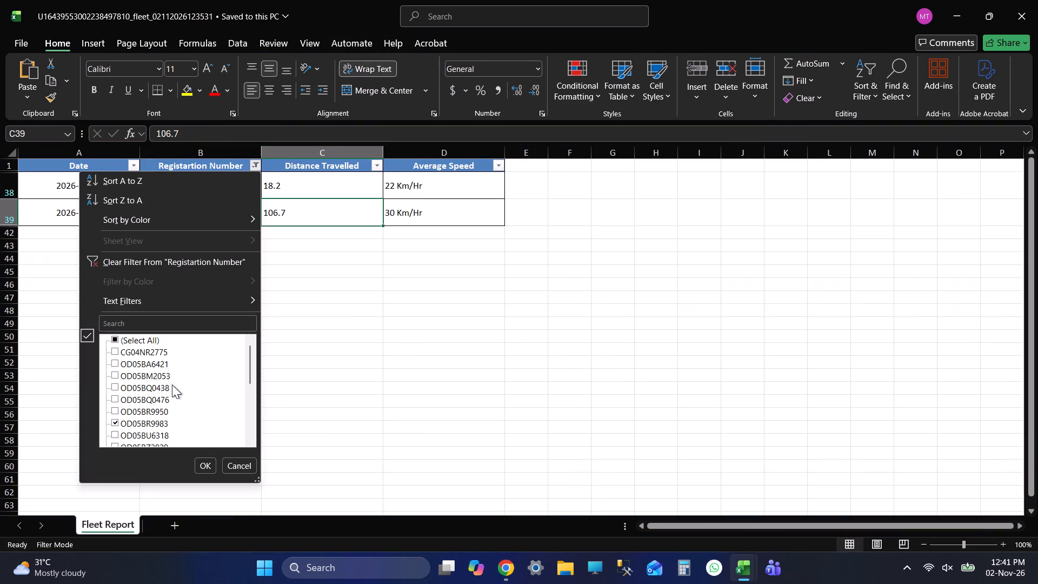
left_click(154, 424)
left_click(157, 435)
left_click(207, 472)
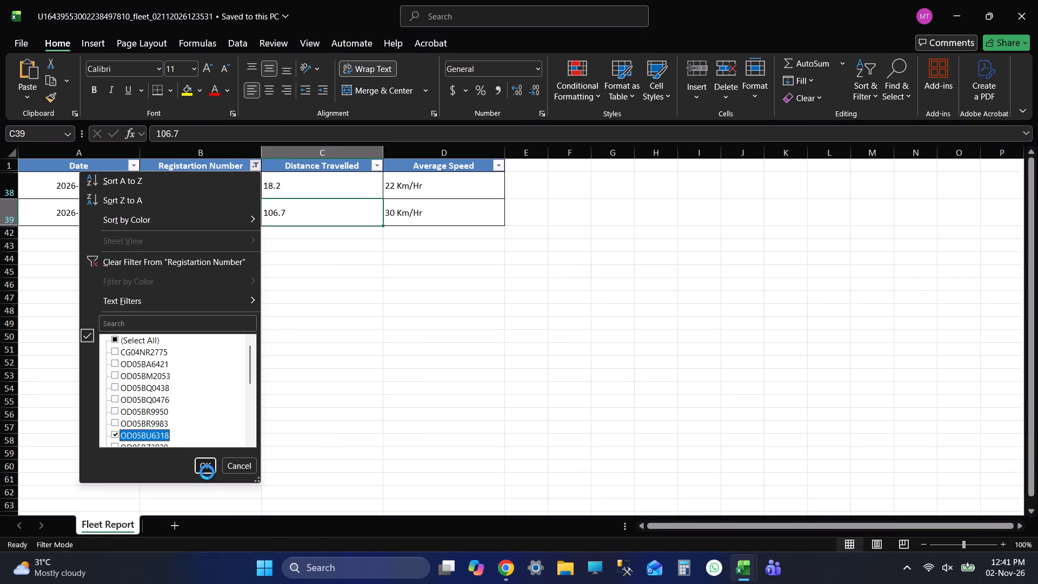
left_click(354, 305)
key("ctrl+s")
left_click(310, 187)
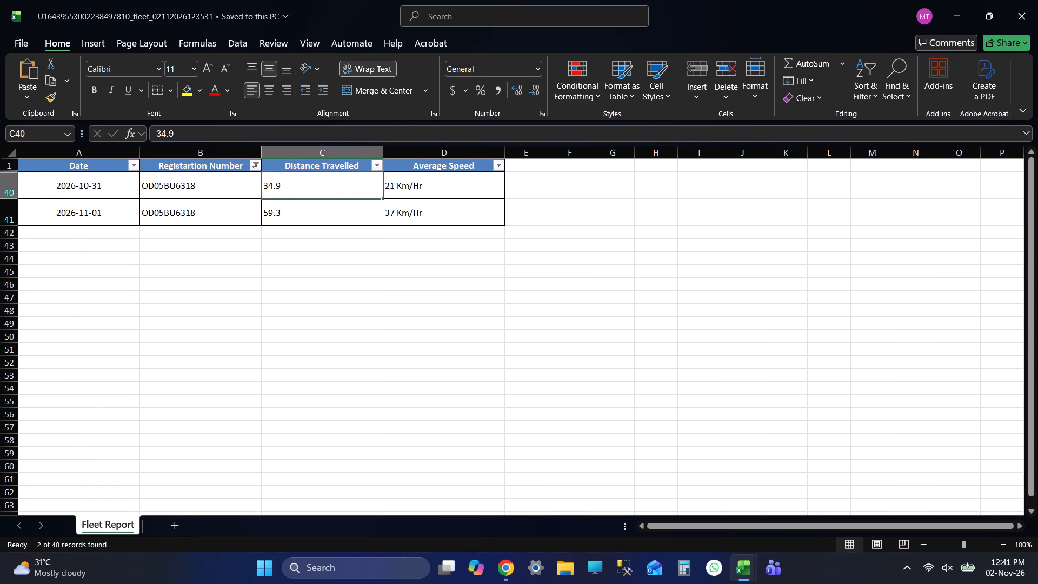
key("alt+Tab")
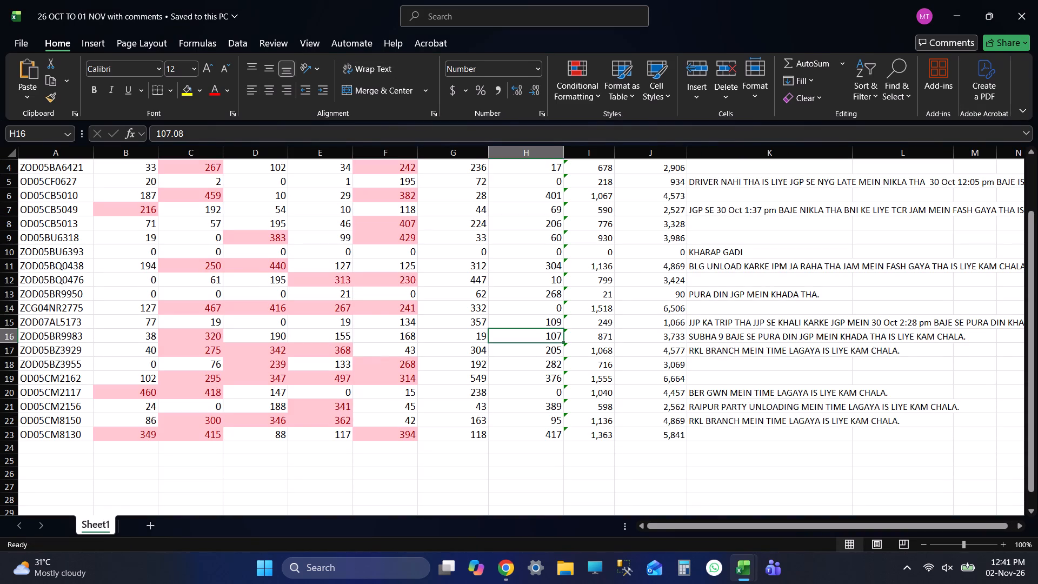
left_click(66, 237)
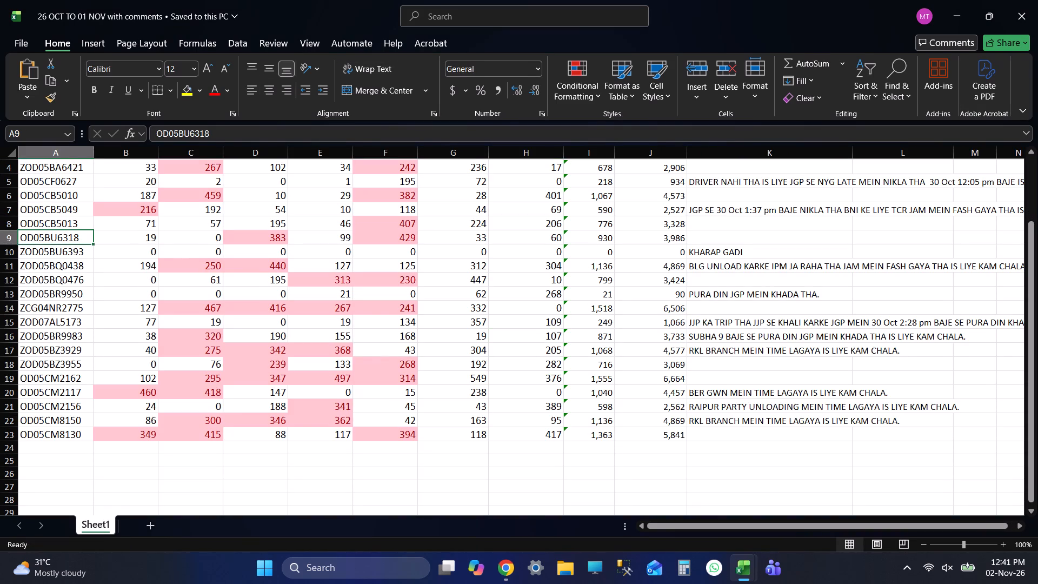
key("Tab")
key("Tab")
key("Tab")
key("Tab")
key("Tab")
key("Tab")
key("Tab")
key("shift+Tab")
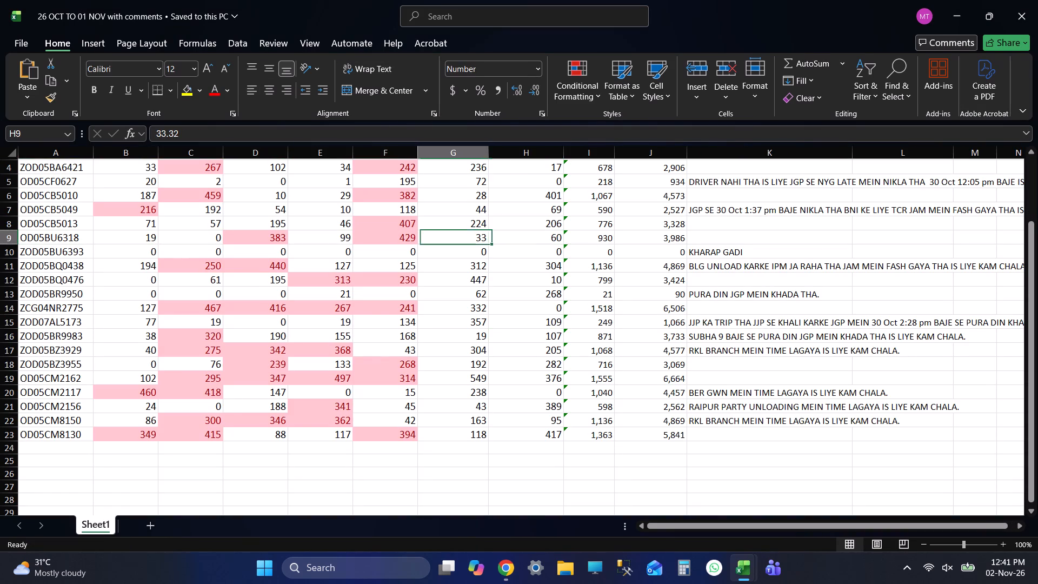
key("alt+Tab")
left_click(325, 218)
key("alt+Tab")
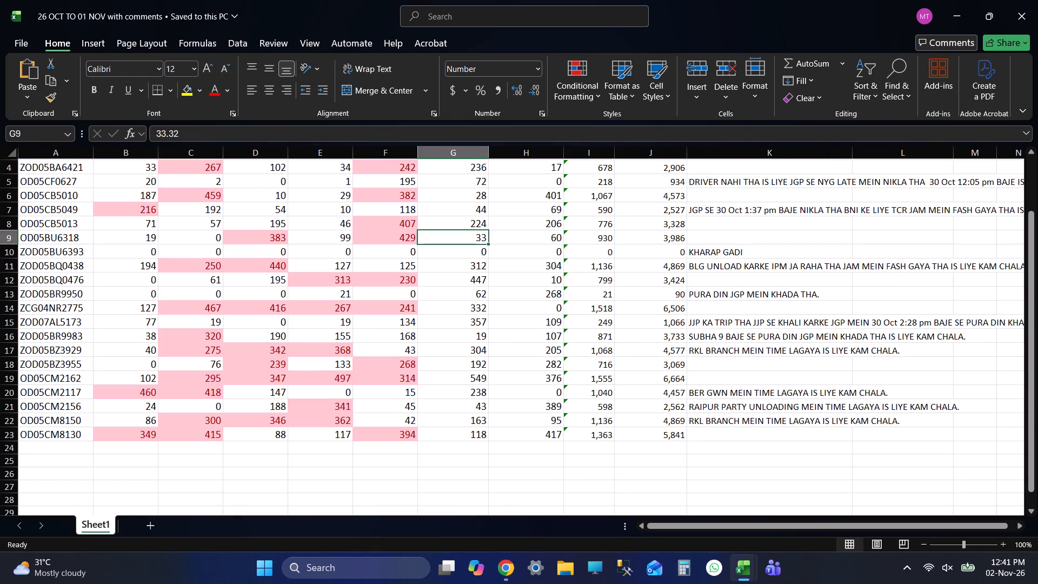
key("alt+Tab")
left_click(298, 183)
key("alt+Tab")
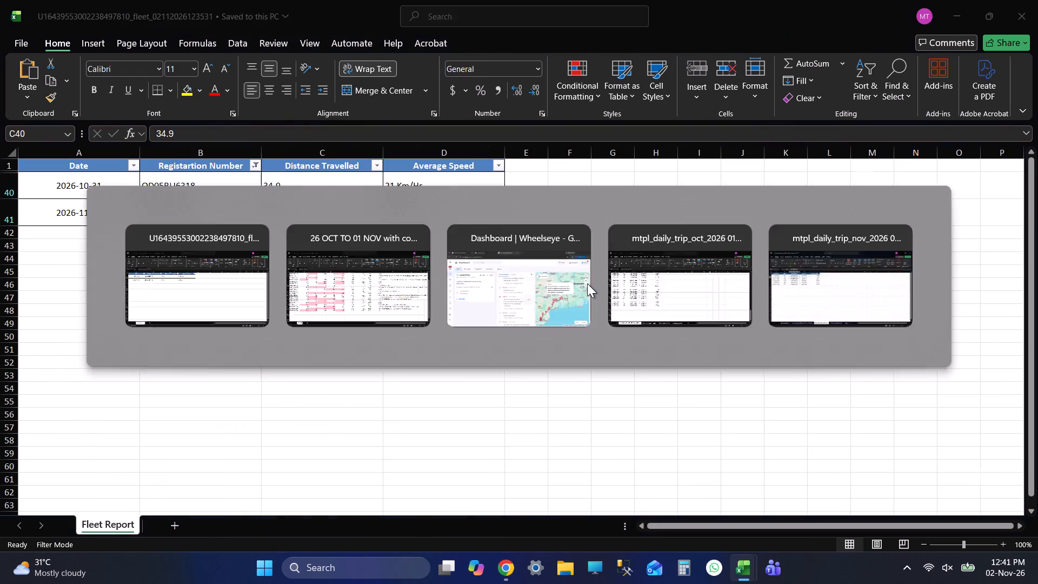
type("35")
key("Tab")
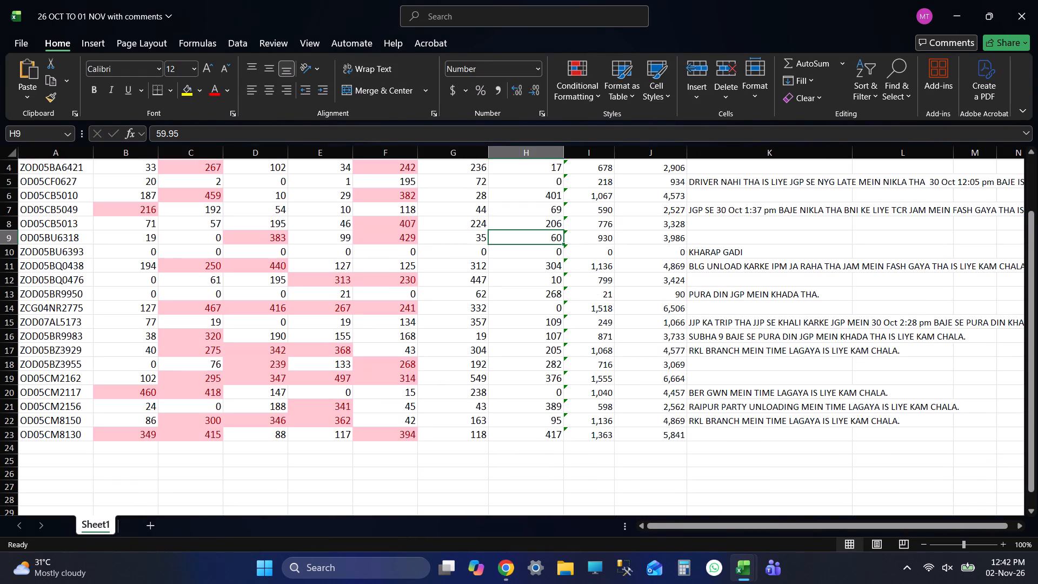
key("ctrl+s")
key("alt+Tab")
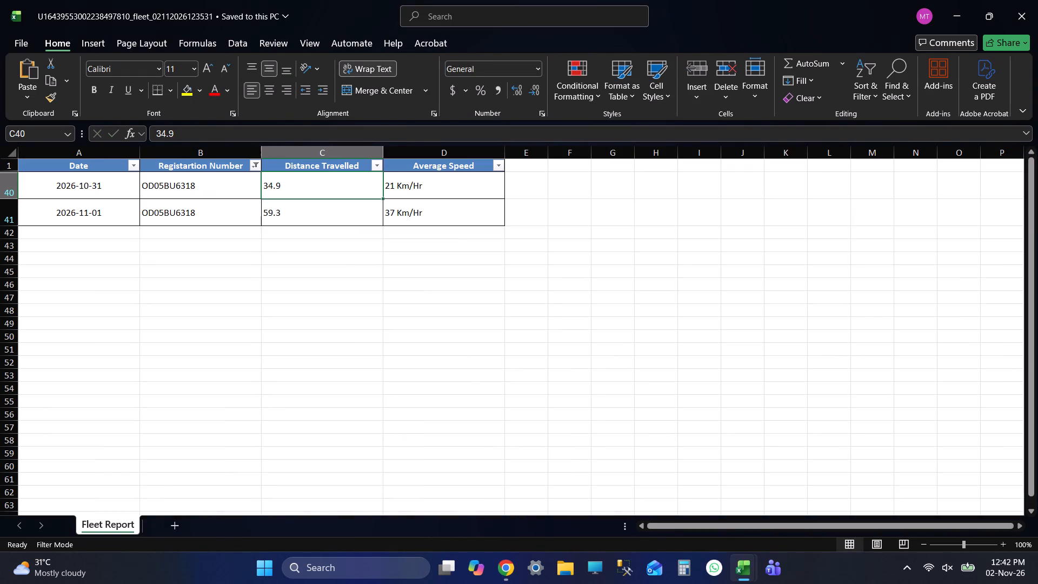
left_click(290, 217)
key("alt+Tab")
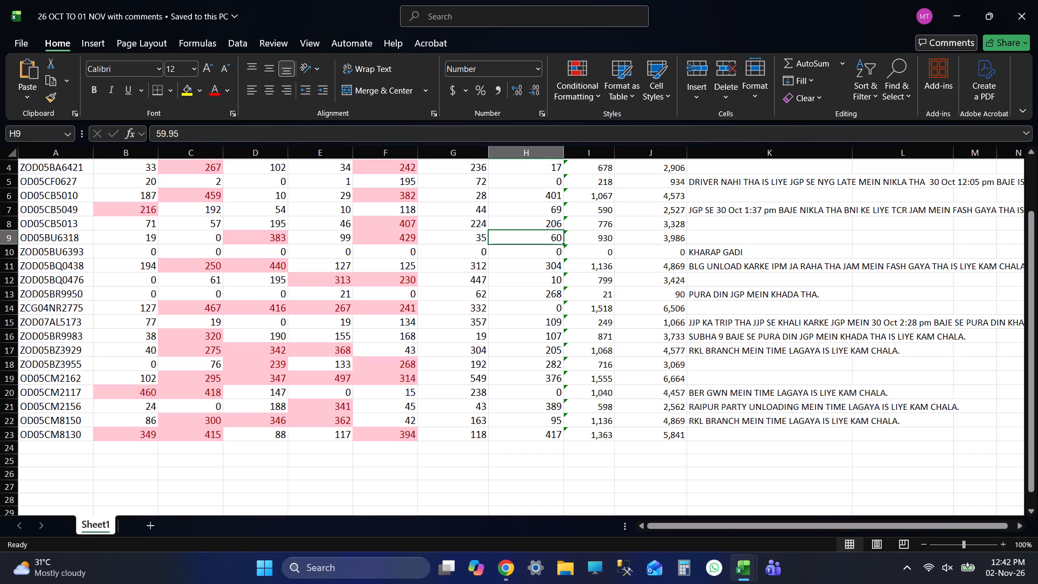
key("Return")
key("ctrl+s")
key("alt+Tab")
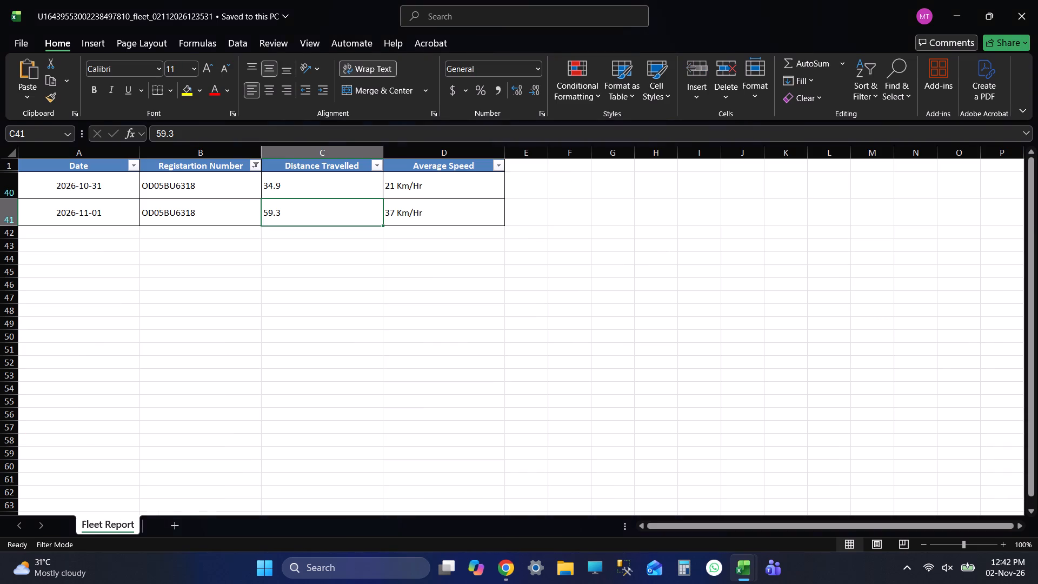
scroll(234, 169, "up", 3)
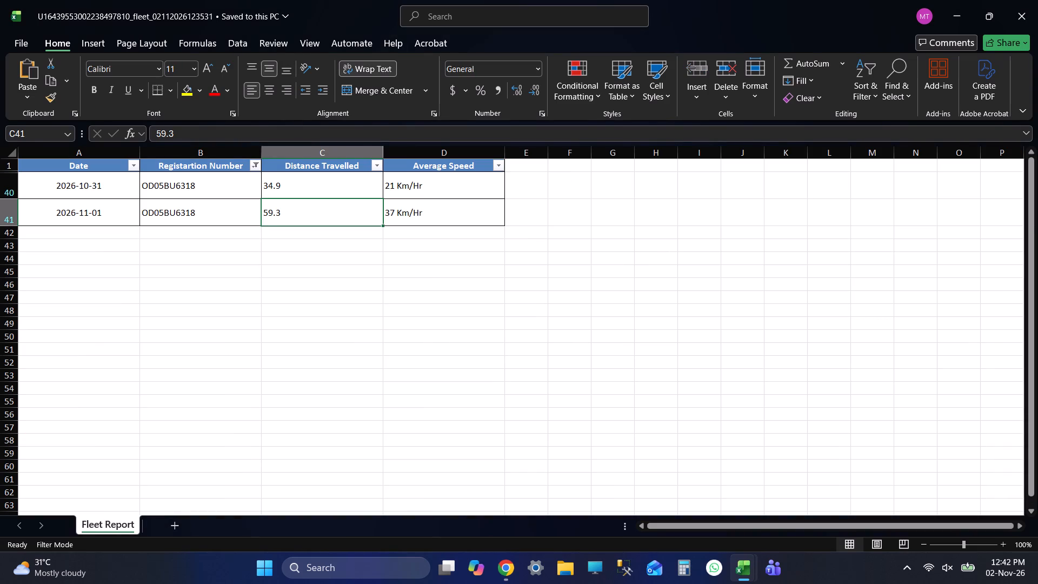
left_click(256, 164)
left_click_drag(253, 360, 239, 404)
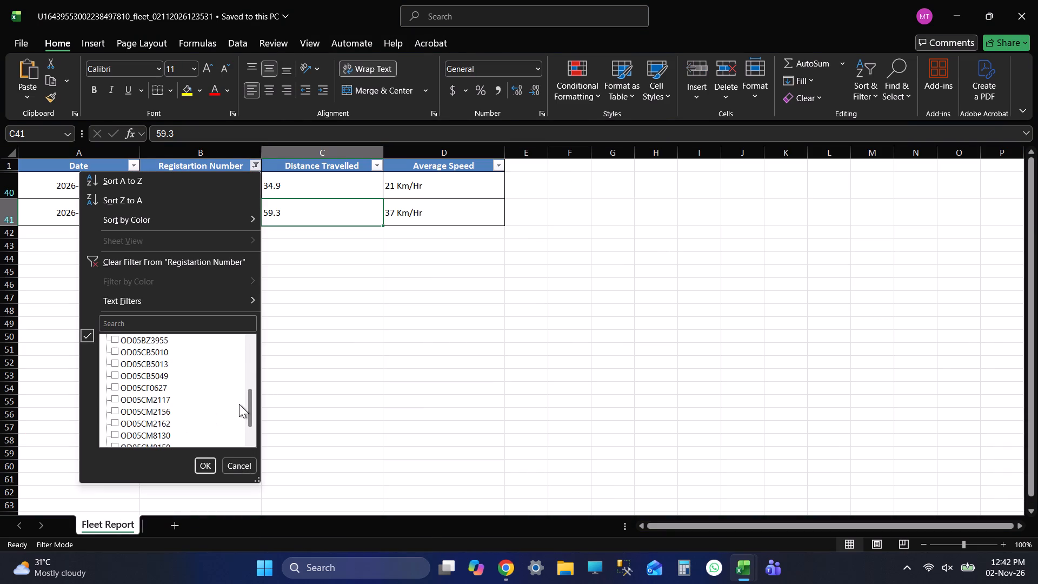
left_click_drag(239, 404, 245, 390)
left_click(154, 354)
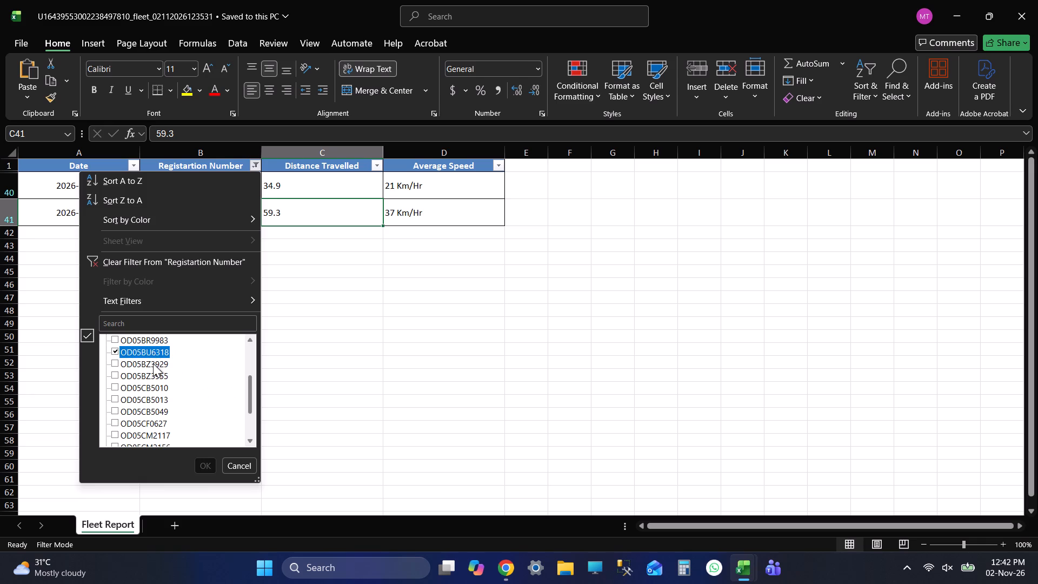
left_click(153, 363)
left_click(207, 461)
left_click(375, 330)
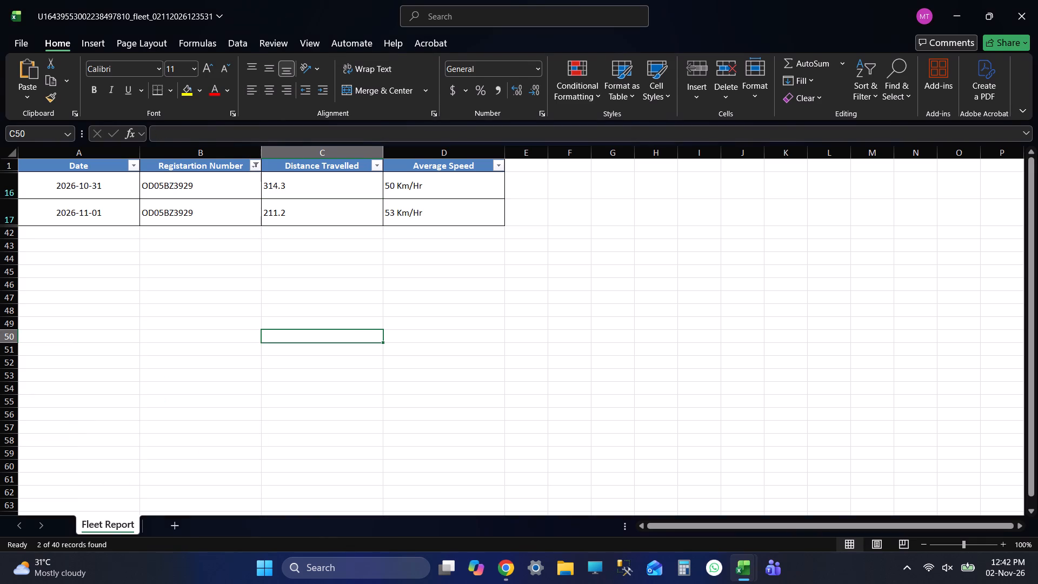
key("ctrl+s")
left_click(304, 188)
key("alt+Tab")
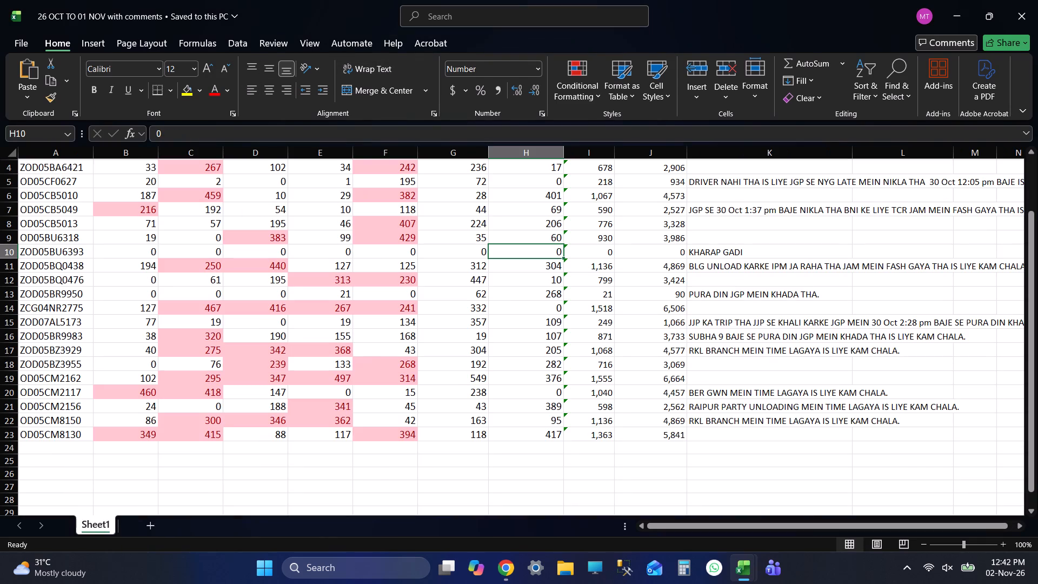
left_click(77, 351)
key("Tab")
key("Tab")
key("Tab")
key("Tab")
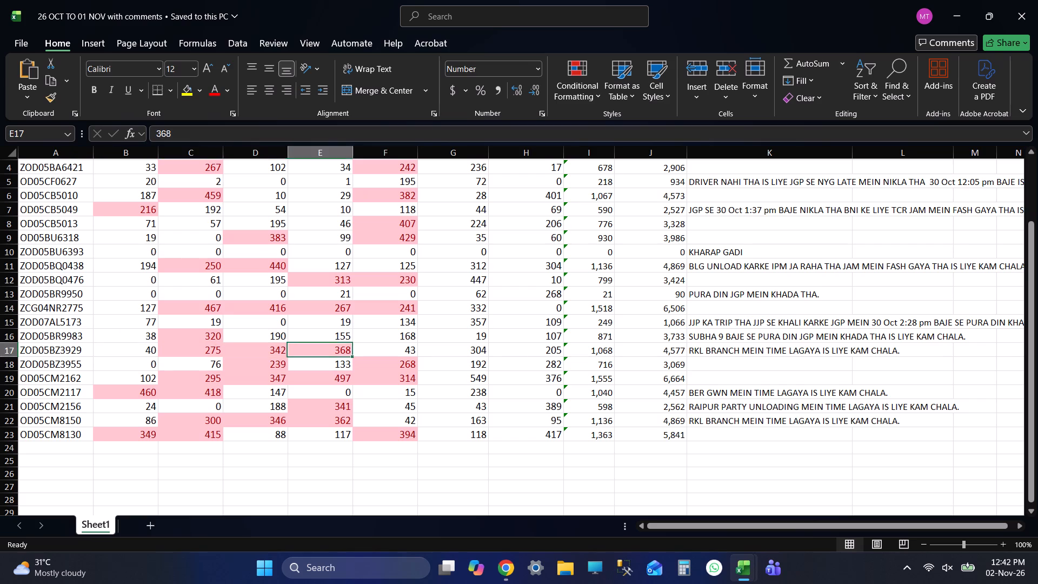
key("Tab")
key("Tab")
key("alt+Tab")
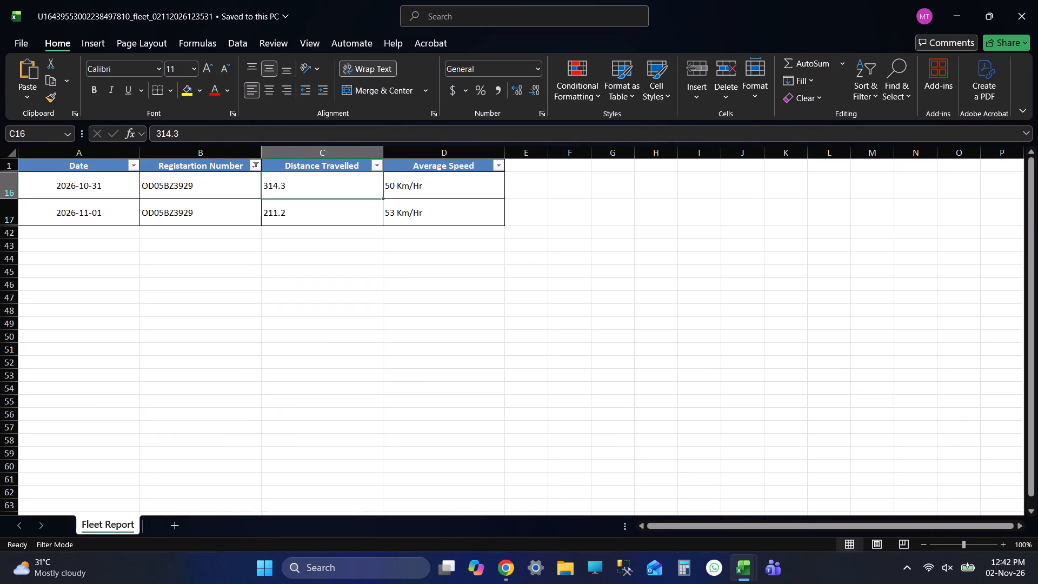
key("alt+Tab")
type("314")
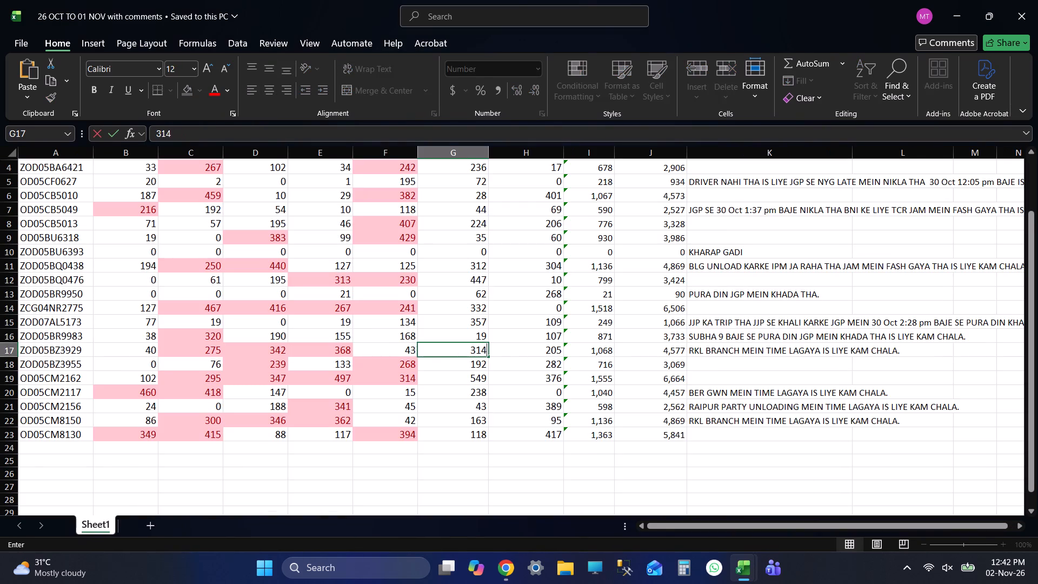
key("Tab")
key("ctrl+s")
key("alt+Tab")
key("alt+Tab")
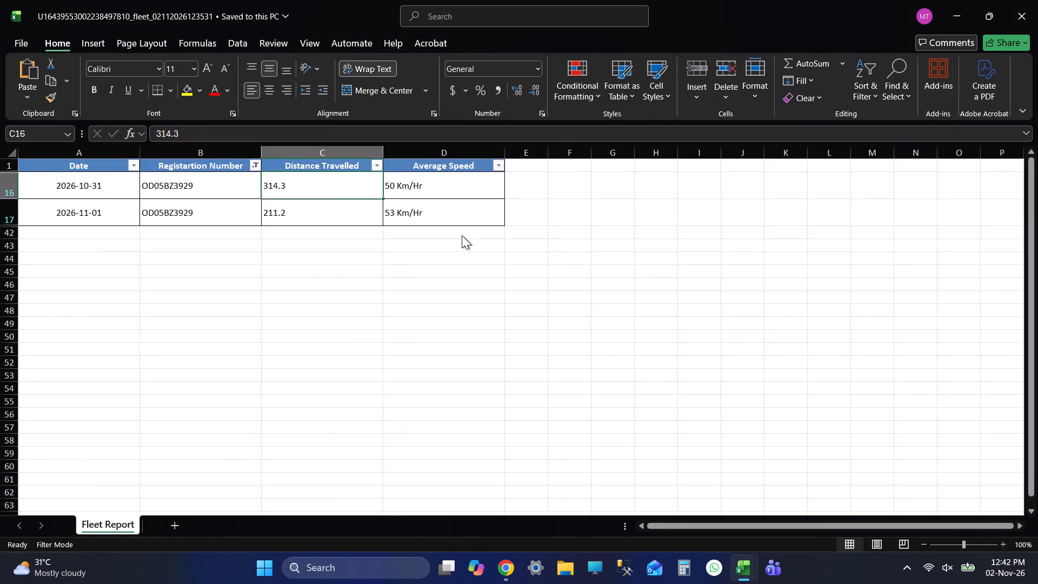
key("ctrl+s")
key("ctrl+s")
key("ctrl+s")
key("ctrl+s")
key("ctrl+s")
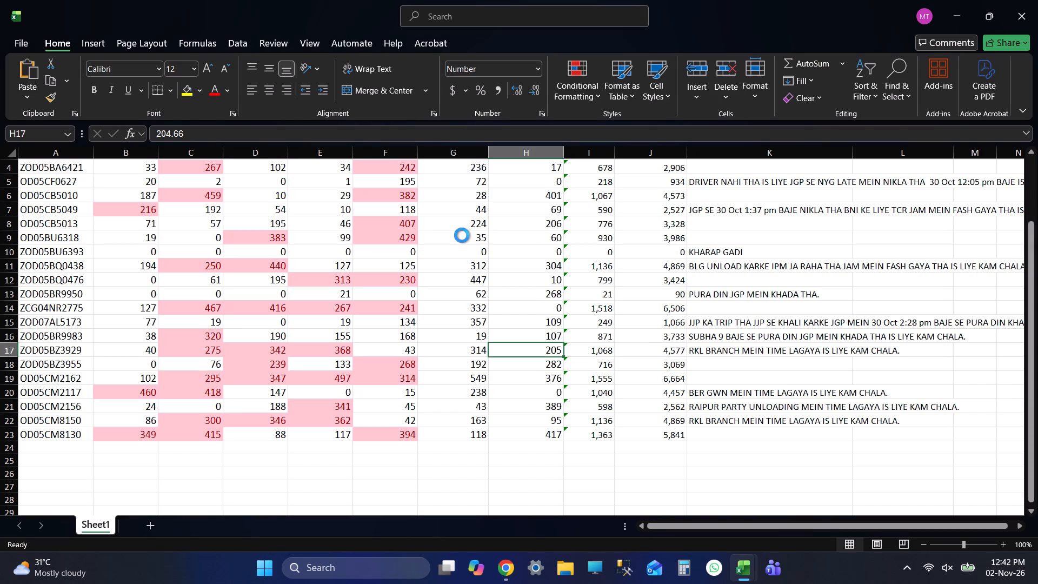
key("alt+Tab")
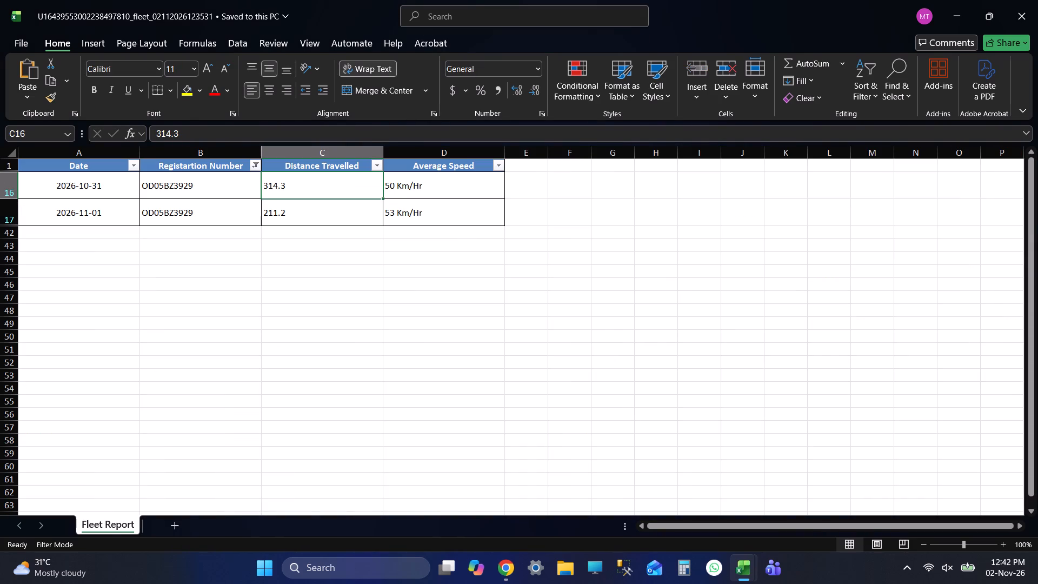
left_click(310, 210)
key("alt+Tab")
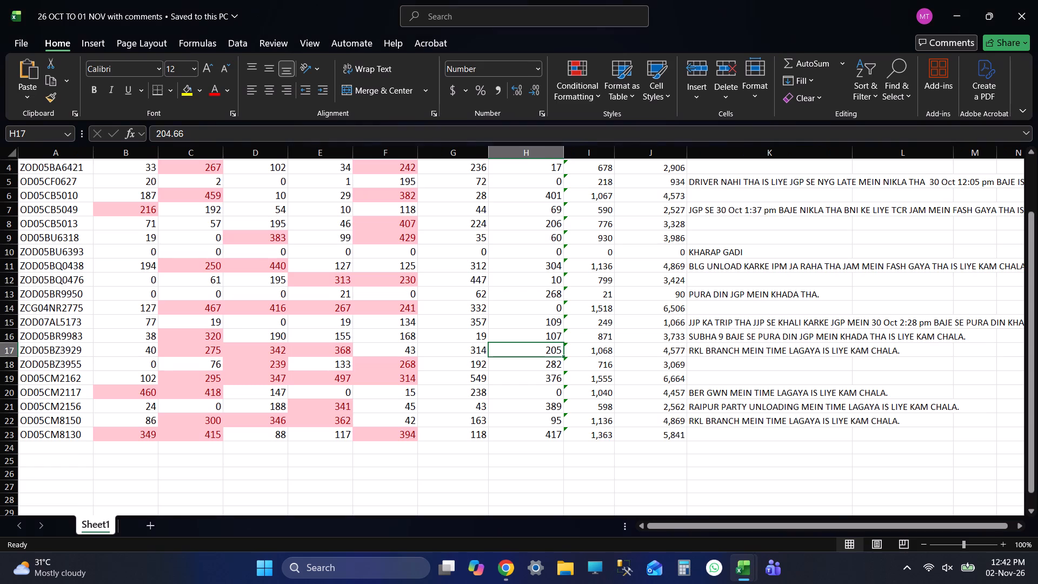
type("211")
key("Return")
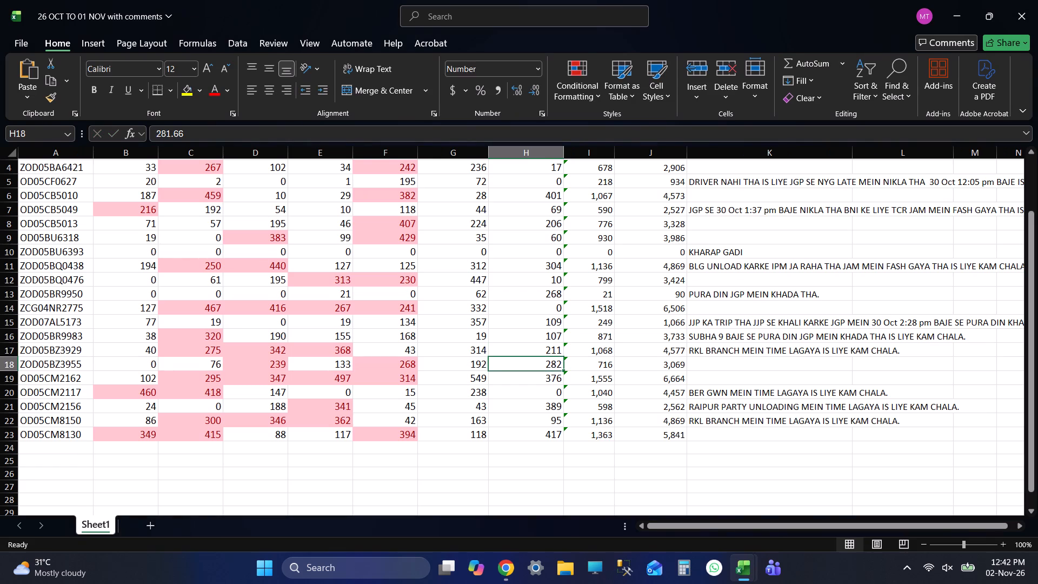
key("ctrl+s")
key("ctrl+s")
key("ctrl+s")
key("ctrl+s")
key("ctrl+s")
key("ctrl+s")
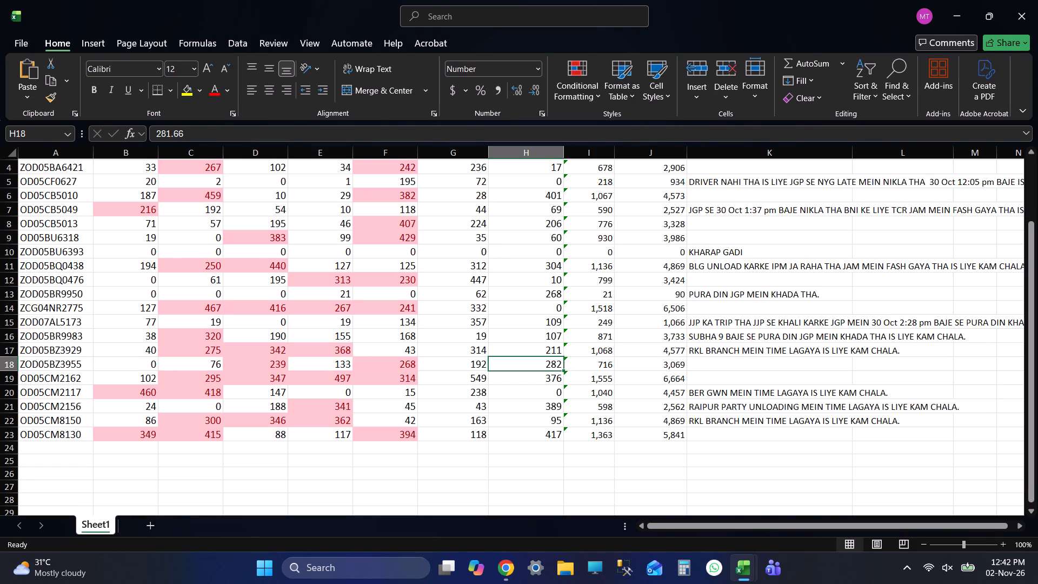
key("ctrl+s")
key("ctrl+s")
key("ctrl+s")
key("ctrl+s")
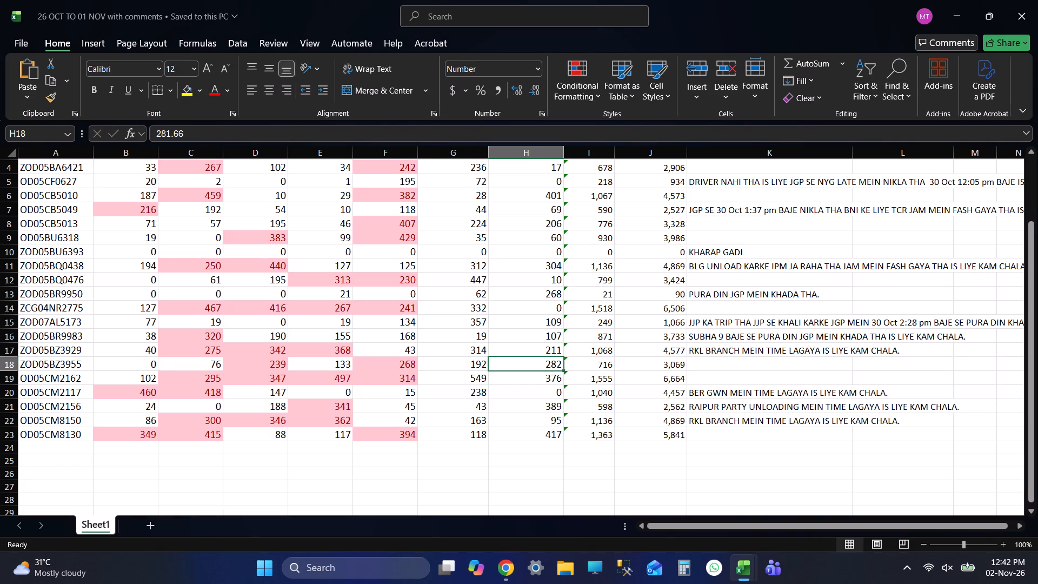
left_click(547, 351)
key("ctrl+s")
key("ctrl+s")
key("ctrl+s")
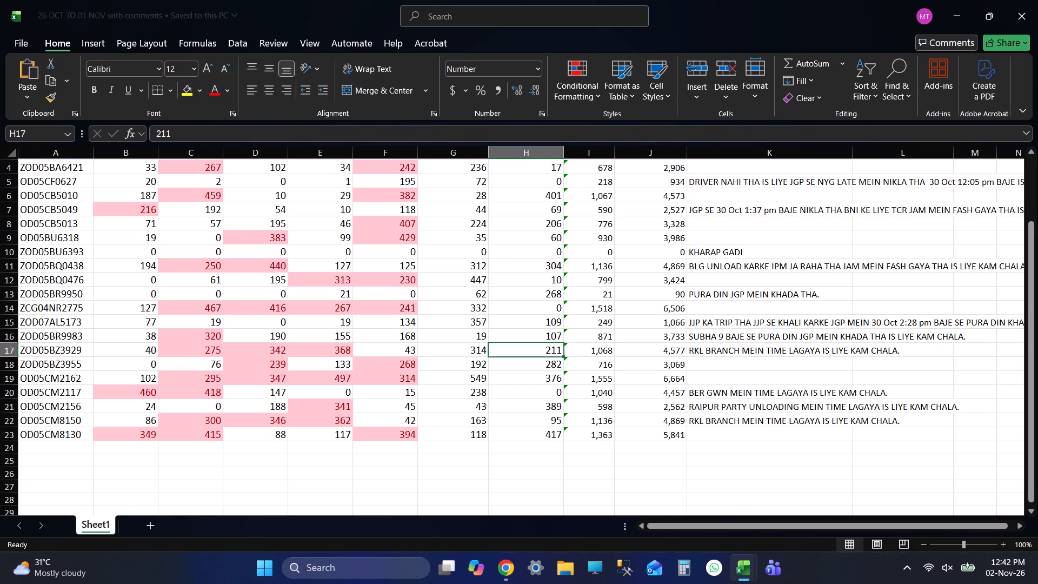
key("alt+Tab")
scroll(208, 189, "up", 4)
left_click(254, 165)
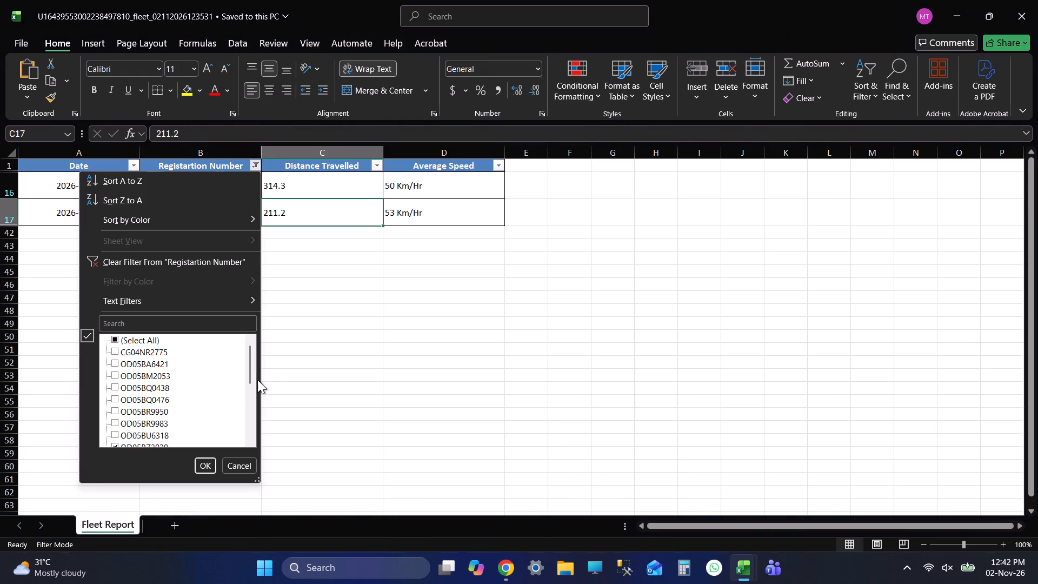
left_click_drag(249, 353, 251, 387)
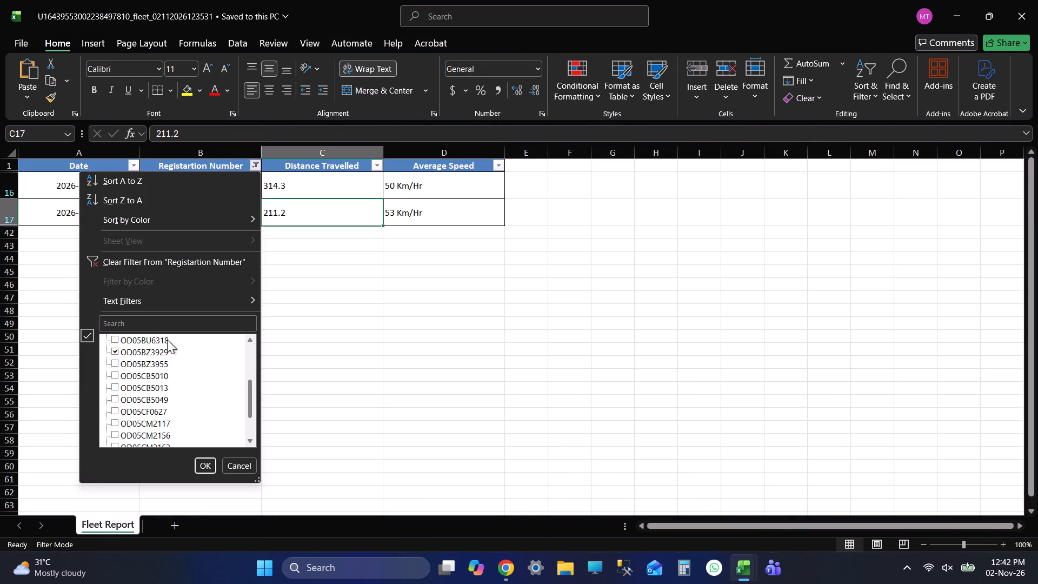
left_click(155, 350)
left_click(149, 368)
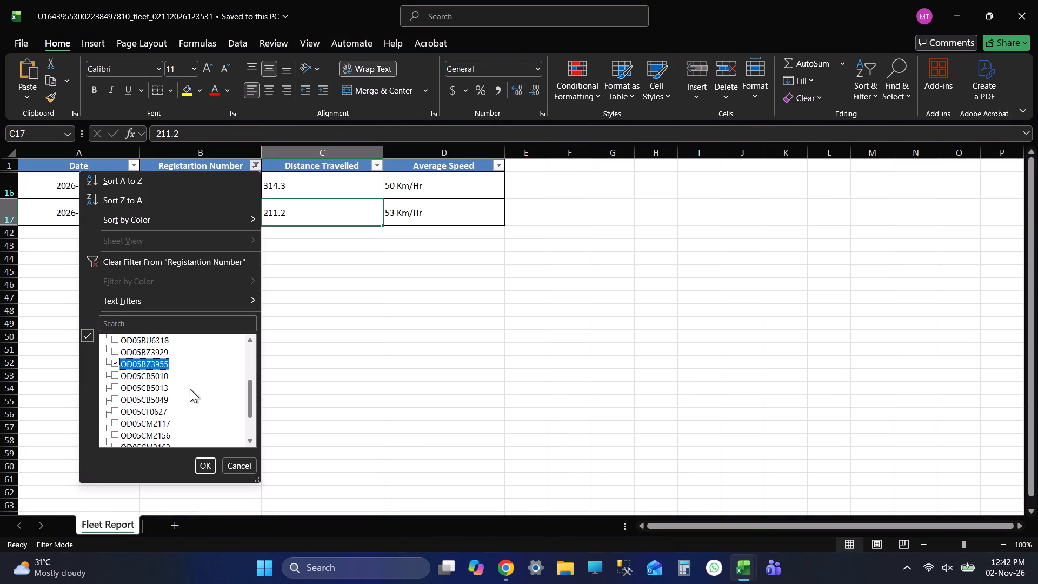
left_click(202, 463)
left_click(345, 275)
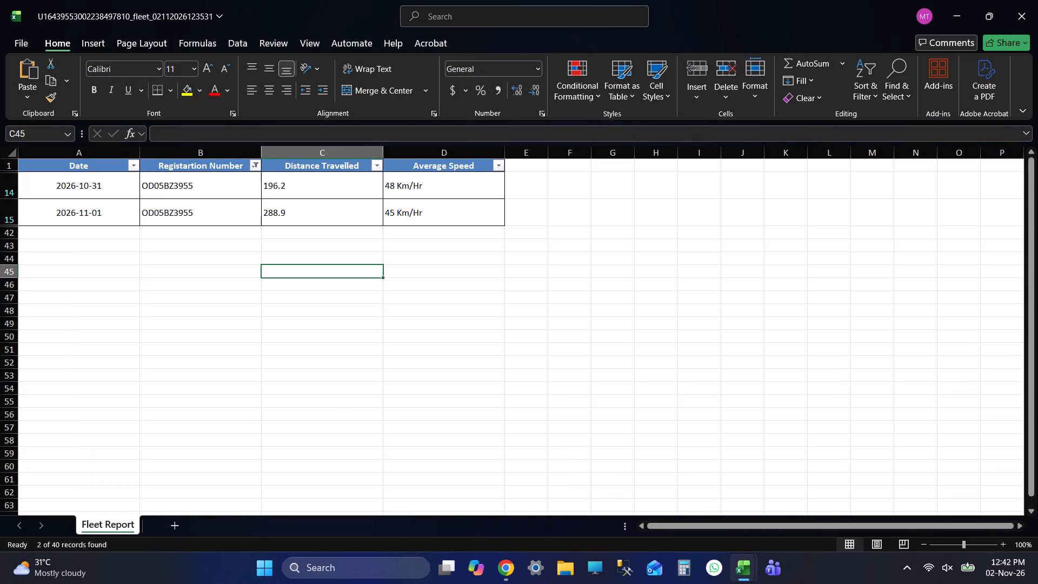
key("ctrl+s")
left_click(342, 200)
left_click(331, 188)
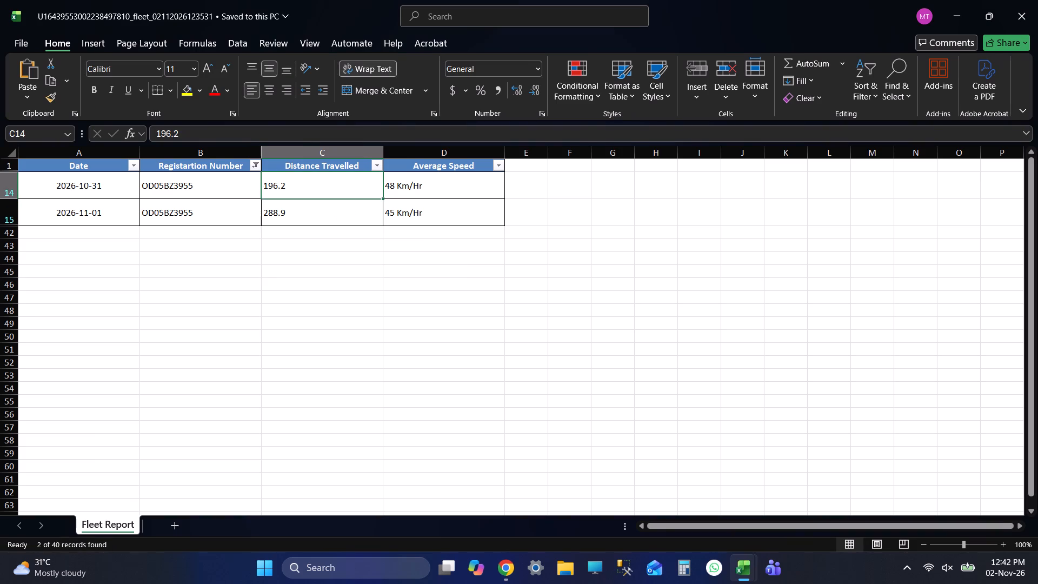
key("ctrl+s")
key("ctrl+s")
key("ctrl+s")
key("ctrl+s")
key("ctrl+s")
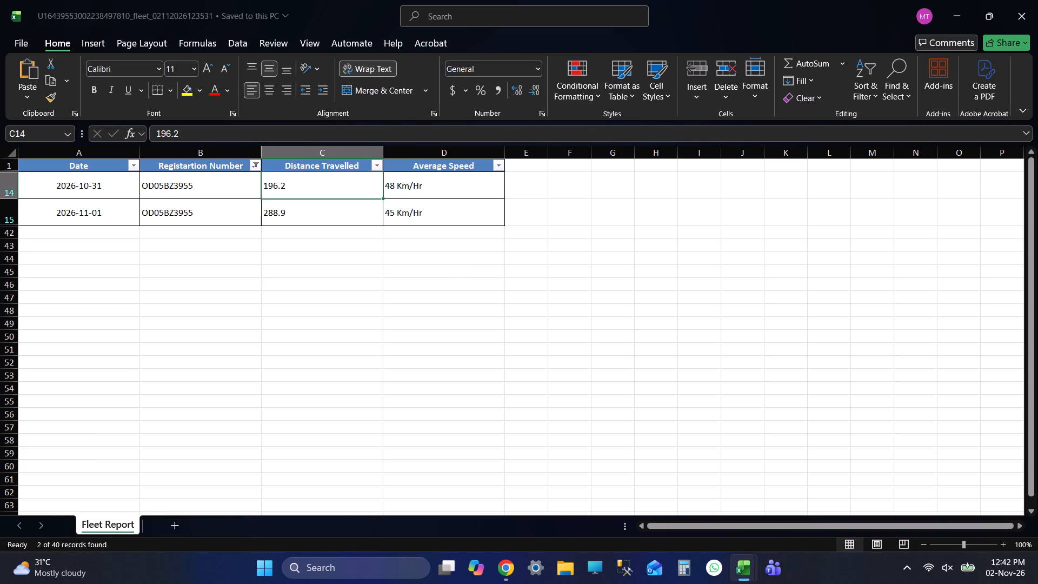
key("ctrl+s")
key("ctrl+s")
key("ctrl+s")
key("ctrl+s")
key("ctrl+s")
key("ctrl+s")
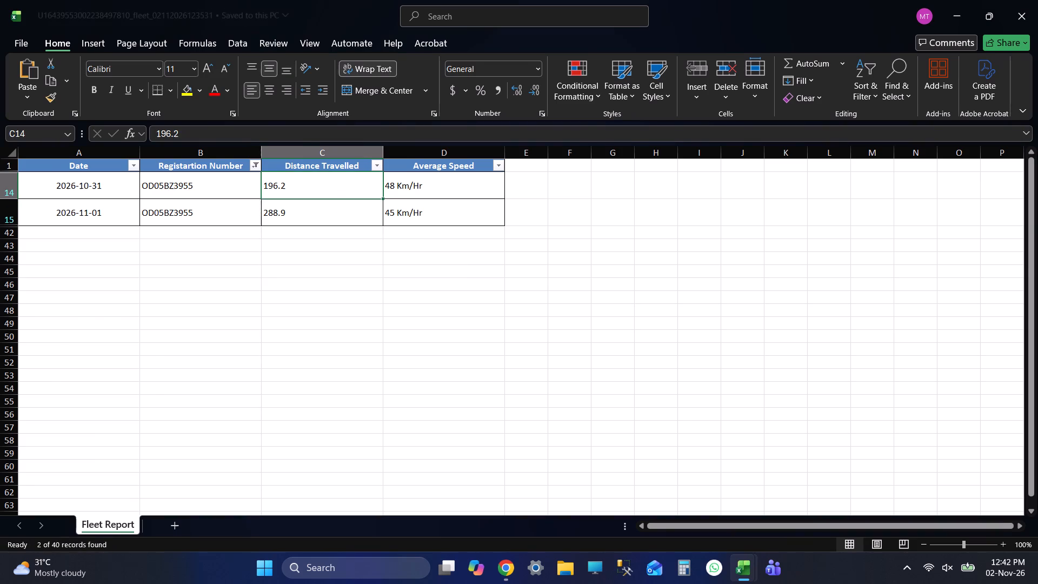
key("alt+Tab")
left_click(69, 369)
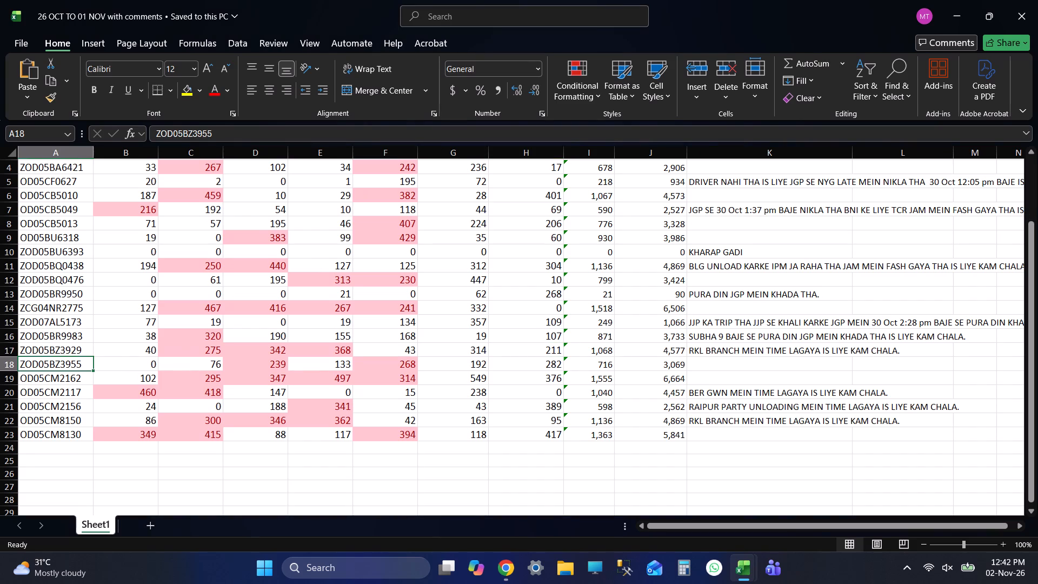
key("Tab")
key("Tab")
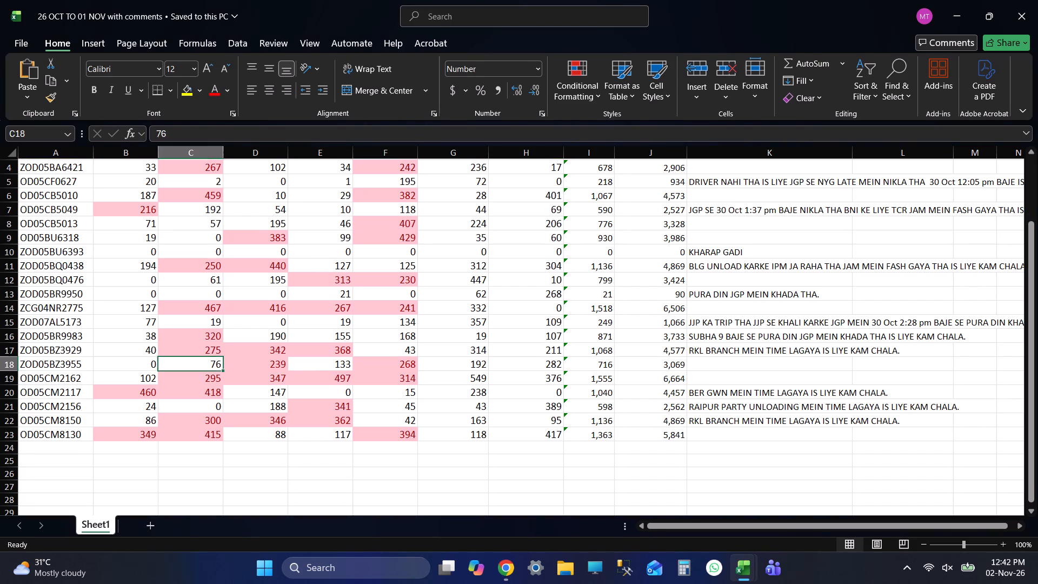
key("Tab")
key("Tab")
key("Tab")
key("Tab")
key("alt+Tab")
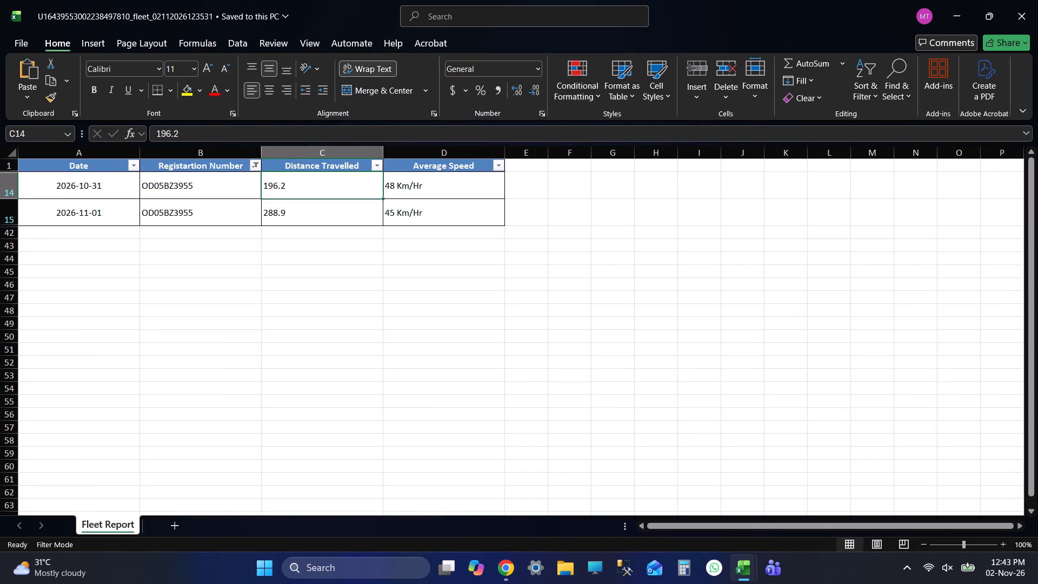
key("alt+Tab")
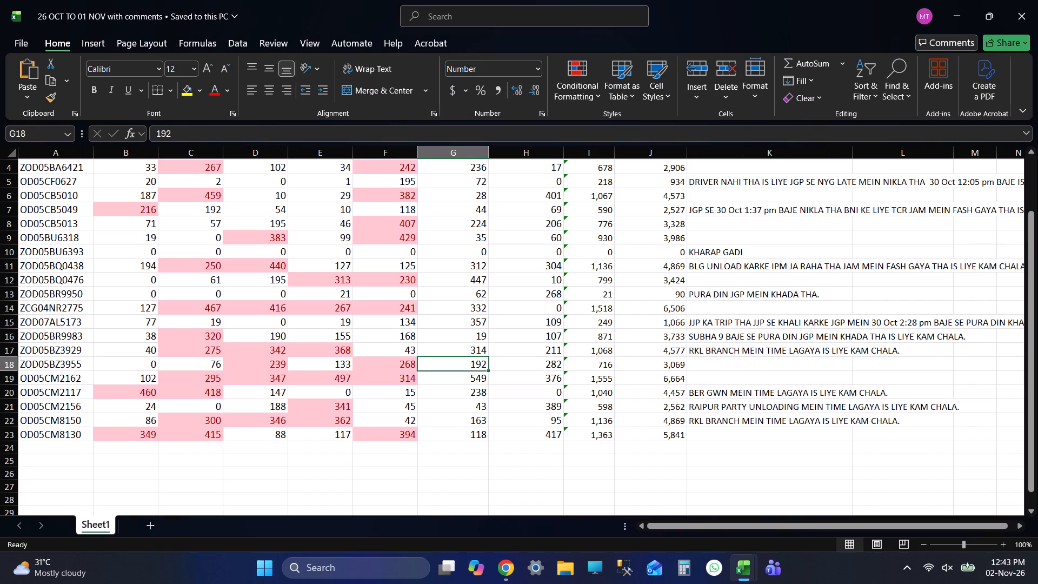
type("196")
key("Tab")
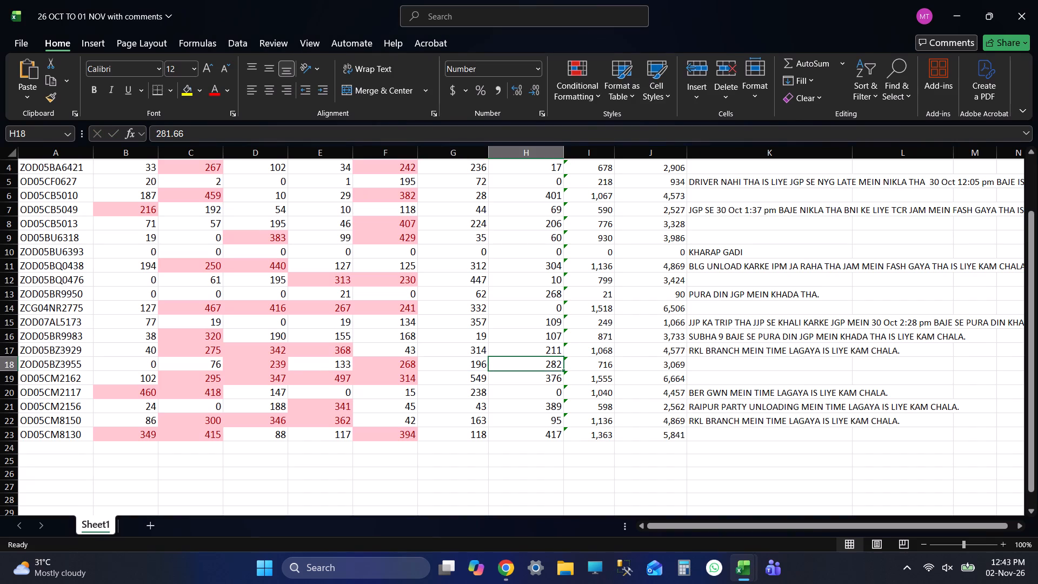
key("ctrl+s")
key("alt+Tab")
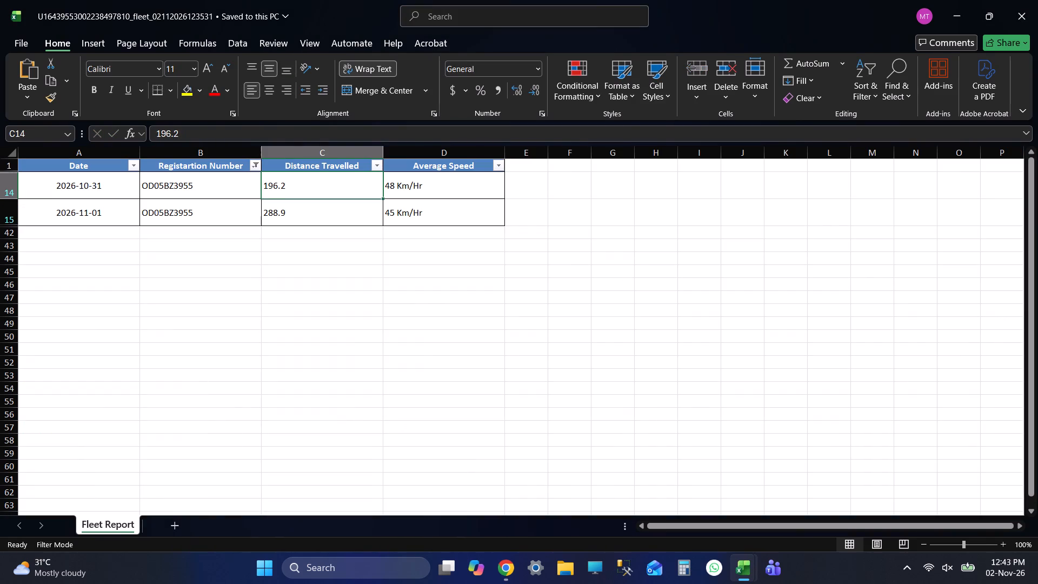
left_click(307, 204)
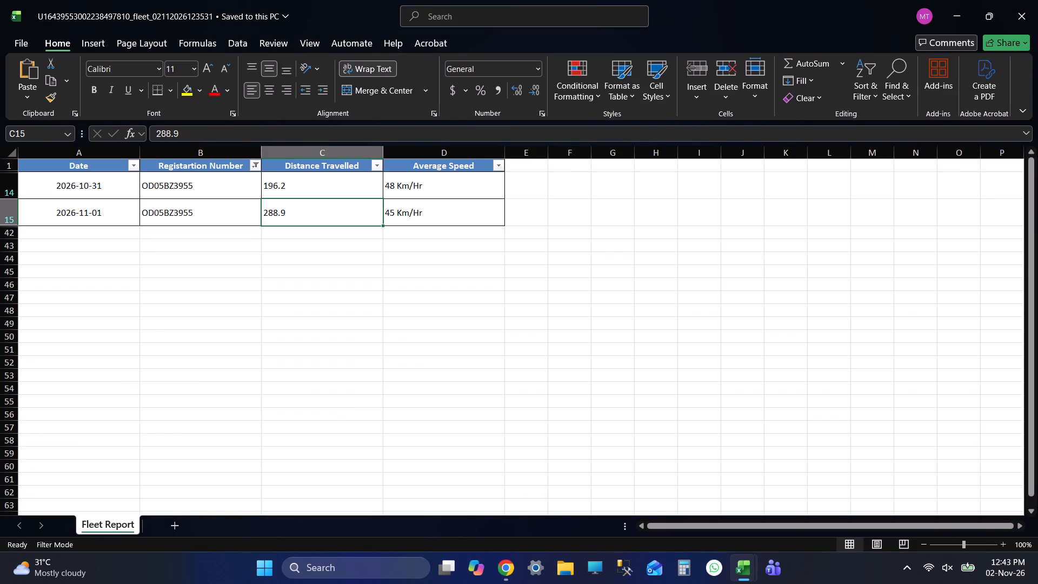
key("alt+Tab")
type("289")
key("alt+Tab")
key("alt+Tab")
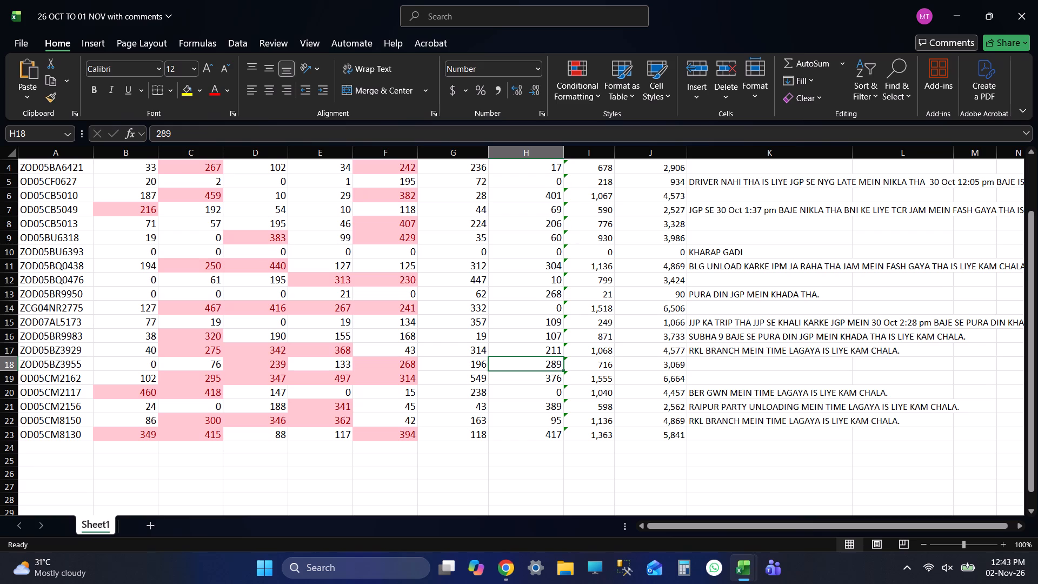
key("alt+Tab")
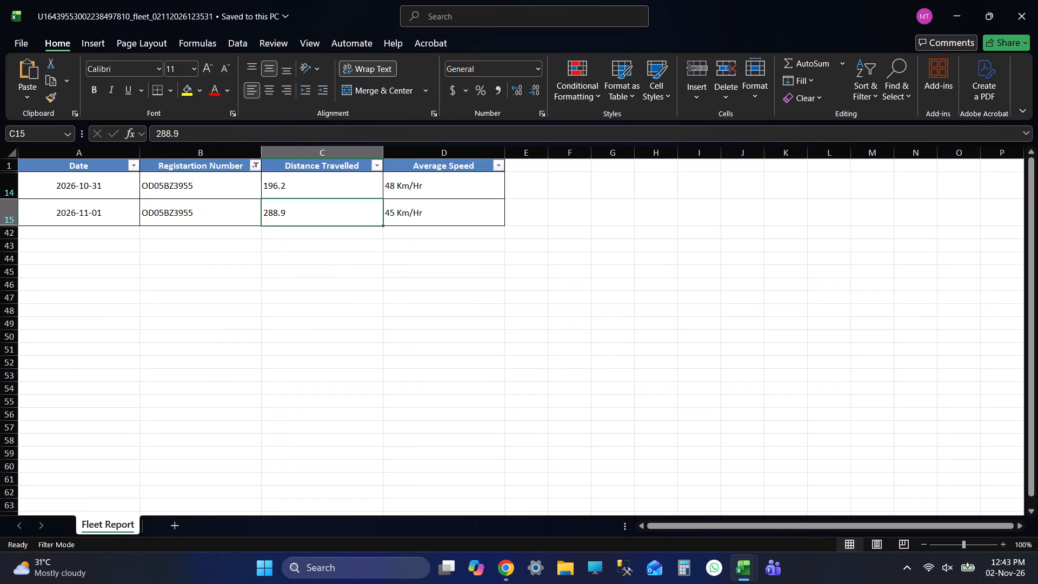
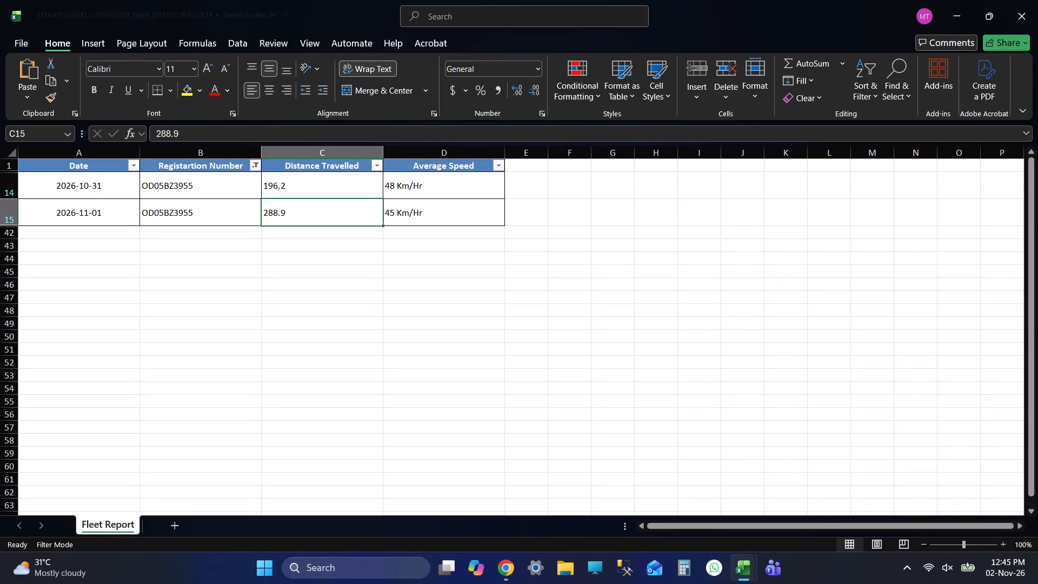
left_click(331, 186)
key("alt+Tab")
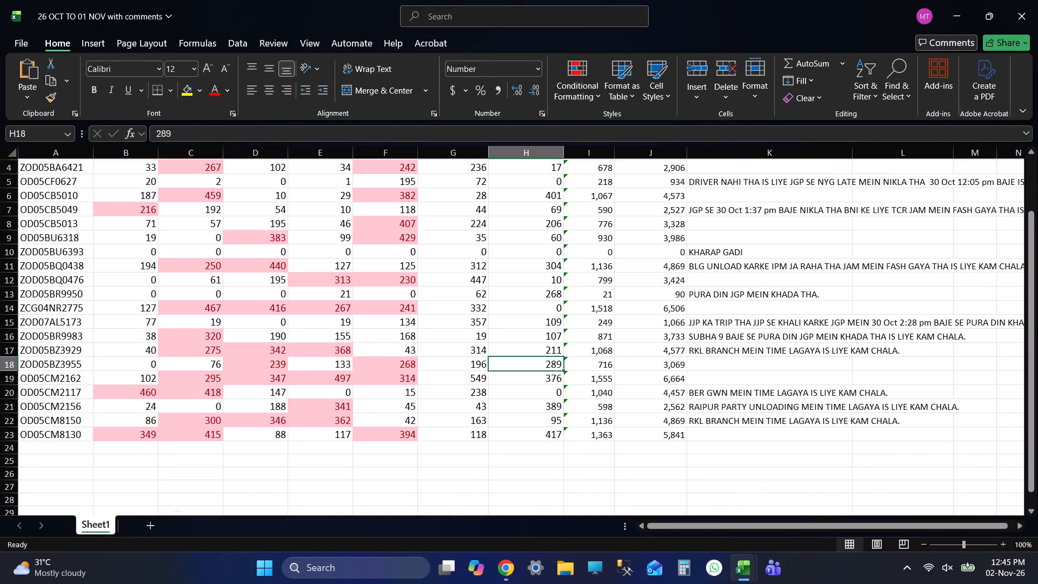
key("alt+Tab")
key("alt+Tab")
key("alt+Tab")
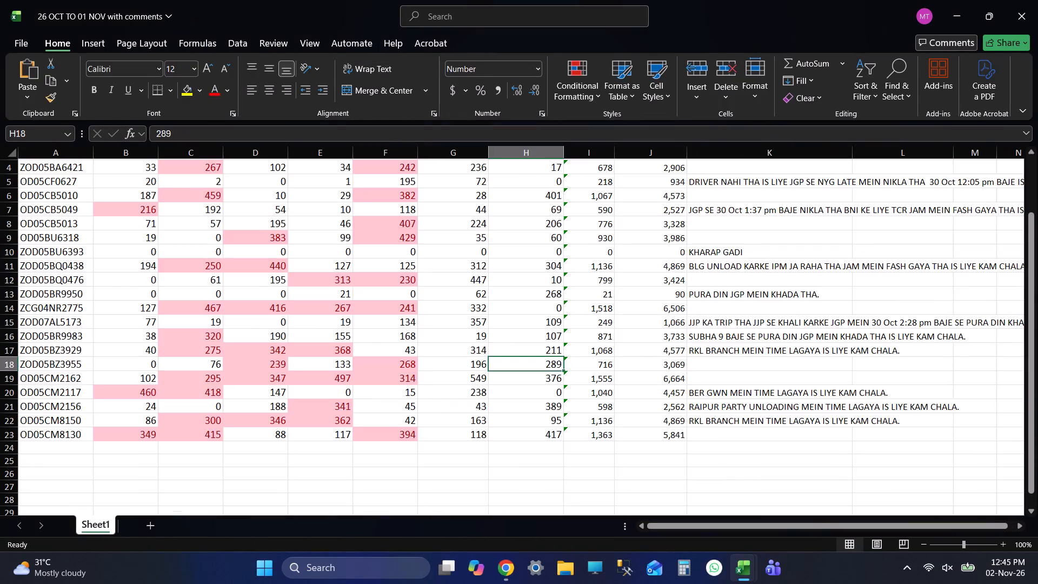
left_click(198, 188)
key("alt+Tab")
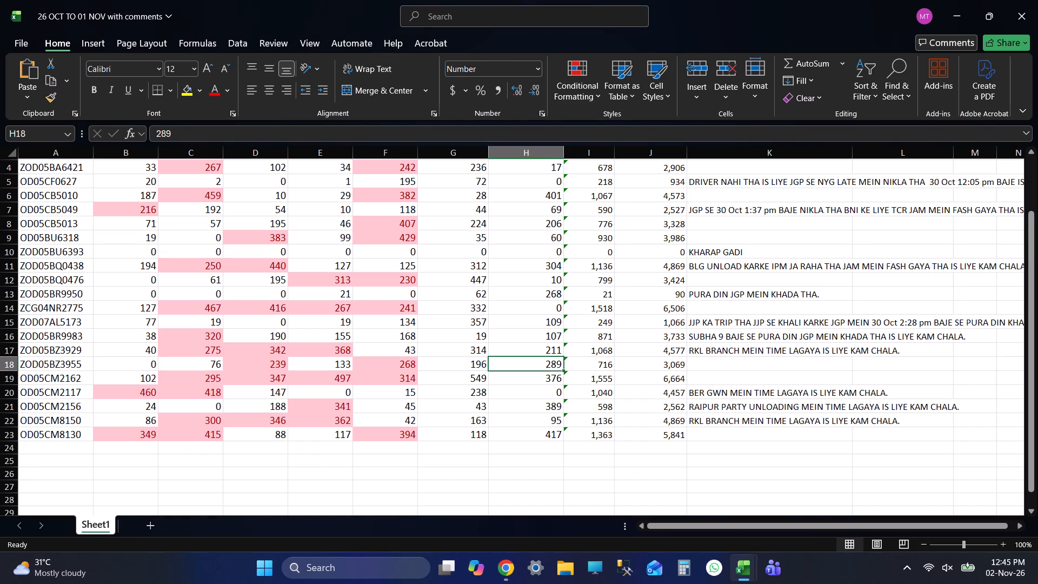
key("alt+Tab")
key("alt+Tab")
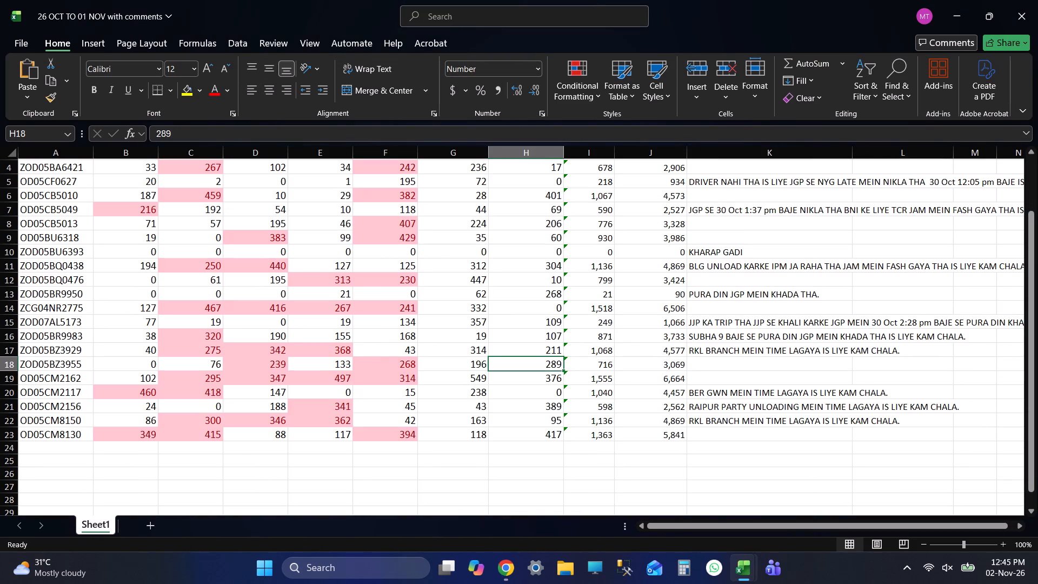
left_click(63, 367)
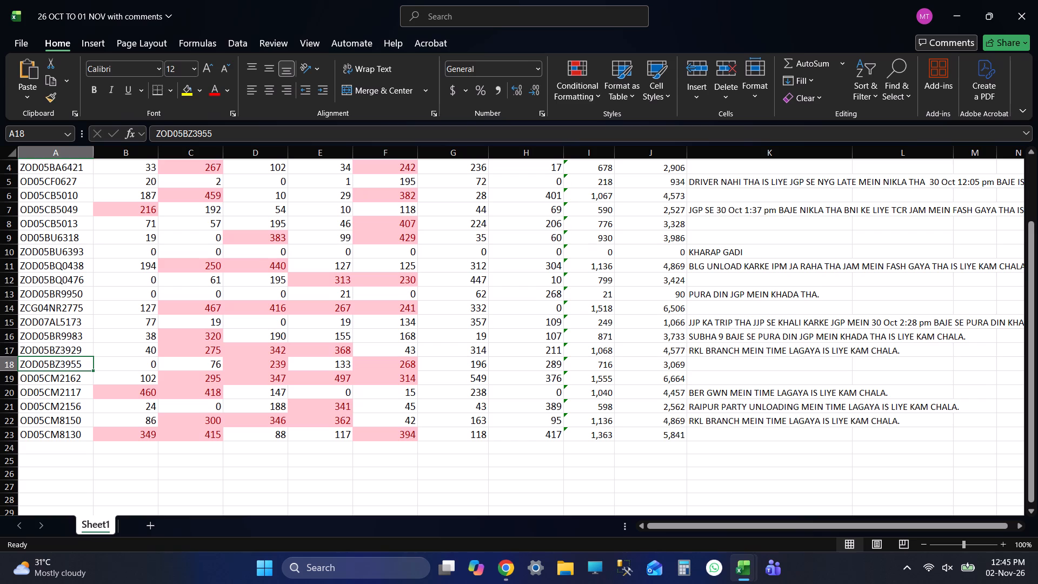
key("shift+Tab")
key("shift+Tab")
key("shift+Tab")
key("Tab")
key("Tab")
key("Tab")
key("Tab")
key("Tab")
key("Tab")
key("alt+Tab")
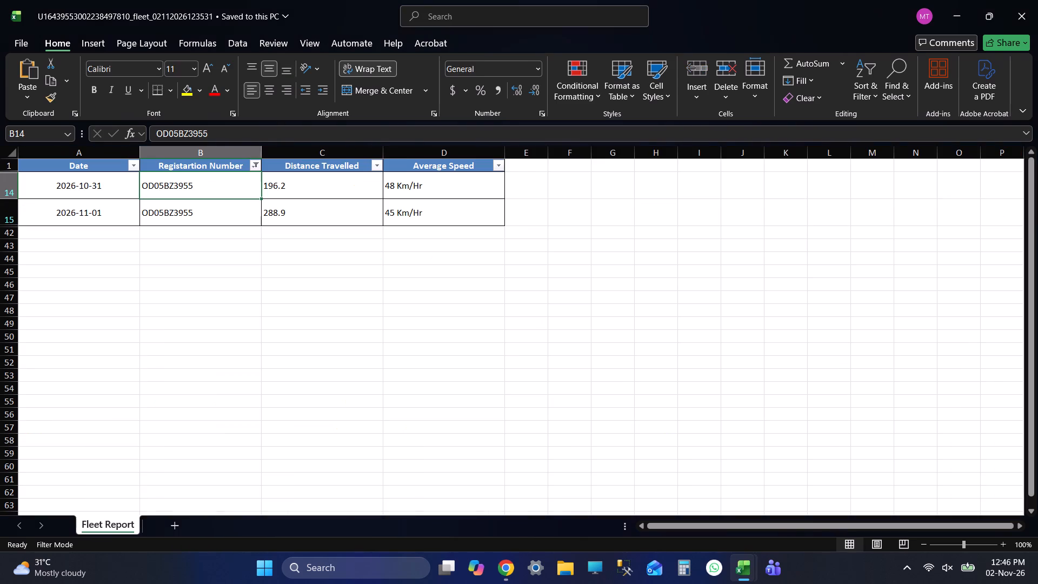
left_click(325, 188)
key("alt+Tab")
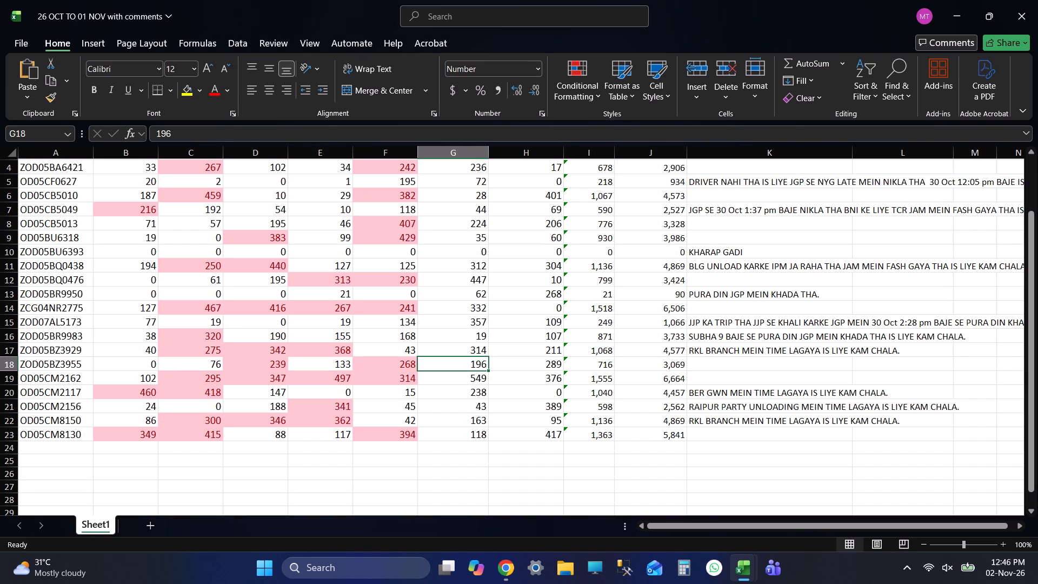
key("alt+Tab")
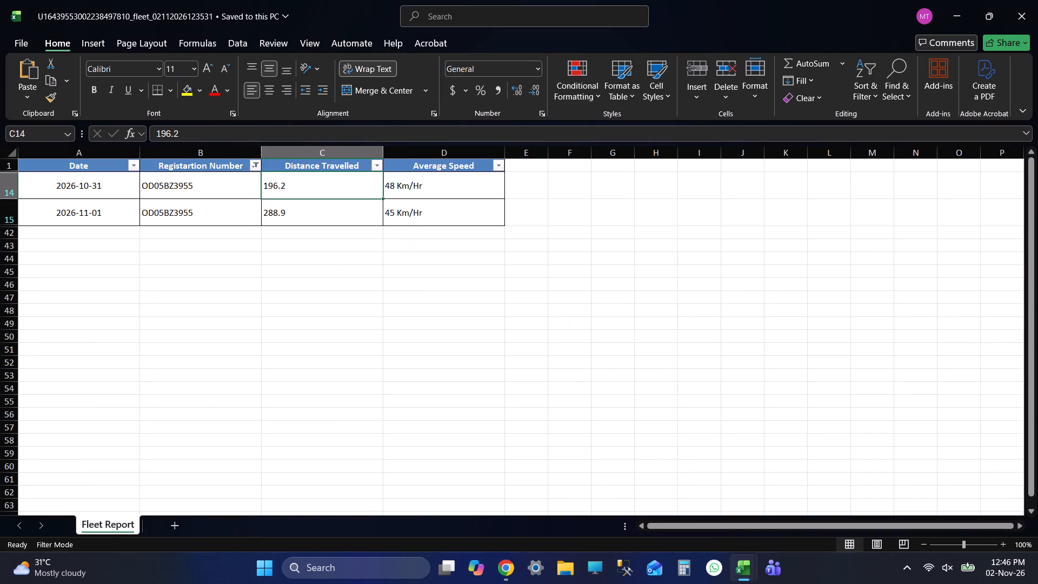
key("alt+Tab")
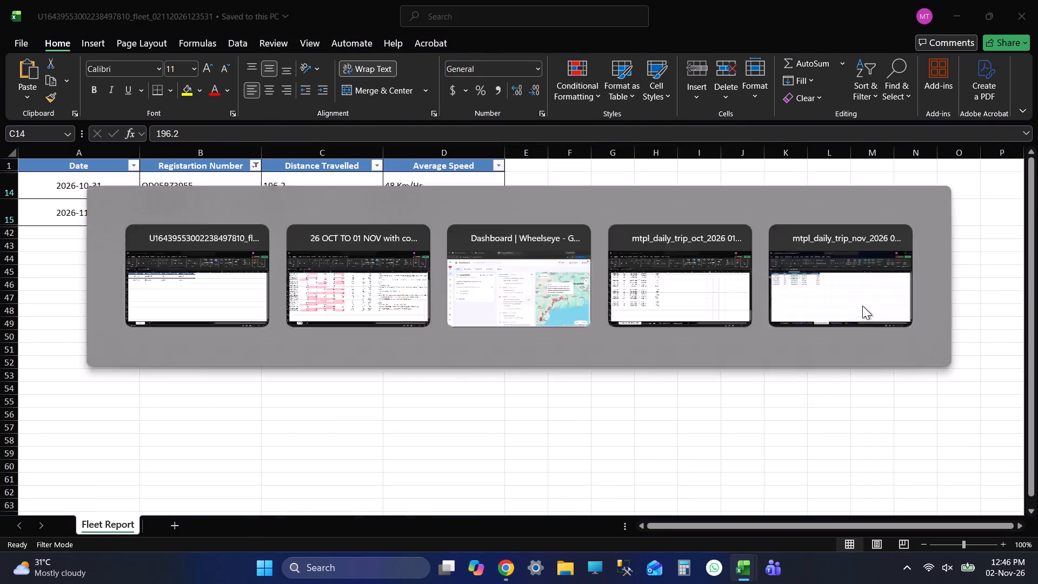
key("Tab")
key("alt+Tab")
left_click(307, 216)
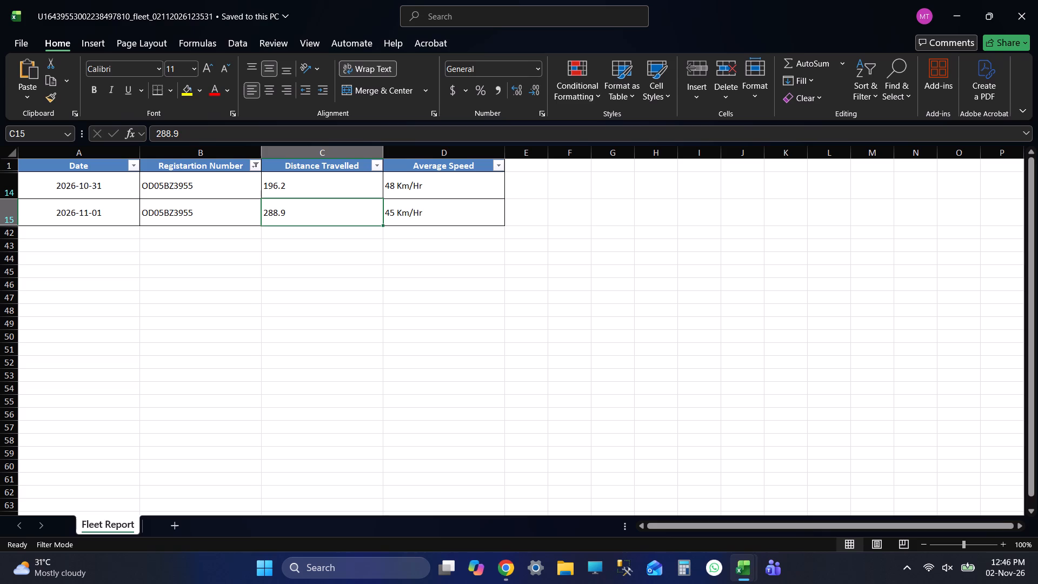
key("alt+Tab")
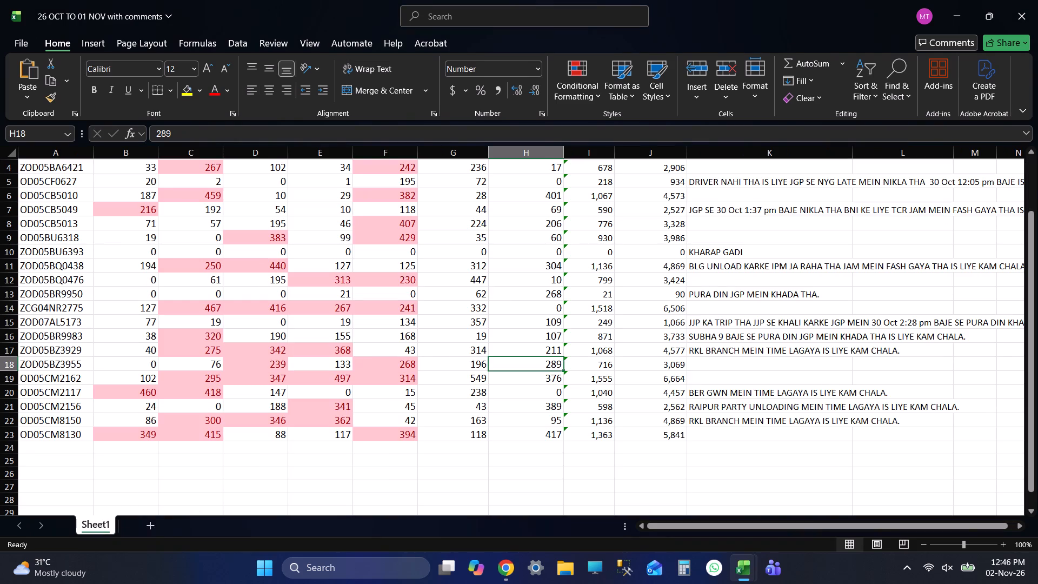
key("Tab")
key("ctrl+s")
key("alt+Tab")
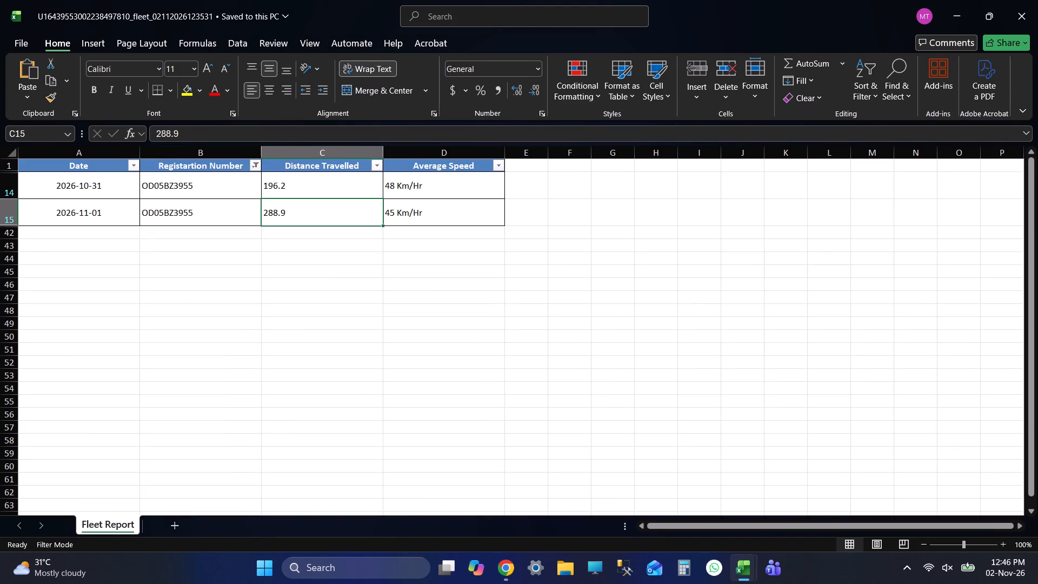
left_click(259, 165)
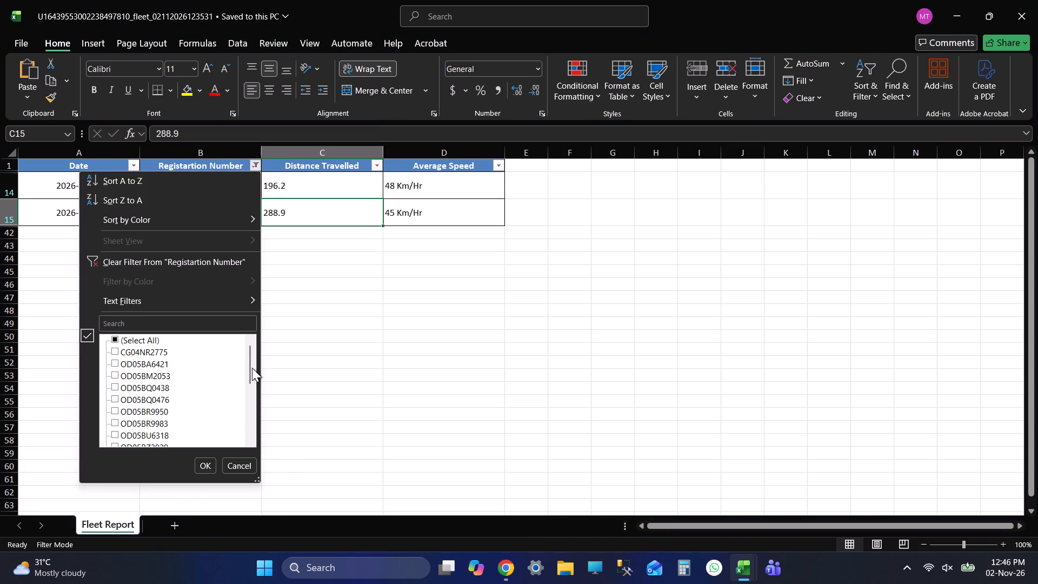
left_click_drag(249, 363, 243, 405)
left_click(147, 339)
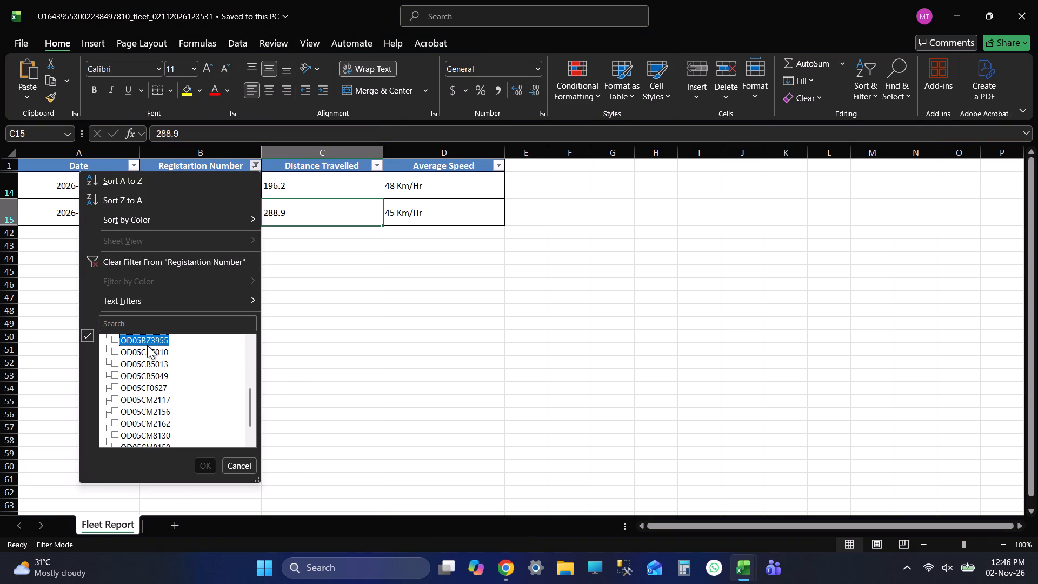
left_click(148, 352)
left_click(210, 464)
left_click(403, 312)
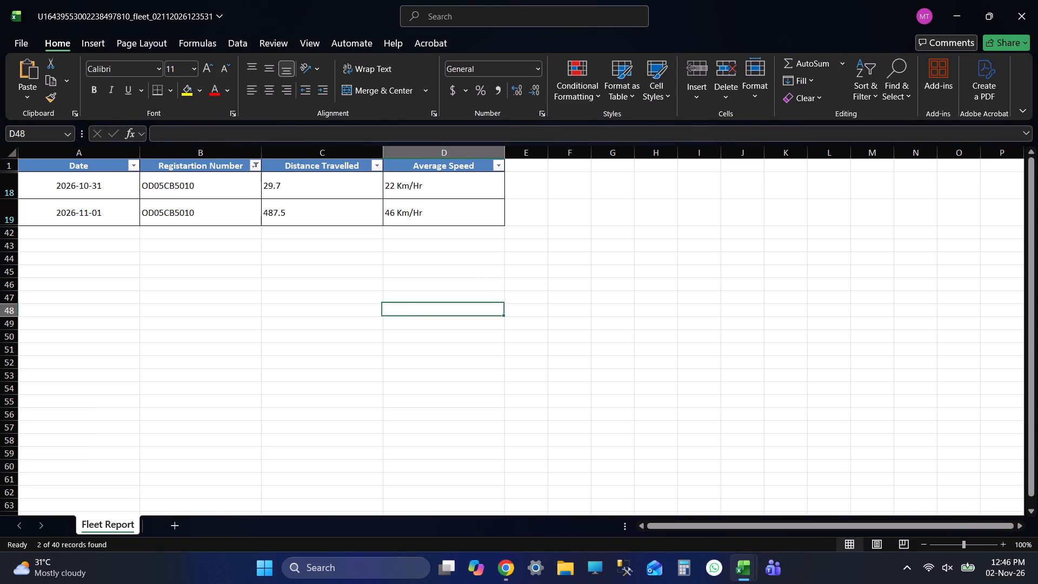
key("ctrl+s")
left_click(288, 175)
key("alt+Tab")
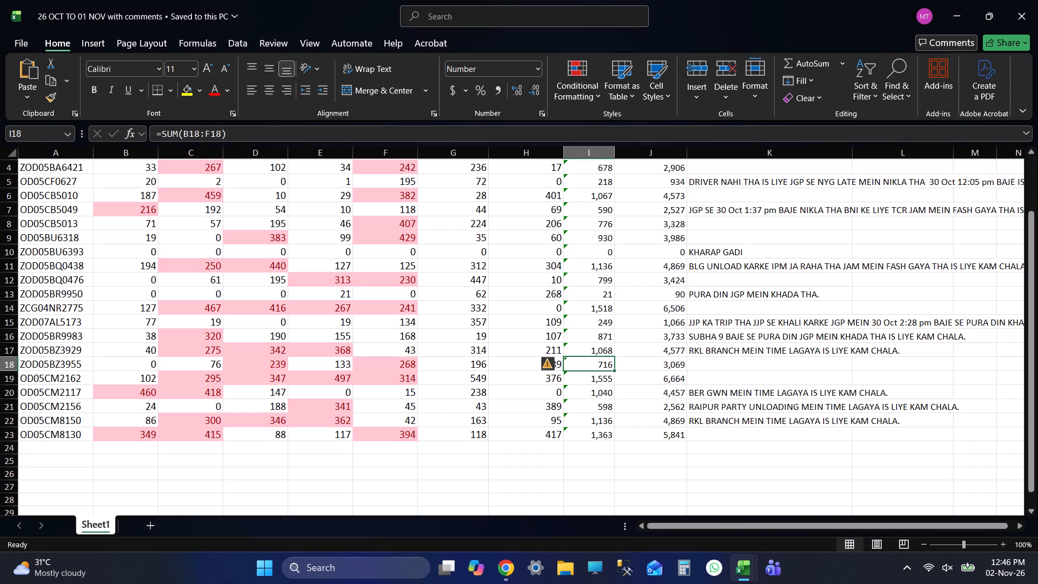
left_click(75, 196)
key("Tab")
key("Tab")
key("Tab")
key("Tab")
key("Tab")
key("Tab")
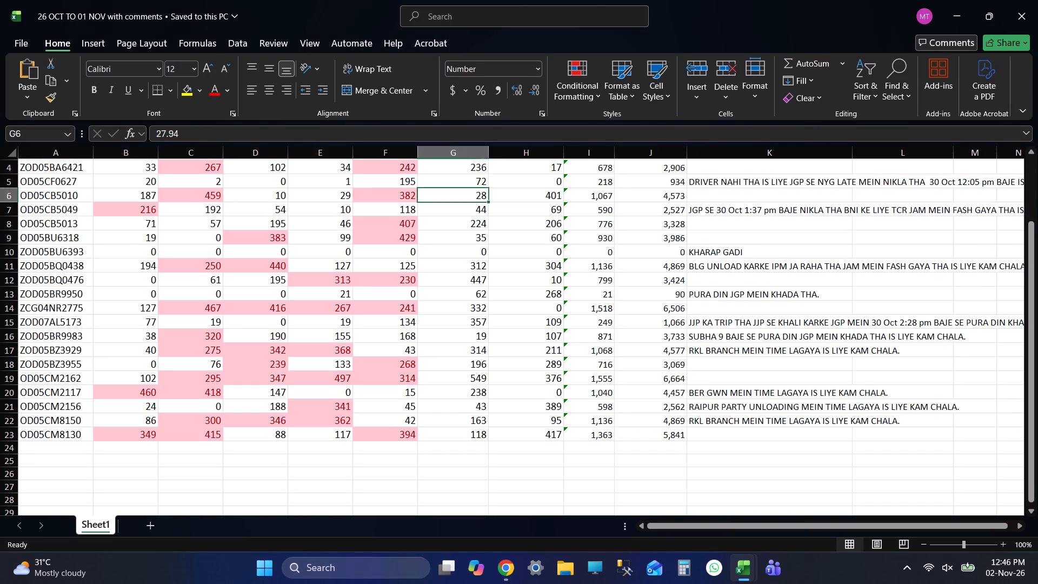
key("alt+Tab")
key("alt+Tab")
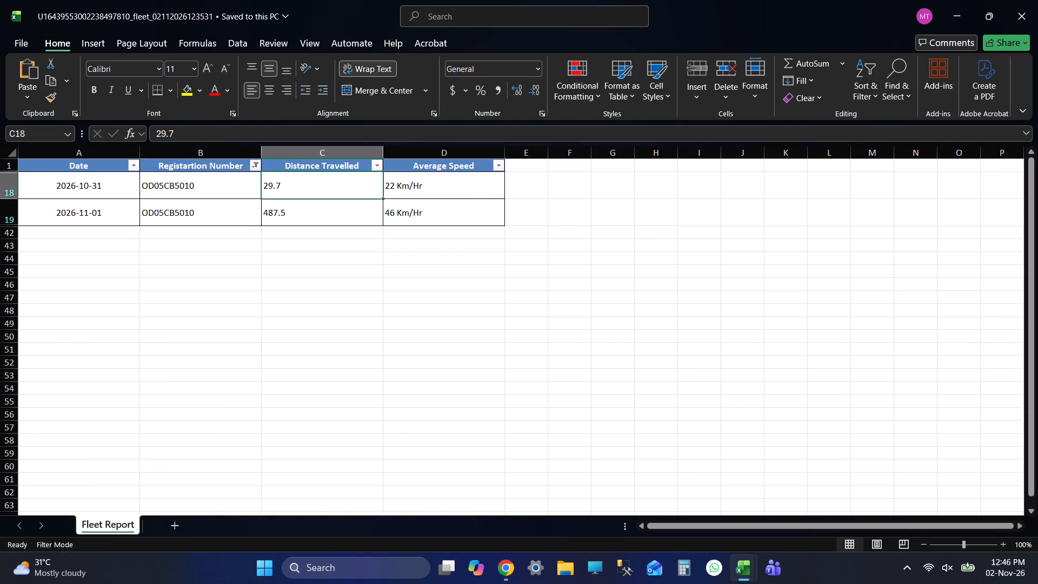
type("30")
key("Tab")
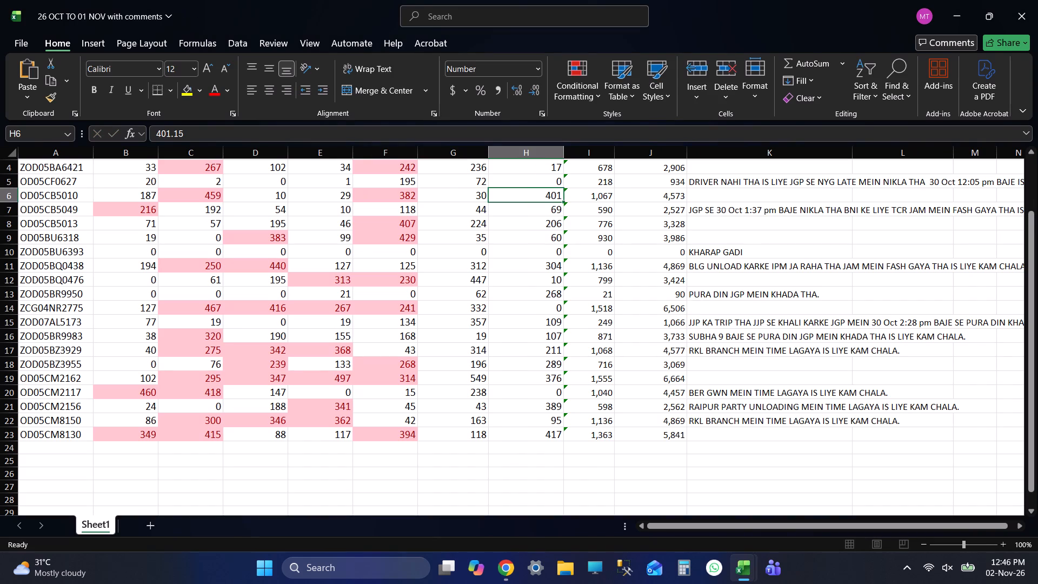
key("ctrl+s")
key("alt+Tab")
left_click(278, 218)
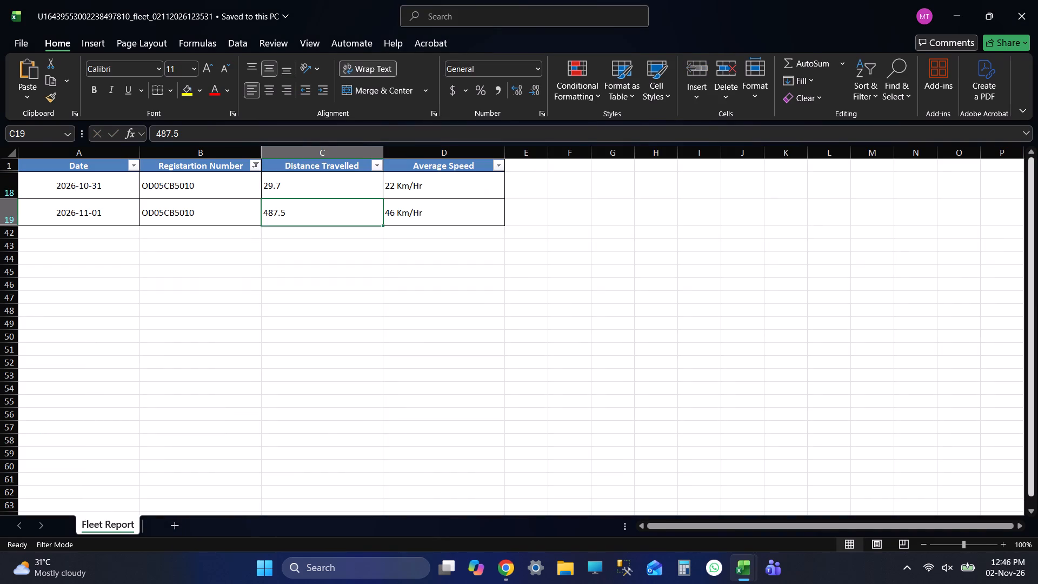
key("alt+Tab")
type("488")
key("Tab")
key("ctrl+s")
key("ctrl+s")
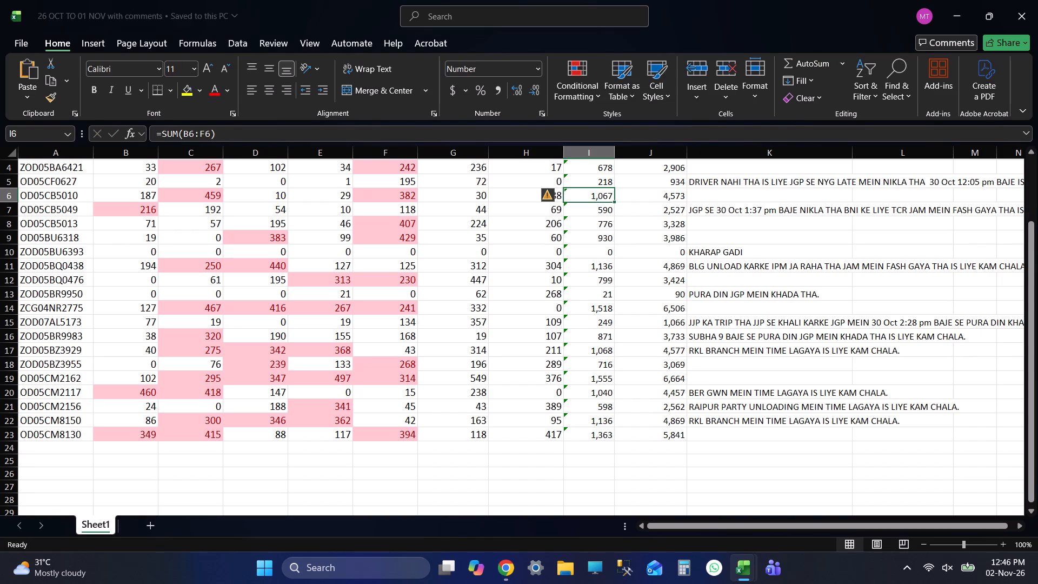
key("ctrl+s")
key("ctrl+s")
key("ctrl+s")
key("alt+Tab")
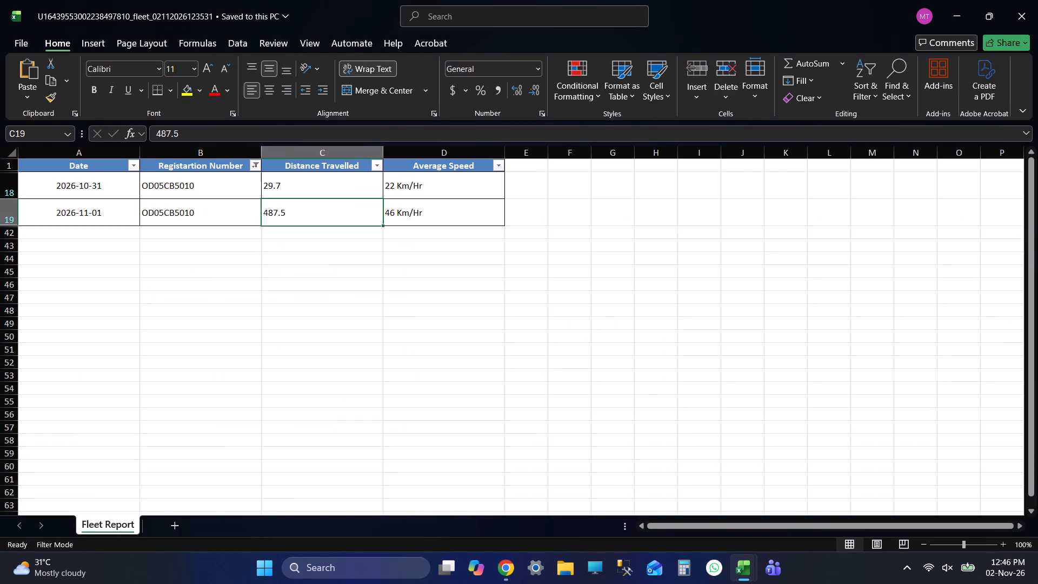
left_click(258, 165)
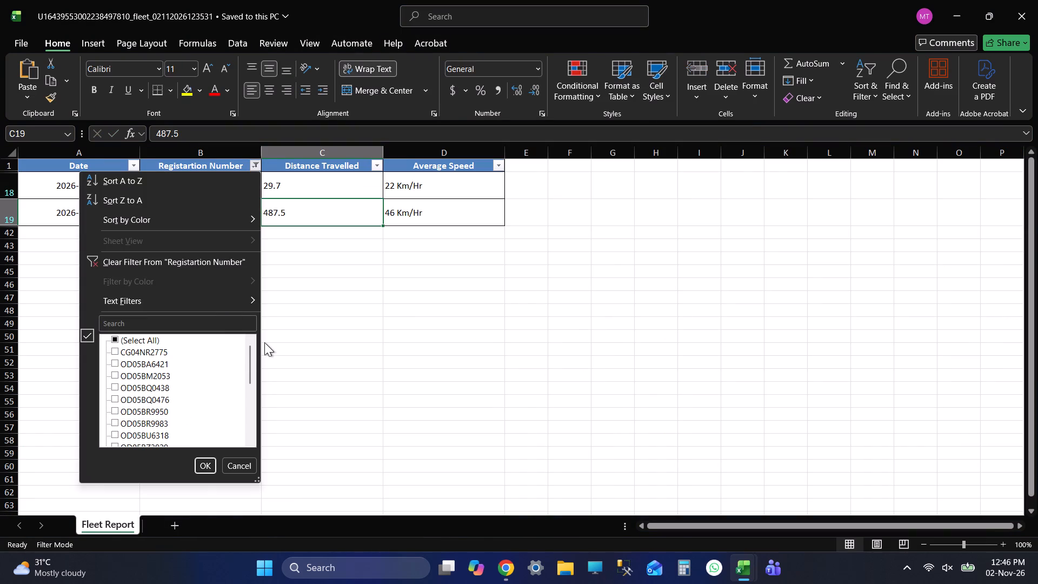
left_click_drag(249, 361, 255, 403)
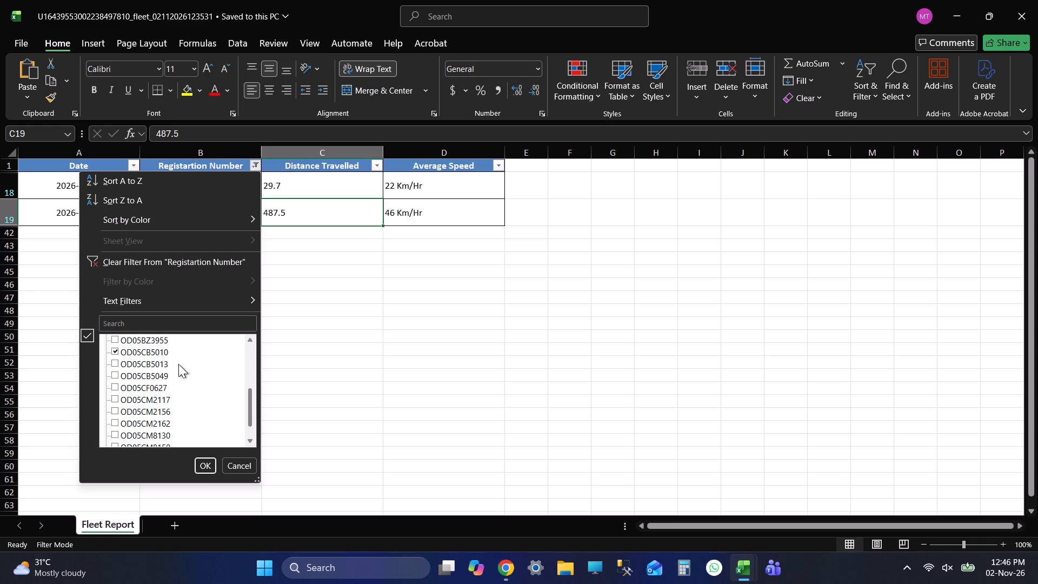
left_click(157, 353)
left_click(151, 364)
left_click(210, 464)
left_click(434, 302)
key("ctrl+s")
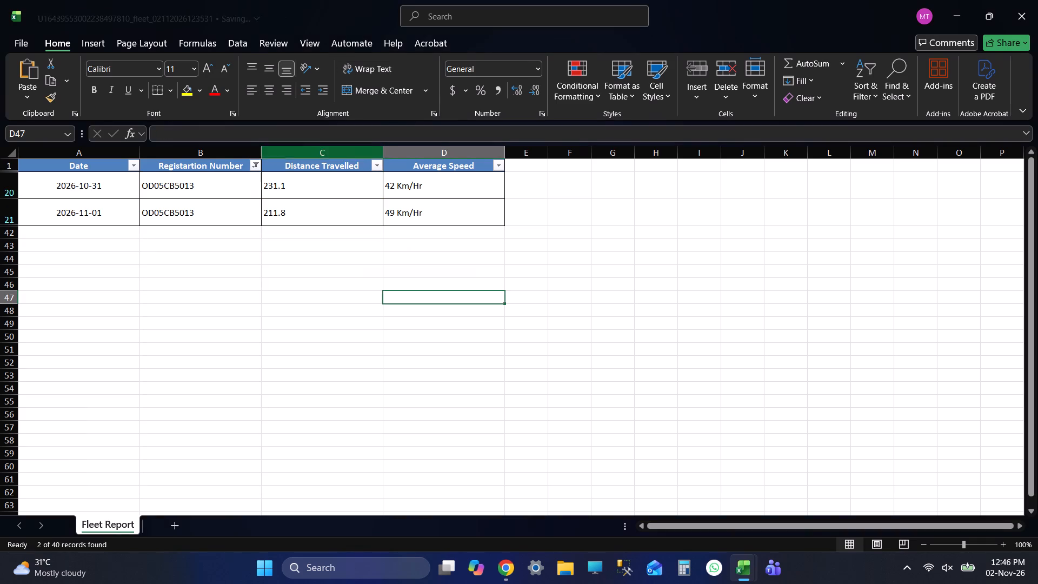
left_click(286, 185)
key("alt+Tab")
left_click(76, 218)
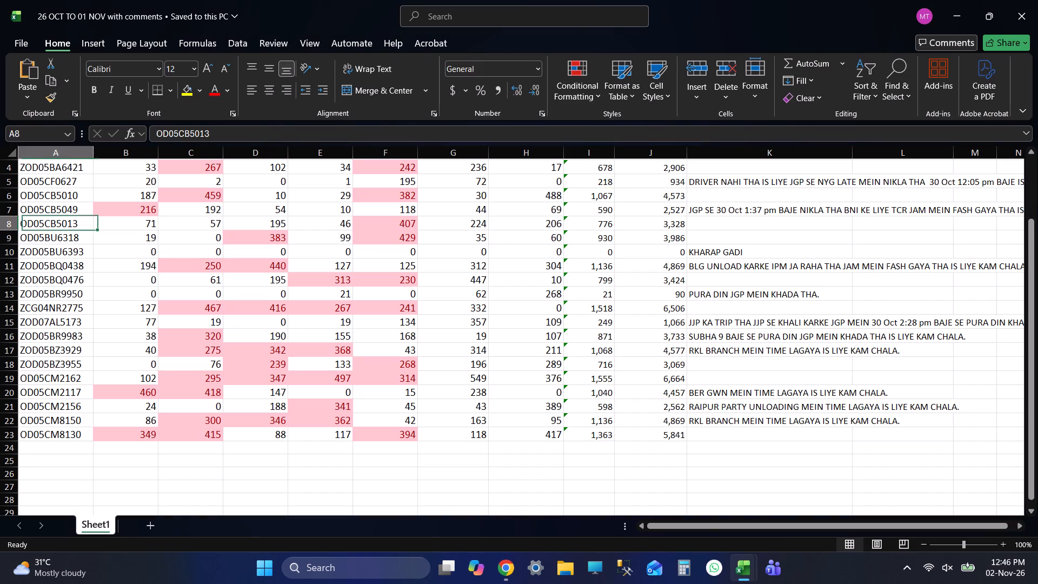
key("Tab")
key("Tab")
key("Tab")
key("Tab")
key("Tab")
key("Tab")
key("Tab")
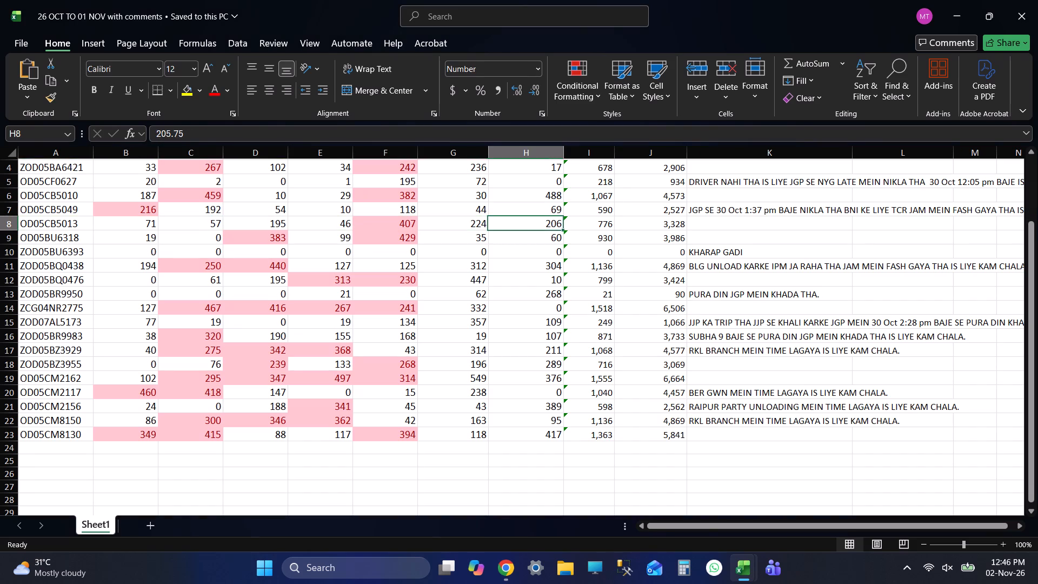
key("shift+Tab")
key("alt+Tab")
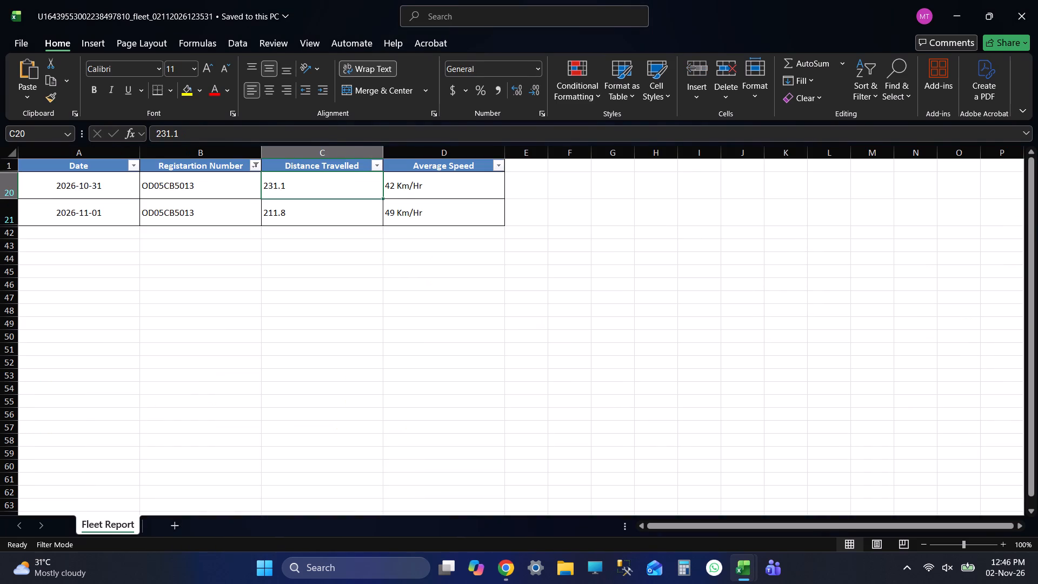
key("alt+Tab")
key("alt+Tab")
key("alt+Tab")
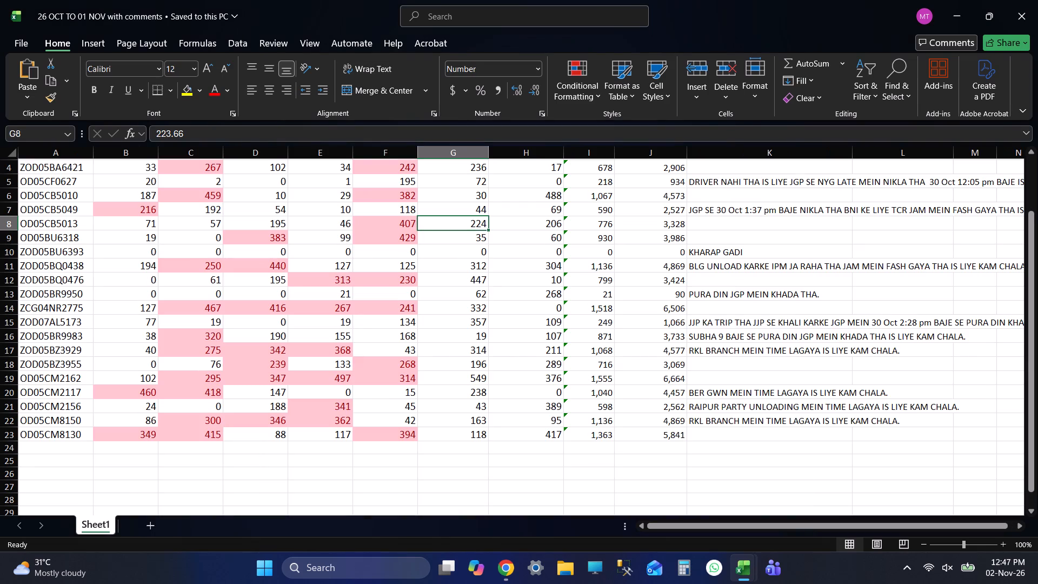
key("alt+Tab")
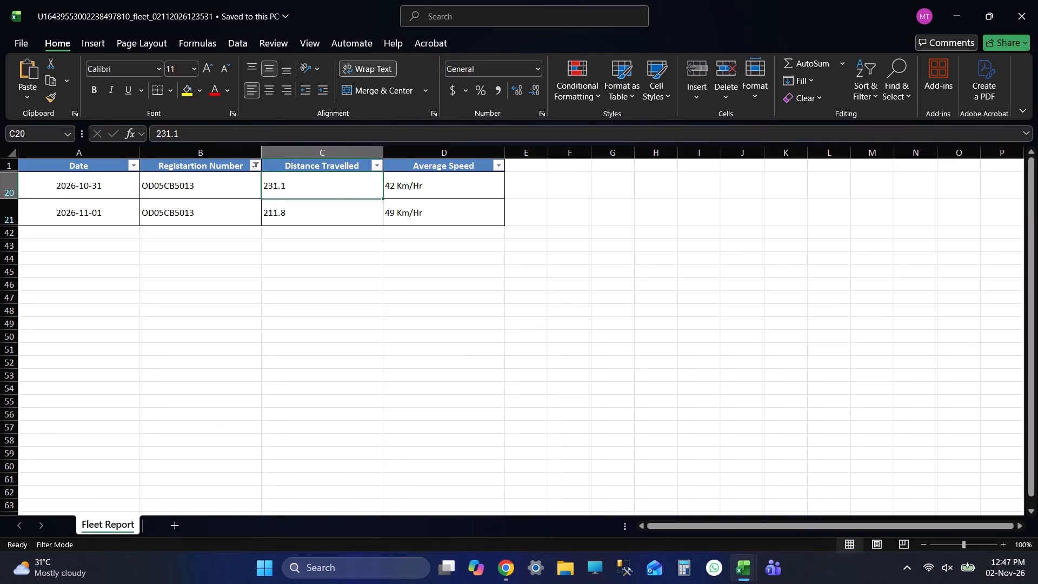
key("alt+Tab")
type("231")
key("Tab")
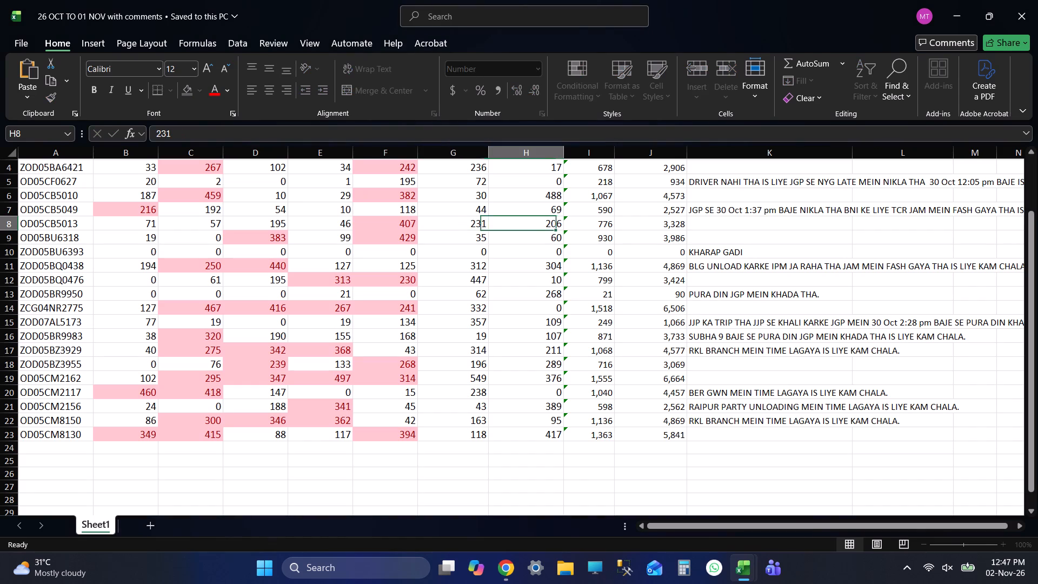
key("ctrl+s")
key("ctrl+s")
key("ctrl+s")
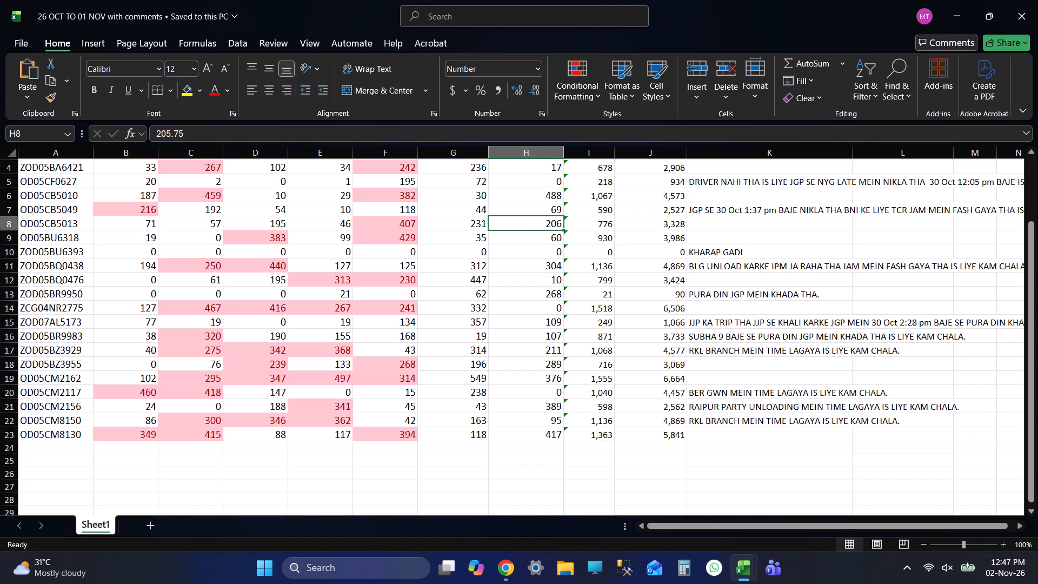
key("alt+Tab")
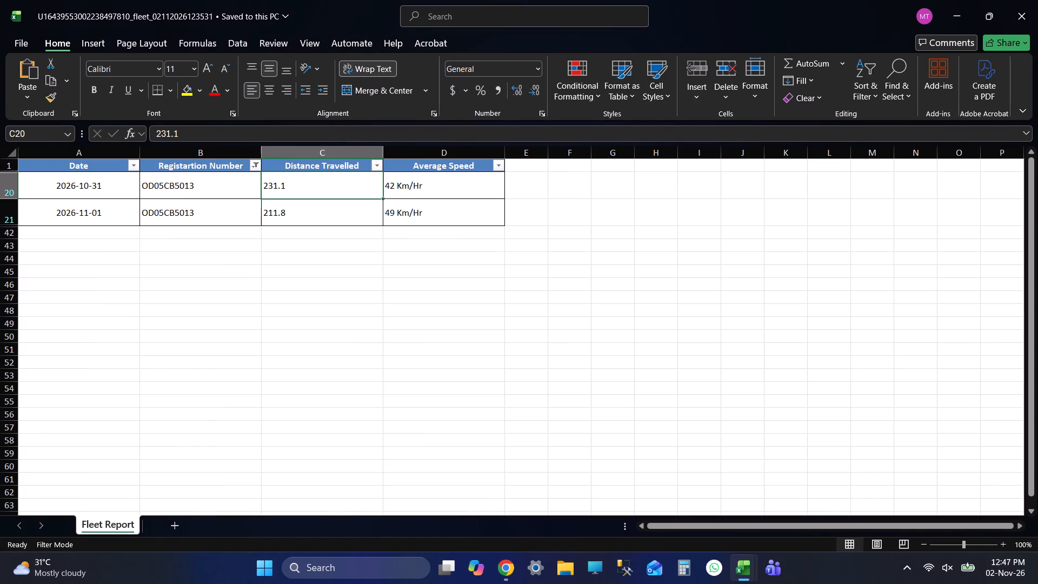
key("alt+Tab")
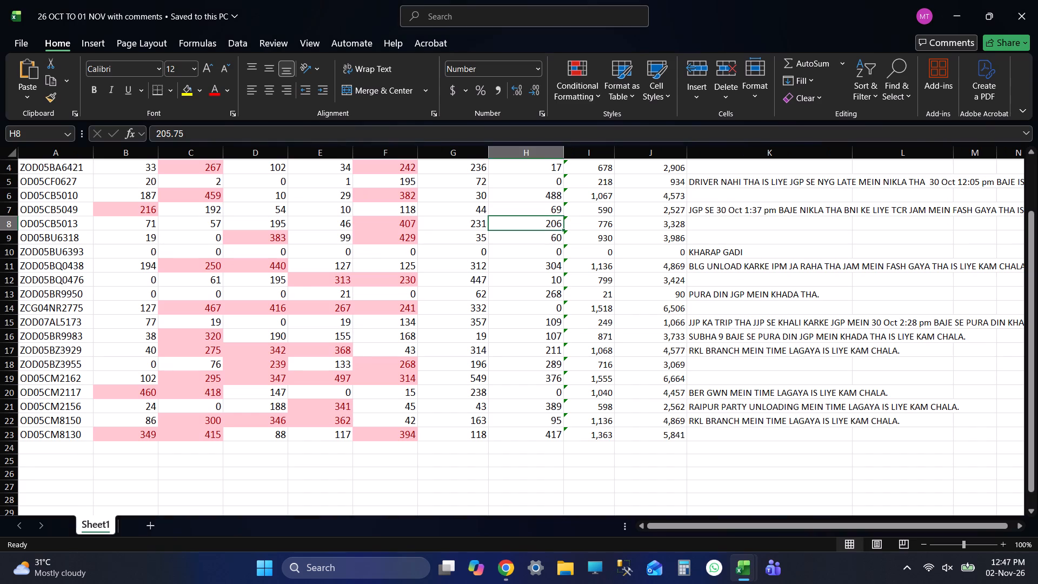
key("ctrl+s")
key("alt+Tab")
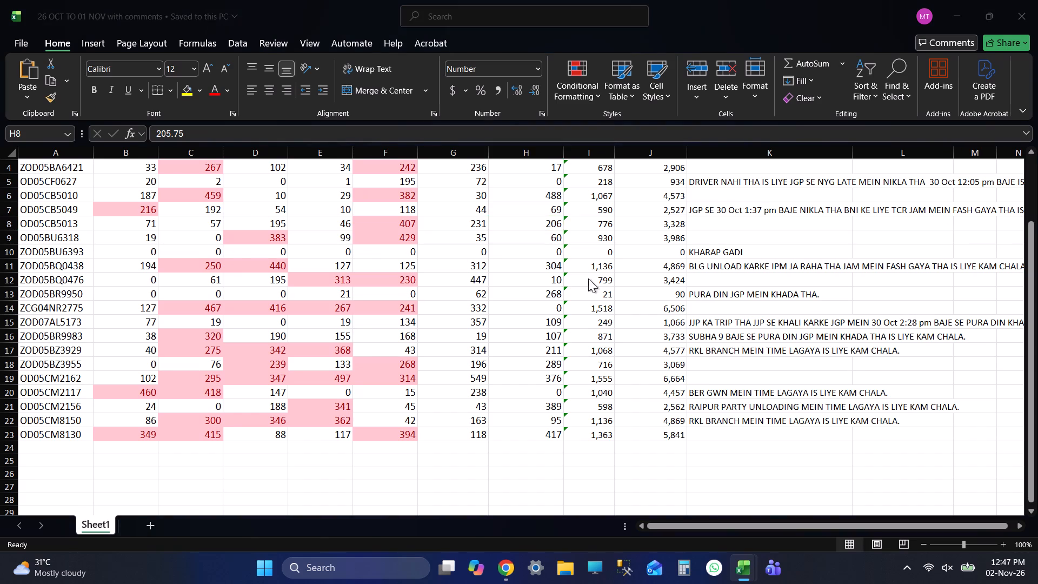
left_click(329, 209)
key("alt+Tab")
key("alt+Tab")
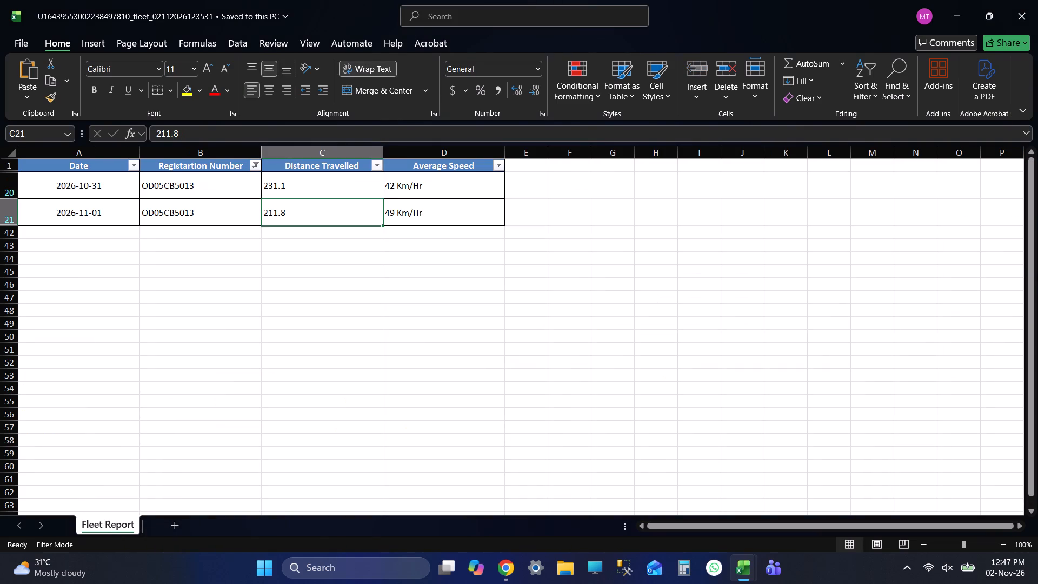
key("alt+Tab")
type("212")
key("Tab")
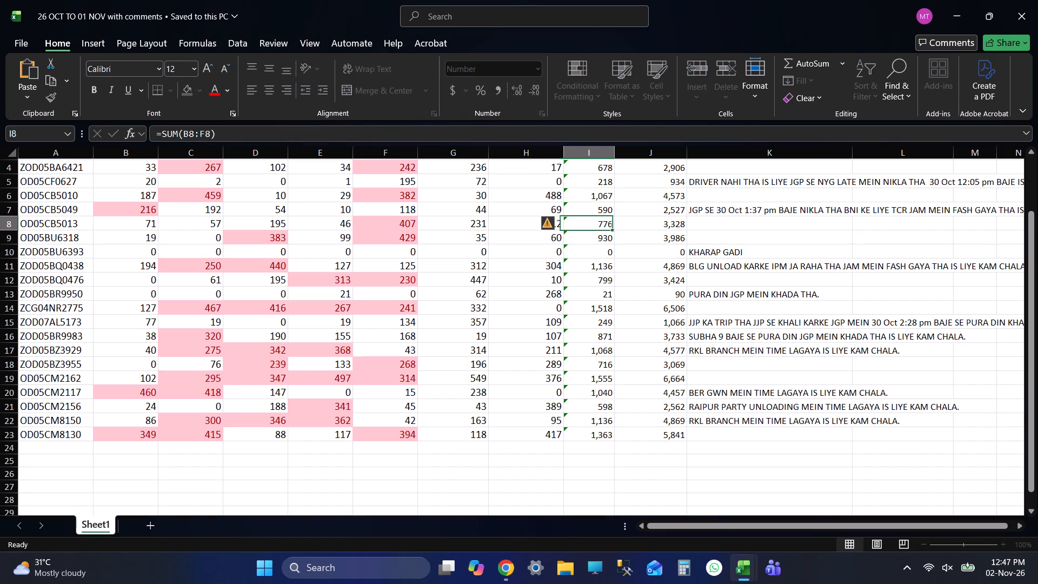
key("ctrl+s")
key("shift+Tab")
key("alt+Tab")
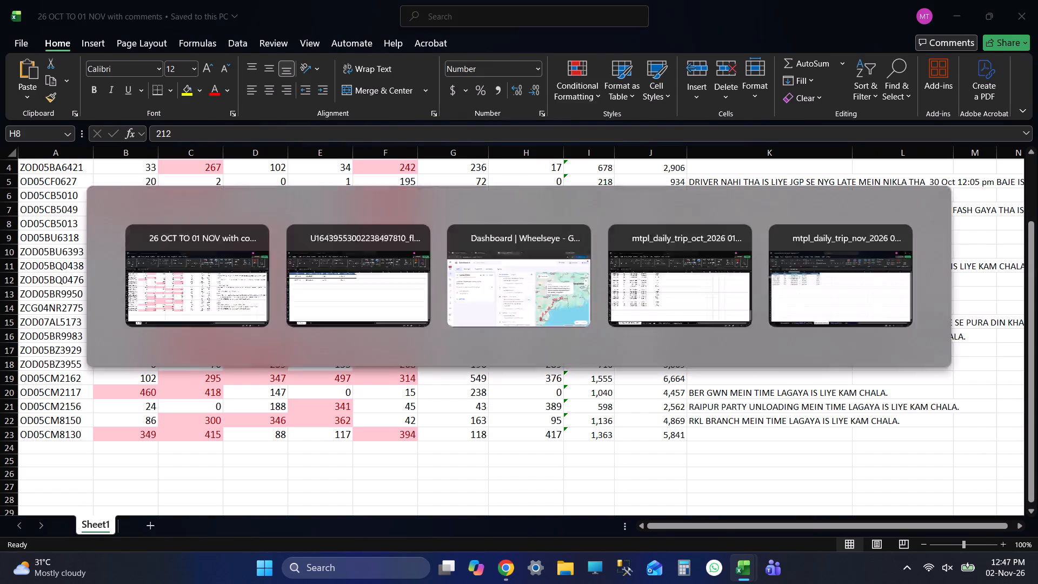
key("alt+Tab")
key("ctrl+s")
key("ctrl+s")
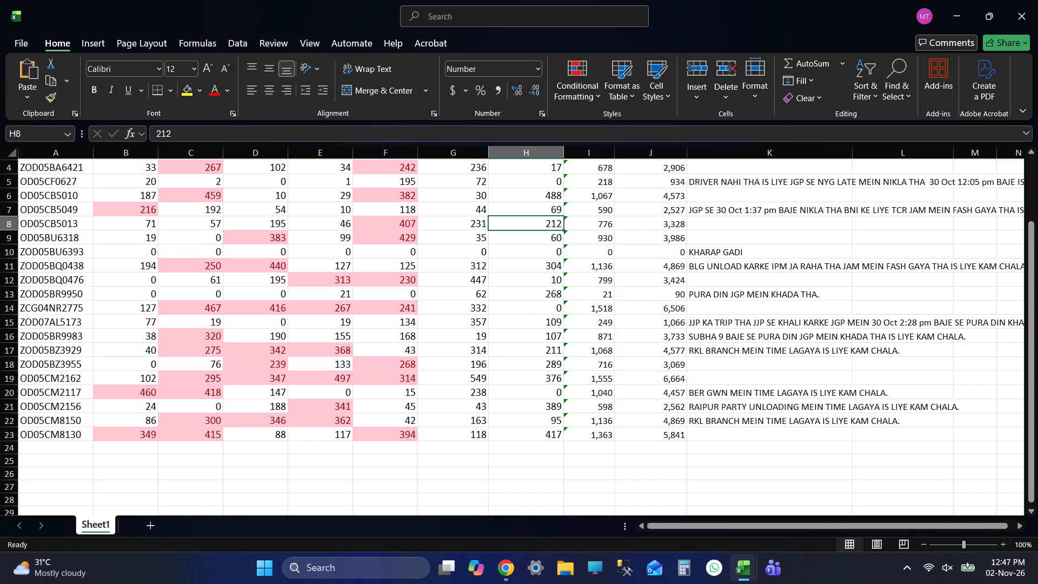
key("alt+Tab")
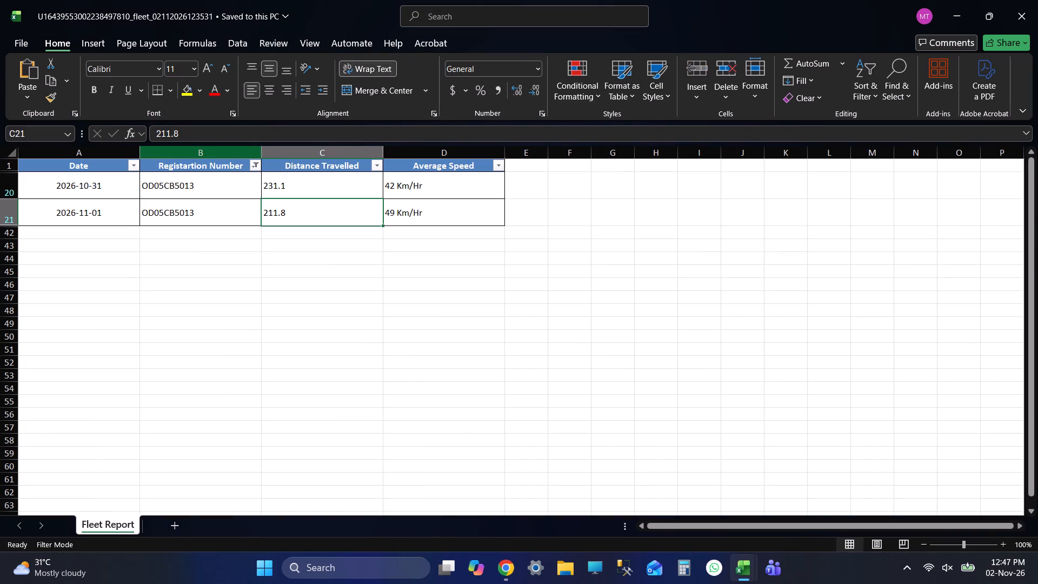
left_click(252, 167)
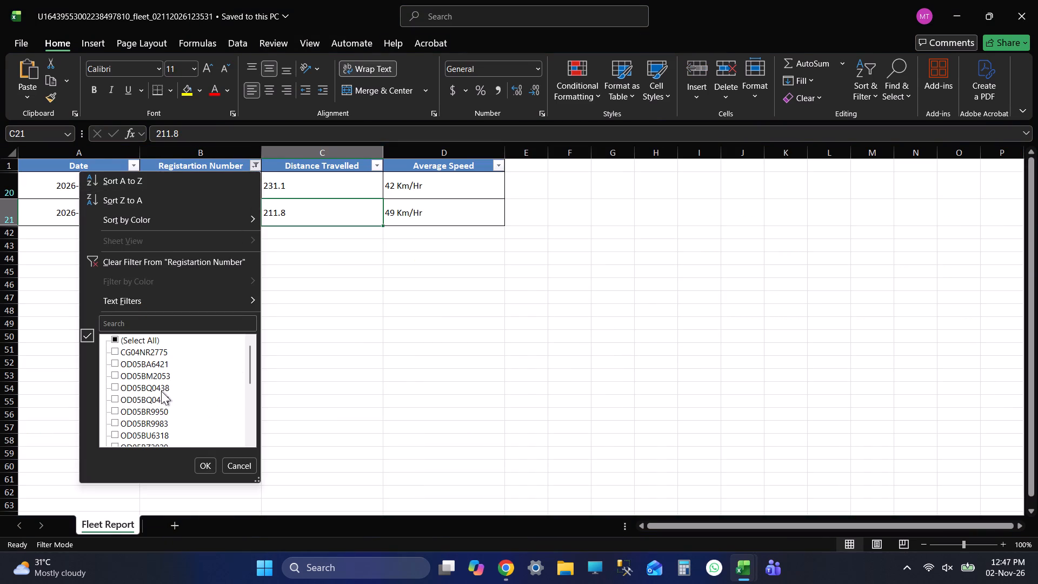
left_click_drag(248, 363, 250, 423)
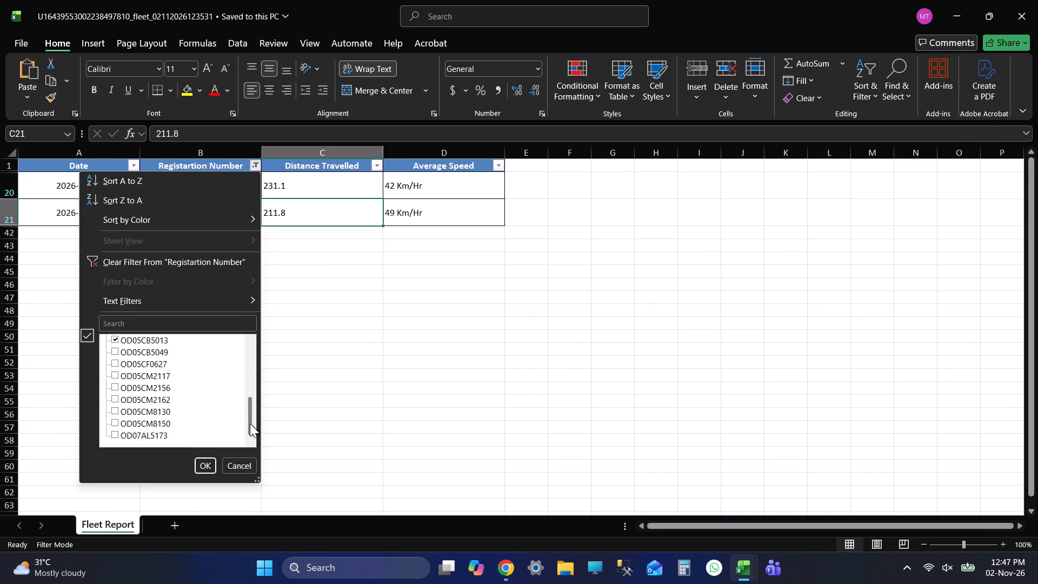
left_click_drag(250, 423, 250, 440)
left_click(145, 339)
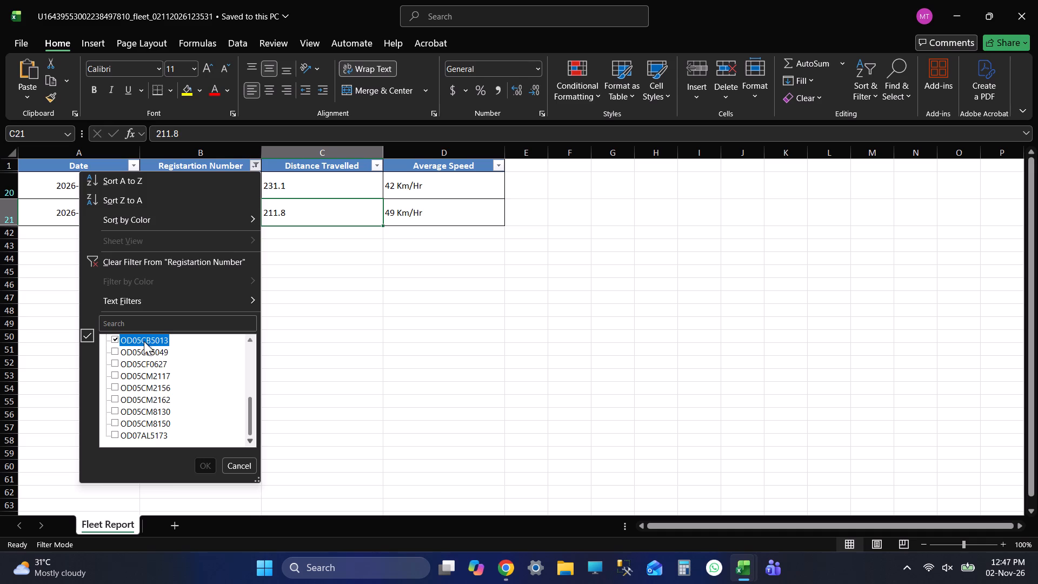
left_click(144, 348)
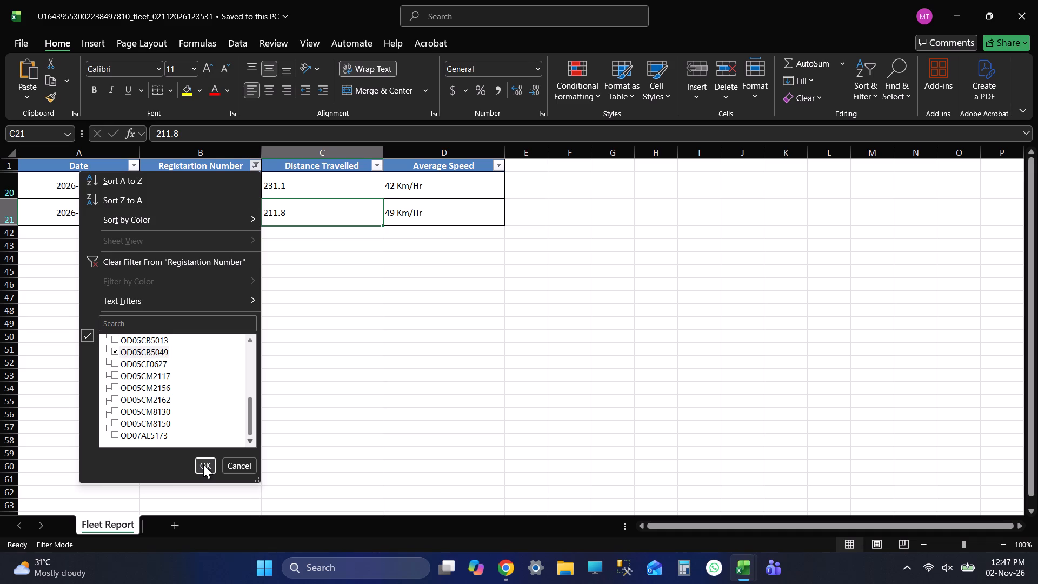
left_click(203, 464)
left_click(441, 263)
key("ctrl+s")
left_click(285, 187)
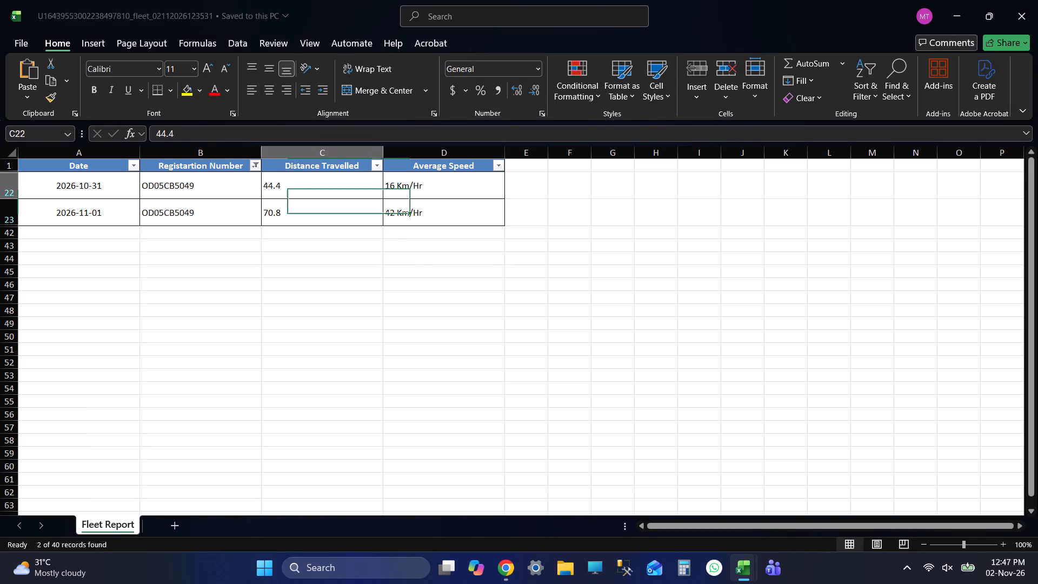
key("ctrl+s")
key("ctrl+s")
key("ctrl+s")
key("alt+Tab")
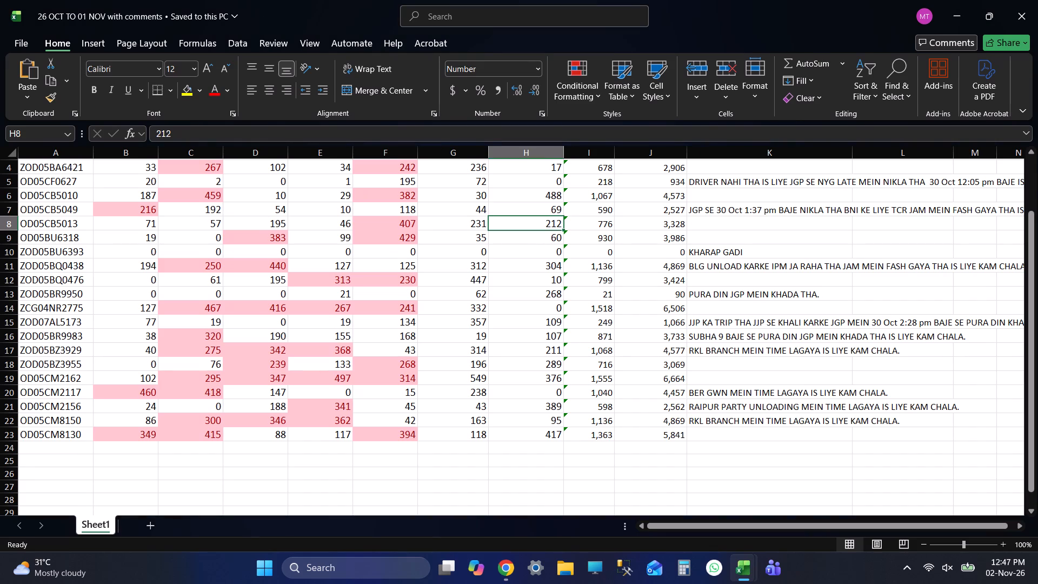
scroll(89, 229, "up", 2)
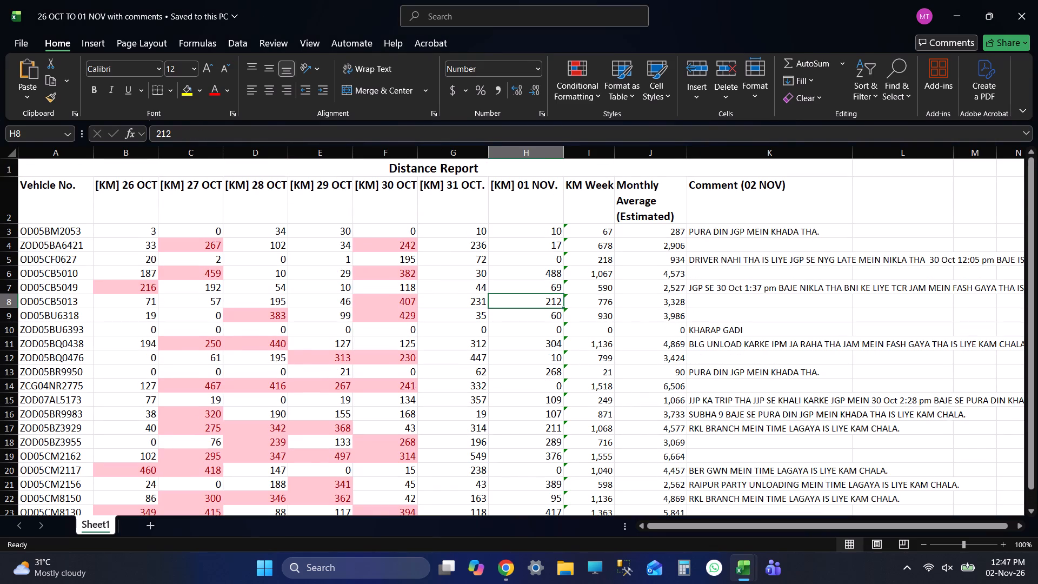
left_click(71, 283)
key("alt+Tab")
key("alt+Tab")
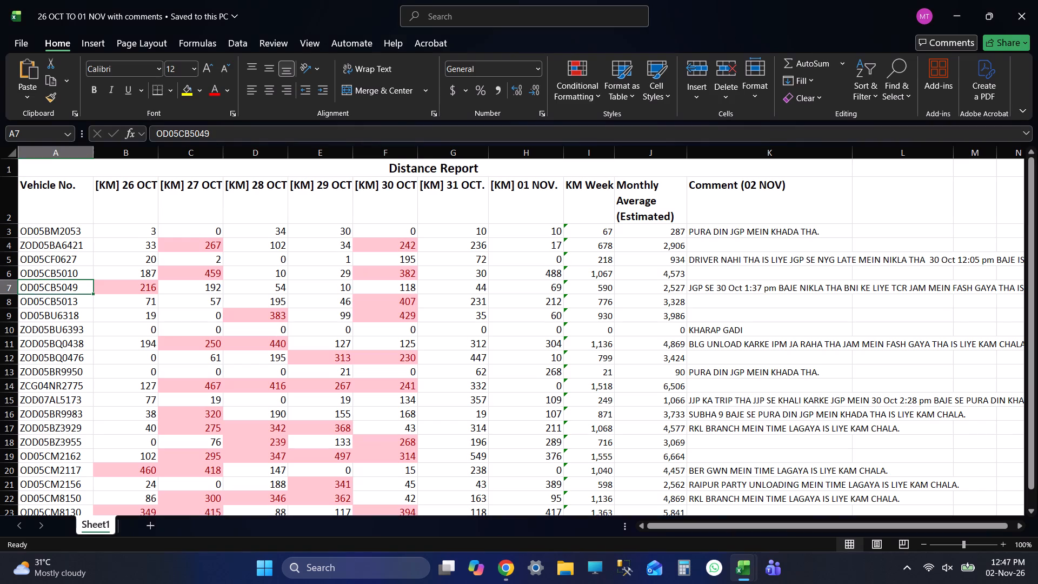
key("shift+Tab")
key("shift+Tab")
key("Tab")
key("Tab")
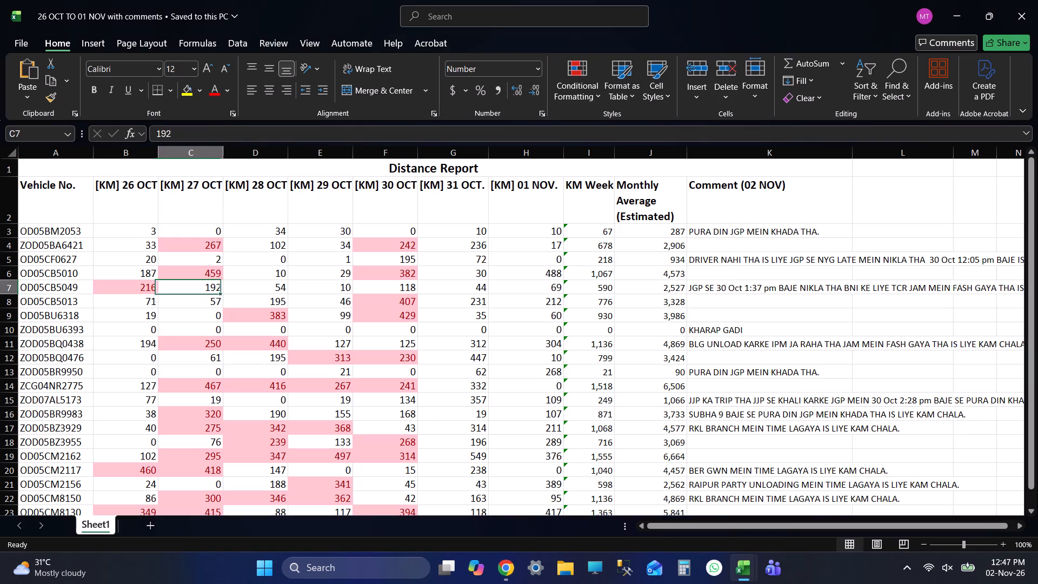
key("Tab")
key("Tab")
key("Tab")
key("Tab")
key("alt+Tab")
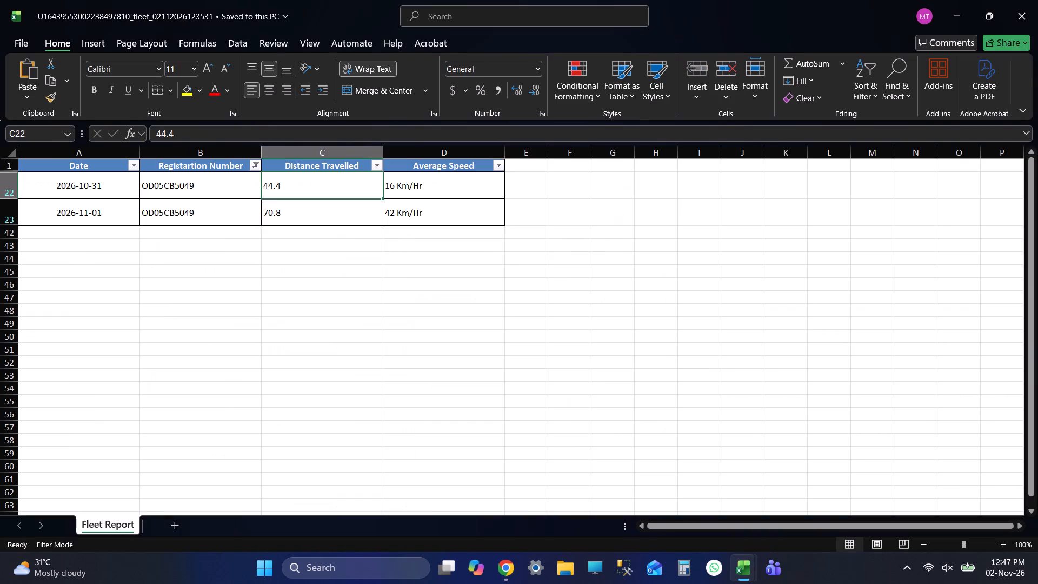
key("alt+Tab")
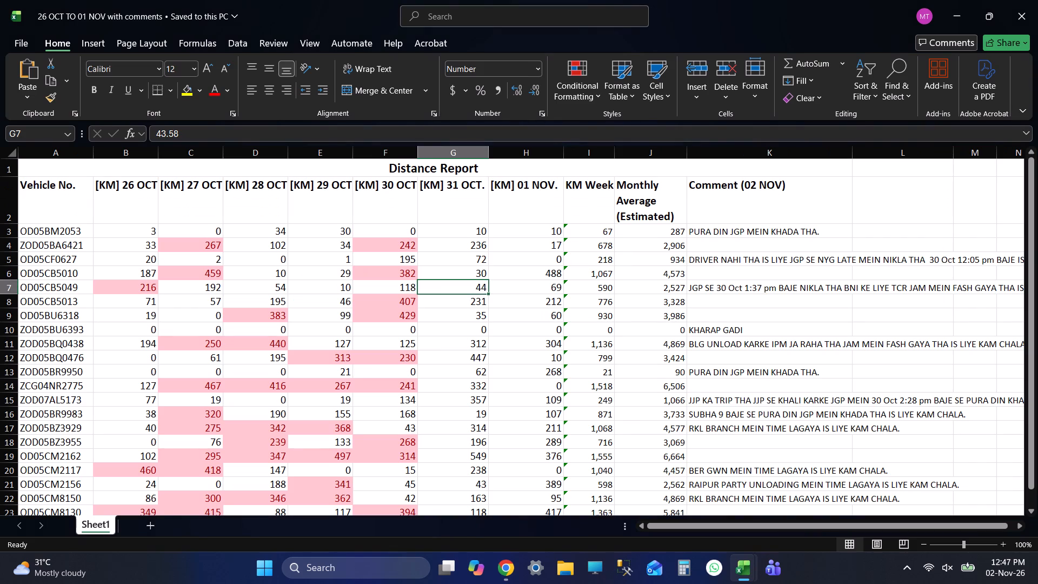
key("alt+Tab")
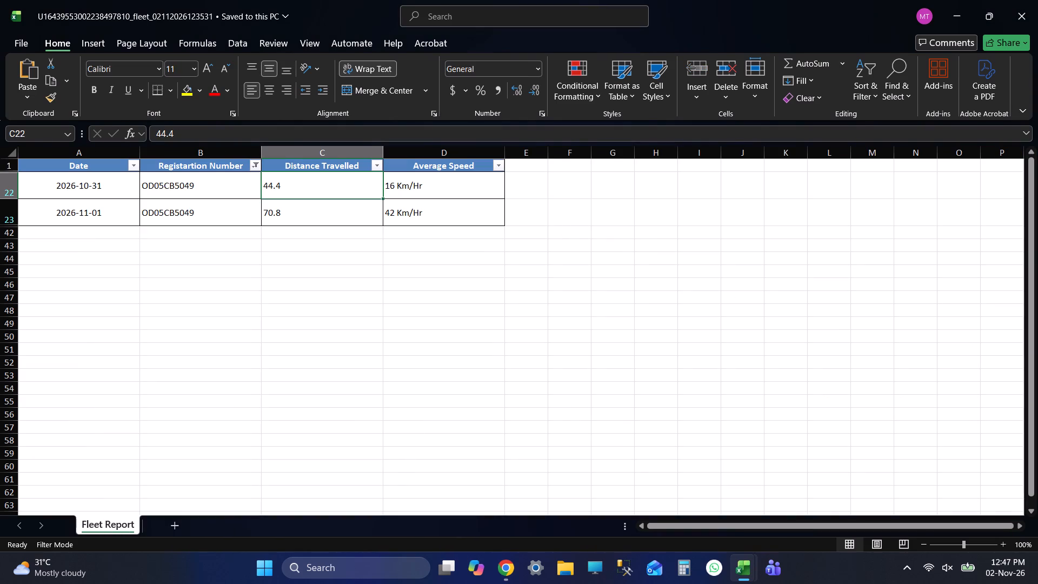
key("alt+Tab")
key("alt+Tab")
left_click(404, 191)
left_click(308, 188)
key("alt+Tab")
key("Tab")
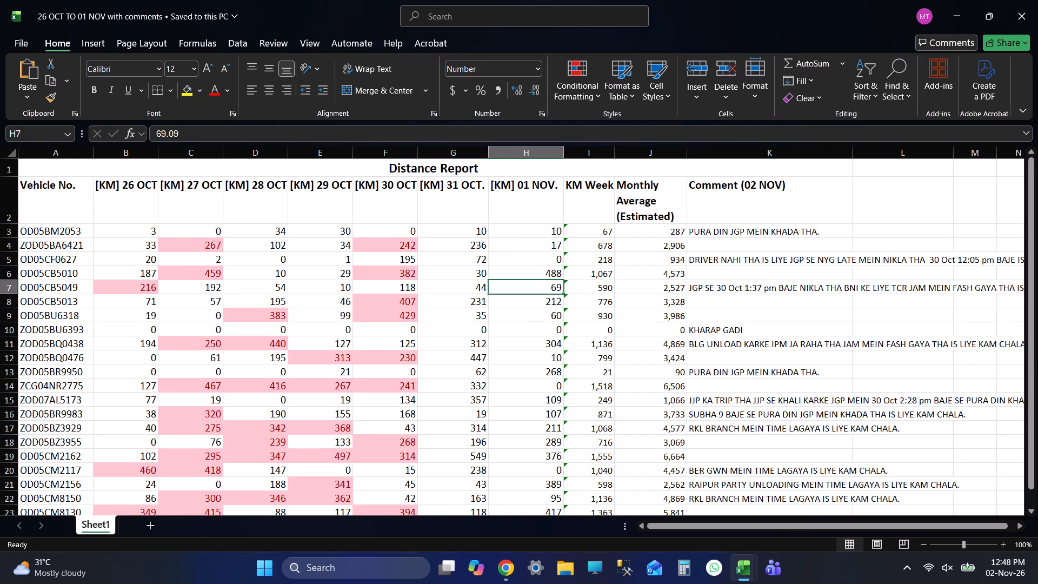
key("alt+Tab")
left_click(297, 219)
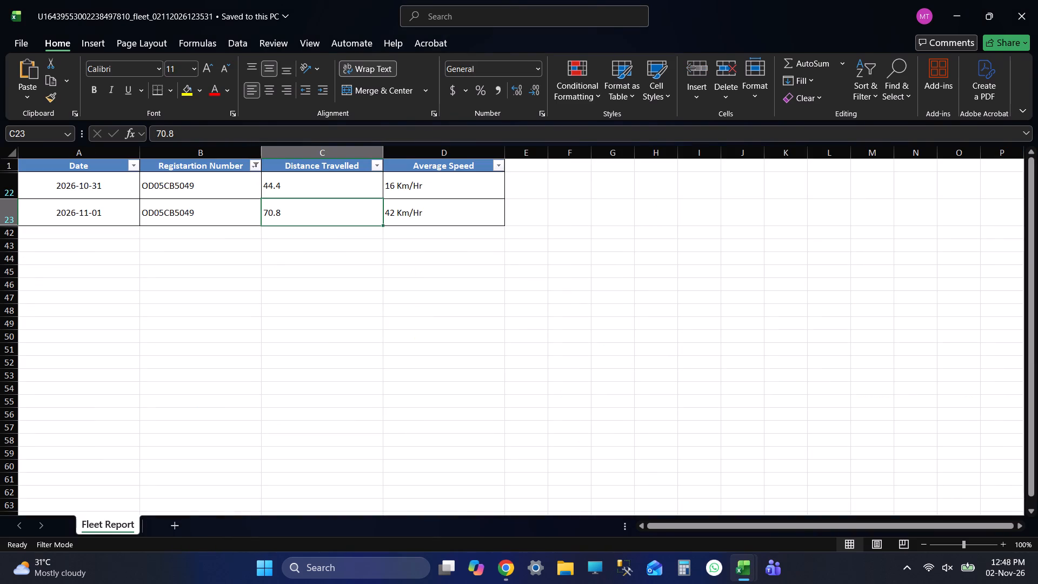
key("alt+Tab")
key("alt+Tab")
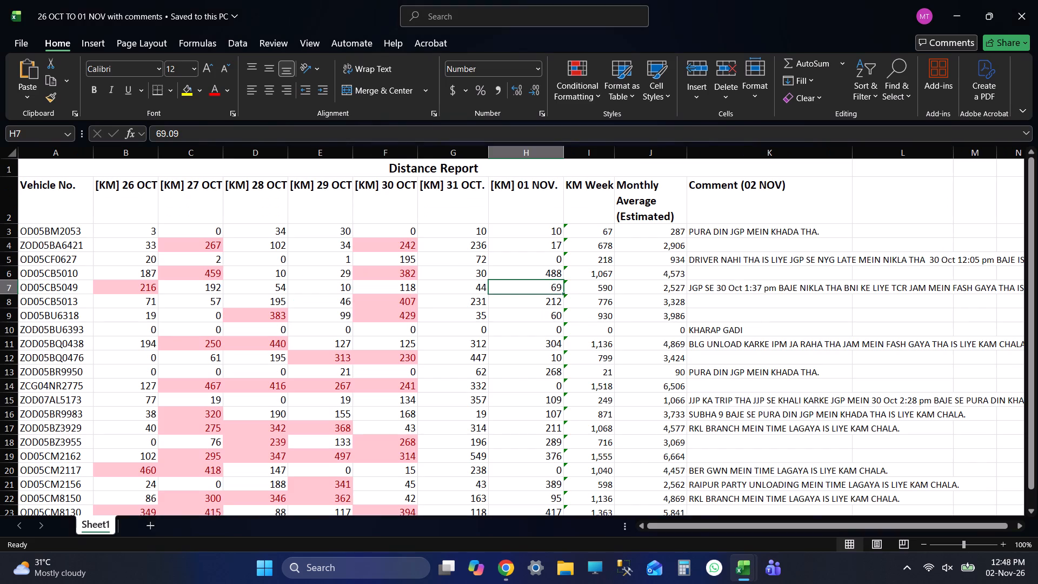
key("alt+Tab")
type("71")
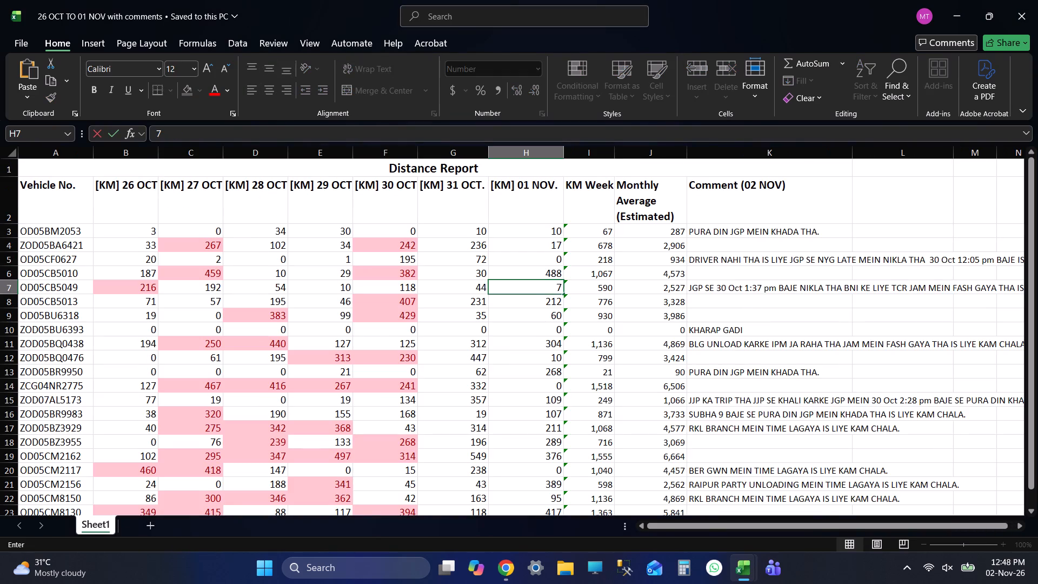
key("alt+Tab")
key("alt+Tab")
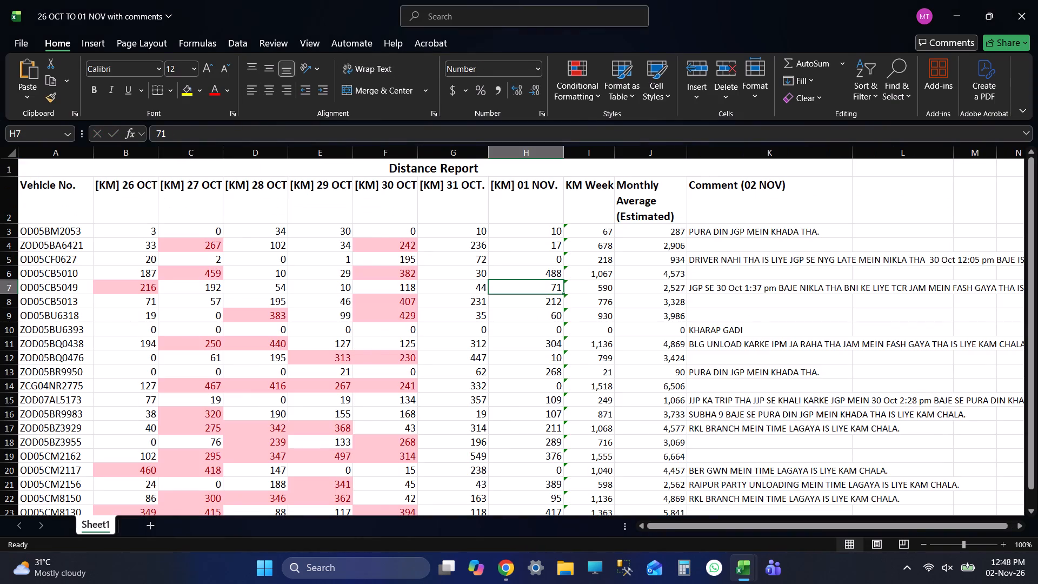
key("alt+Tab")
key("alt+Tab")
key("alt+Tab")
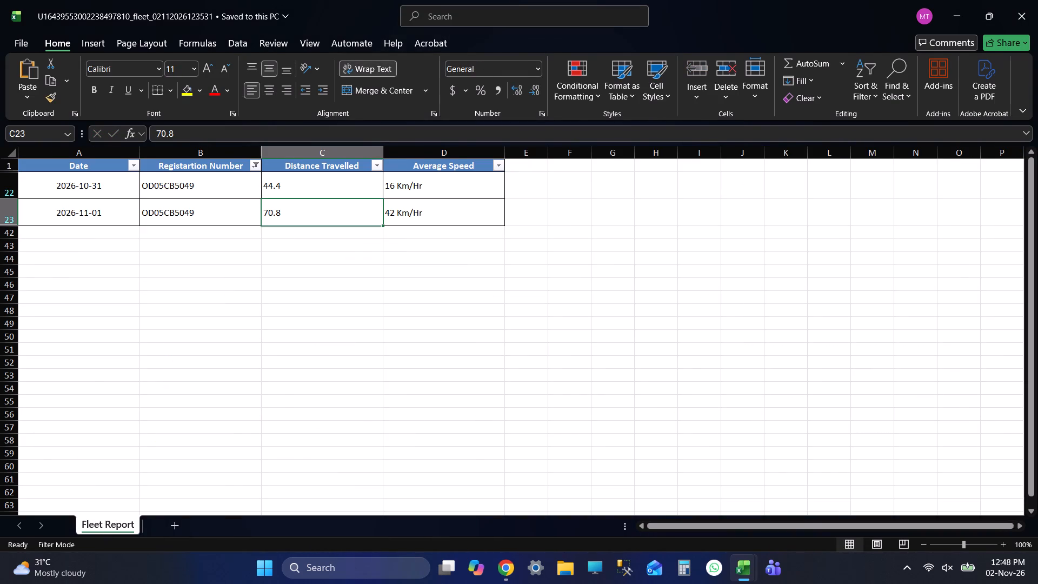
key("alt+Tab")
key("Tab")
key("ctrl+s")
key("ctrl+s")
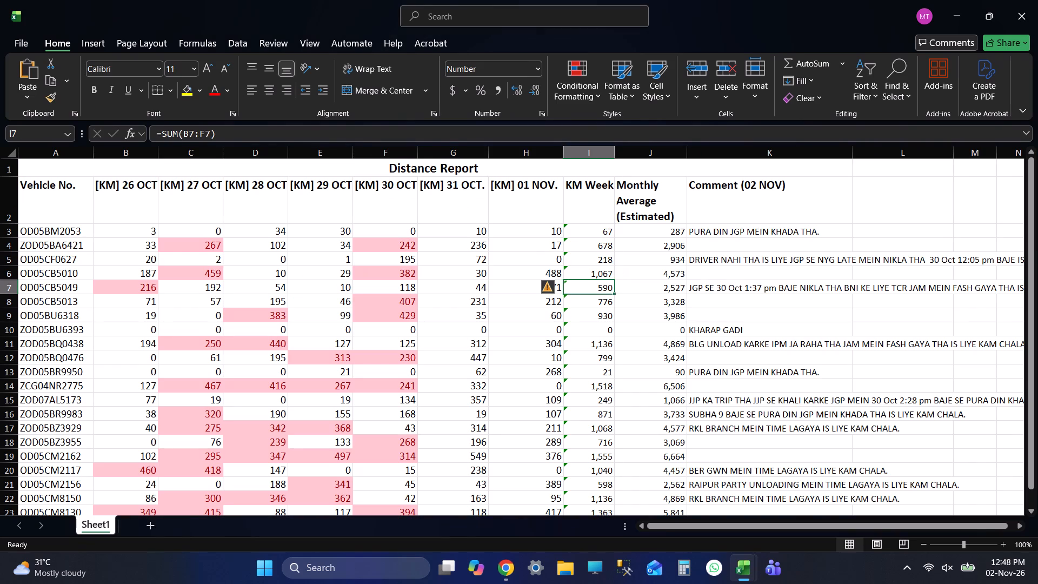
key("ctrl+s")
key("ctrl+s")
key("ctrl+s")
key("ctrl+s")
key("ctrl+s")
key("shift+Tab")
key("alt+Tab")
key("alt+Tab")
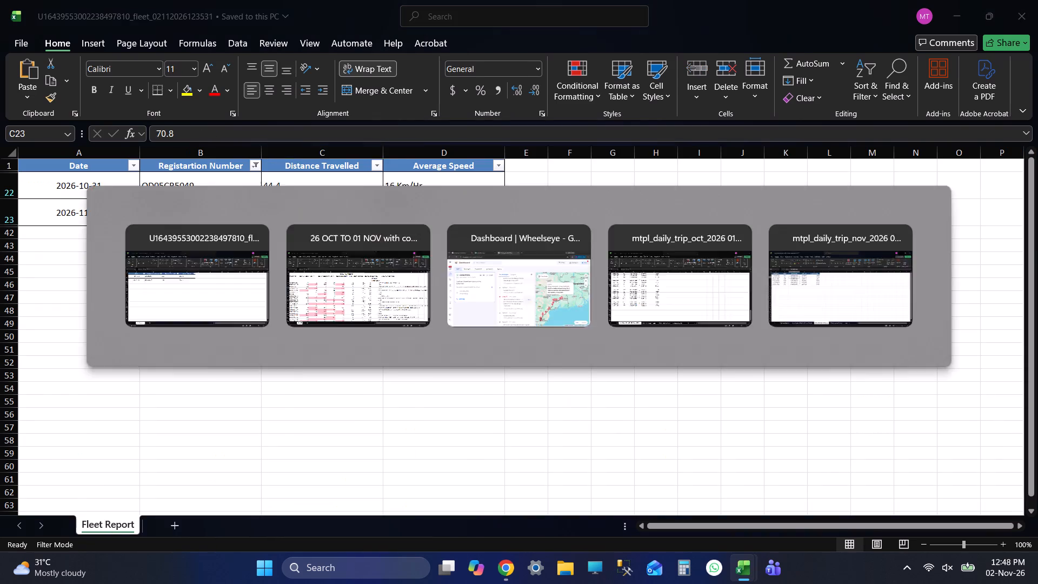
key("ctrl+s")
key("ctrl+s")
key("ctrl+s")
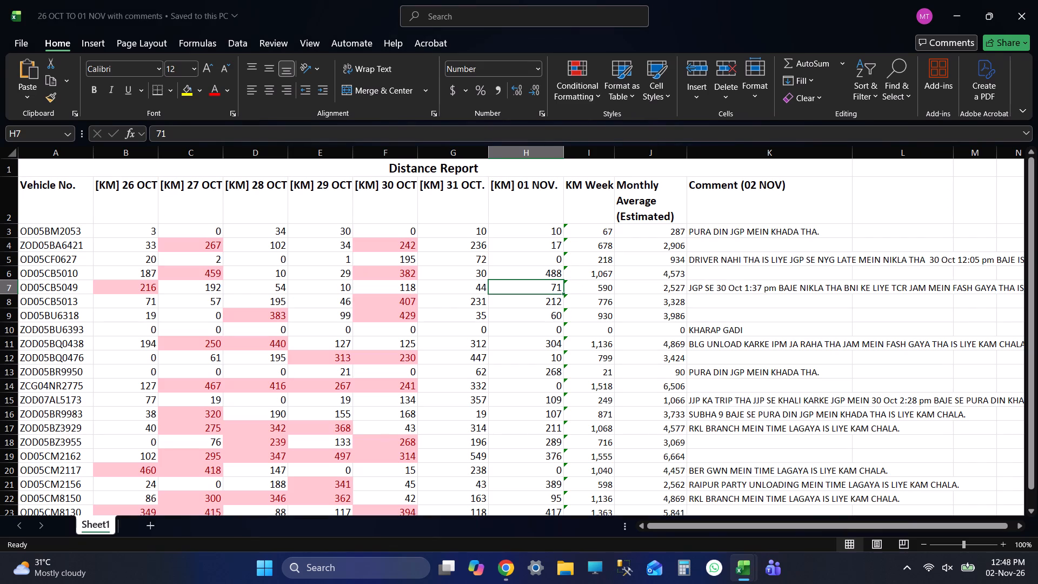
key("ctrl+s")
key("ctrl+s")
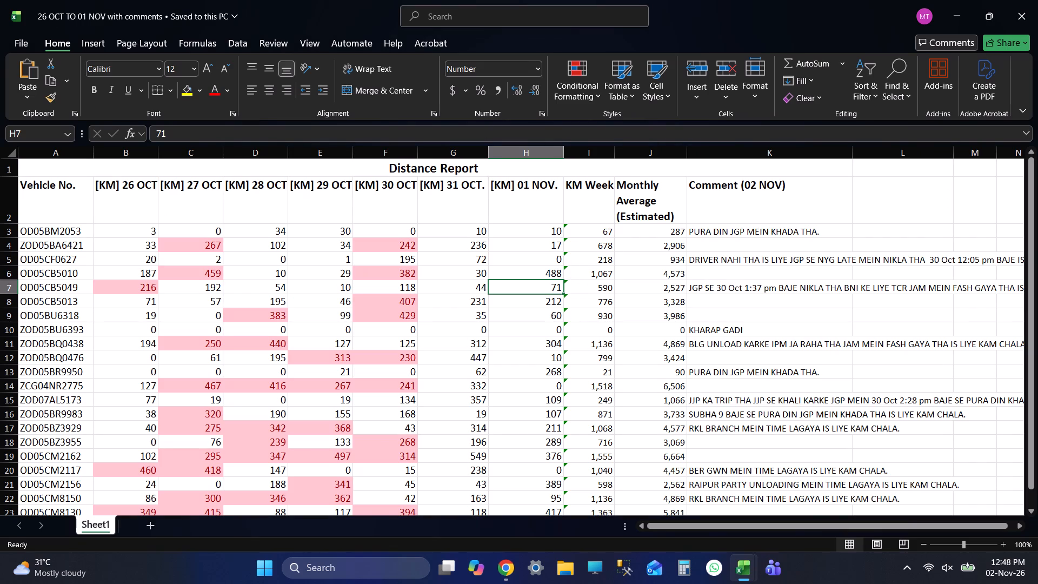
key("ctrl+s")
key("ctrl+s")
key("ctrl+s")
key("shift+Tab")
key("alt+Tab")
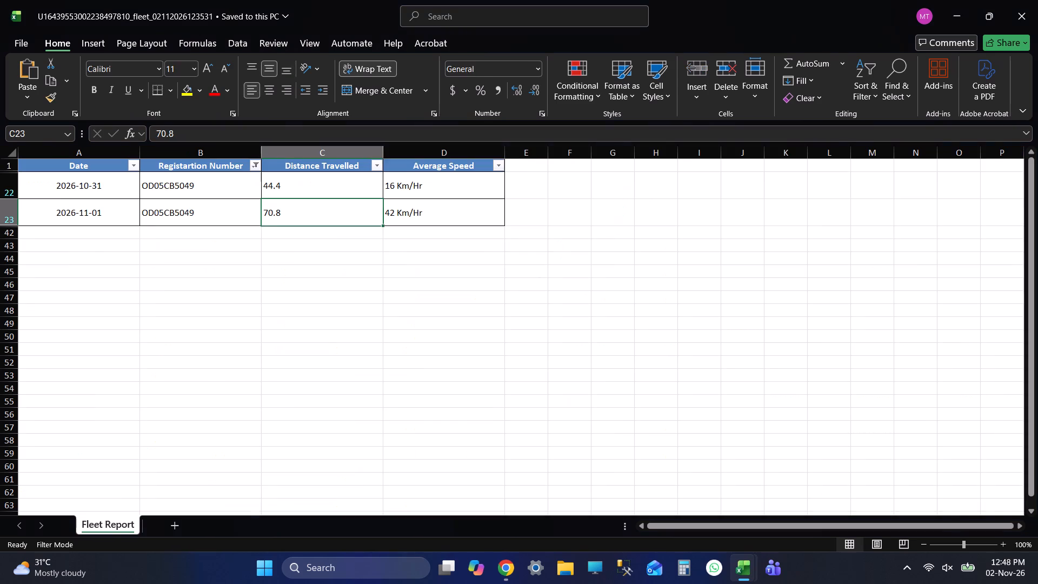
left_click(290, 181)
key("alt+Tab")
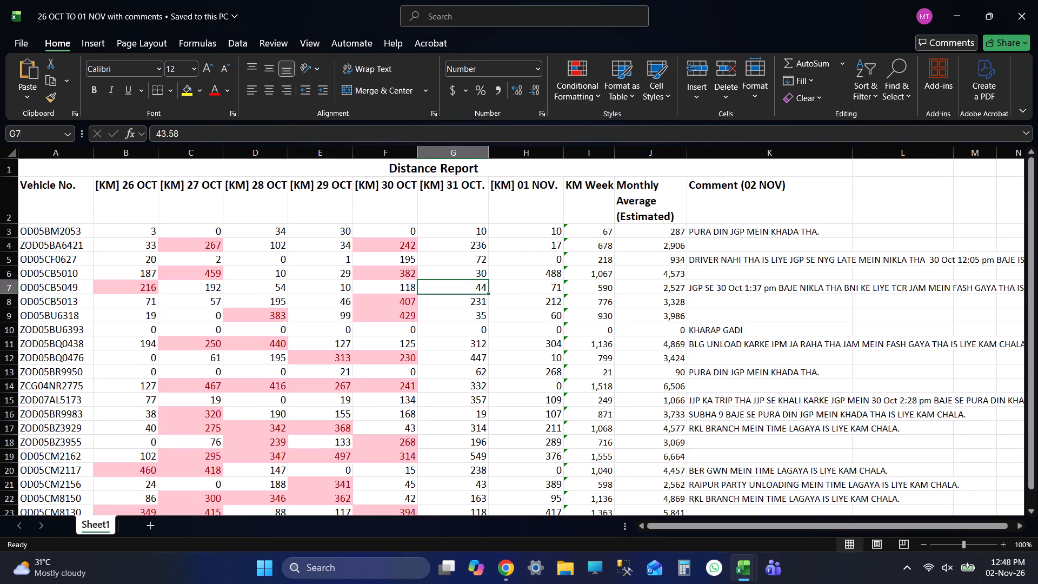
key("alt+Tab")
left_click(329, 214)
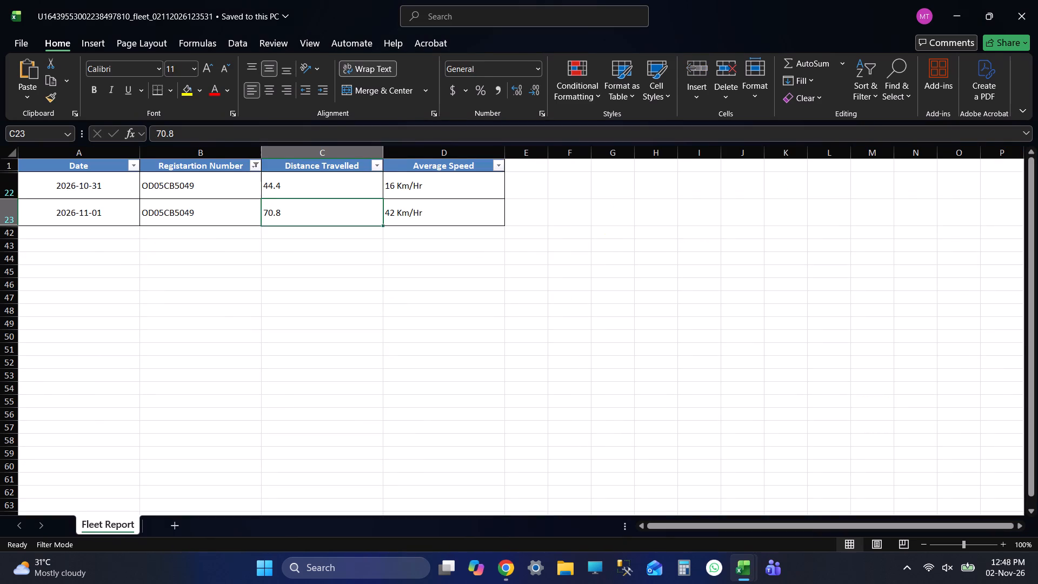
key("alt+Tab")
key("alt+Tab")
key("alt+Tab")
key("ctrl+s")
key("ctrl+s")
key("ctrl+s")
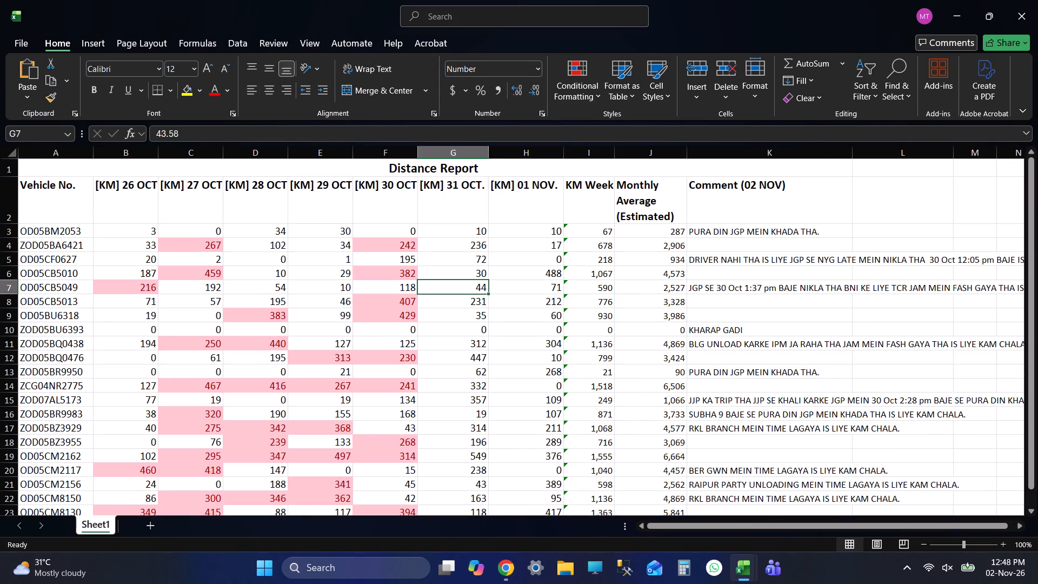
key("ctrl+s")
key("ctrl+s")
key("ctrl+s")
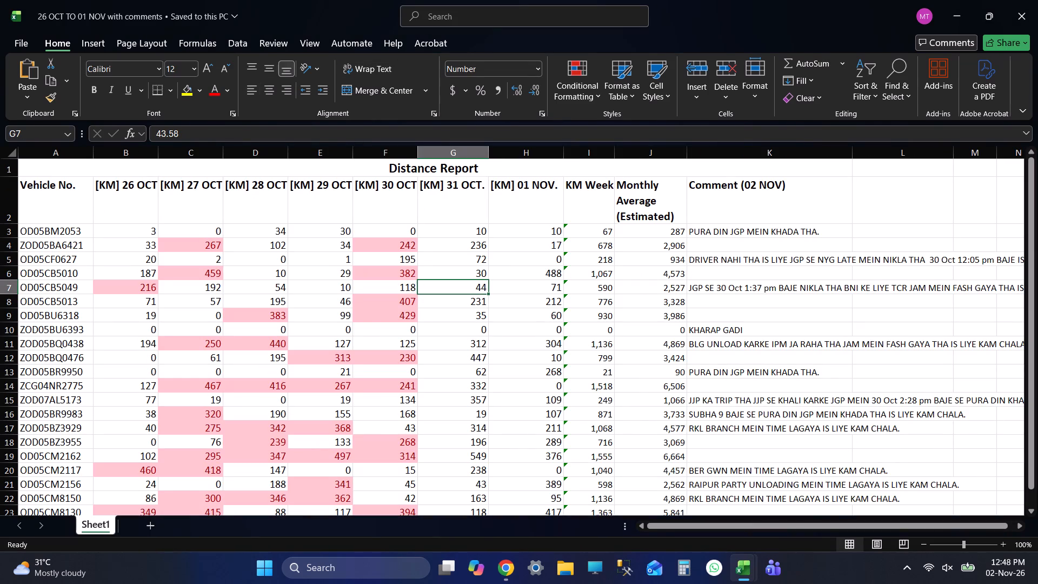
key("alt+Tab")
left_click(260, 161)
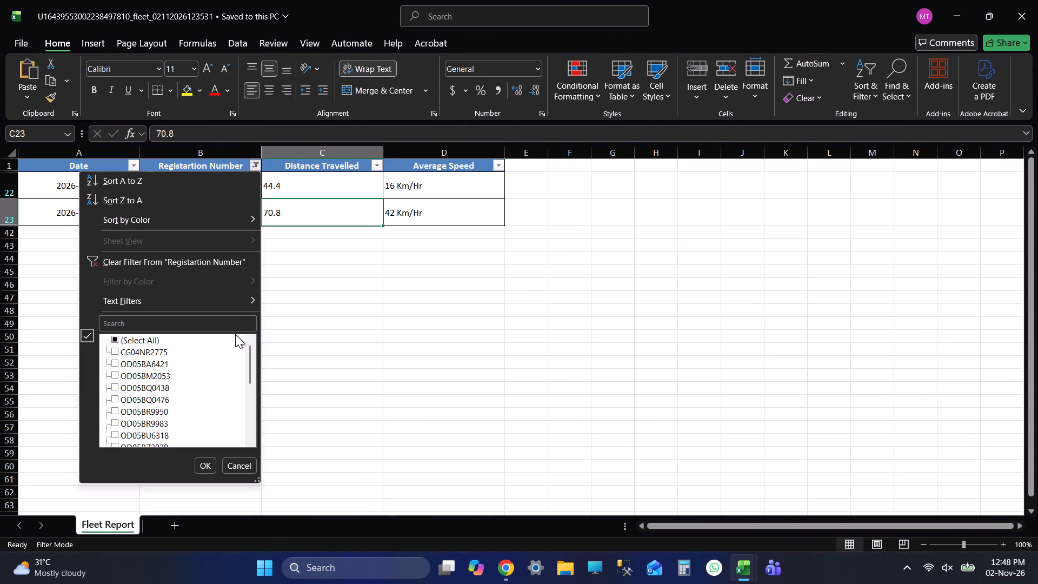
left_click_drag(251, 360, 251, 408)
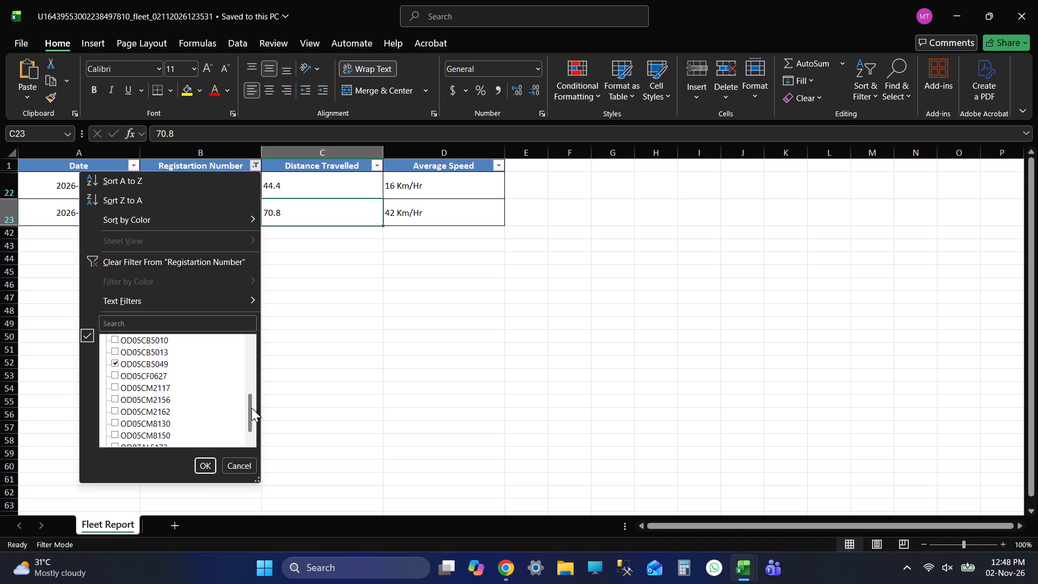
left_click_drag(251, 408, 255, 442)
left_click(144, 350)
left_click(144, 360)
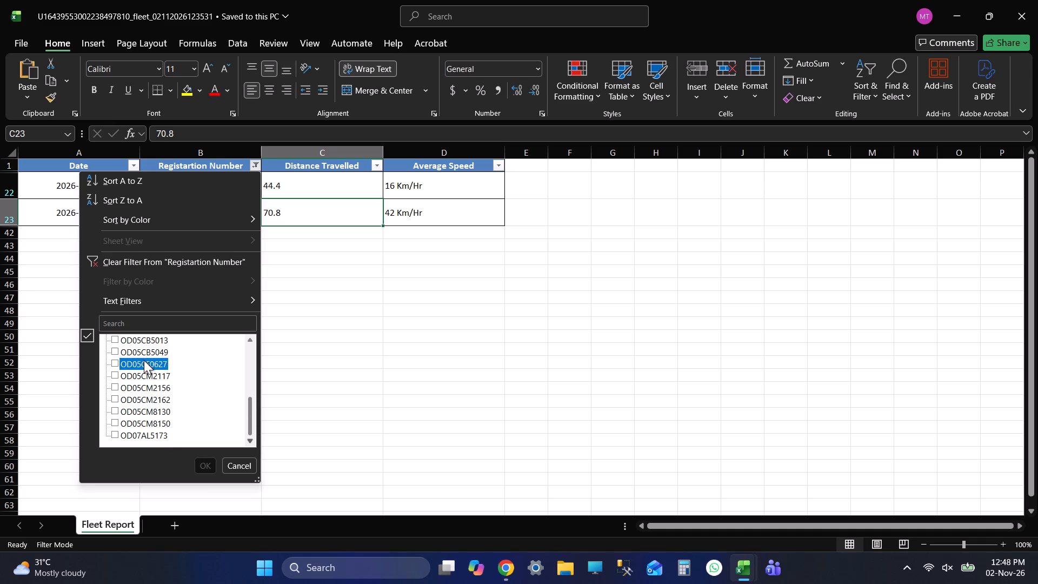
left_click(207, 463)
left_click(321, 313)
key("ctrl+s")
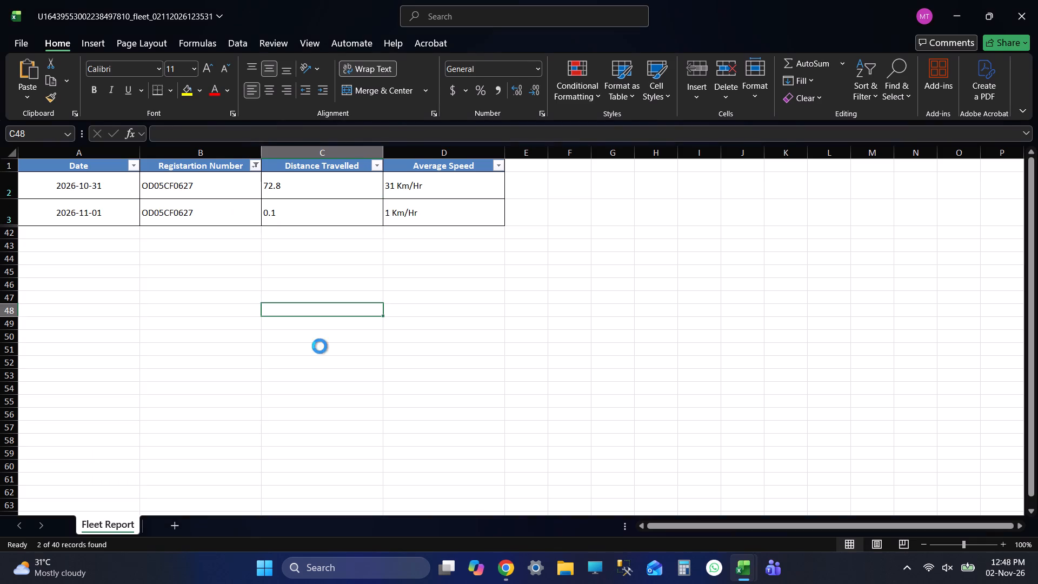
left_click(285, 177)
key("alt+Tab")
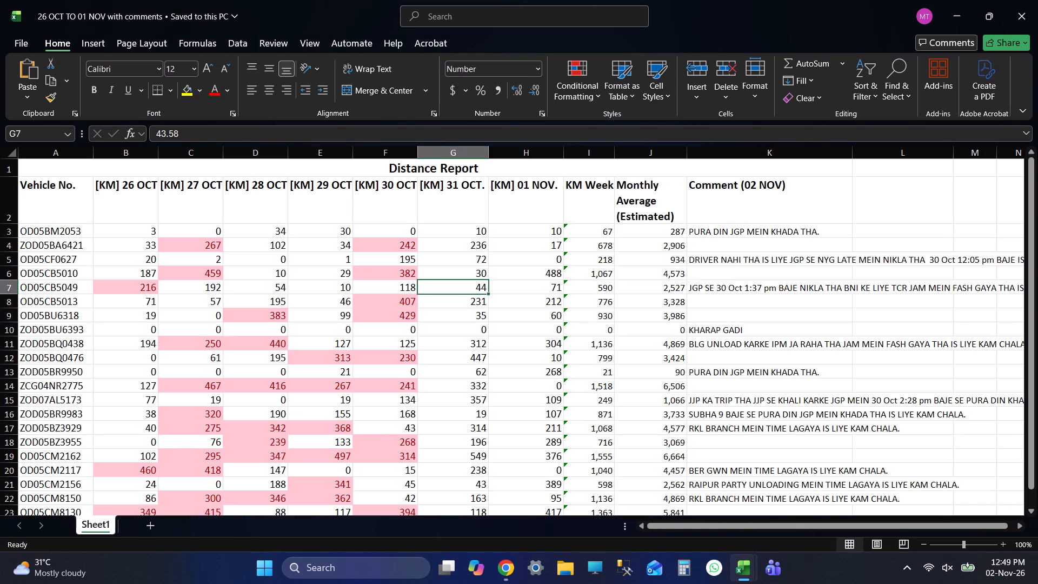
left_click(69, 253)
key("alt+Tab")
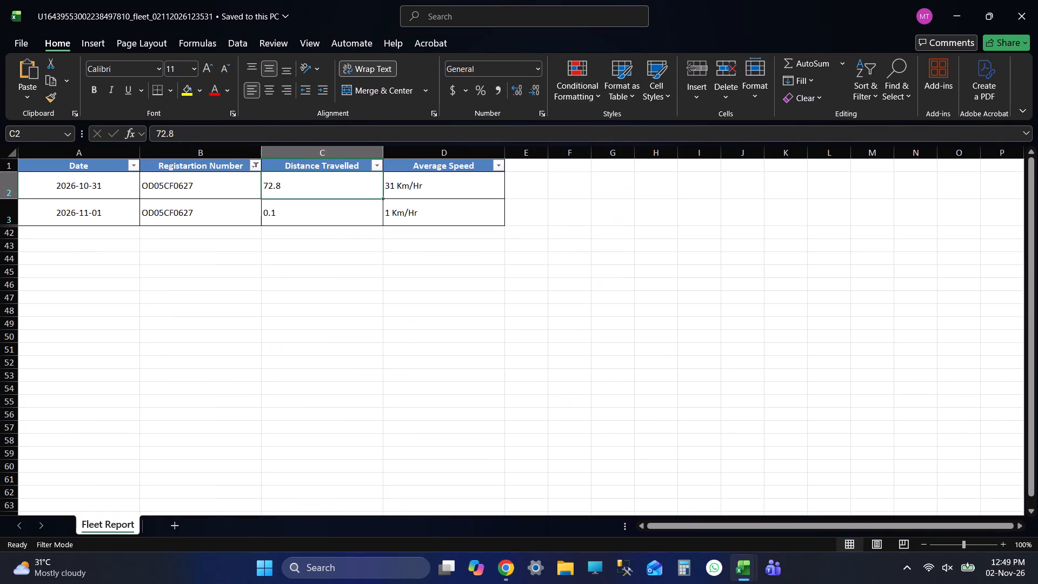
key("alt+Tab")
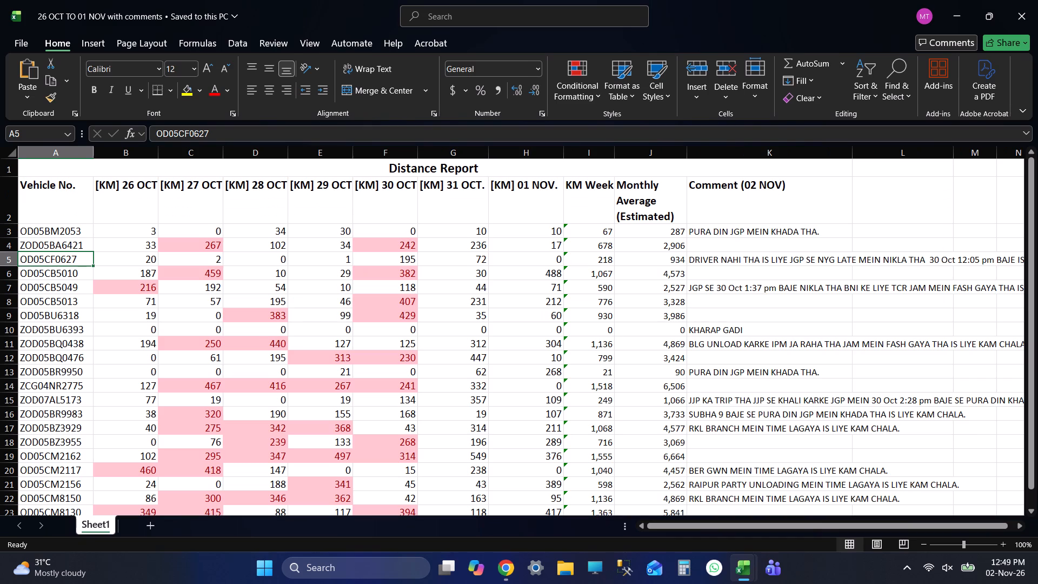
key("Tab")
key("Tab")
key("Tab")
key("Tab")
key("Tab")
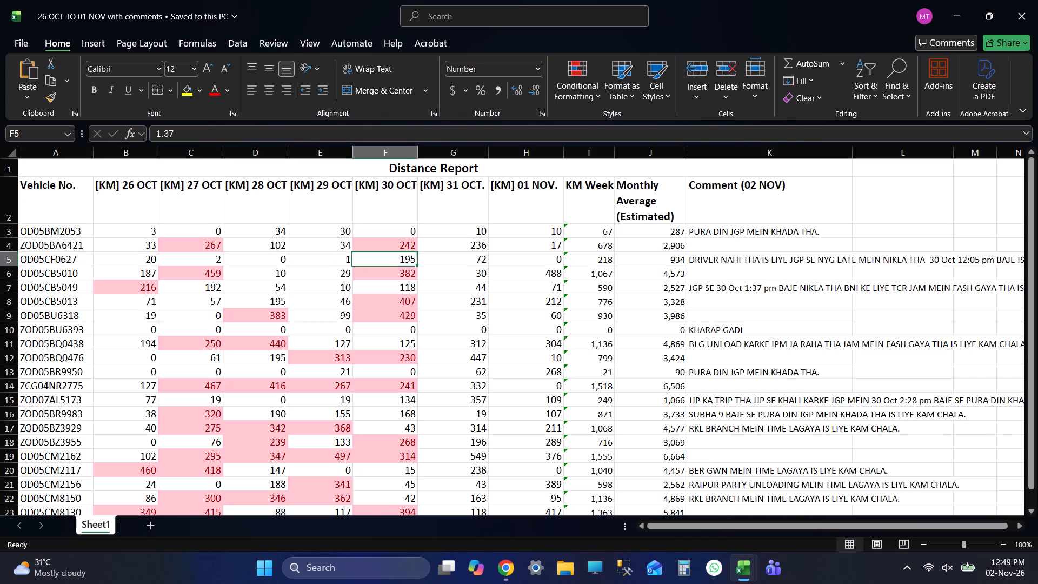
key("Tab")
key("alt+Tab")
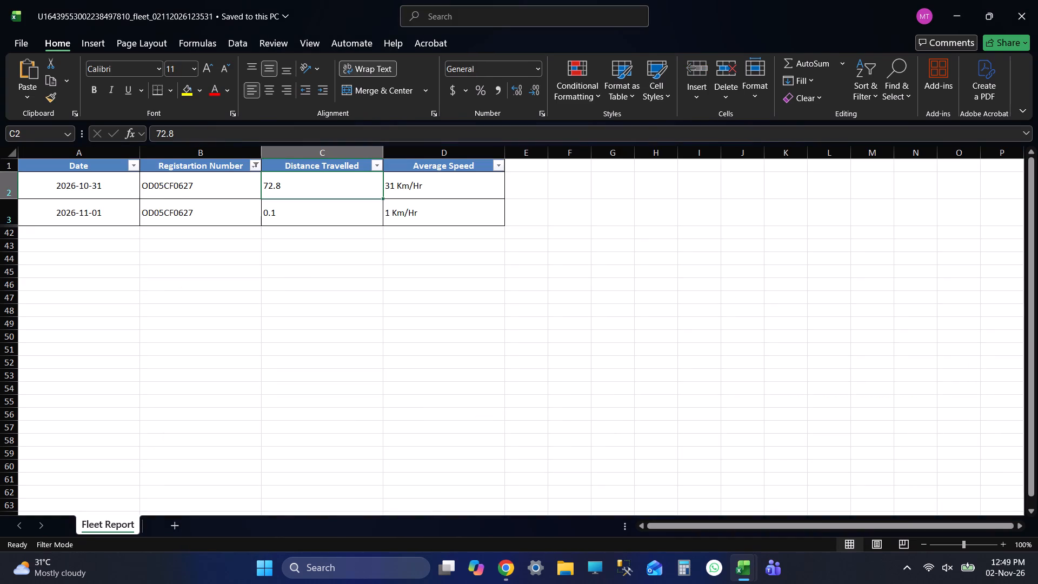
key("alt+Tab")
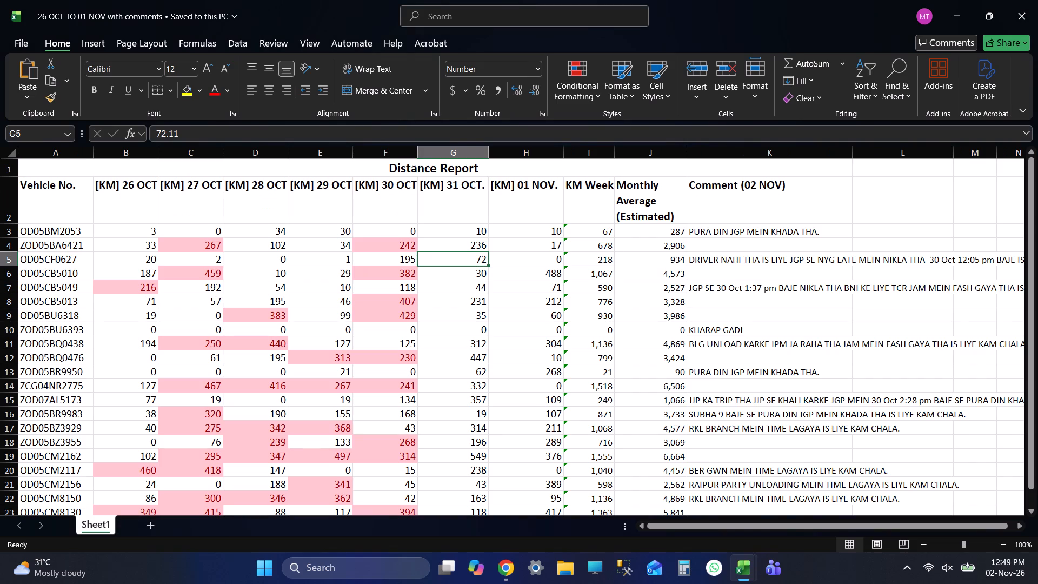
type("73")
key("Tab")
key("ctrl+s")
key("ctrl+s")
key("ctrl+s")
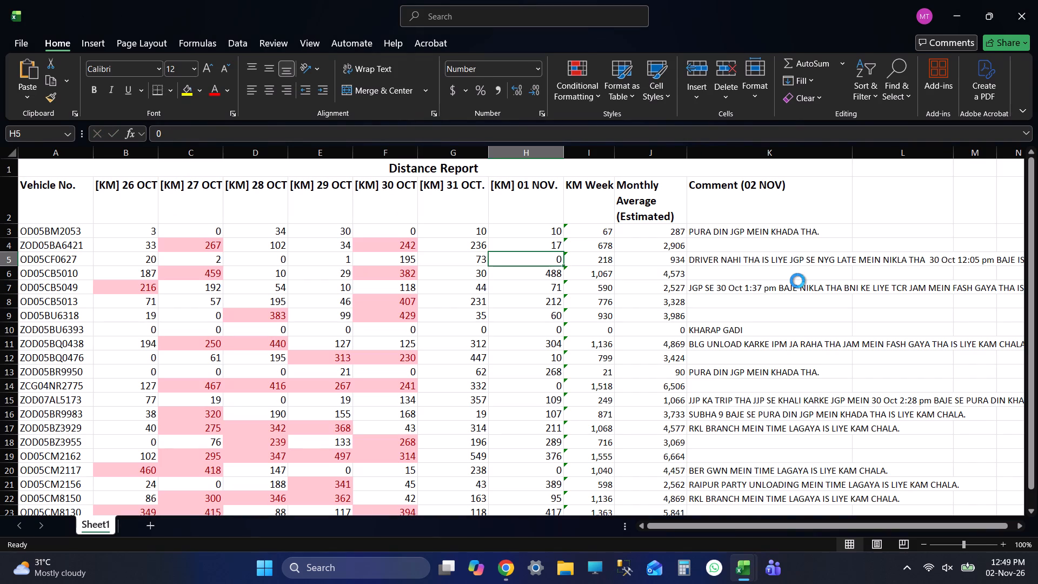
key("alt+Tab")
left_click(318, 213)
key("alt+Tab")
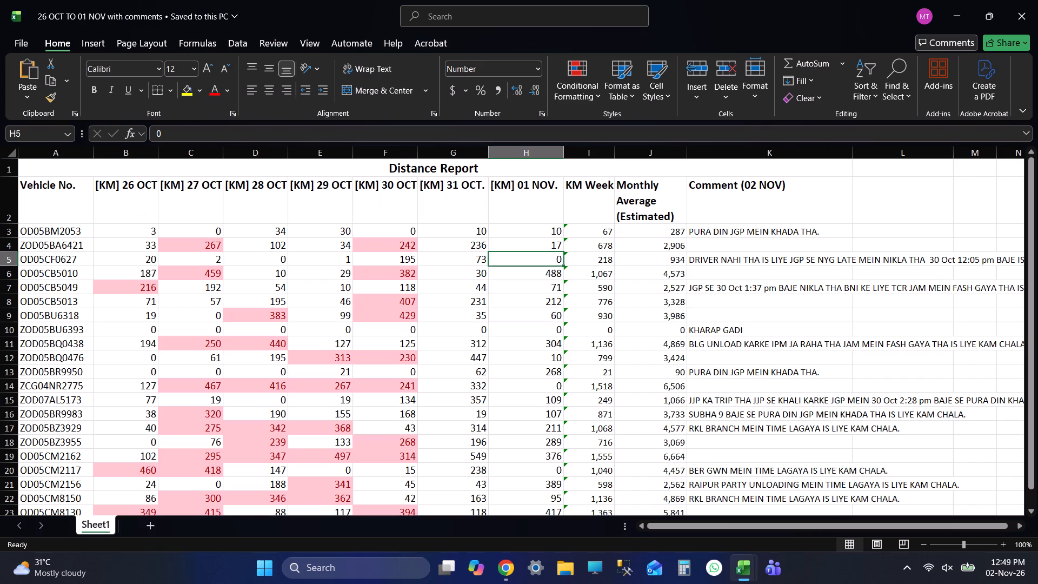
key("ctrl+s")
key("alt+Tab")
left_click(251, 166)
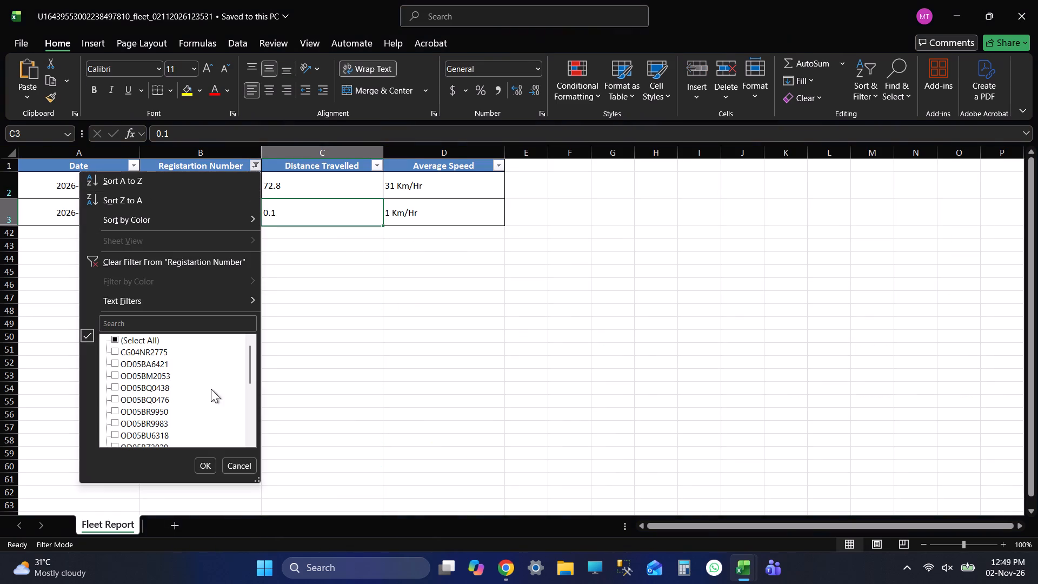
left_click_drag(250, 350, 256, 428)
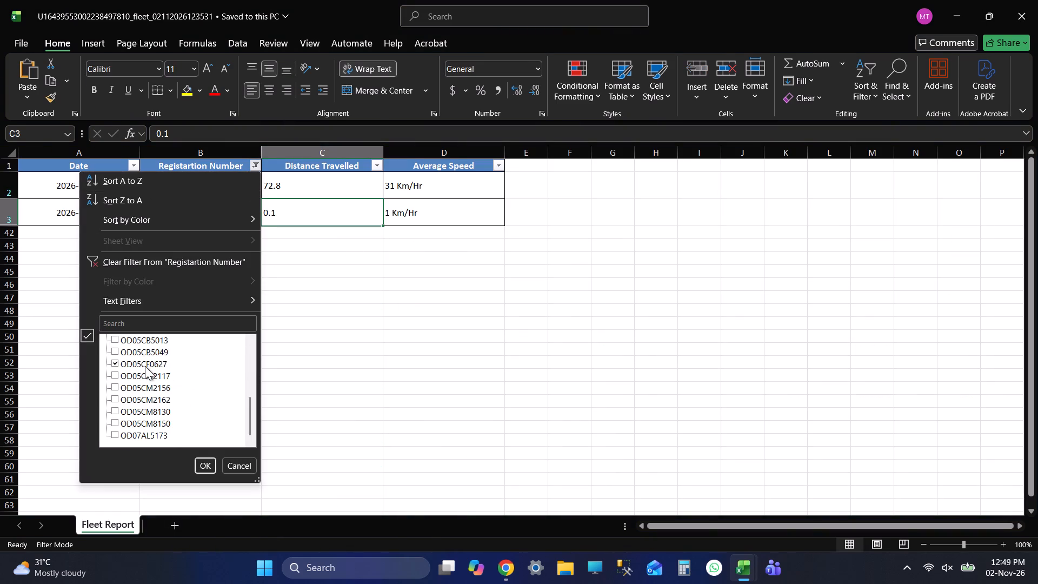
left_click(145, 366)
left_click(148, 376)
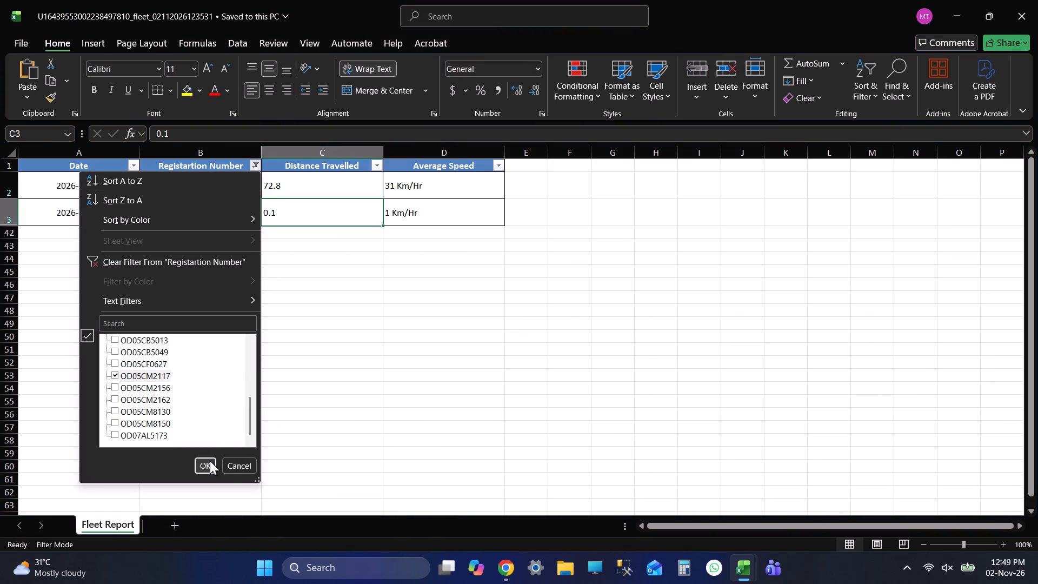
left_click(210, 461)
left_click(401, 331)
key("ctrl+s")
left_click(338, 240)
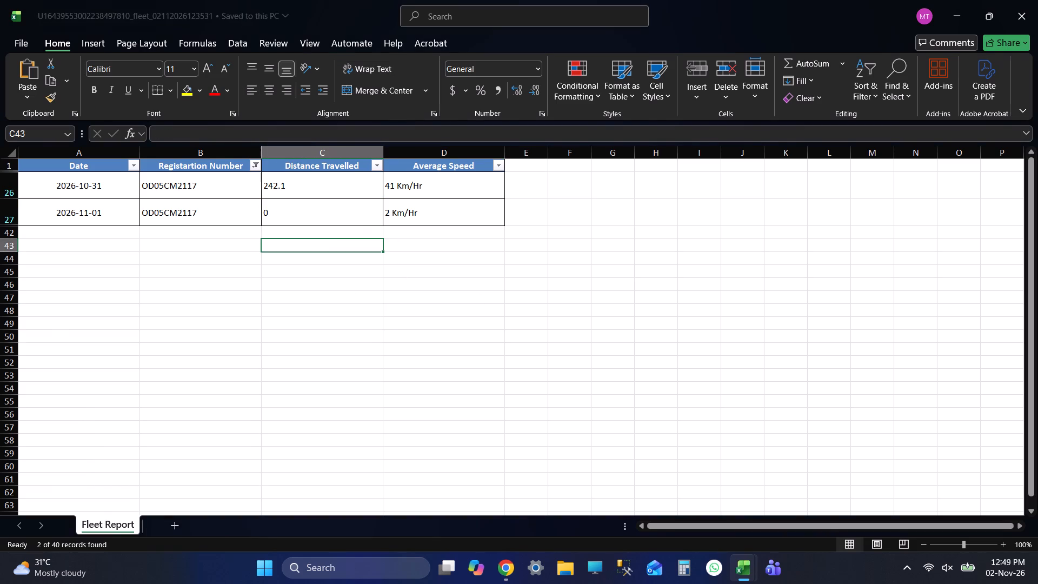
key("ctrl+s")
left_click(300, 184)
key("alt+Tab")
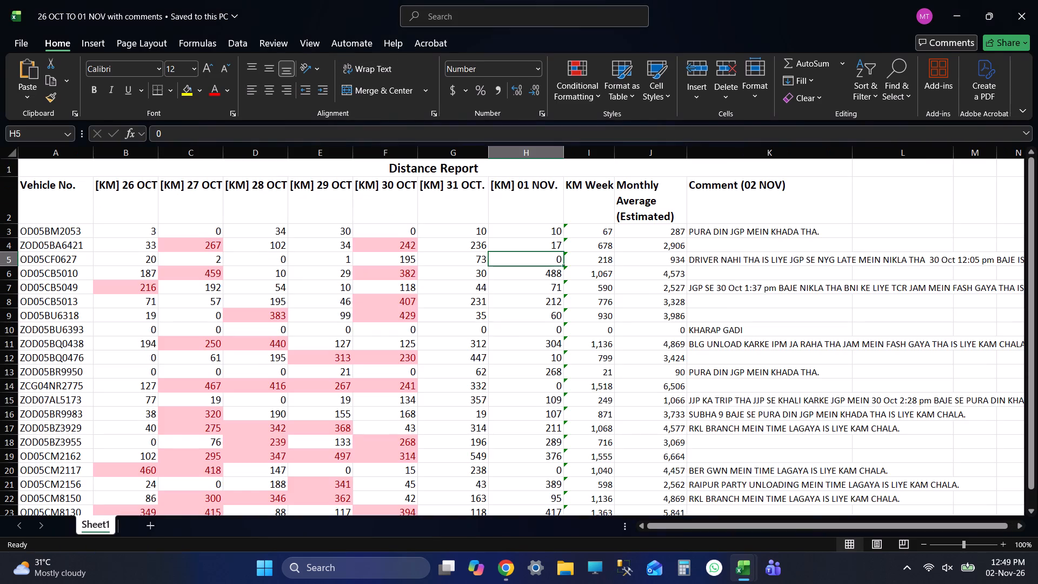
key("alt+Tab")
left_click(202, 184)
key("alt+Tab")
scroll(128, 333, "down", 5)
left_click(69, 274)
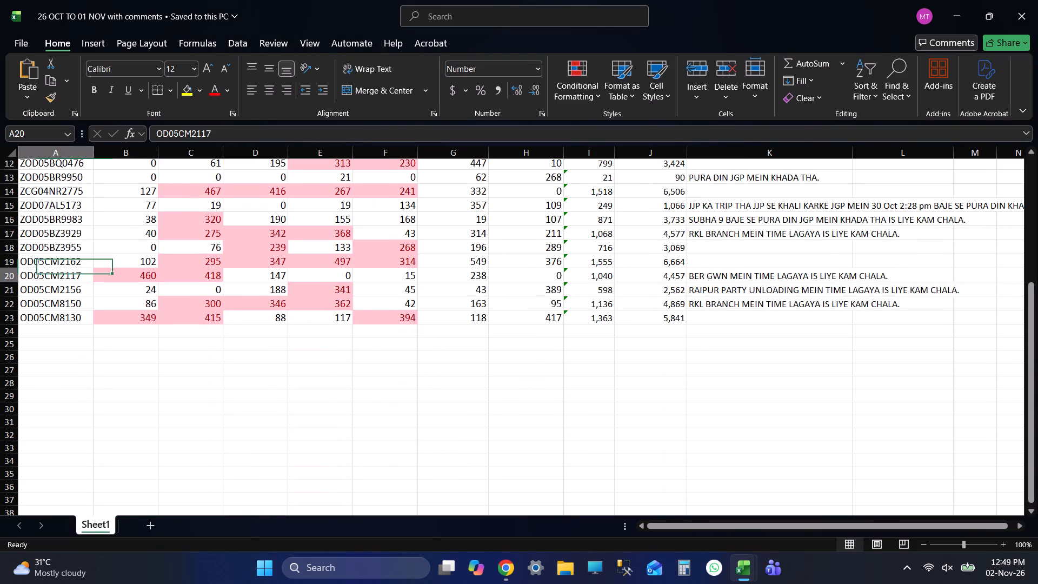
key("alt+Tab")
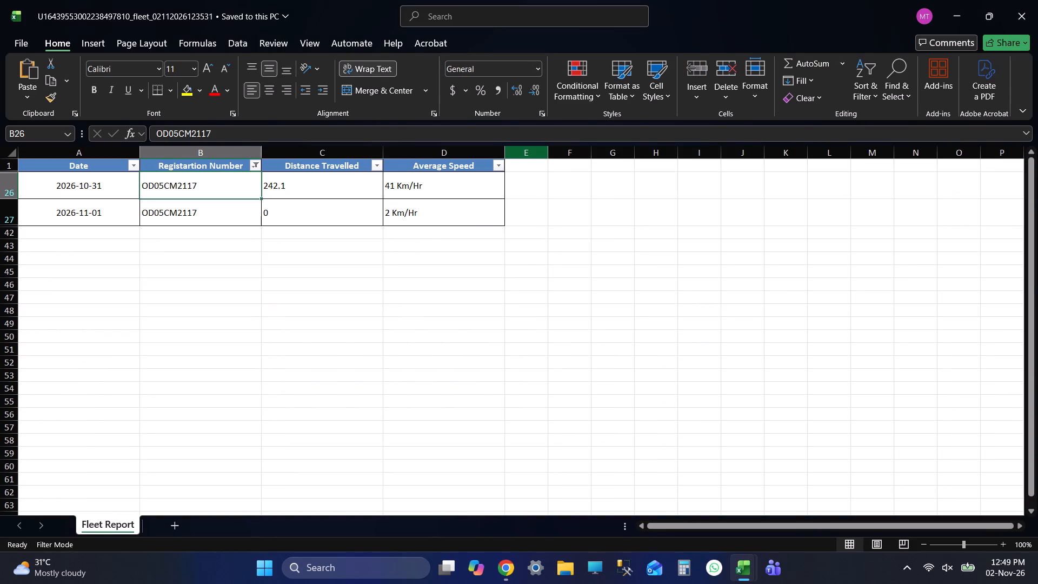
key("alt+Tab")
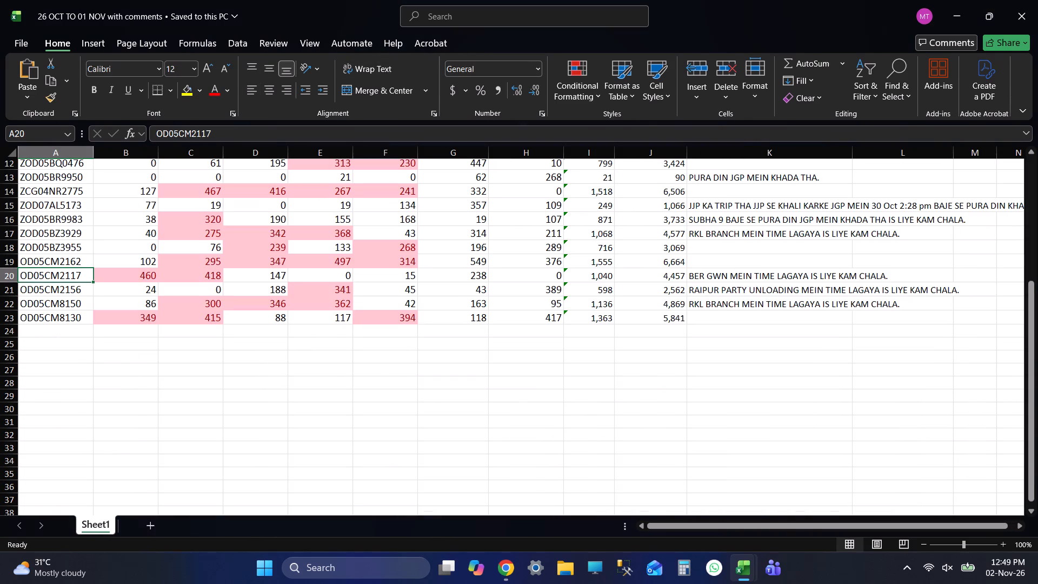
key("shift+Tab")
key("shift+Tab")
key("Tab")
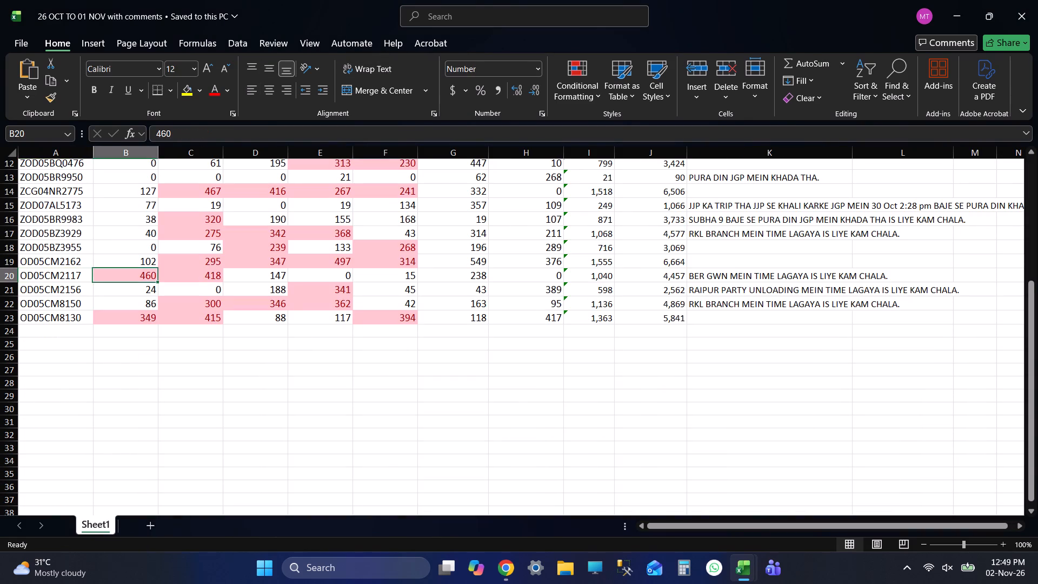
key("Tab")
key("Tab")
key("Tab")
key("Tab")
key("Tab")
scroll(724, 280, "up", 2)
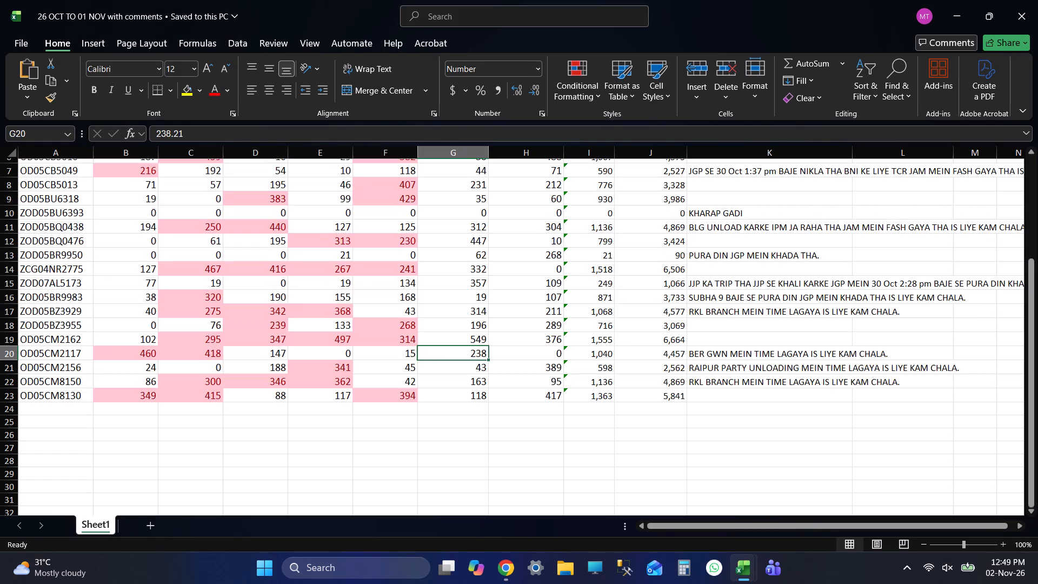
key("alt+Tab")
key("Tab")
key("alt+Tab")
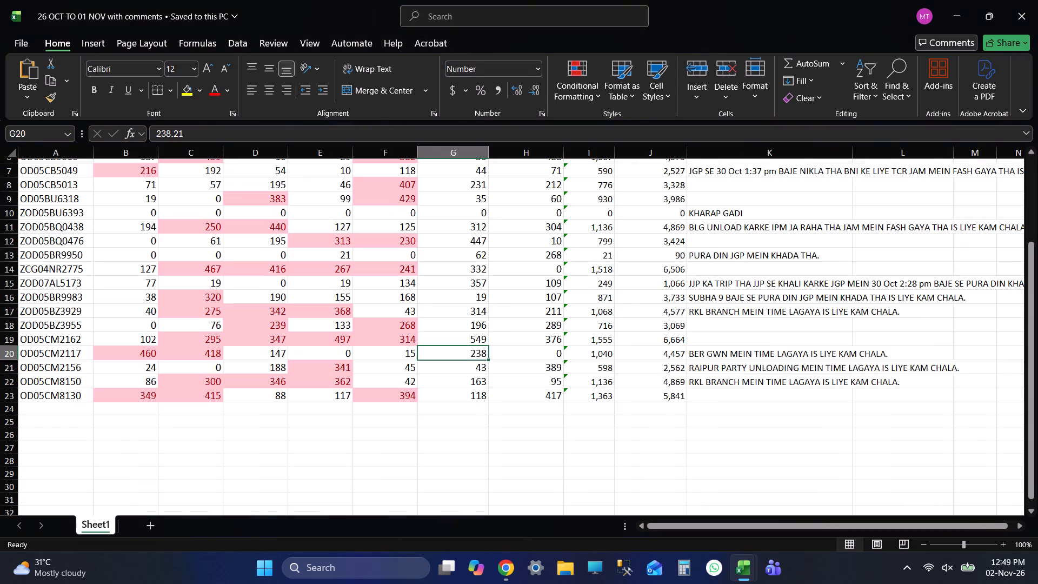
key("alt+Tab")
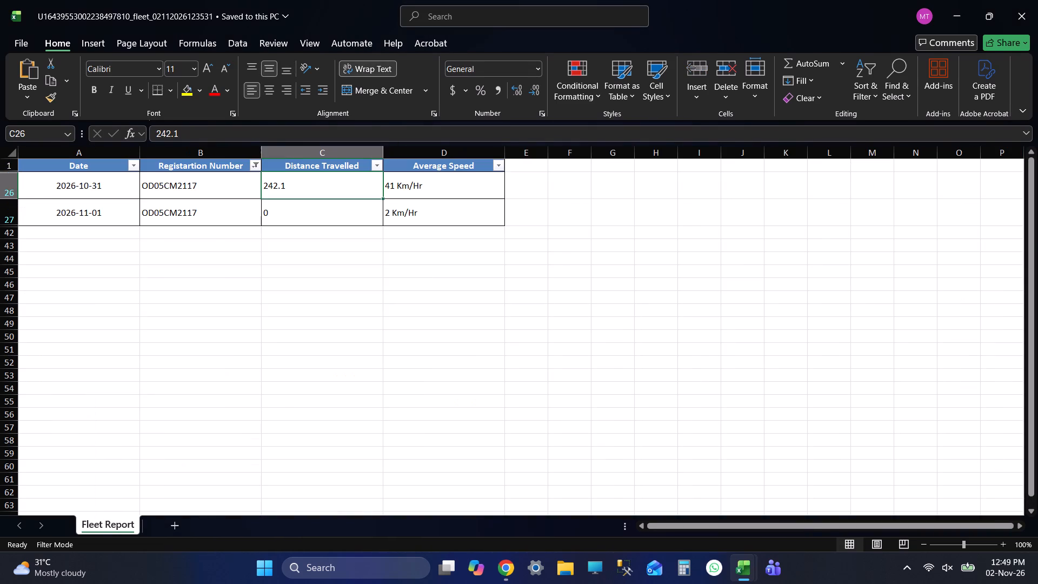
key("alt+Tab")
type("242")
key("Tab")
key("alt+Tab")
left_click(331, 211)
key("alt+Tab")
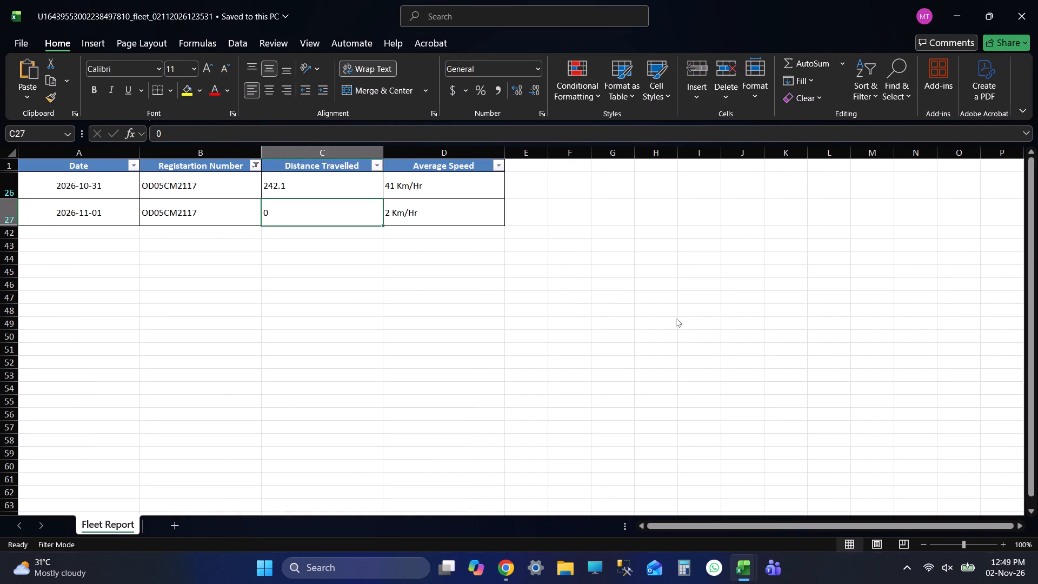
key("ctrl+s")
key("ctrl+s")
key("ctrl+s")
scroll(537, 330, "up", 2)
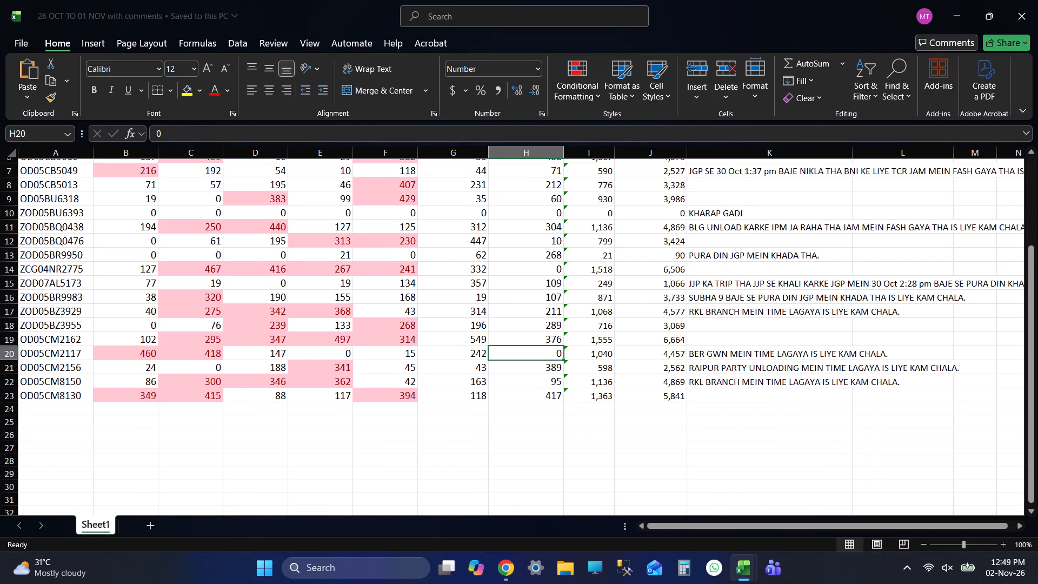
scroll(537, 330, "up", 3)
key("alt+Tab")
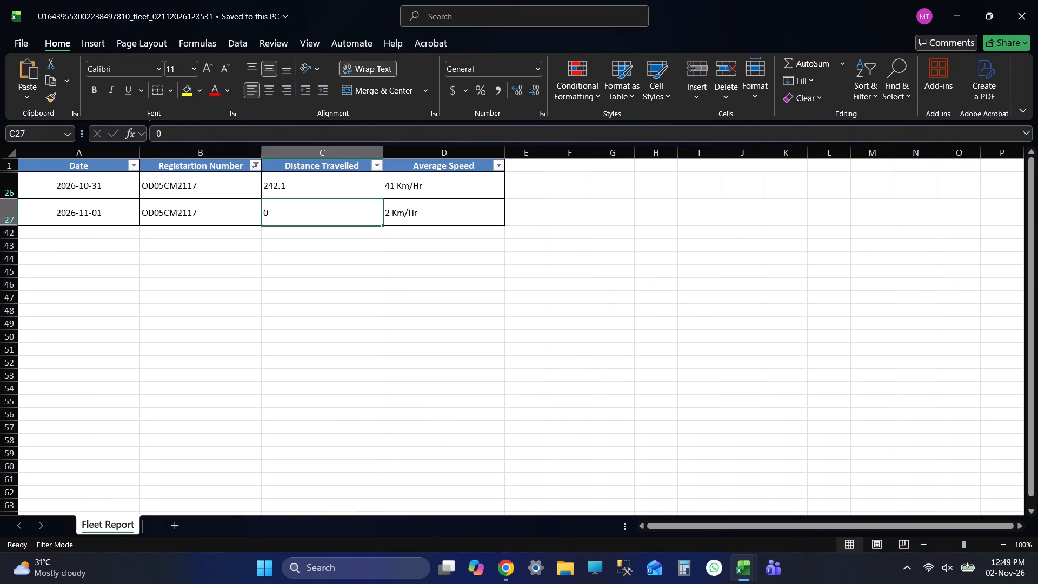
left_click(249, 170)
left_click(253, 165)
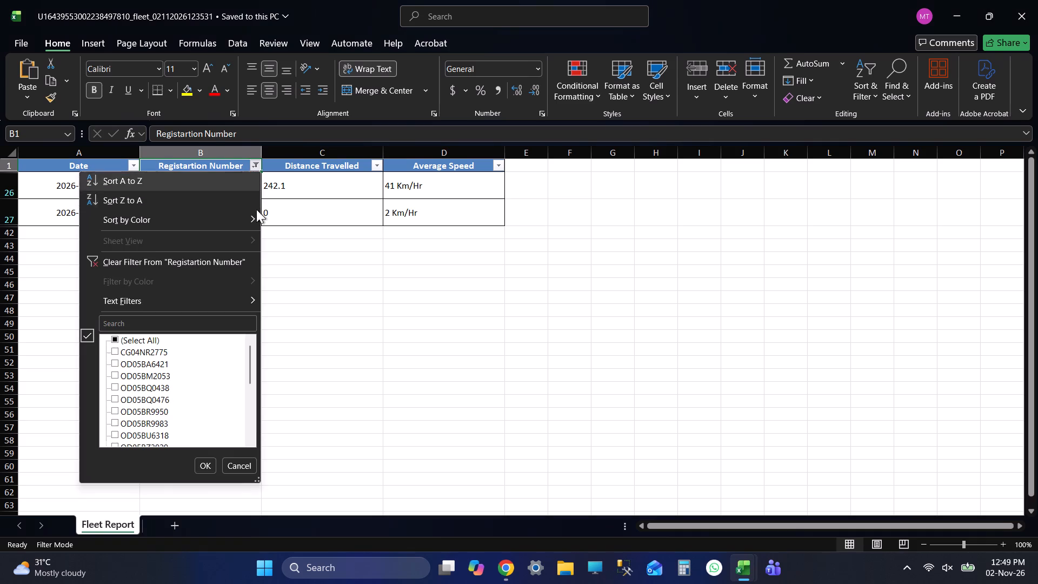
left_click_drag(249, 363, 249, 432)
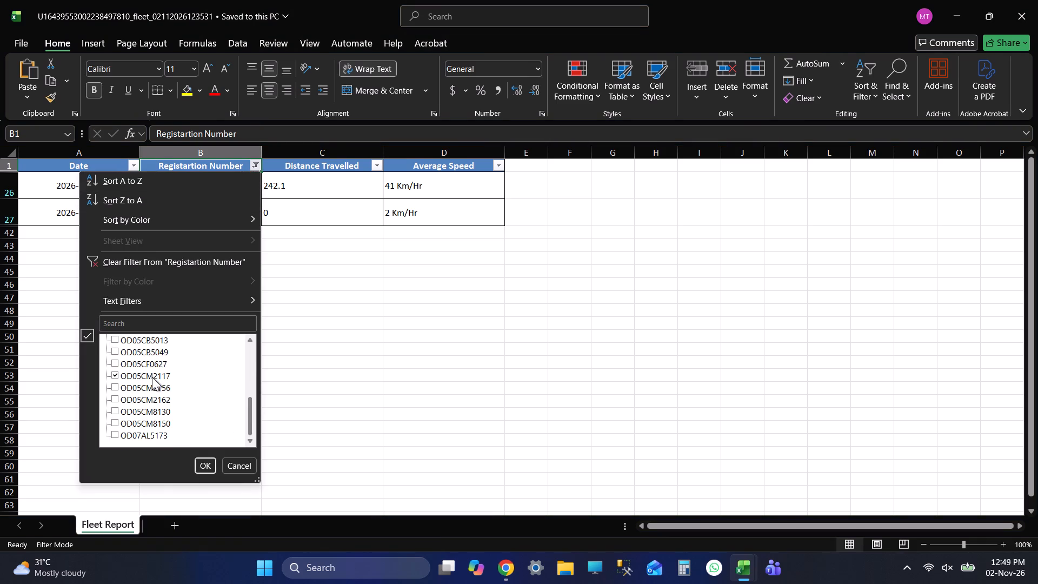
left_click(151, 375)
left_click(152, 388)
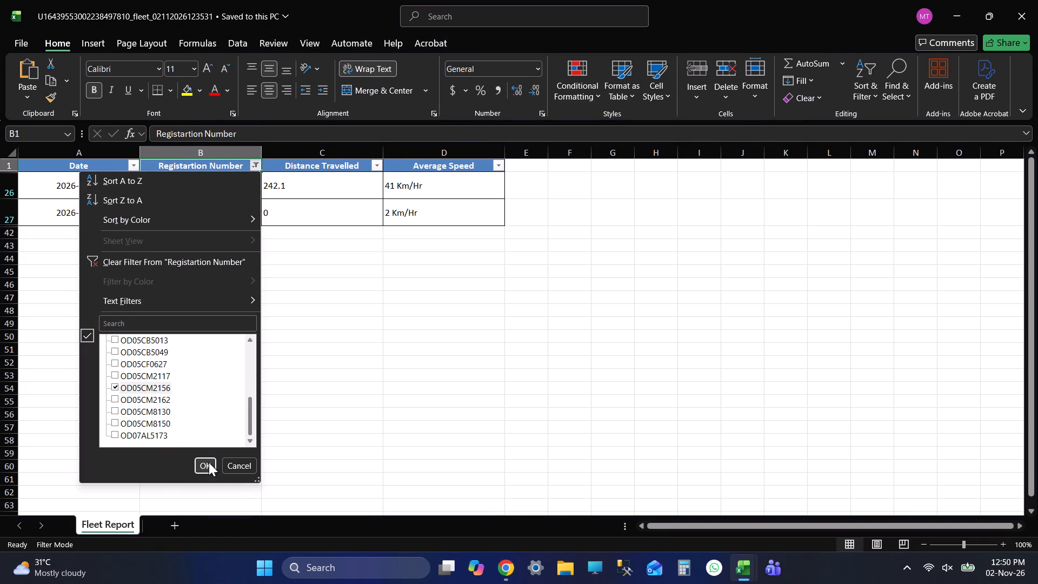
left_click(209, 462)
left_click(323, 334)
key("ctrl+s")
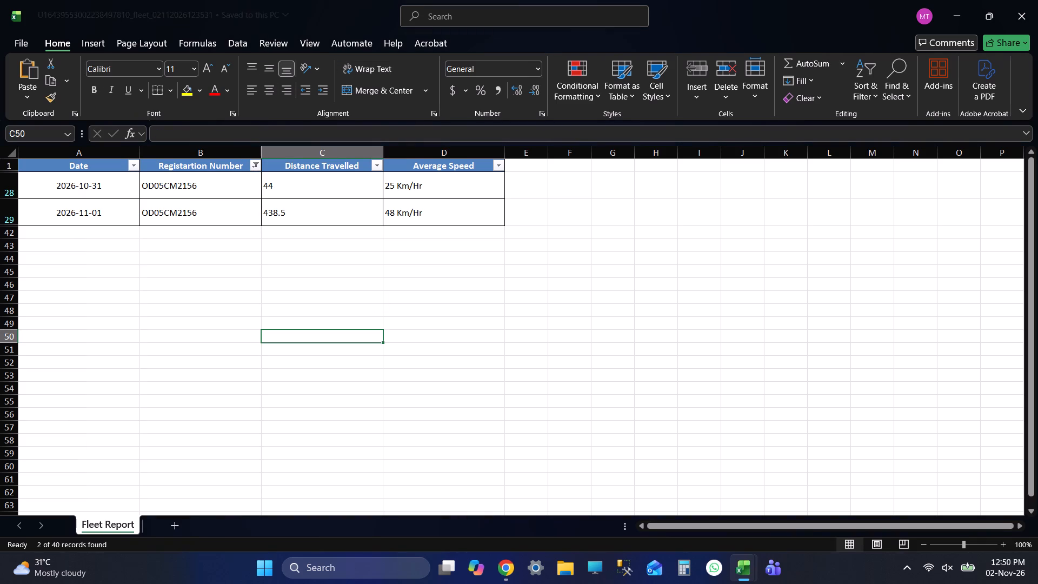
left_click(299, 190)
key("ctrl+s")
key("ctrl+s")
key("alt+Tab")
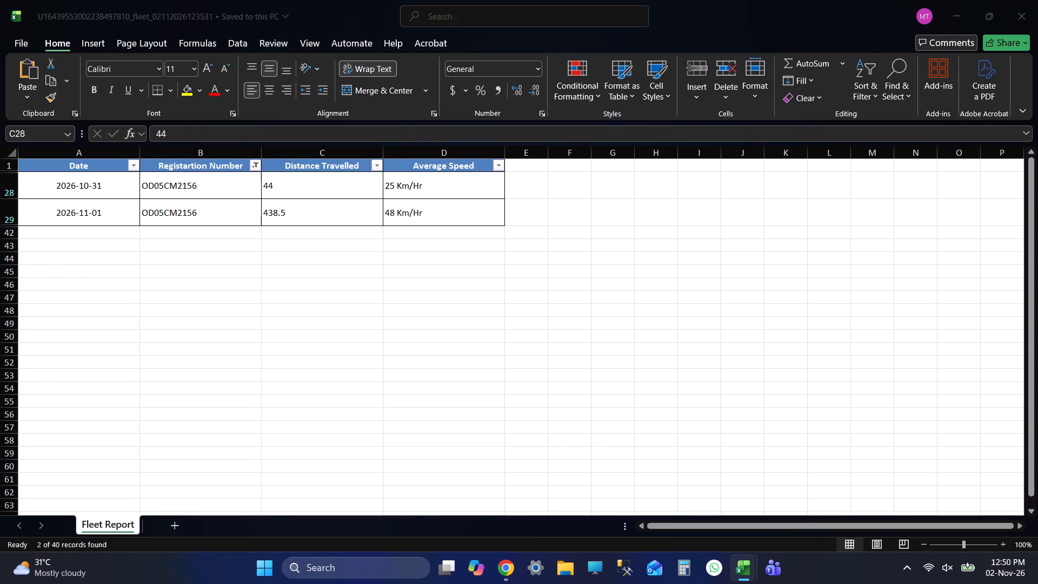
scroll(123, 346, "down", 1)
scroll(129, 353, "up", 1)
scroll(132, 354, "down", 1)
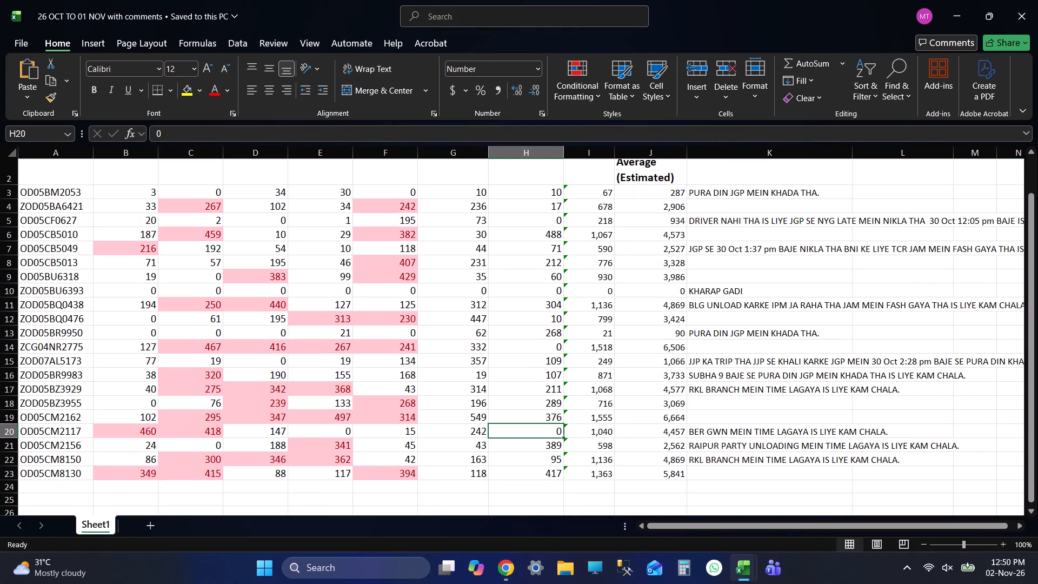
left_click(75, 441)
key("alt+Tab")
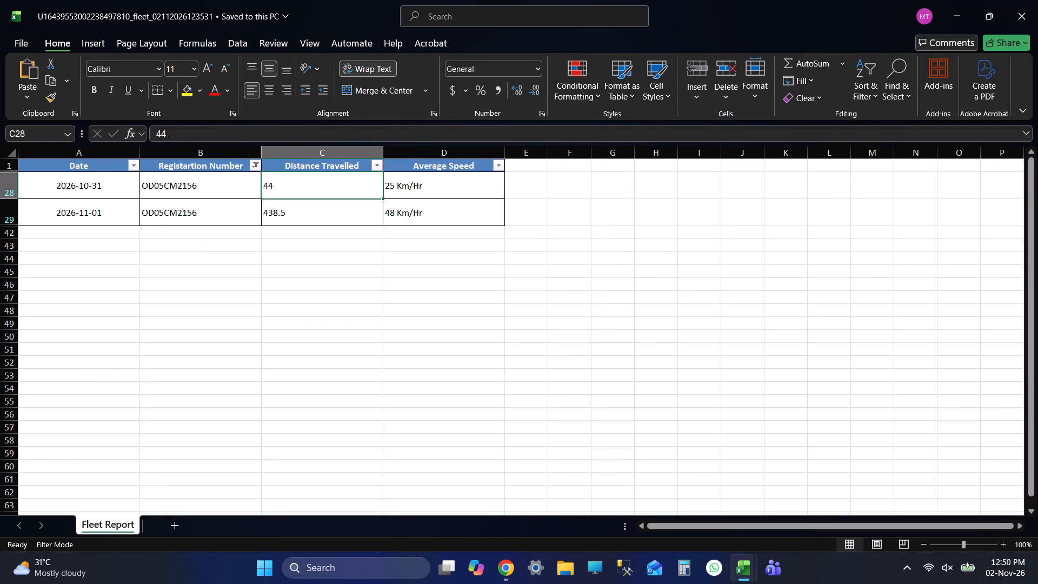
key("alt+Tab")
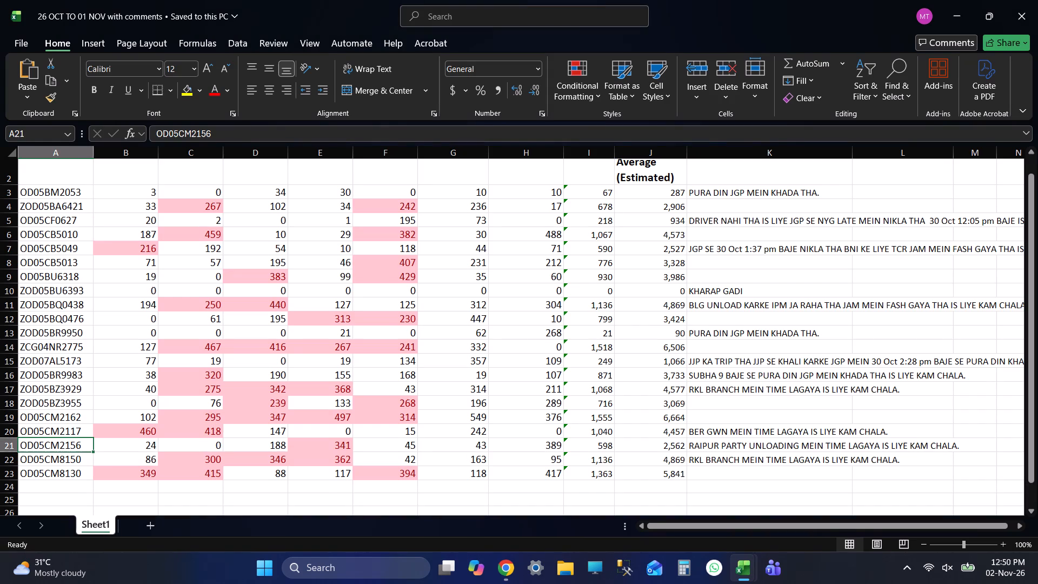
key("Tab")
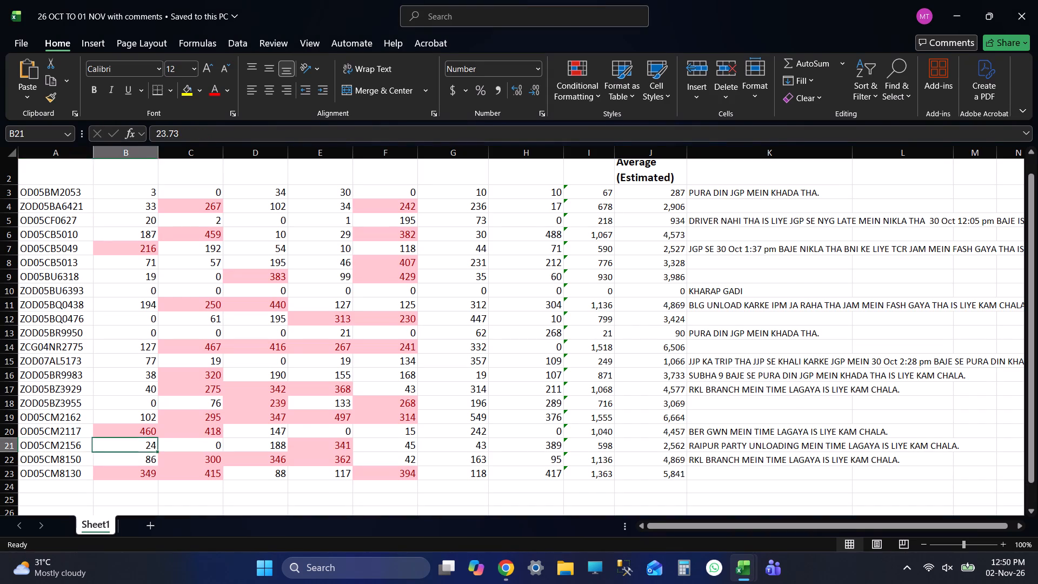
key("Tab")
key("Tab")
key("Tab")
key("Tab")
key("Tab")
key("alt+Tab")
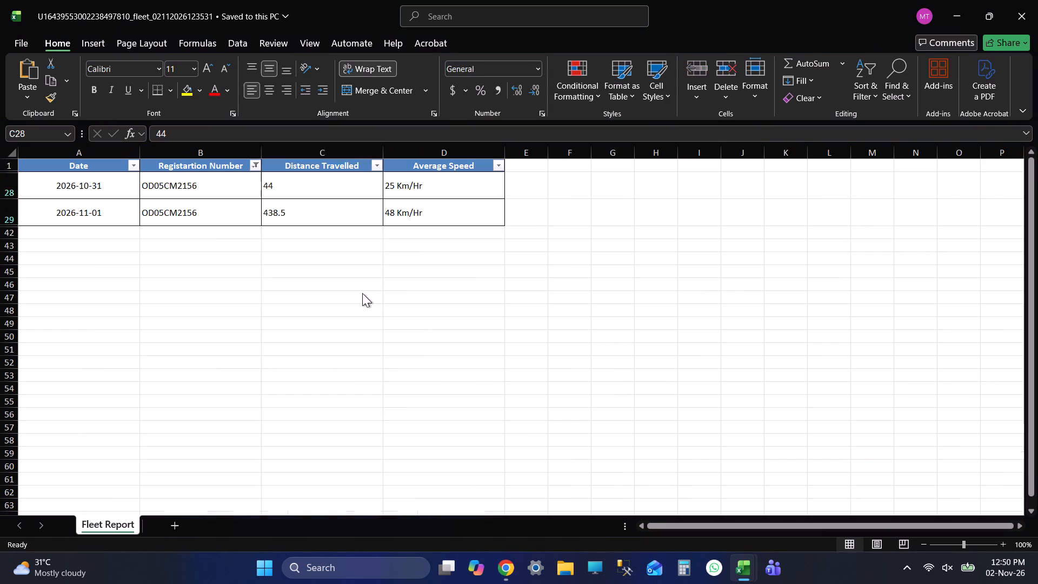
key("alt+Tab")
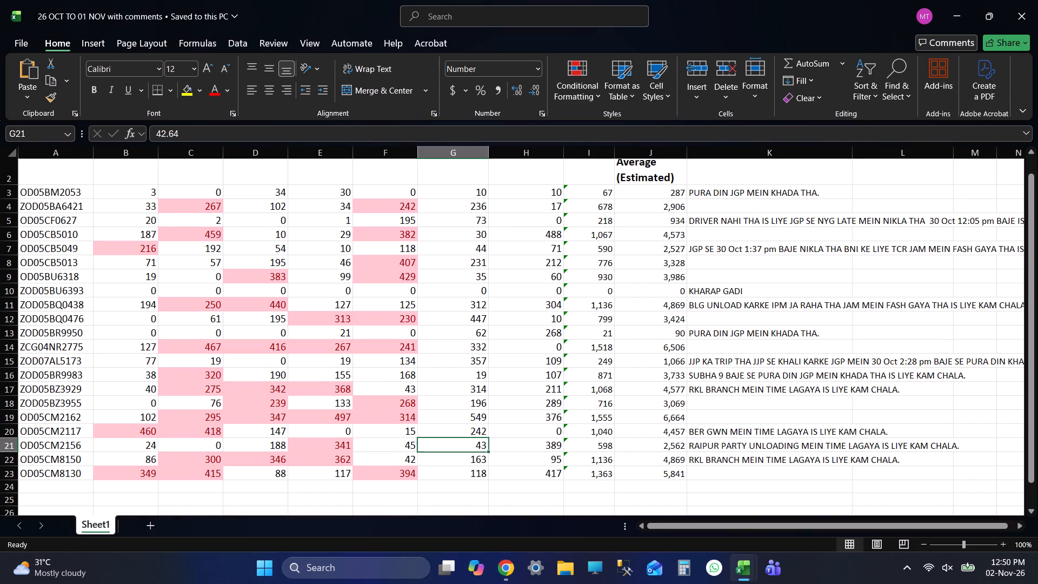
type("44")
key("Tab")
key("alt+Tab")
left_click(315, 214)
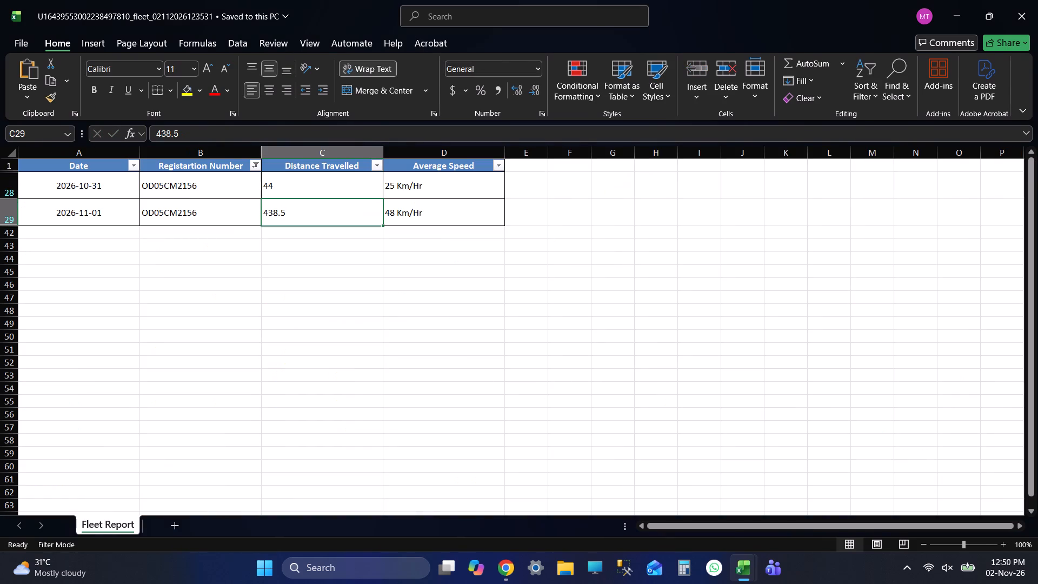
key("alt+Tab")
key("alt+Tab")
key("alt+Tab")
type("43")
key("9")
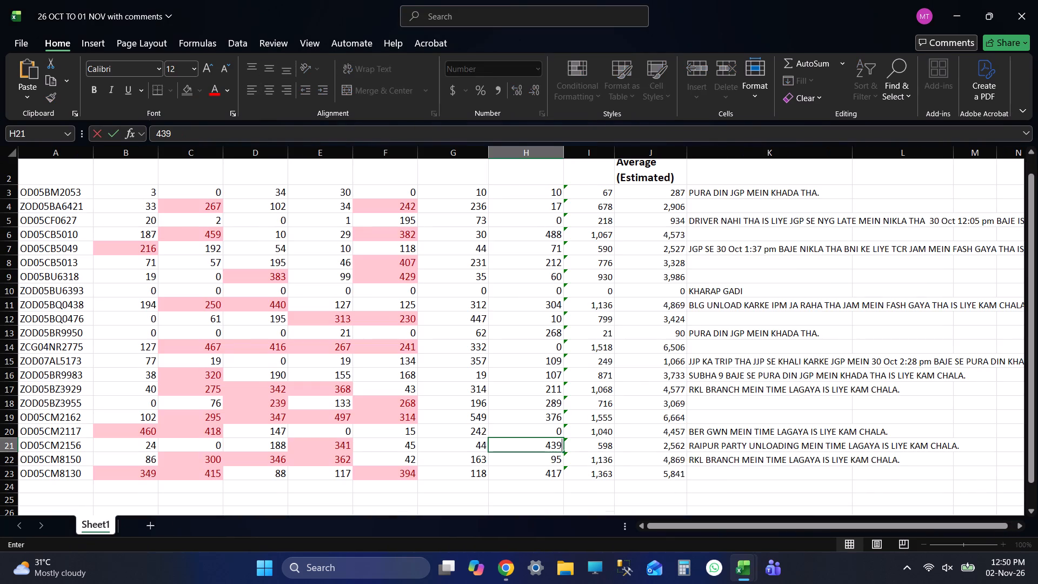
key("alt+Tab")
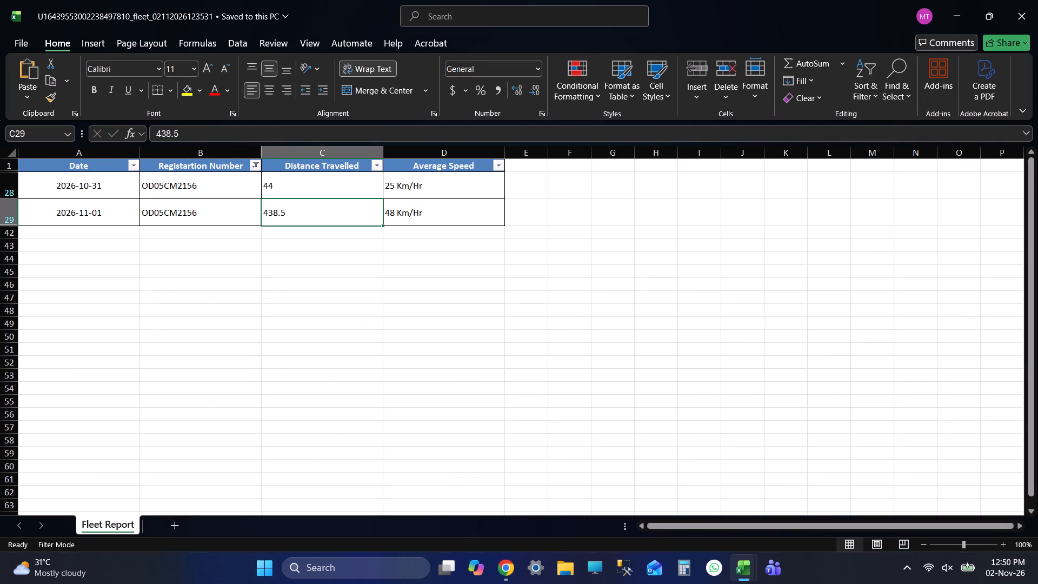
key("alt+Tab")
key("alt+Tab")
key("alt+Tab")
key("Return")
key("ctrl+s")
key("ctrl+s")
key("alt+Tab")
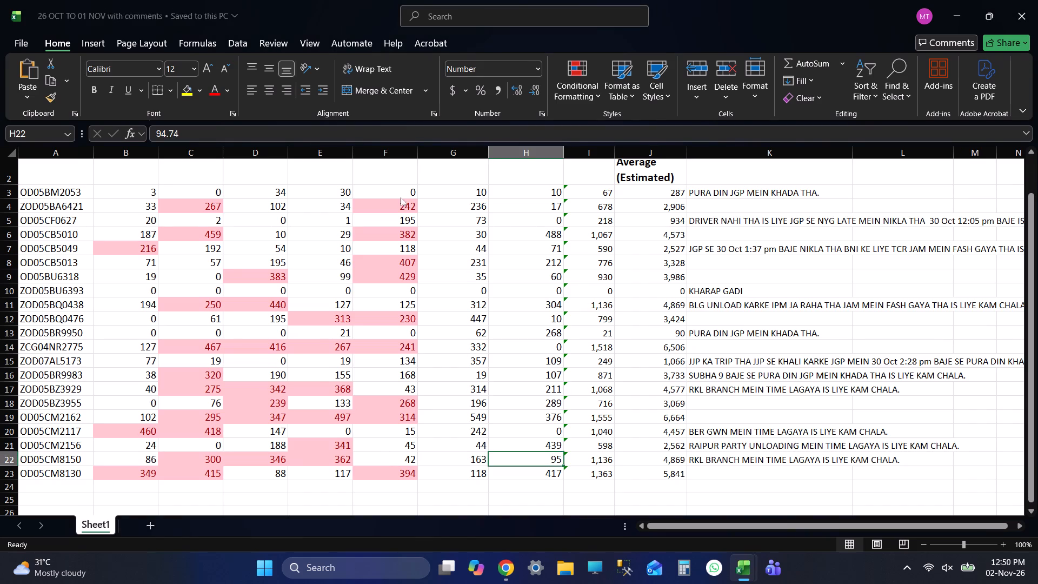
left_click(257, 168)
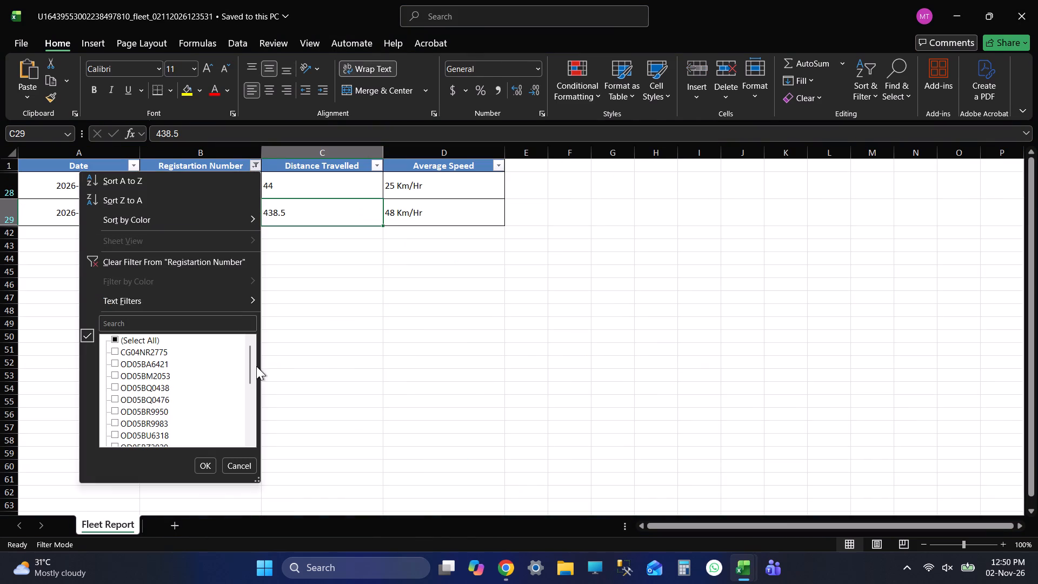
left_click_drag(247, 356, 255, 436)
left_click(115, 385)
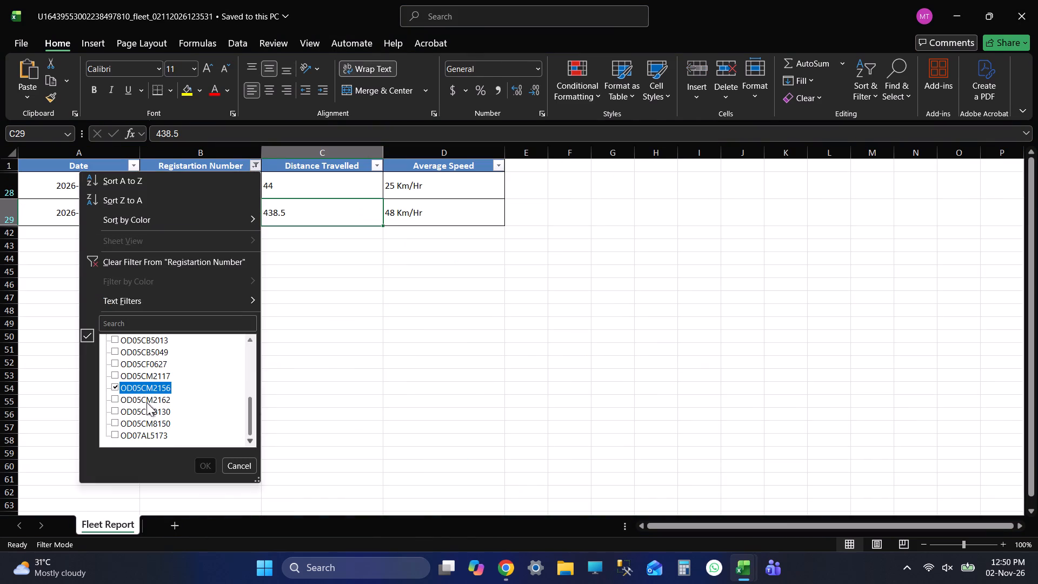
left_click(147, 395)
left_click(205, 462)
left_click(349, 304)
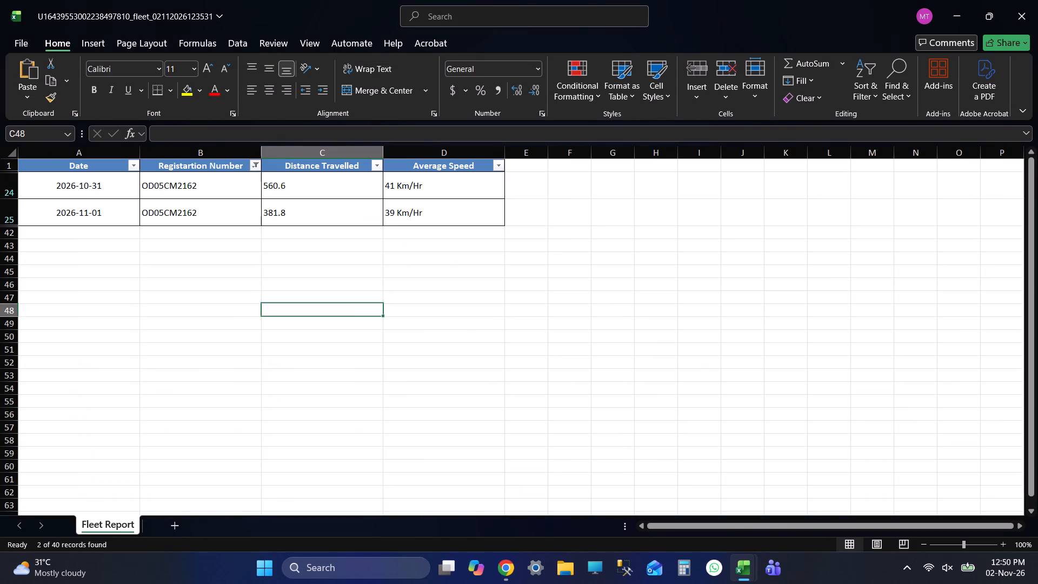
key("ctrl+s")
left_click(300, 184)
key("alt+Tab")
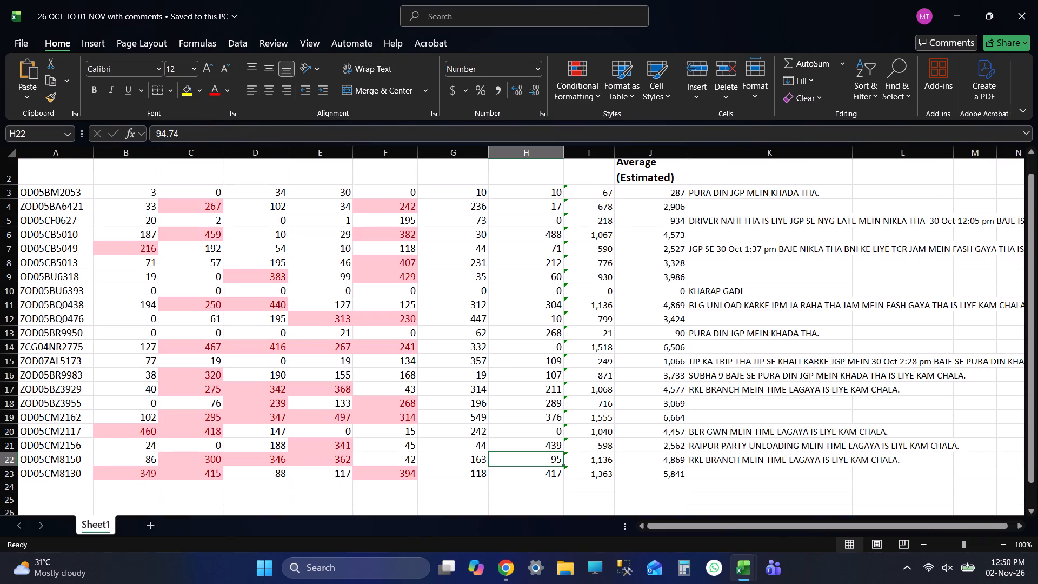
left_click(81, 412)
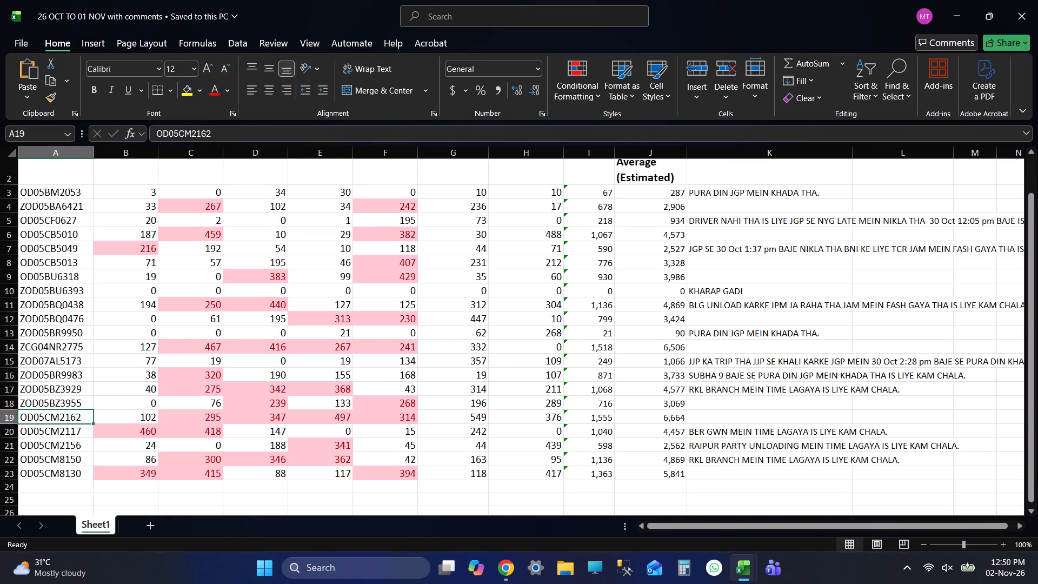
key("Tab")
key("Tab")
key("Tab")
key("Tab")
key("Tab")
key("Tab")
key("Tab")
key("shift+Tab")
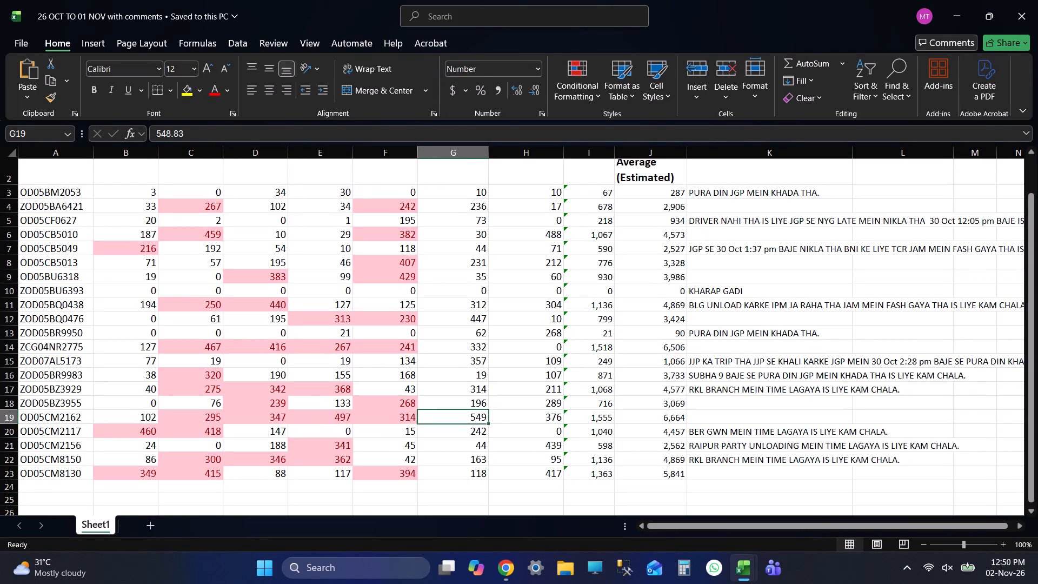
key("alt+Tab")
key("alt+Tab")
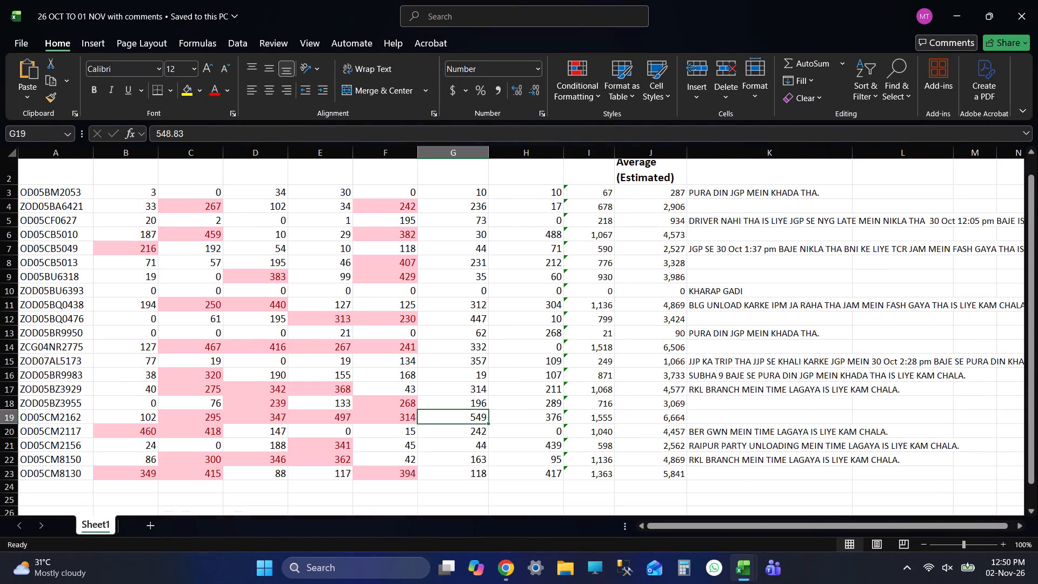
type("560")
key("Tab")
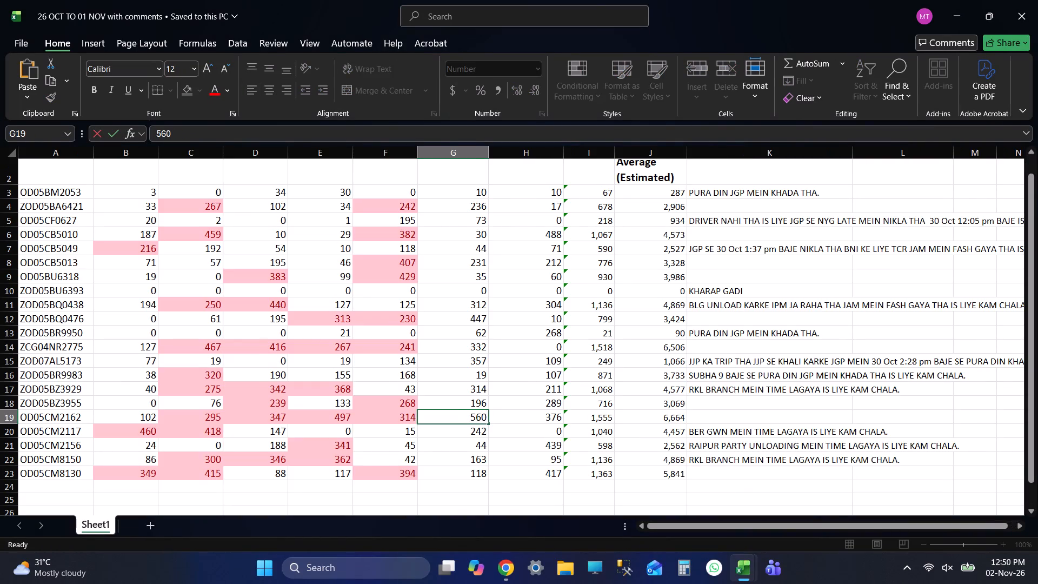
key("alt+Tab")
left_click(302, 208)
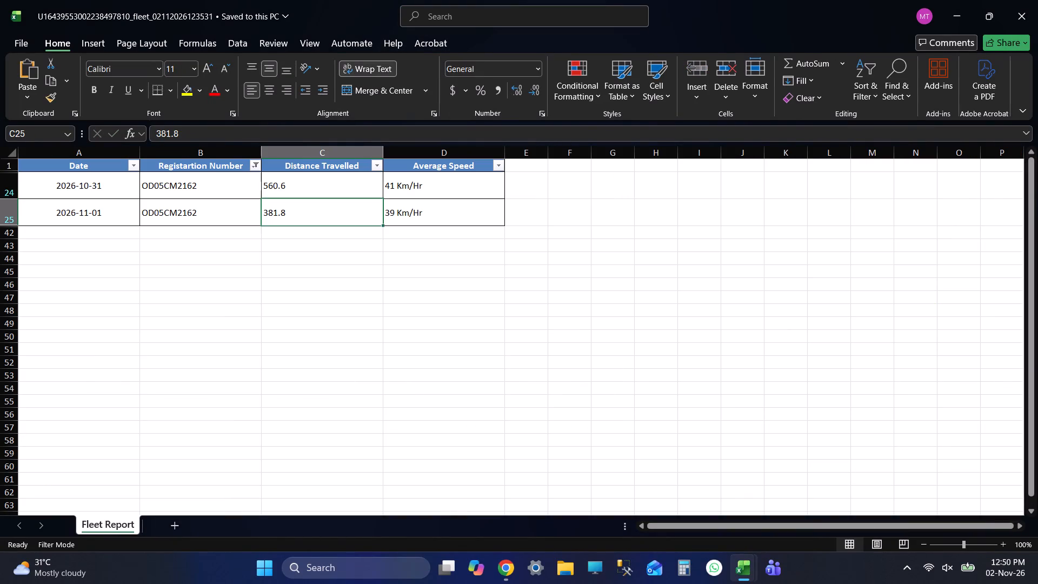
key("alt+Tab")
key("alt+Tab")
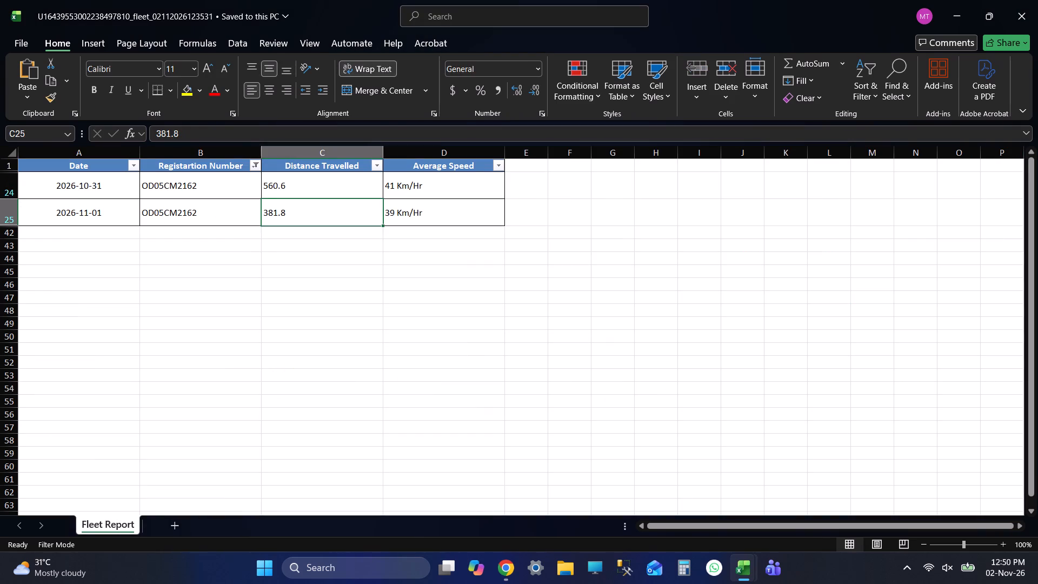
key("alt+Tab")
type("382")
key("Tab")
key("ctrl+s")
key("ctrl+s")
key("ctrl+s")
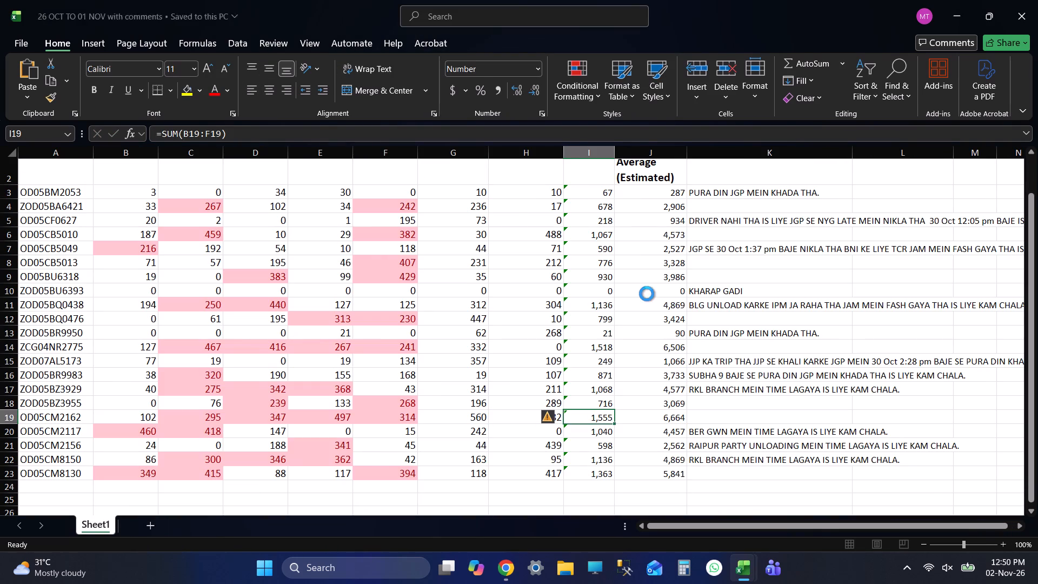
key("ctrl+s")
key("ctrl+s")
key("alt+Tab")
key("alt+Tab")
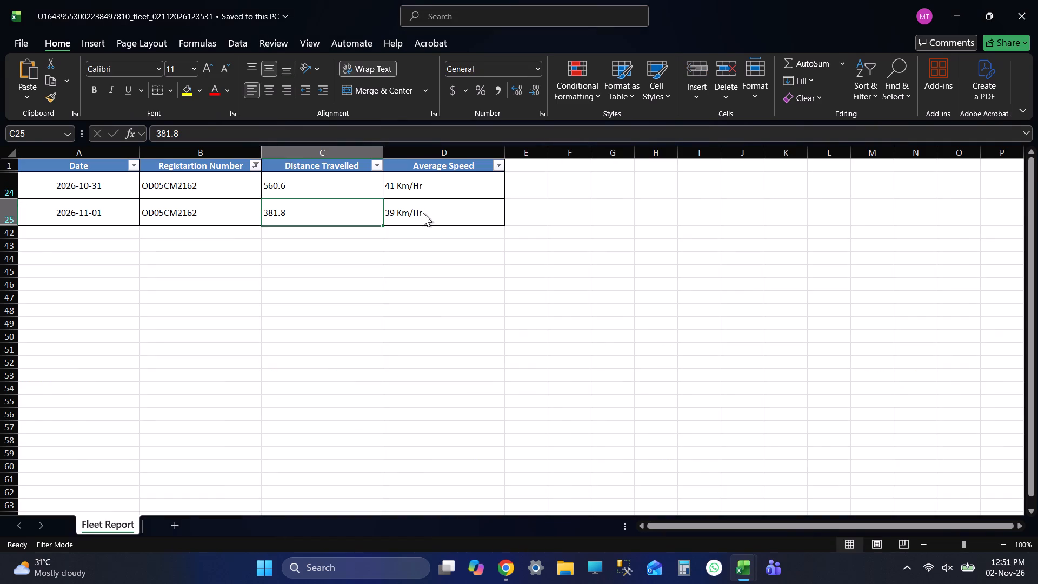
key("alt+Tab")
key("alt+Tab")
key("alt+Tab")
key("alt+Tab")
key("shift+Tab")
key("shift+Tab")
key("shift+Tab")
key("shift+Tab")
key("shift+Tab")
key("shift+Tab")
key("shift+Tab")
key("shift+Tab")
key("shift+Tab")
key("shift+Tab")
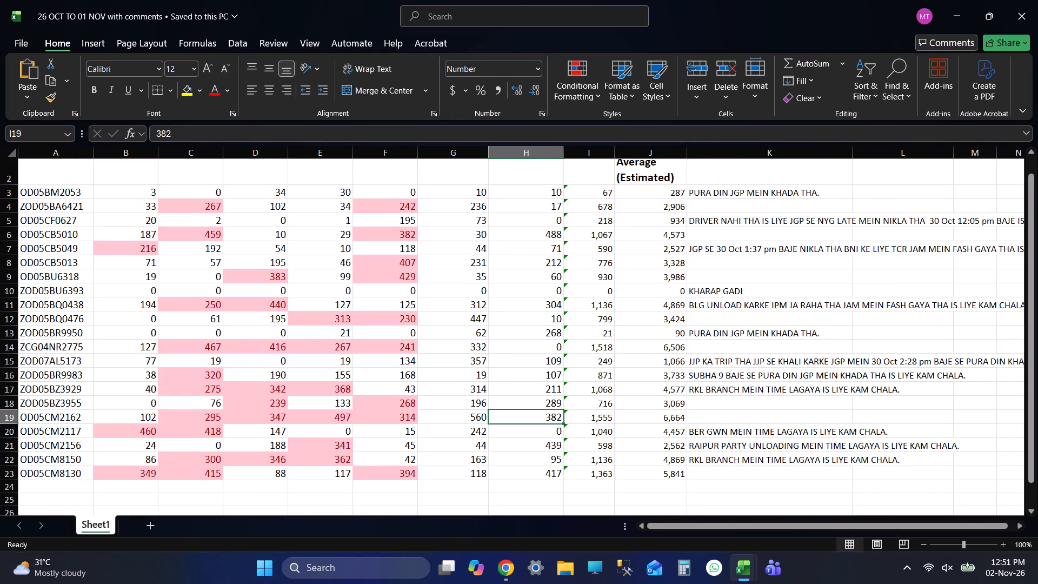
key("shift+Tab")
key("alt+Tab")
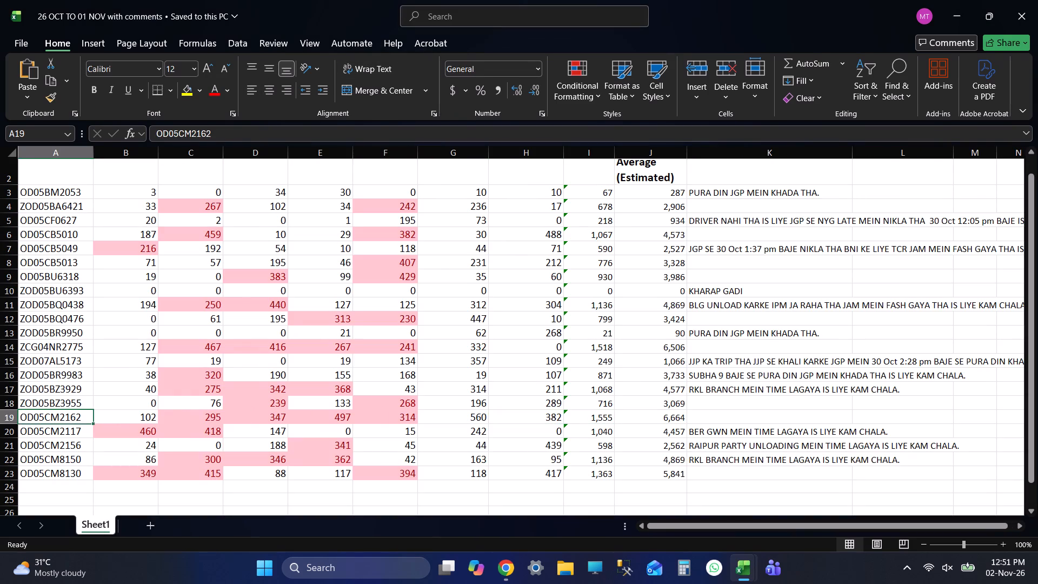
left_click(306, 188)
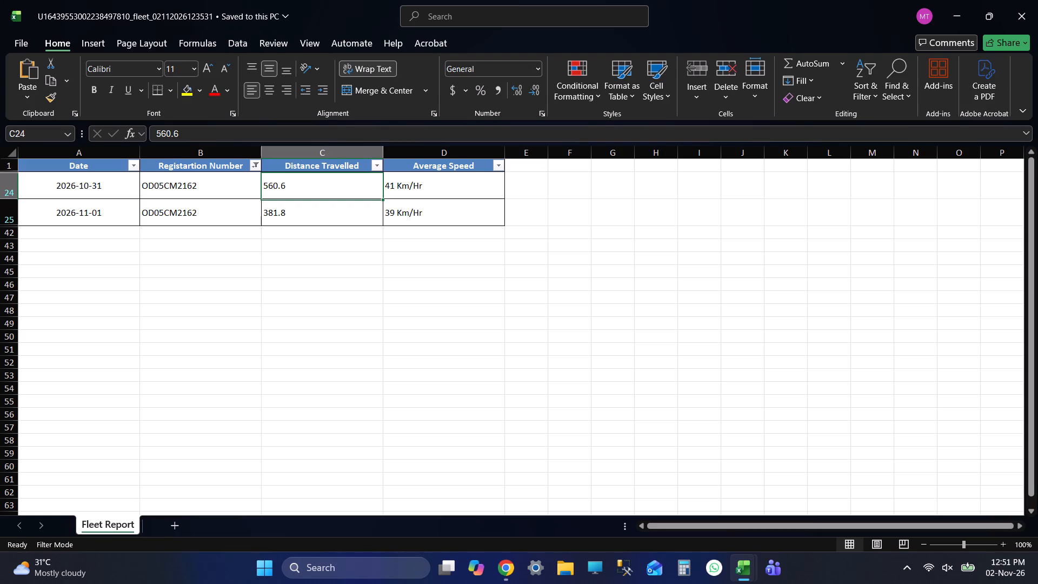
key("alt+Tab")
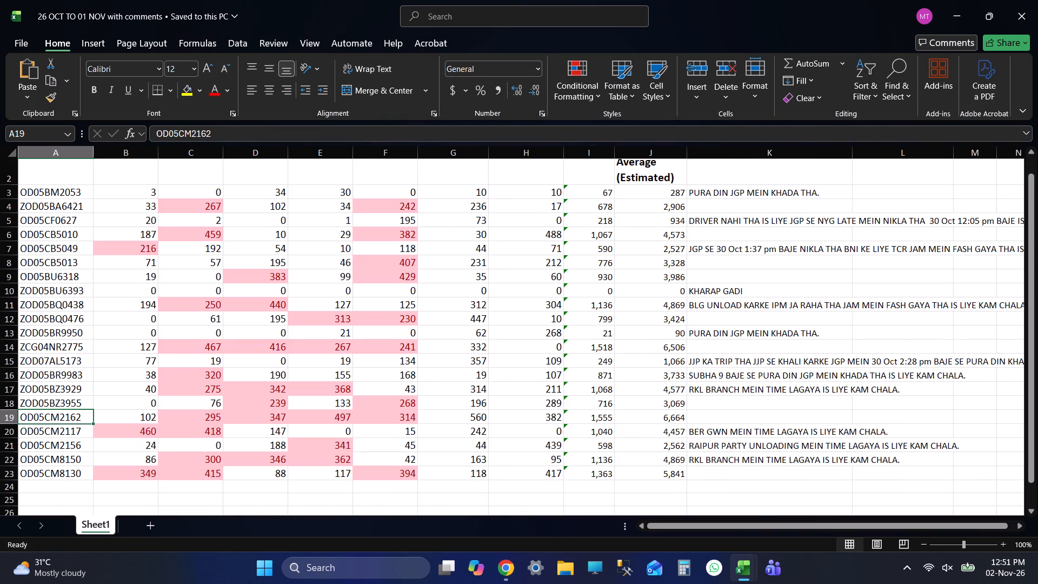
key("Tab")
key("Tab")
key("Tab")
key("Tab")
key("Tab")
key("Tab")
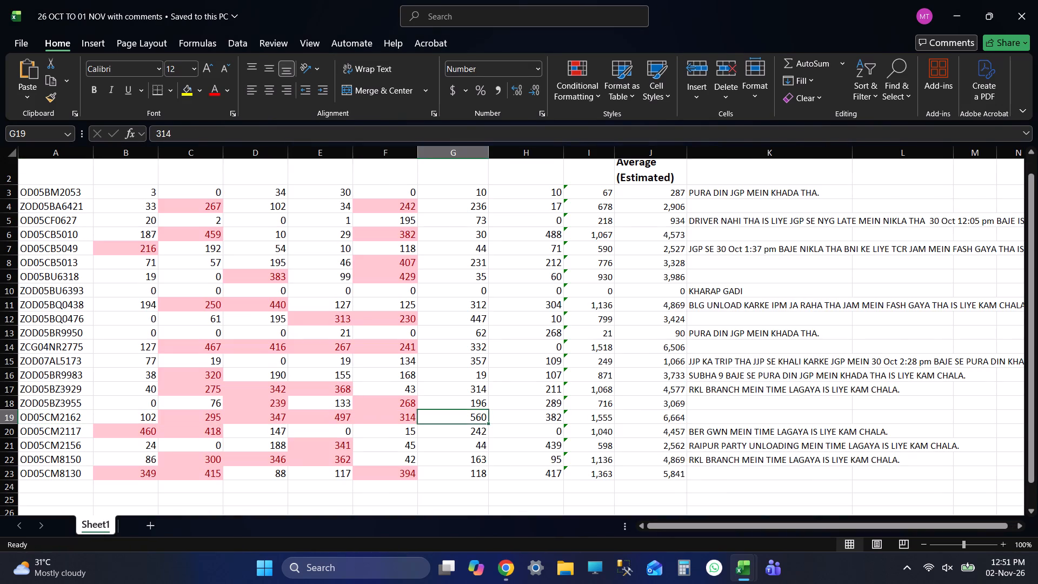
key("alt+Tab")
left_click(319, 225)
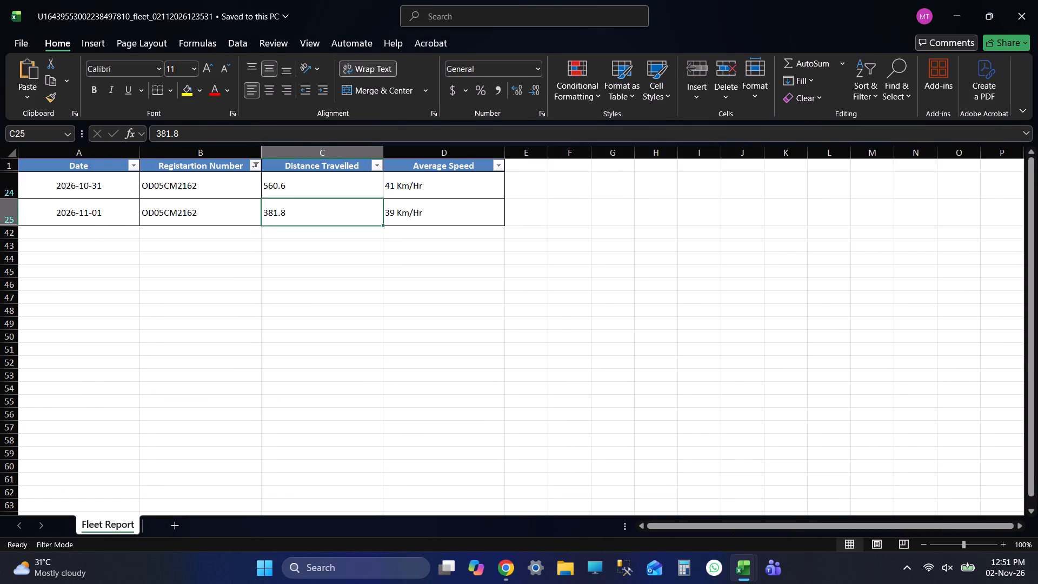
key("alt+Tab")
key("Tab")
key("ctrl+s")
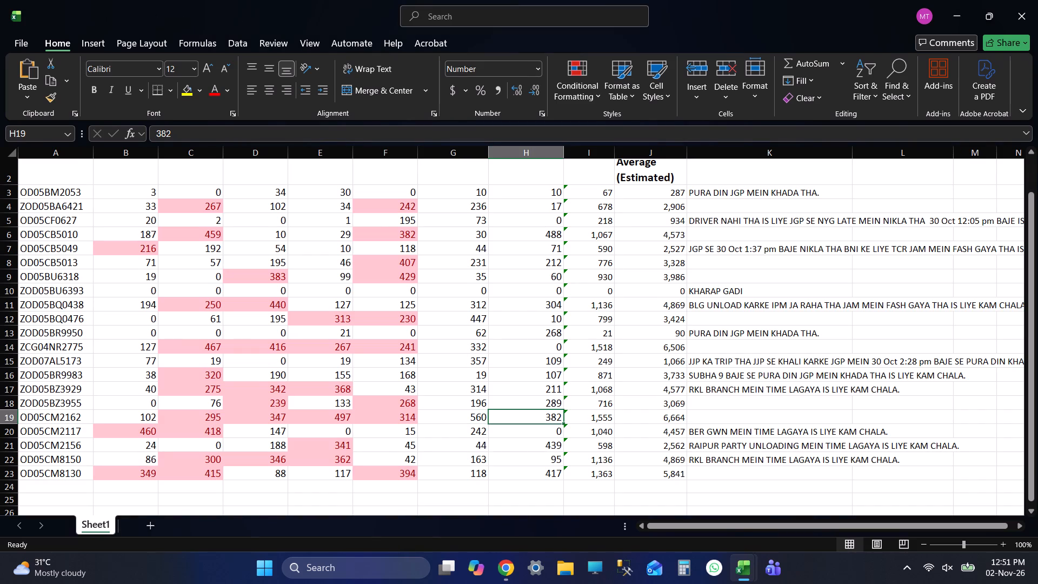
key("alt+Tab")
left_click(259, 167)
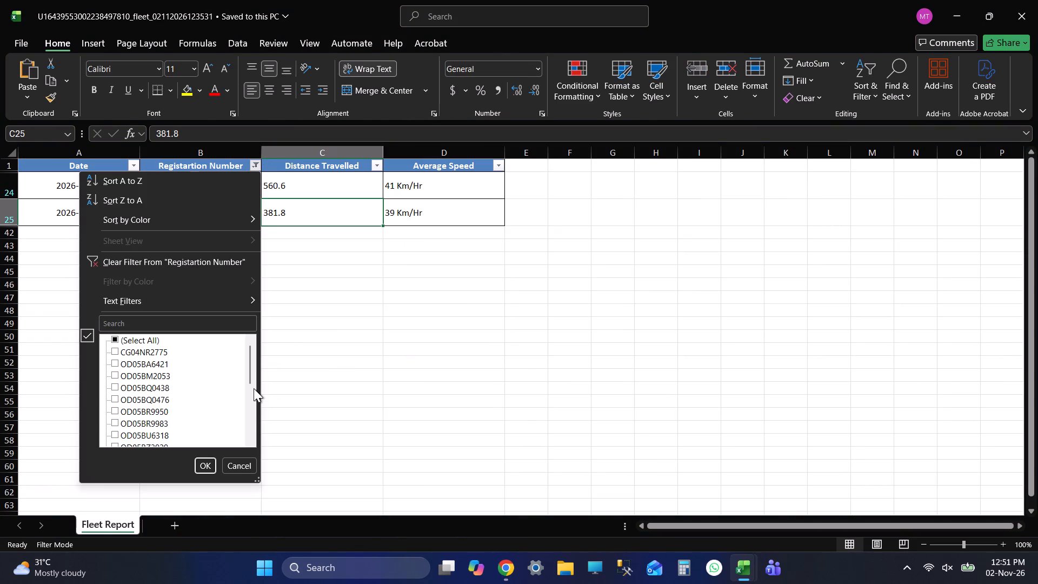
left_click_drag(247, 361, 250, 435)
left_click(152, 401)
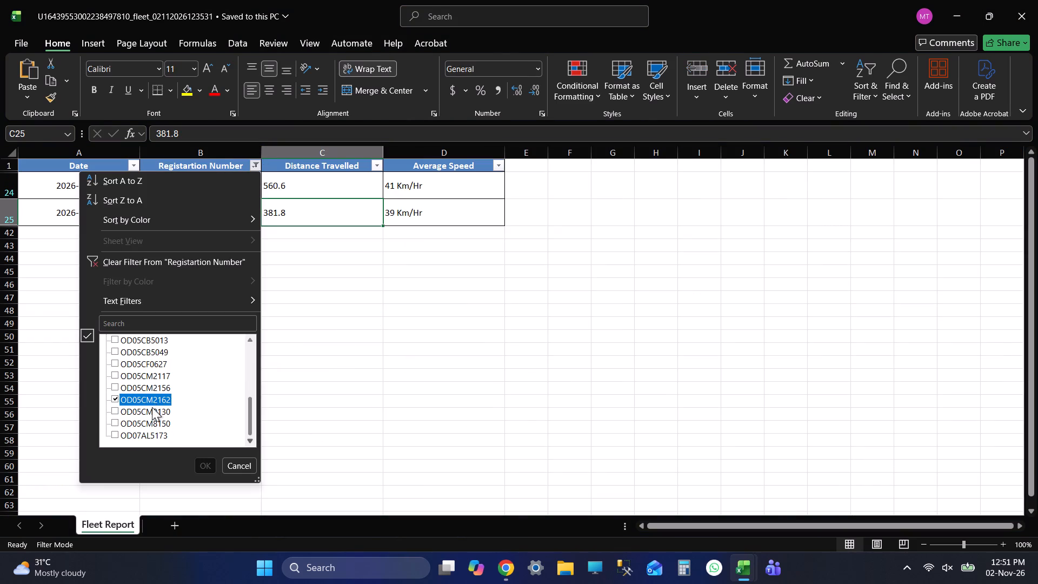
left_click(152, 409)
left_click(201, 464)
left_click(325, 291)
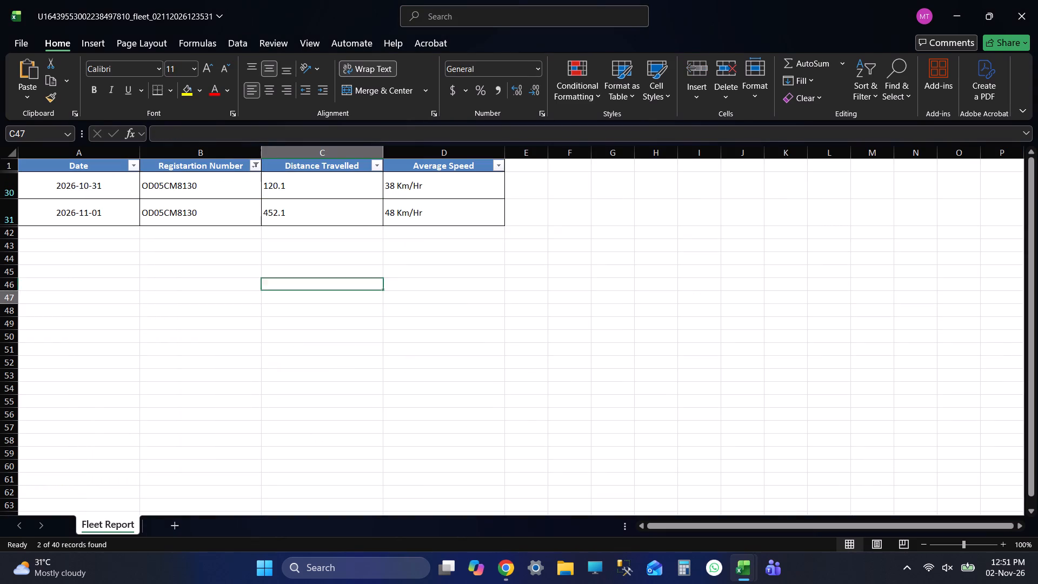
key("ctrl+s")
left_click(327, 180)
key("ctrl+s")
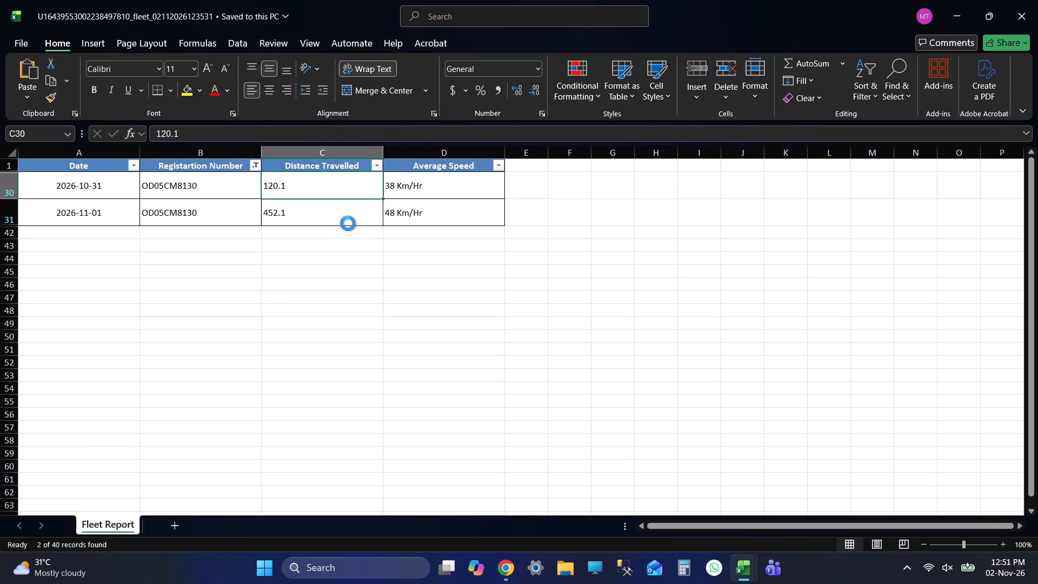
key("alt+Tab")
key("alt+Tab")
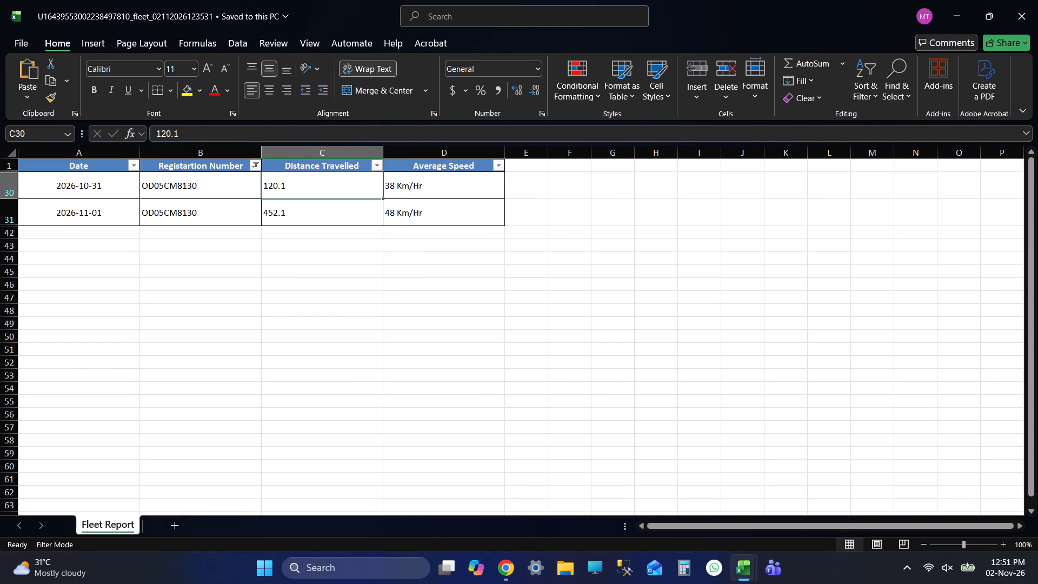
key("alt+Tab")
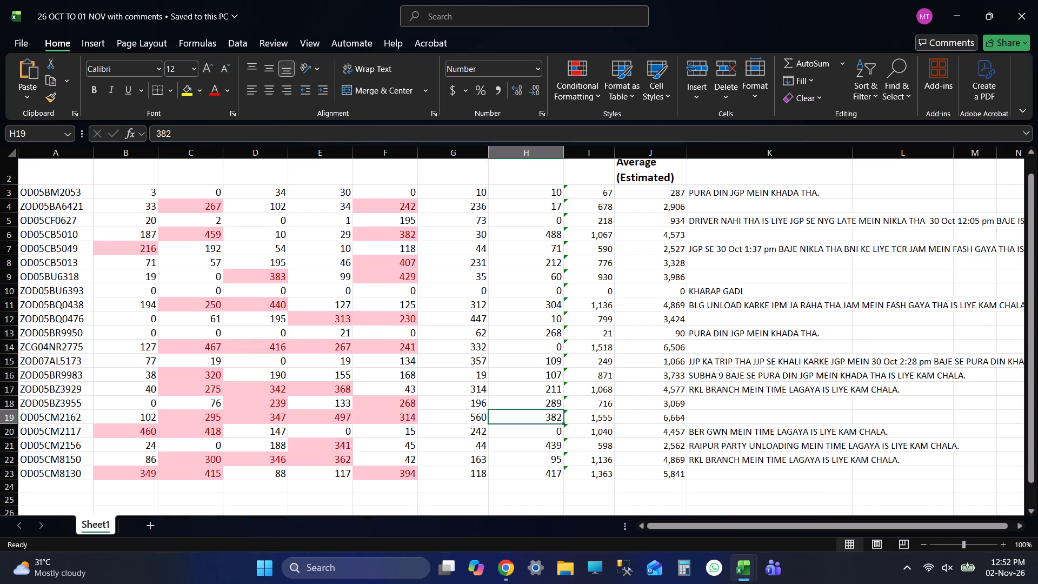
left_click(71, 471)
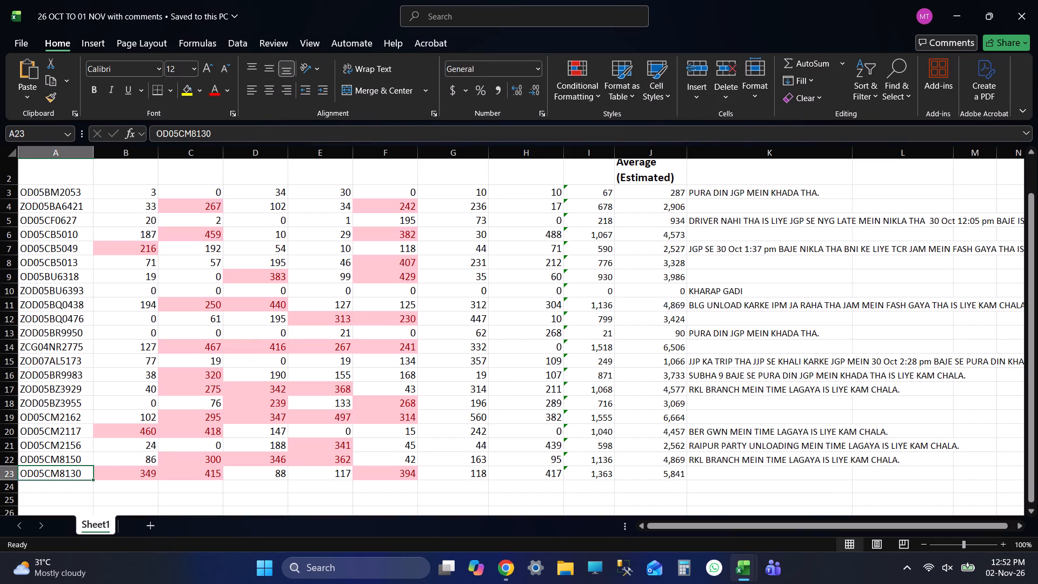
key("Tab")
key("Tab")
key("Tab")
key("Tab")
key("Tab")
key("Tab")
key("alt+Tab")
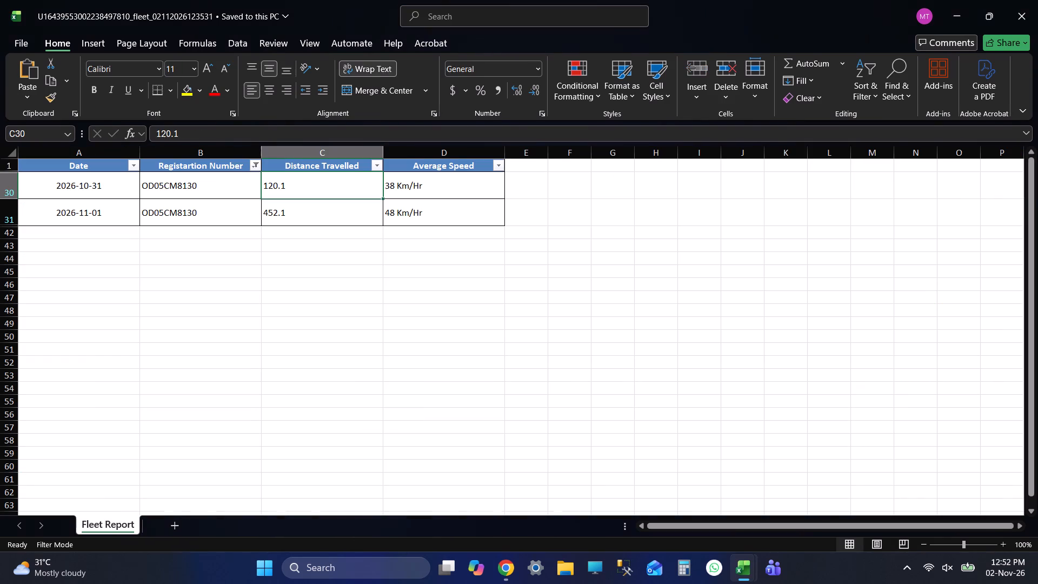
key("alt+Tab")
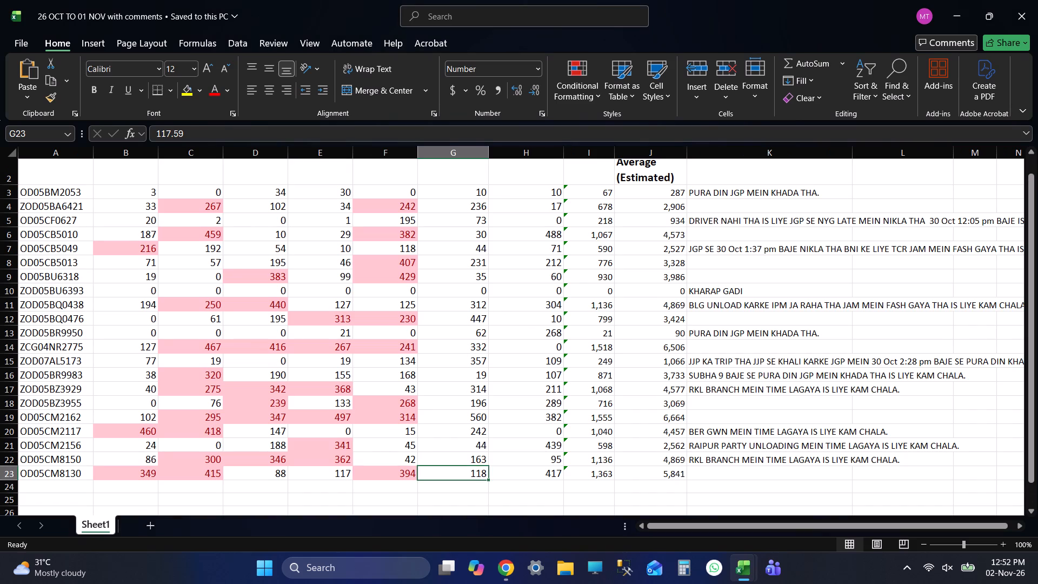
type("120")
key("Tab")
key("alt+Tab")
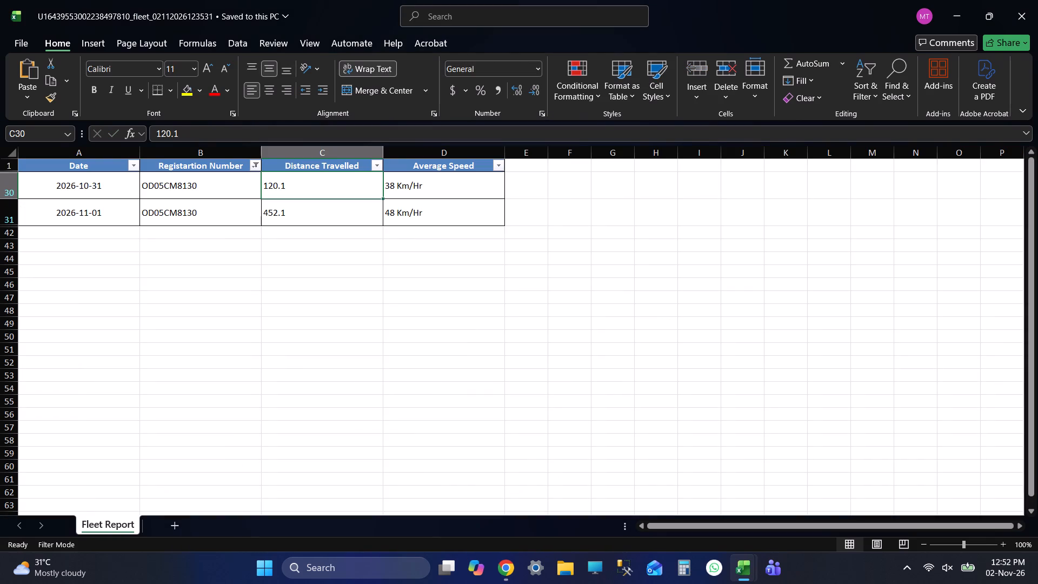
left_click(347, 215)
key("alt+Tab")
key("alt+Tab")
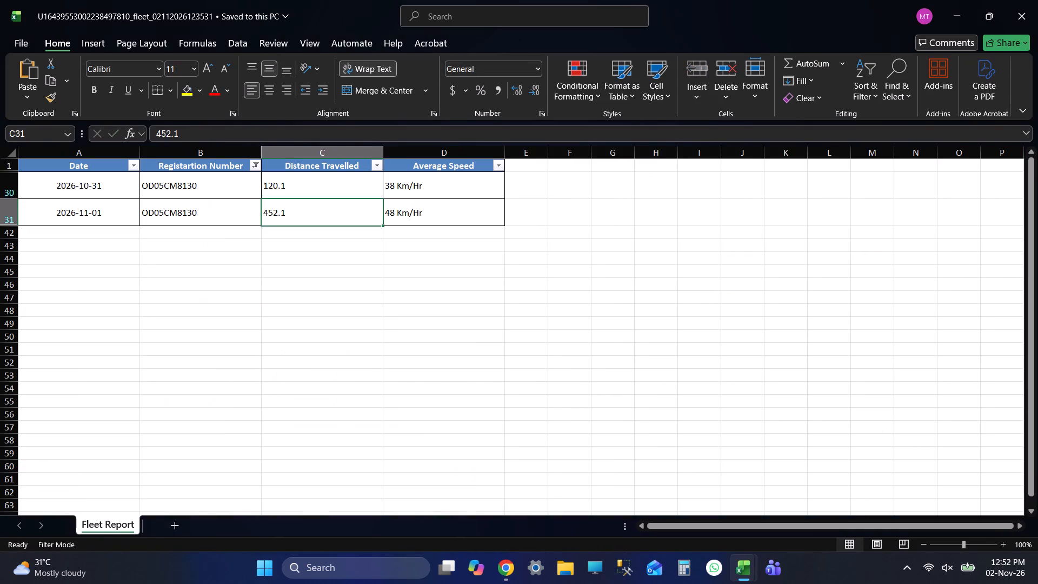
key("alt+Tab")
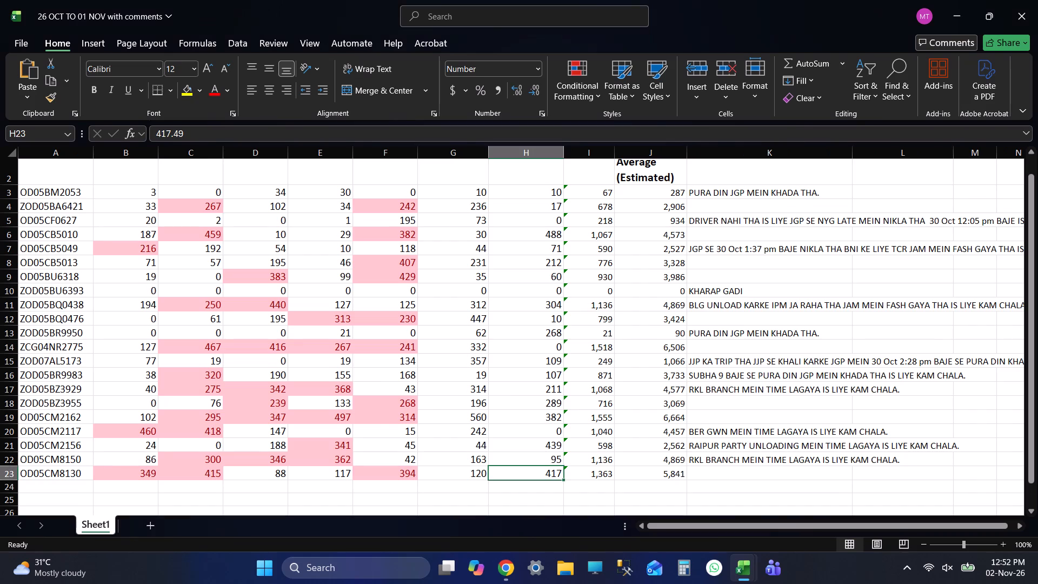
type("452")
key("Return")
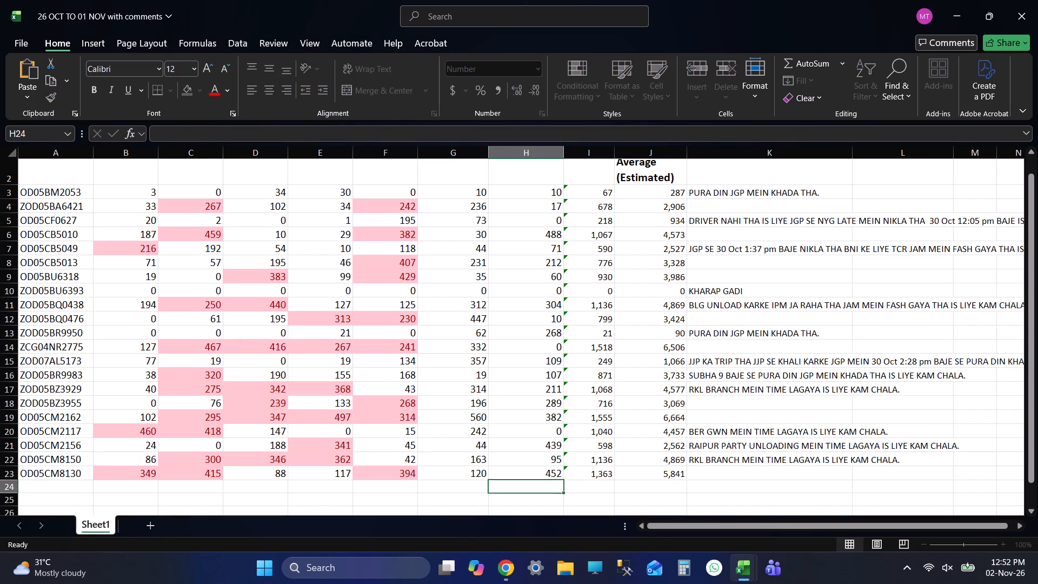
key("ctrl+s")
key("ctrl+s")
key("ctrl+s")
key("ctrl+s")
key("ctrl+s")
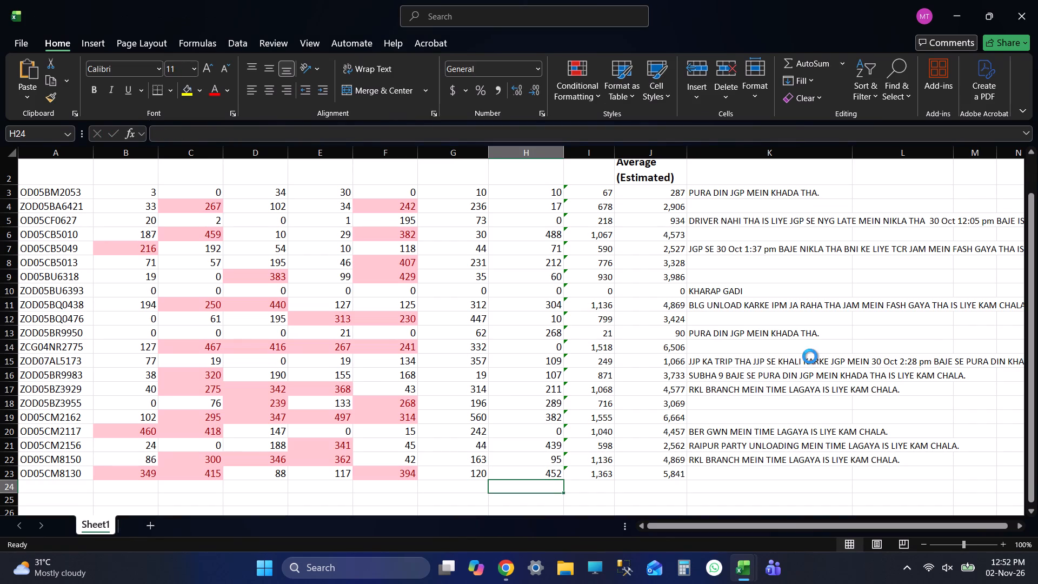
key("ctrl+s")
key("alt+Tab")
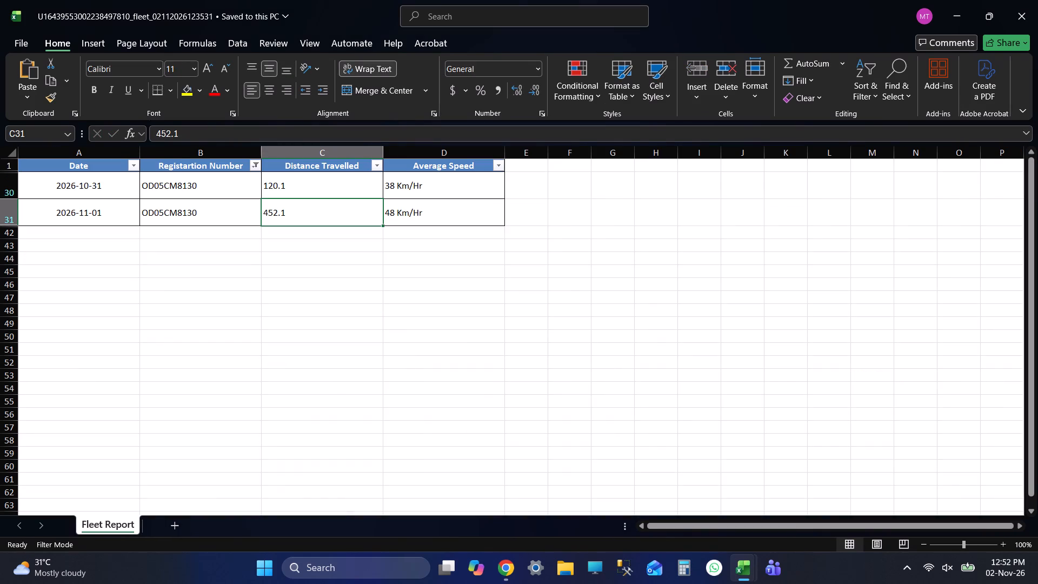
left_click(258, 169)
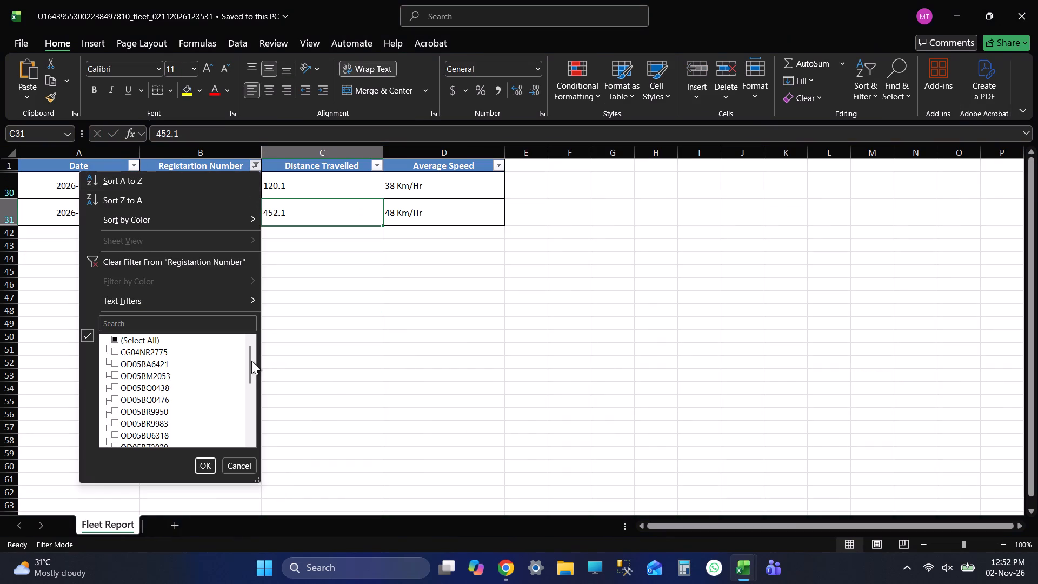
left_click_drag(251, 361, 239, 433)
left_click(153, 414)
left_click(144, 420)
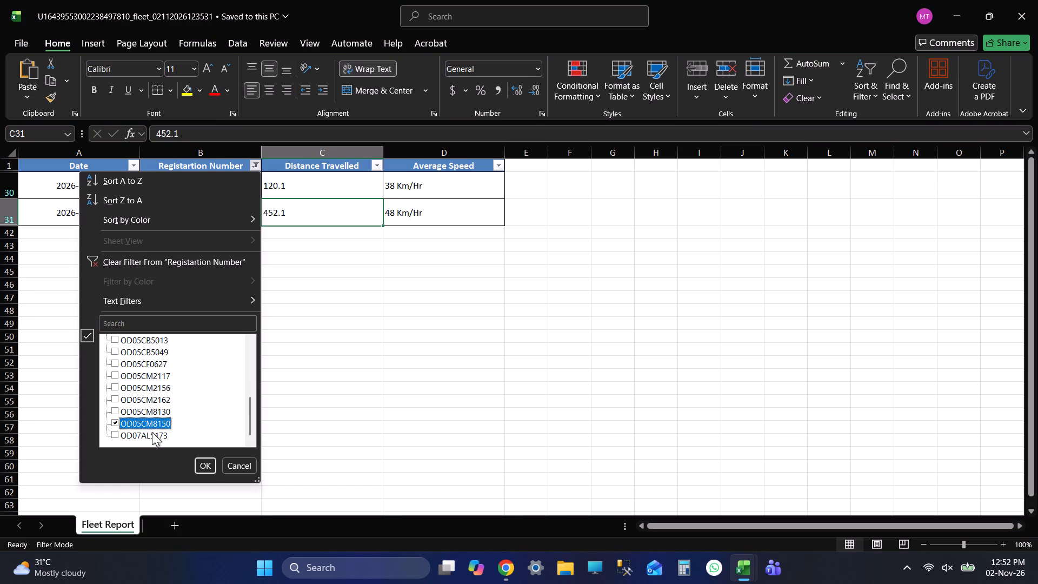
left_click(207, 466)
left_click(290, 254)
key("ctrl+s")
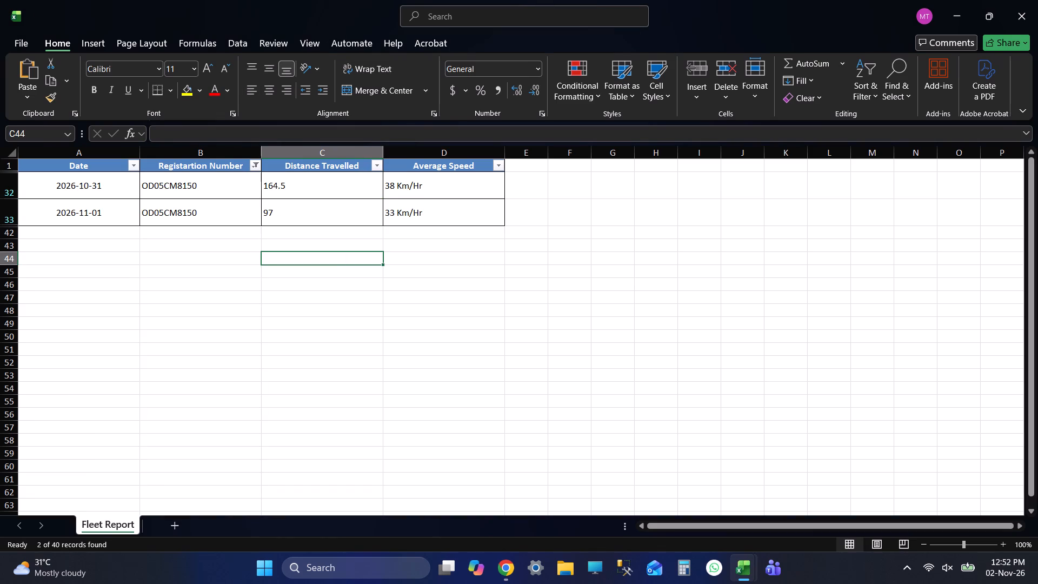
left_click(323, 185)
key("ctrl+s")
key("ctrl+s")
key("ctrl+s")
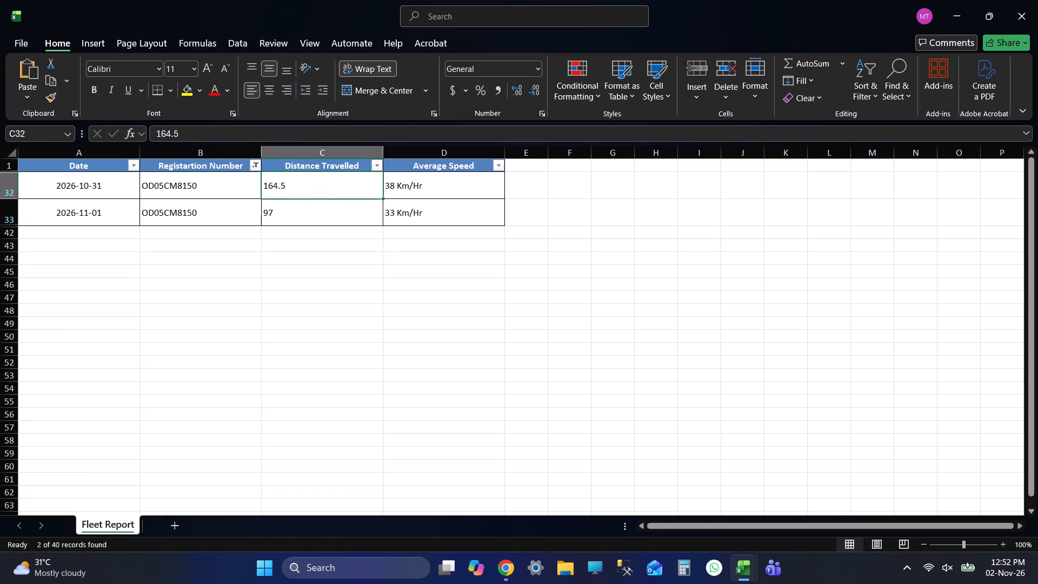
key("ctrl+s")
key("ctrl+s")
key("ctrl+s")
key("ctrl+s")
key("alt+Tab")
left_click(83, 457)
key("alt+Tab")
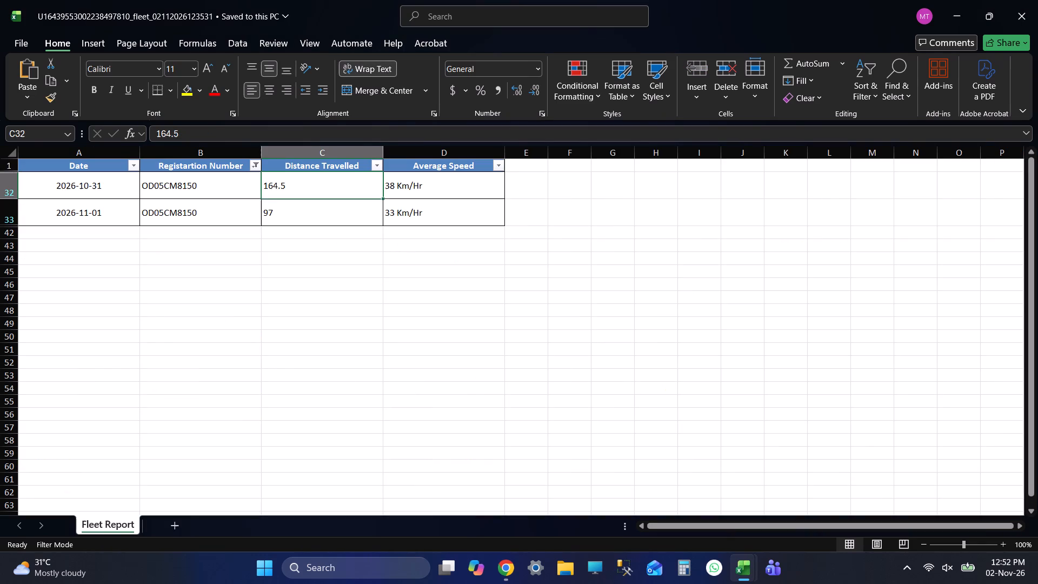
key("alt+Tab")
key("shift+Tab")
key("shift+Tab")
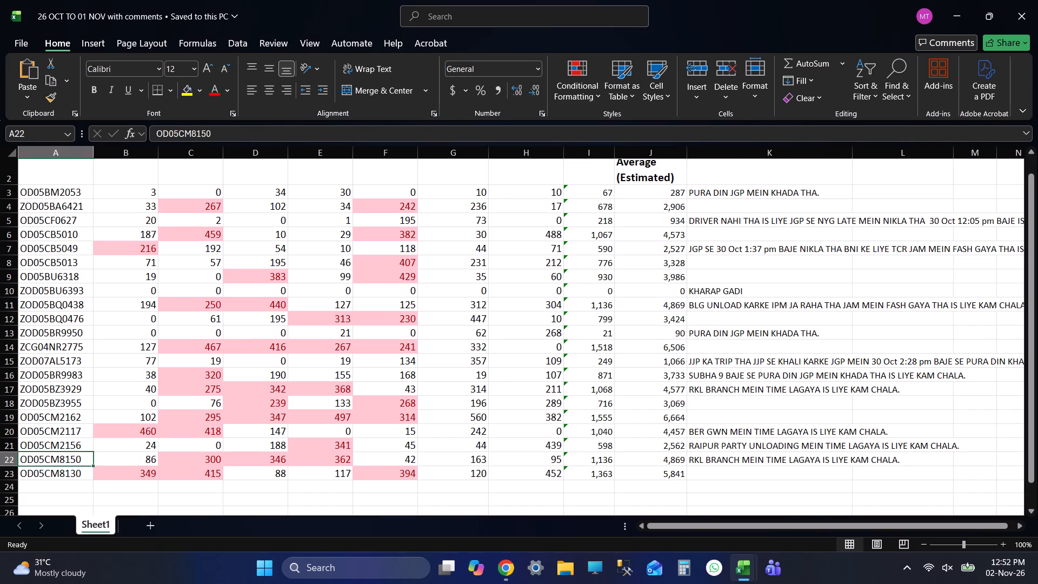
key("alt+Tab")
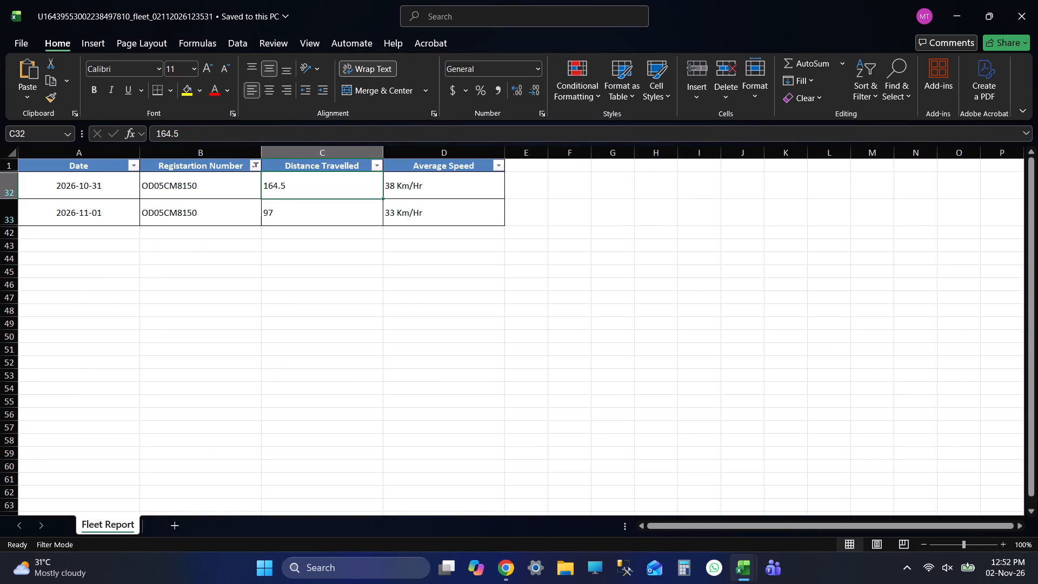
key("alt+Tab")
key("Tab")
key("Tab")
key("Tab")
key("Tab")
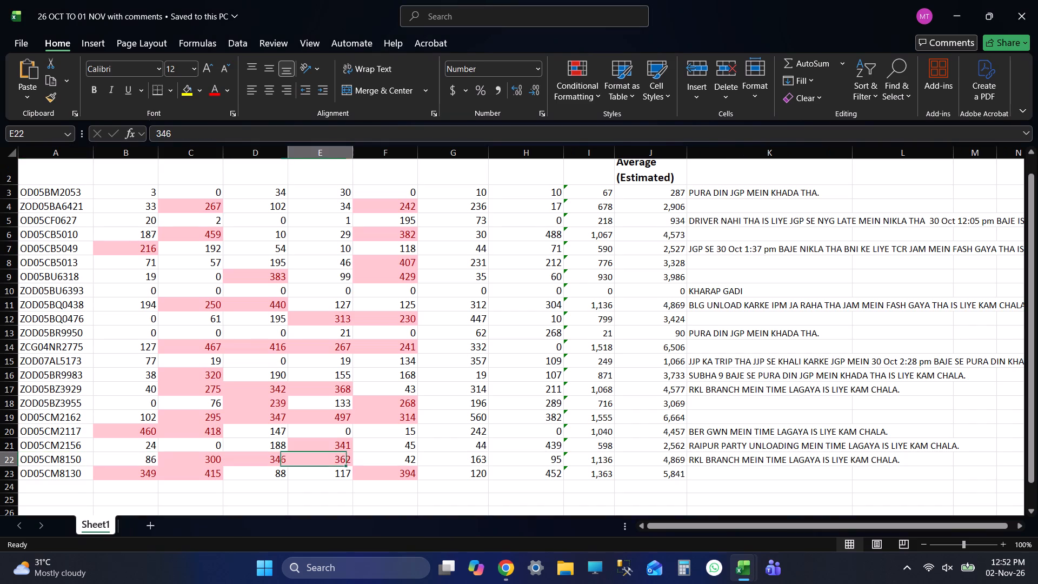
key("Tab")
key("Tab")
key("alt+Tab")
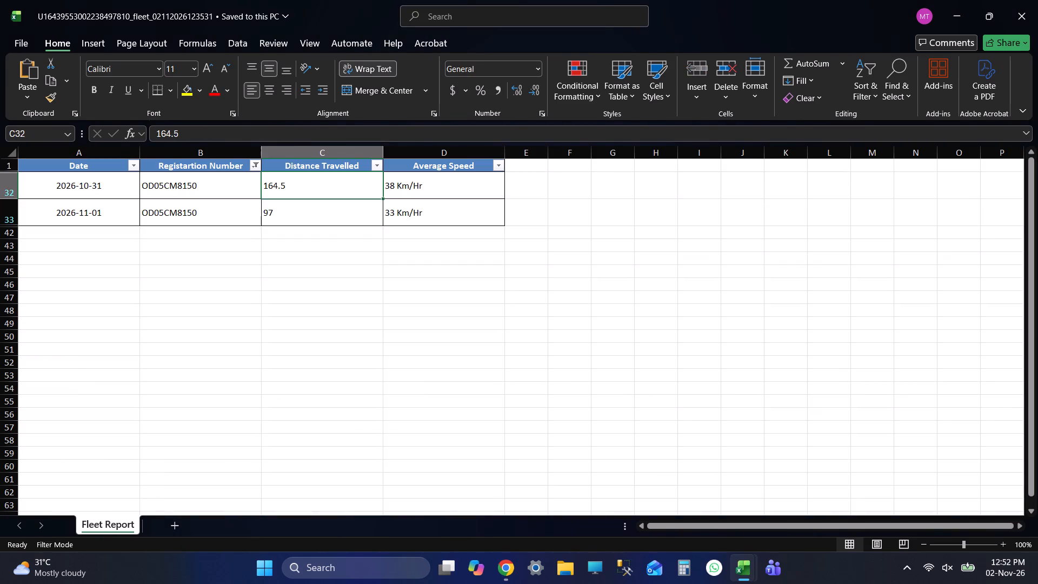
key("alt+Tab")
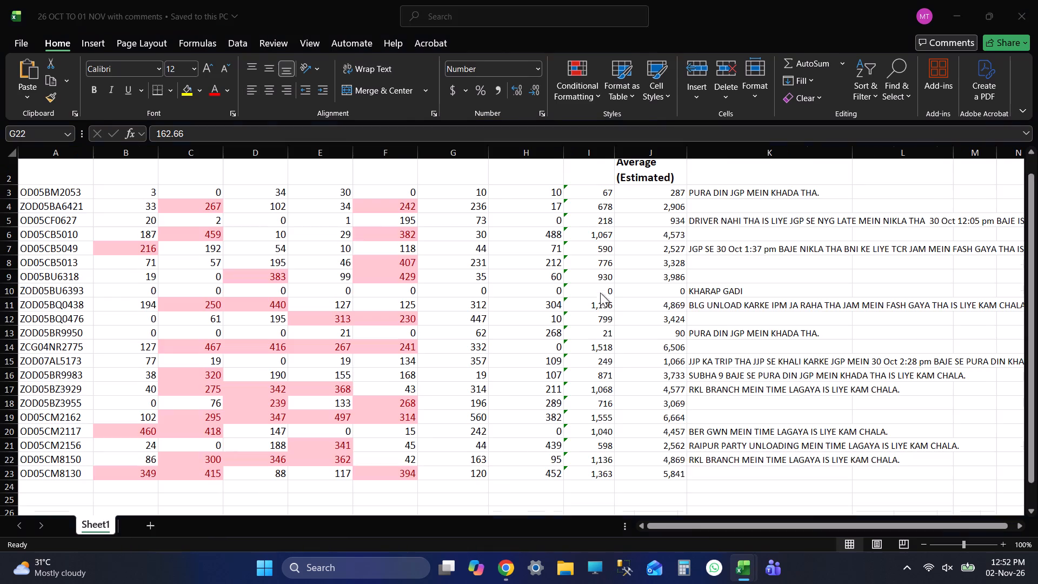
type("165")
key("Tab")
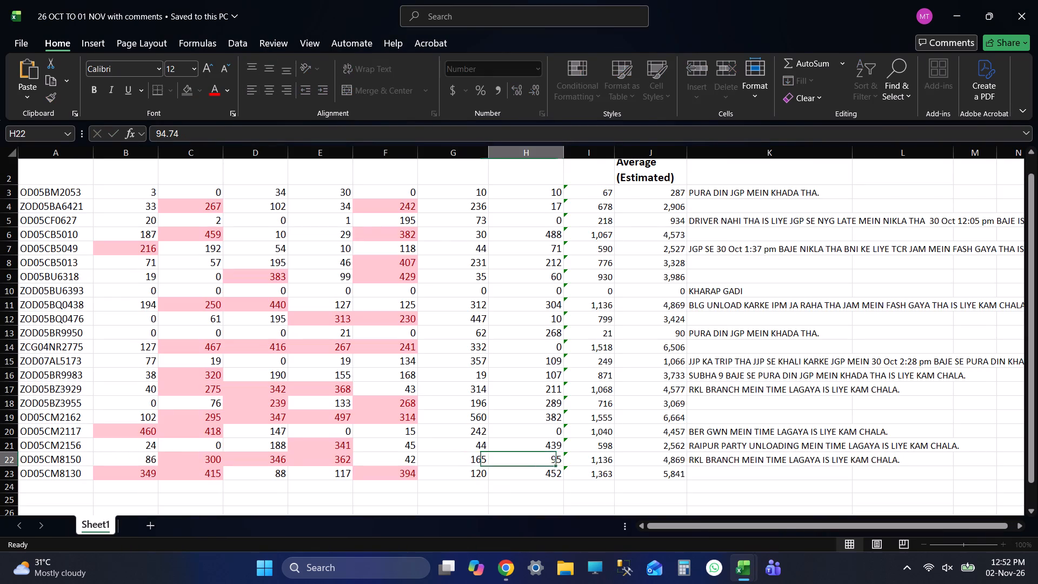
key("alt+Tab")
left_click(305, 204)
key("alt+Tab")
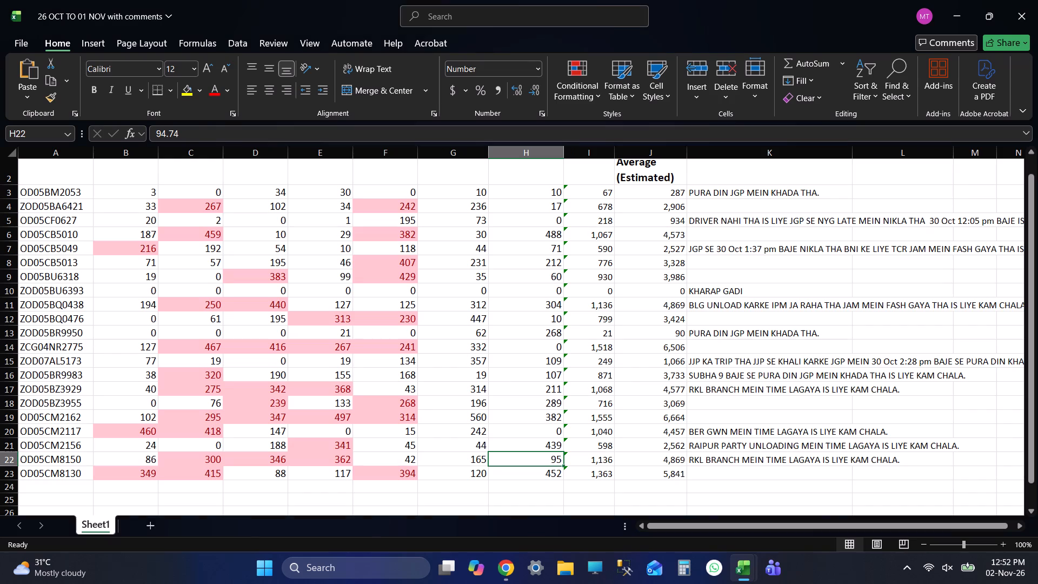
type("97")
key("Return")
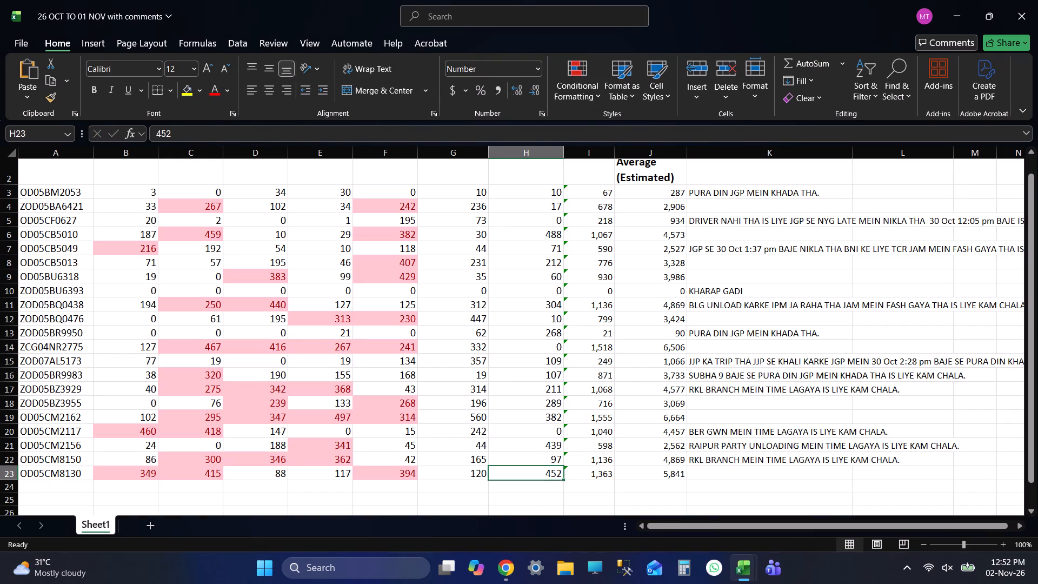
key("ctrl+s")
key("alt+Tab")
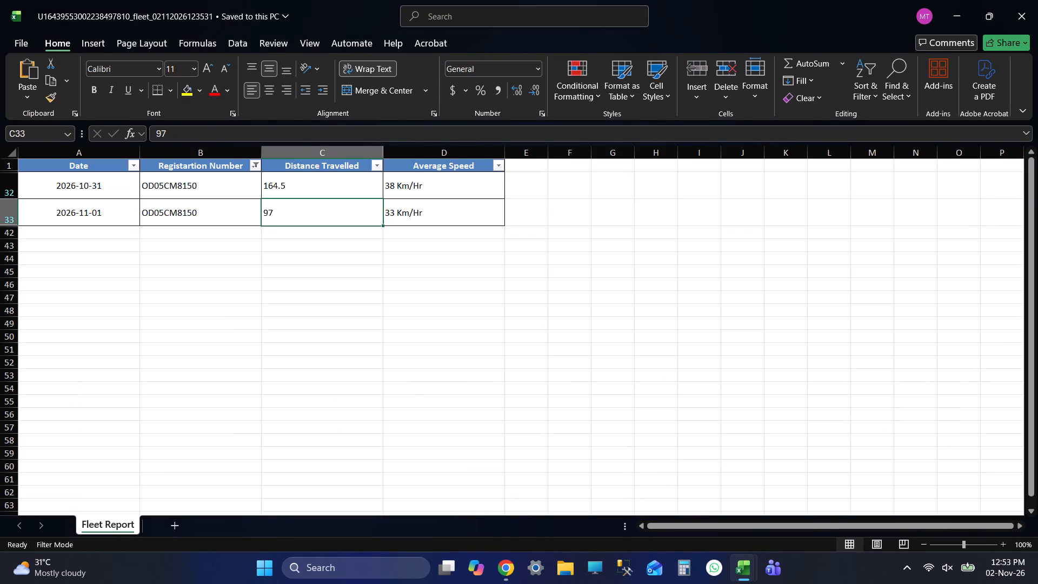
left_click(250, 160)
left_click_drag(247, 366, 241, 442)
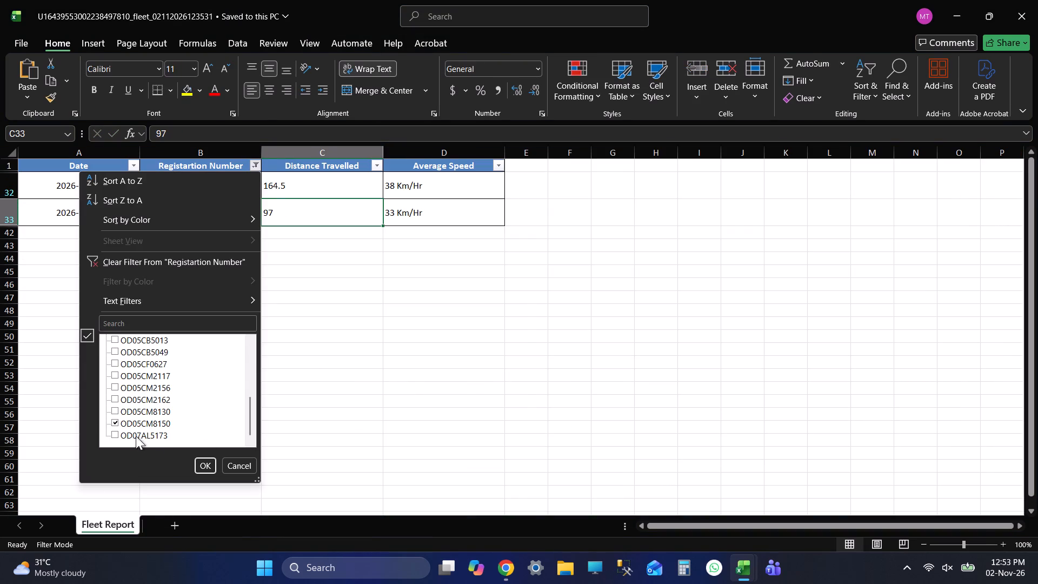
left_click(135, 422)
left_click(135, 430)
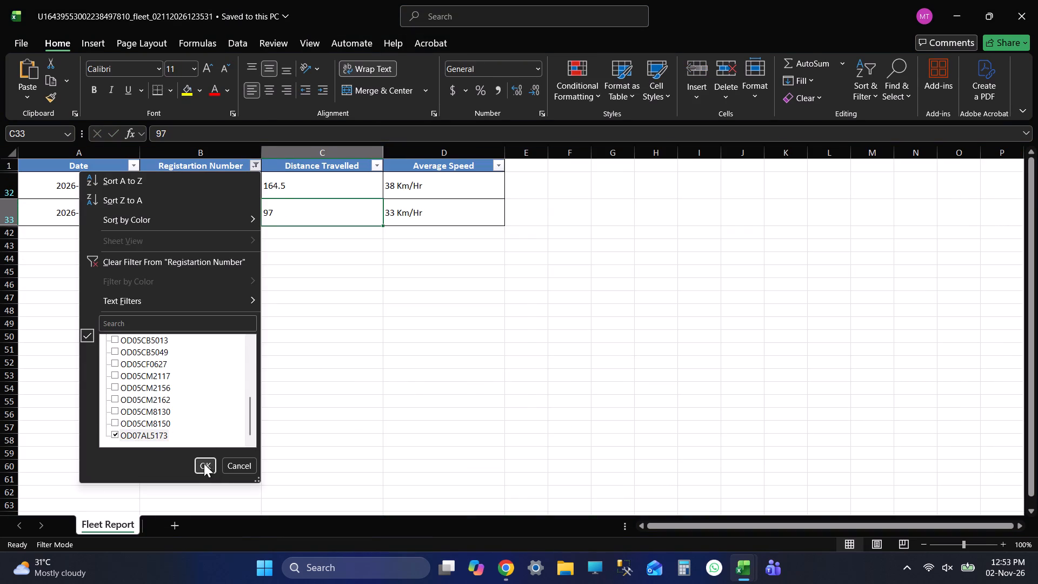
left_click(204, 463)
left_click(411, 300)
left_click(277, 185)
key("ctrl+s")
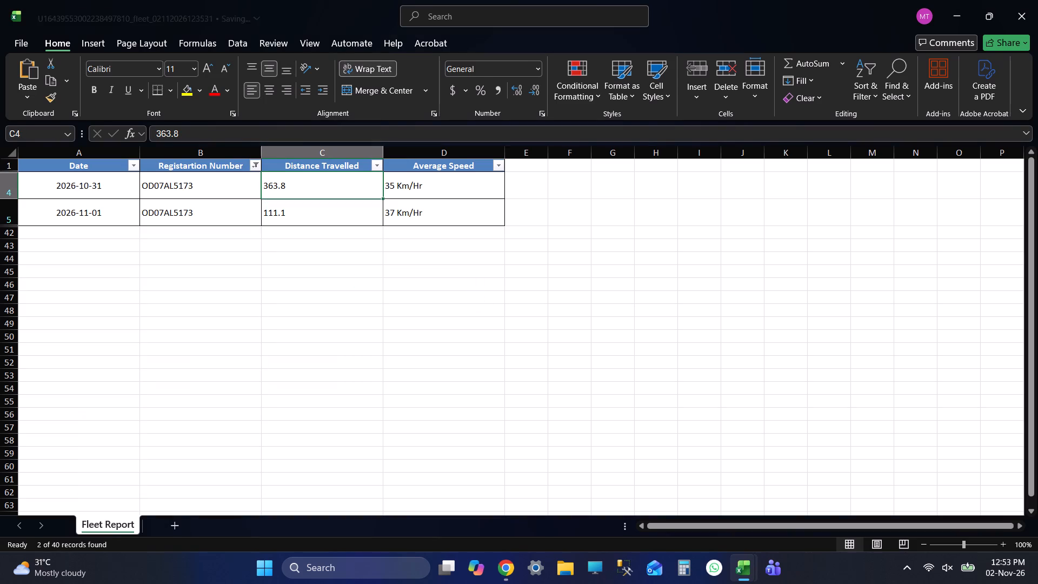
key("ctrl+s")
key("alt+Tab")
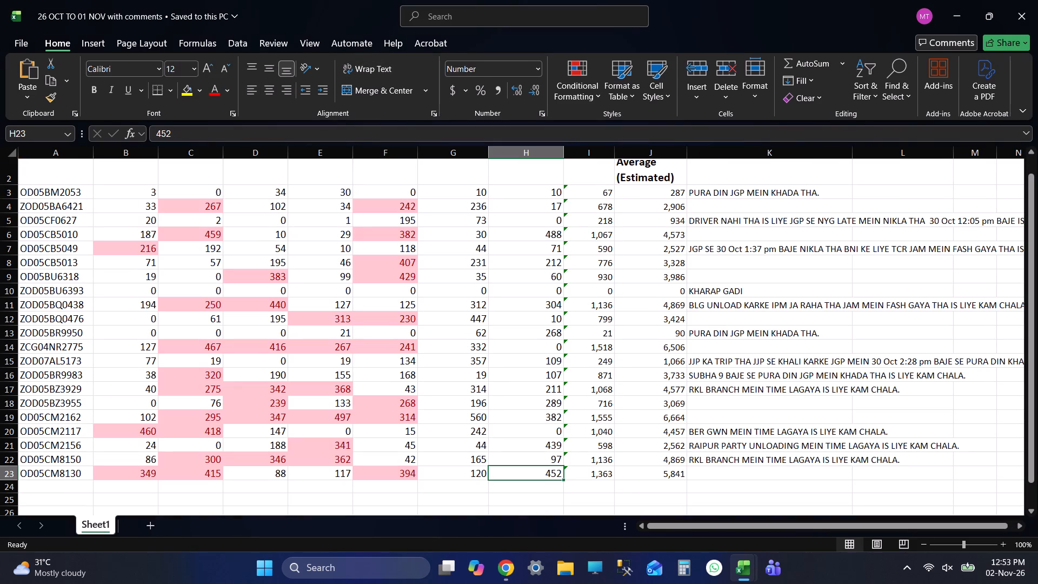
key("alt+Tab")
key("alt+Tab")
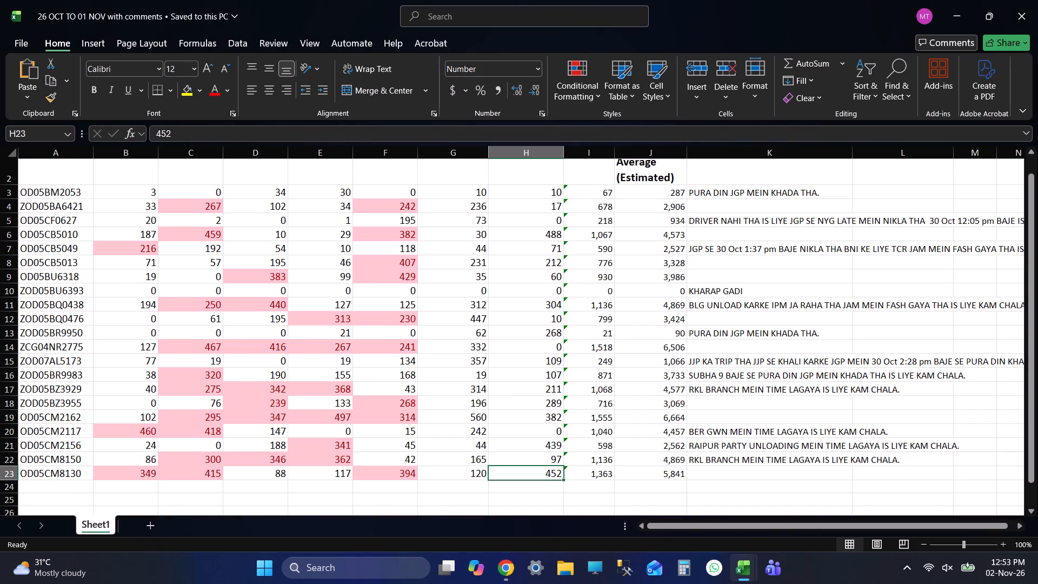
left_click(73, 358)
key("Tab")
key("Tab")
key("Tab")
key("Tab")
key("Tab")
key("Tab")
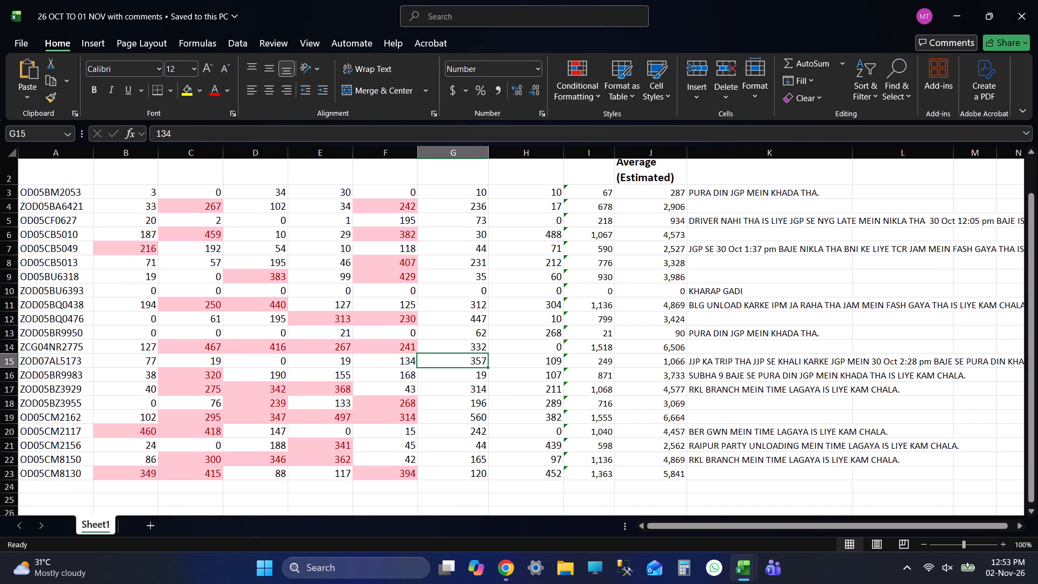
key("alt+Tab")
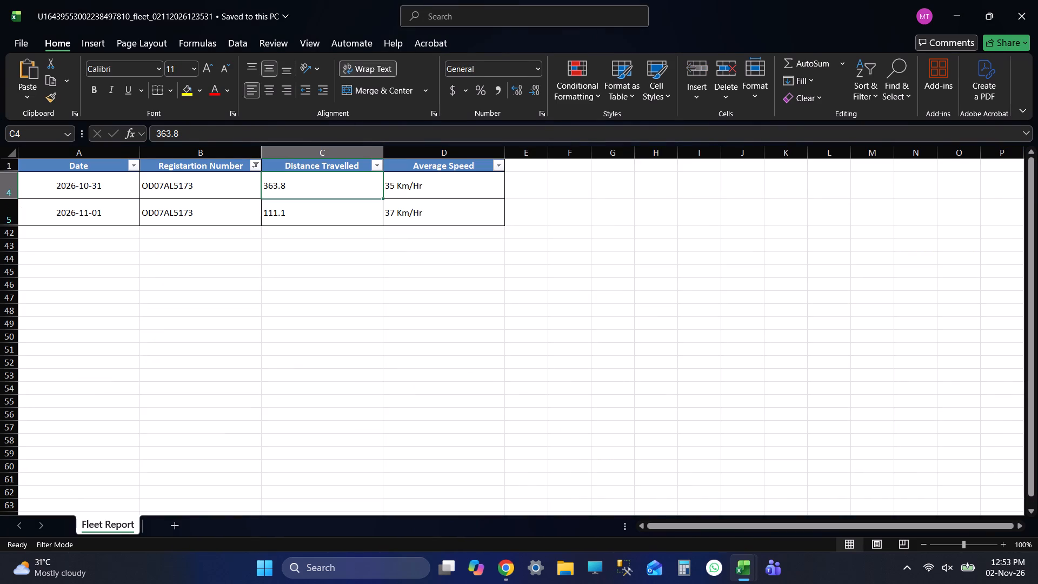
key("alt+Tab")
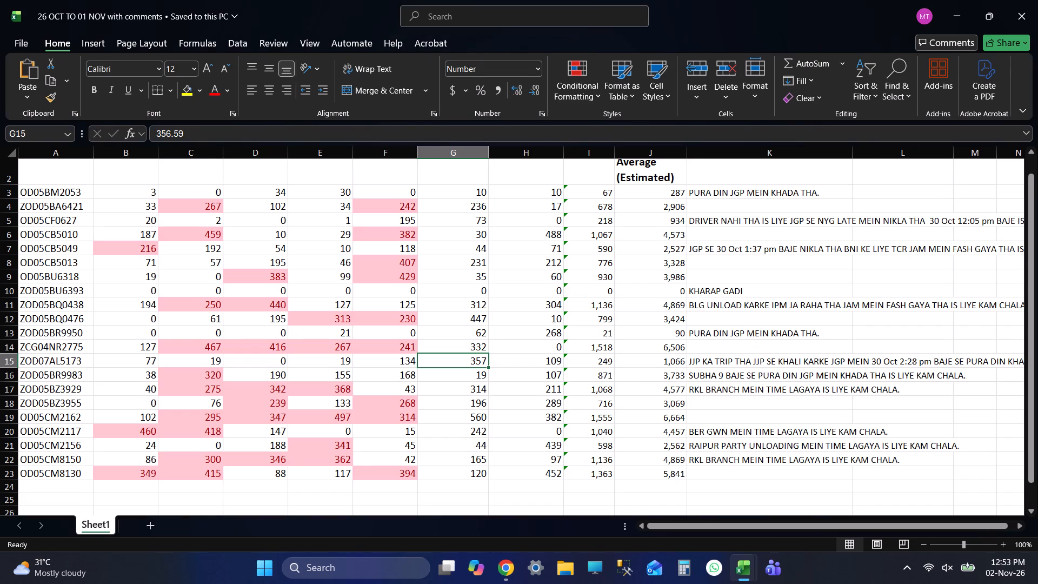
type("364")
key("Tab")
key("alt+Tab")
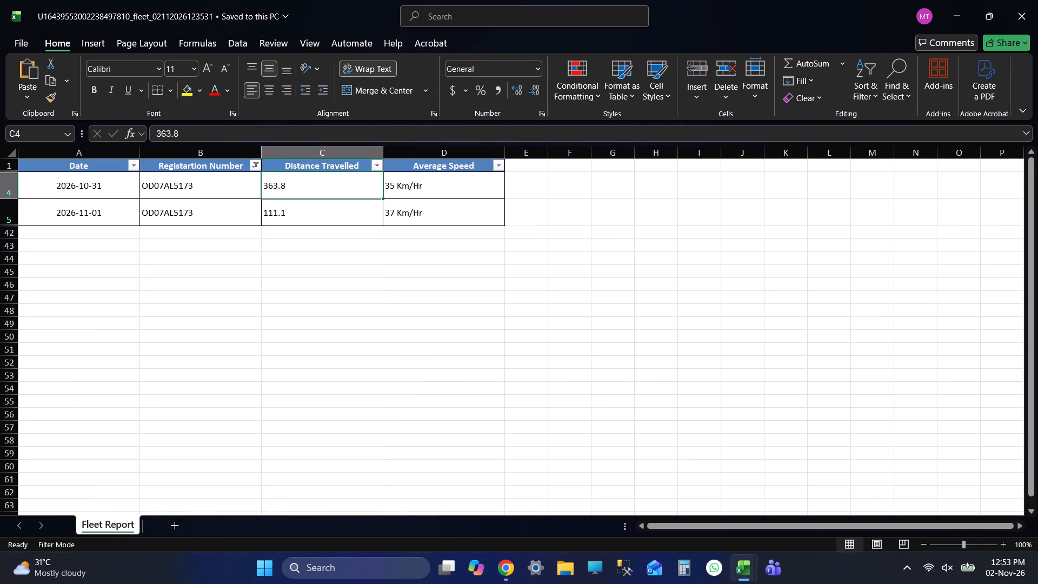
left_click(297, 215)
key("alt+Tab")
type("111")
key("Return")
key("ctrl+s")
key("ctrl+s")
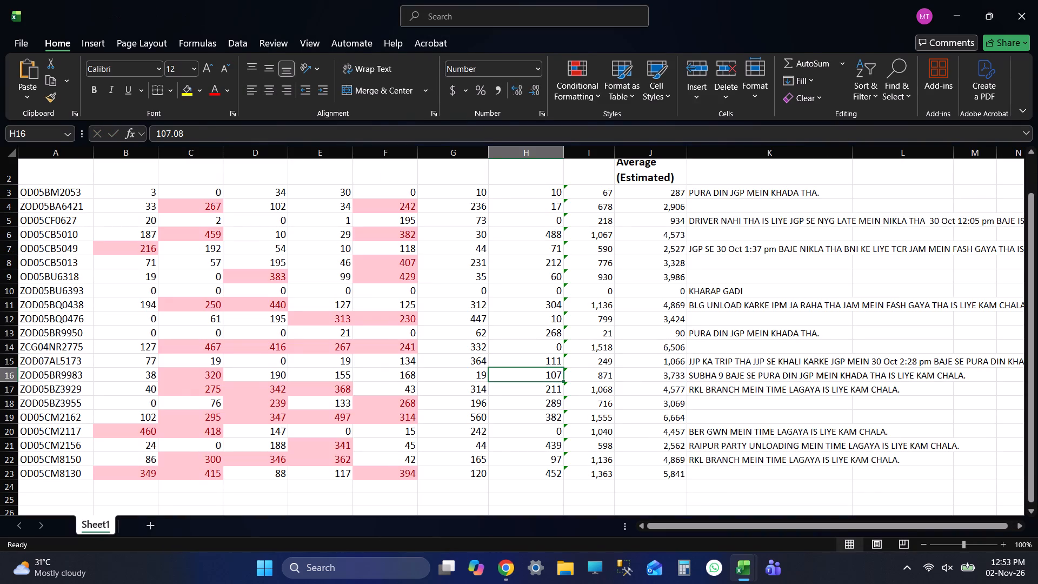
key("alt+Tab")
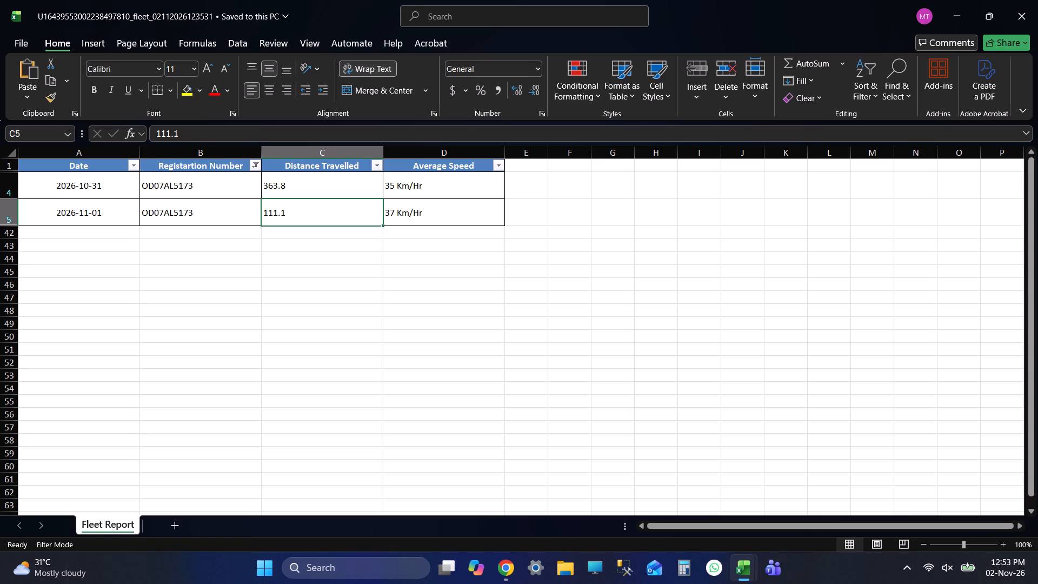
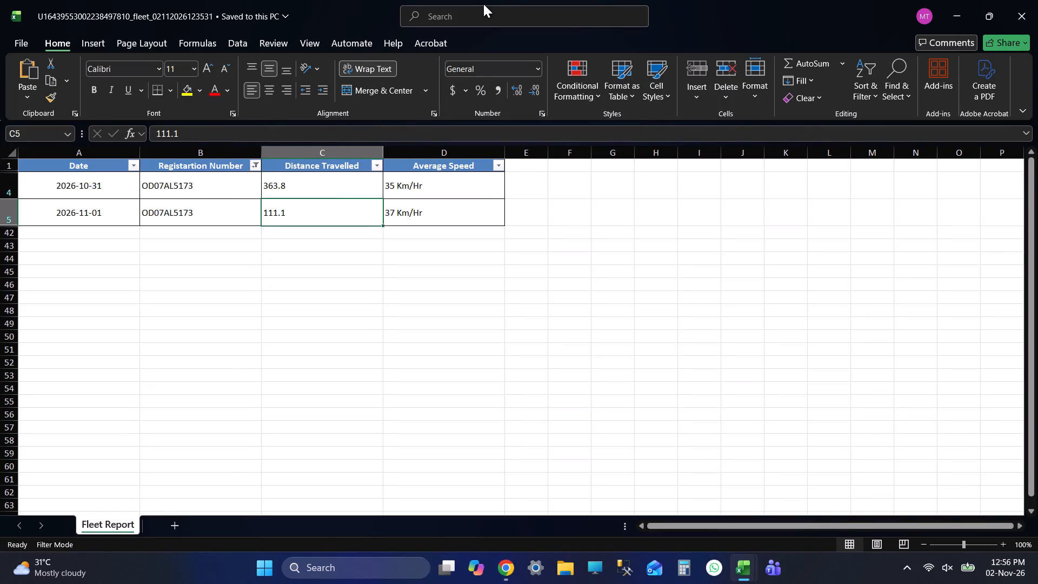
key("alt+Tab")
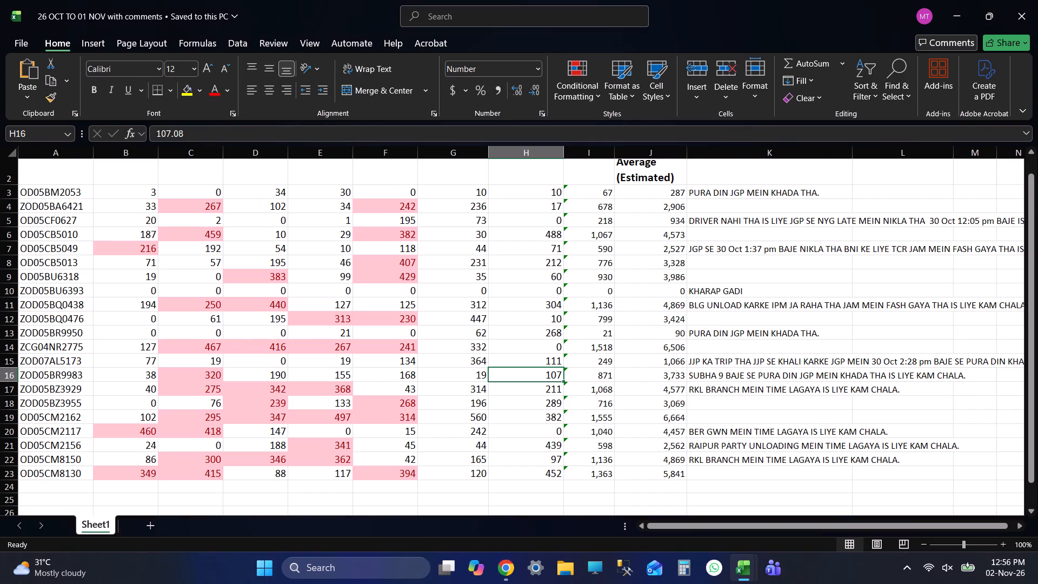
key("alt+Tab")
key("alt+Tab")
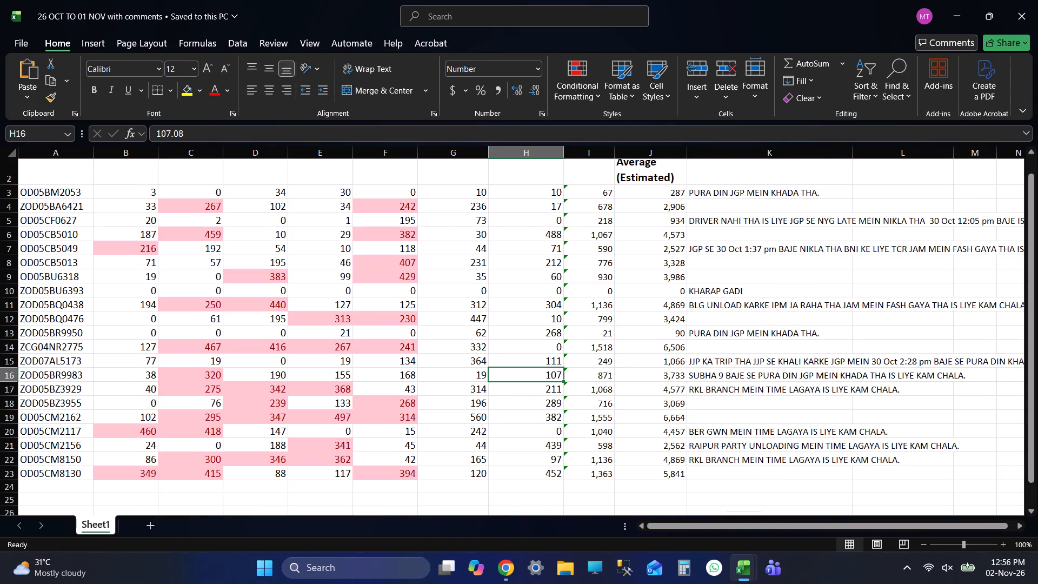
left_click(549, 361)
key("ctrl+s")
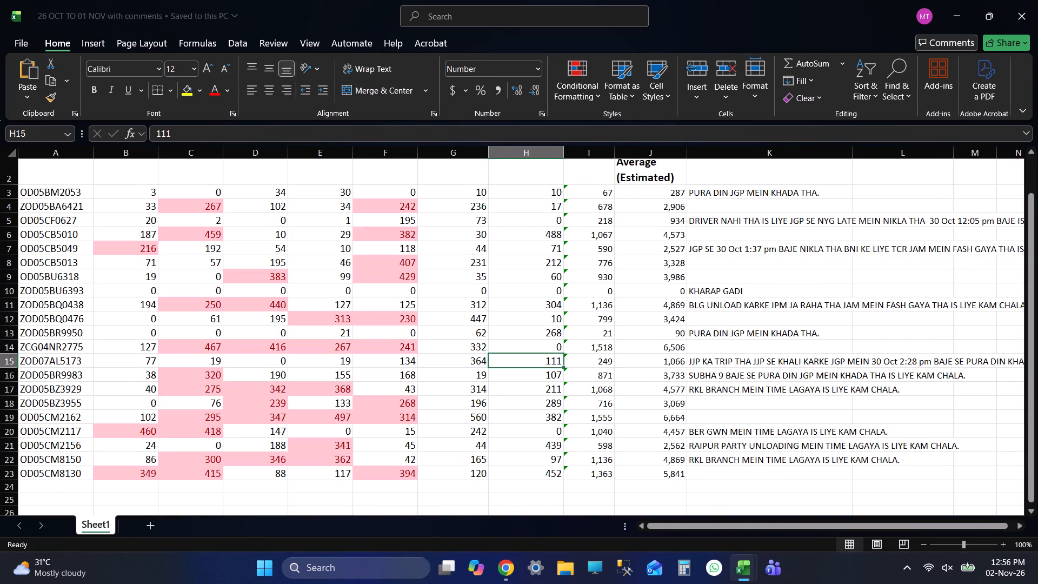
key("ctrl+s")
key("ctrl+s")
key("alt+Tab")
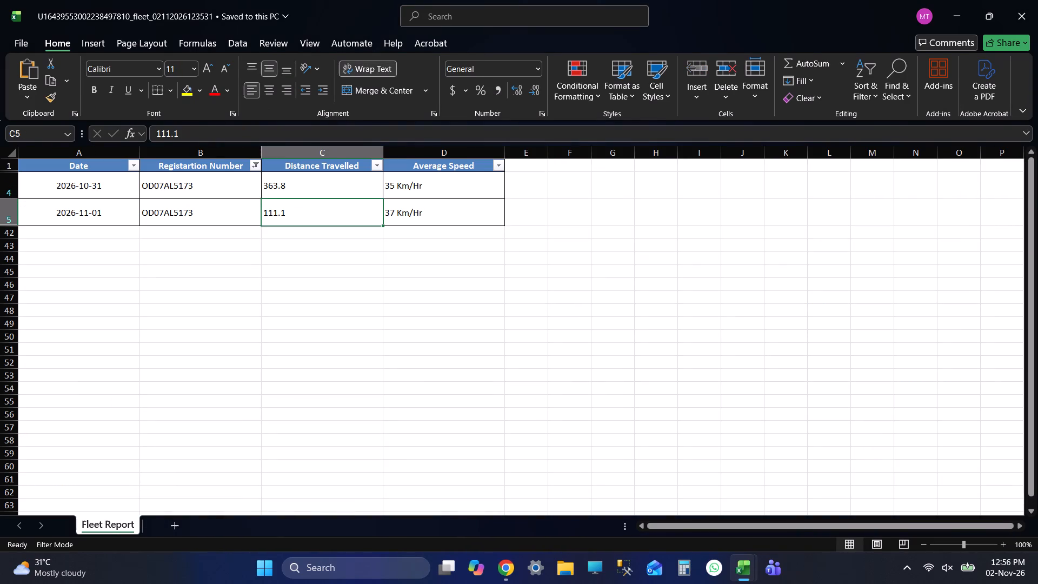
left_click(274, 190)
key("alt+Tab")
key("shift+Tab")
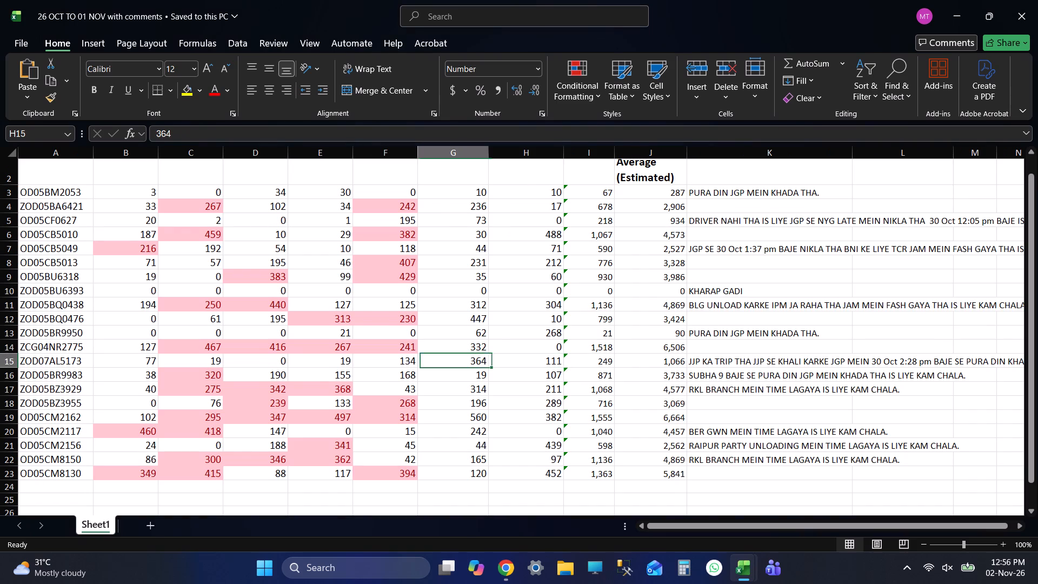
key("alt+Tab")
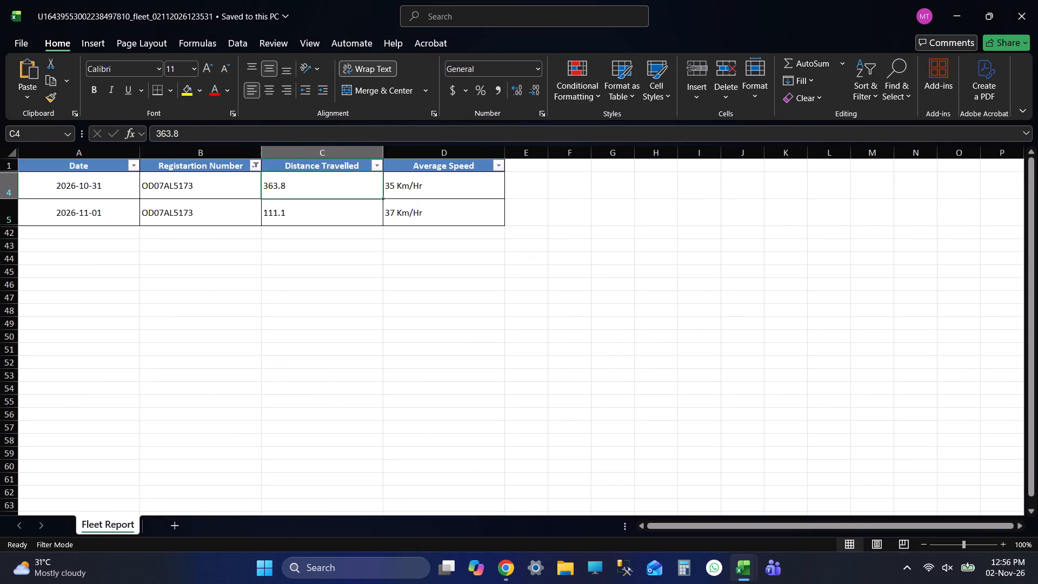
key("alt+Tab")
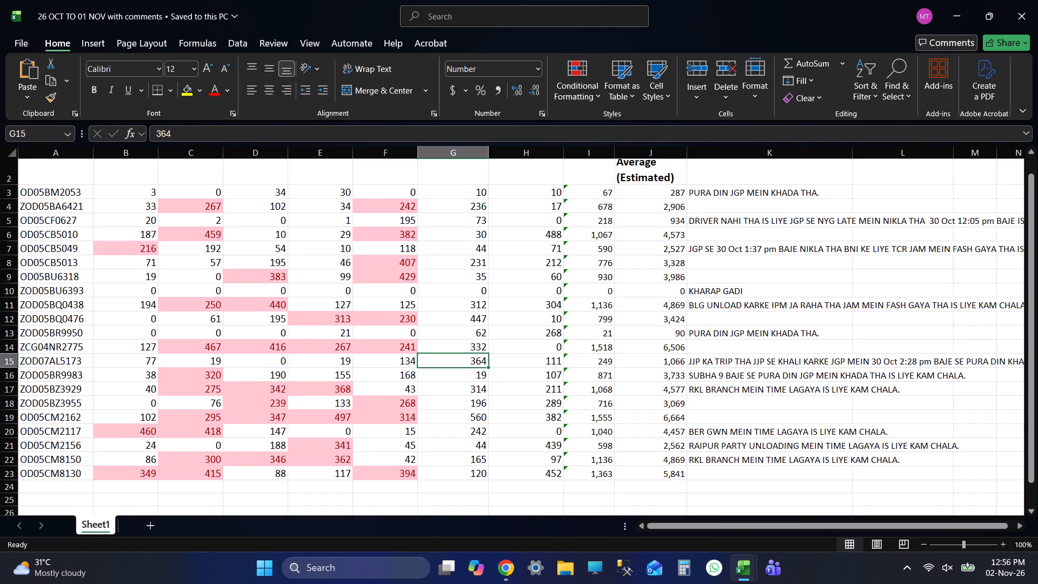
key("alt+Tab")
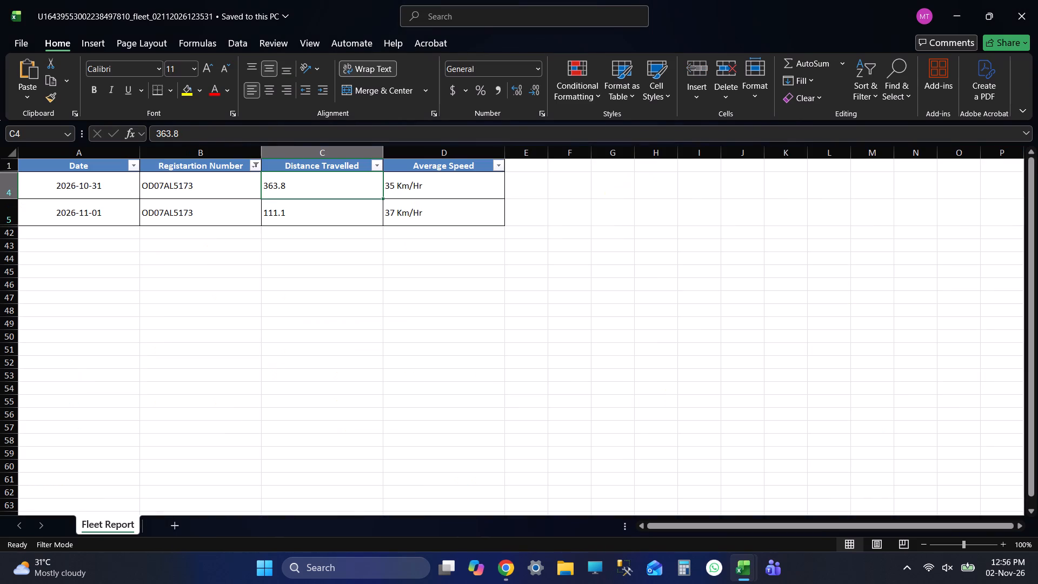
key("alt+Tab")
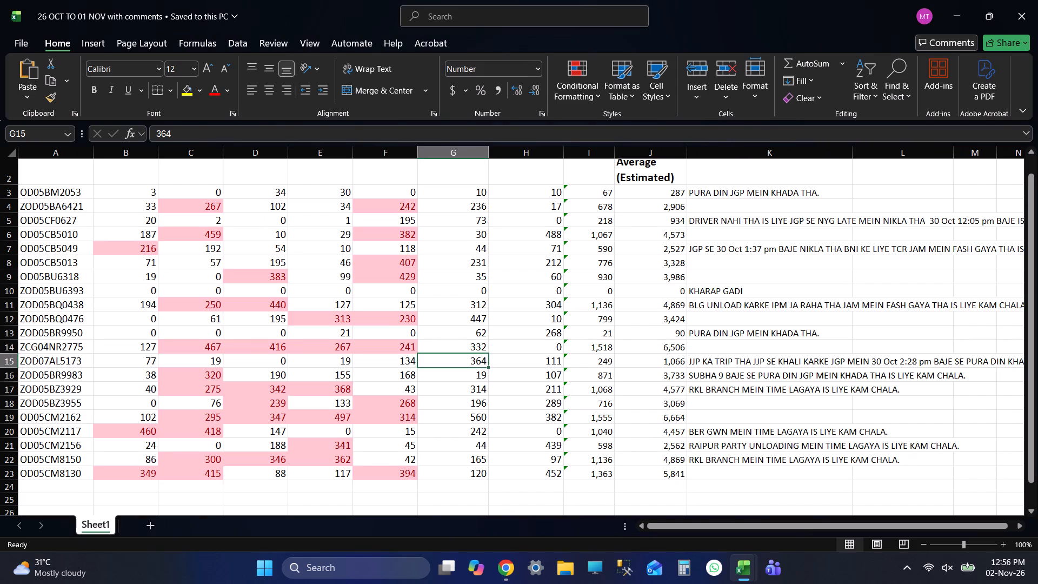
key("Tab")
key("alt+Tab")
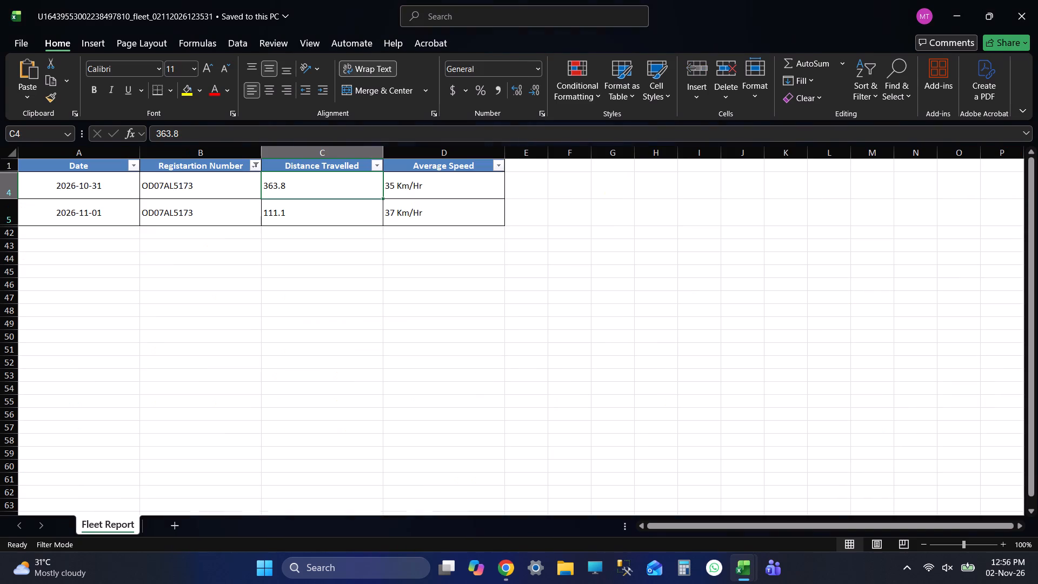
left_click(350, 208)
key("alt+Tab")
key("ctrl+s")
key("ctrl+s")
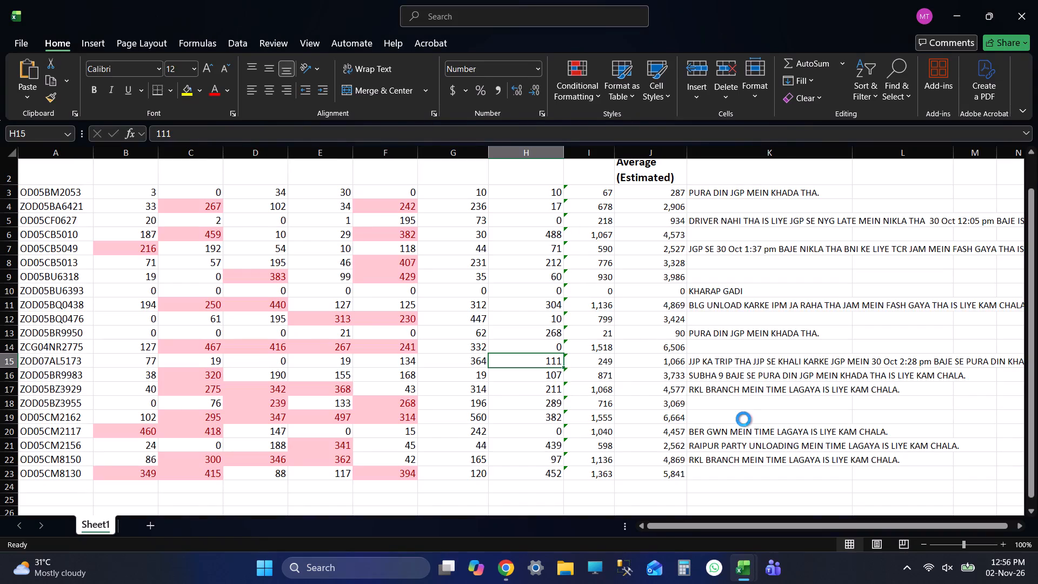
Switch to the fleet report workbook and open the Save As dialog for it.
key("alt+Tab")
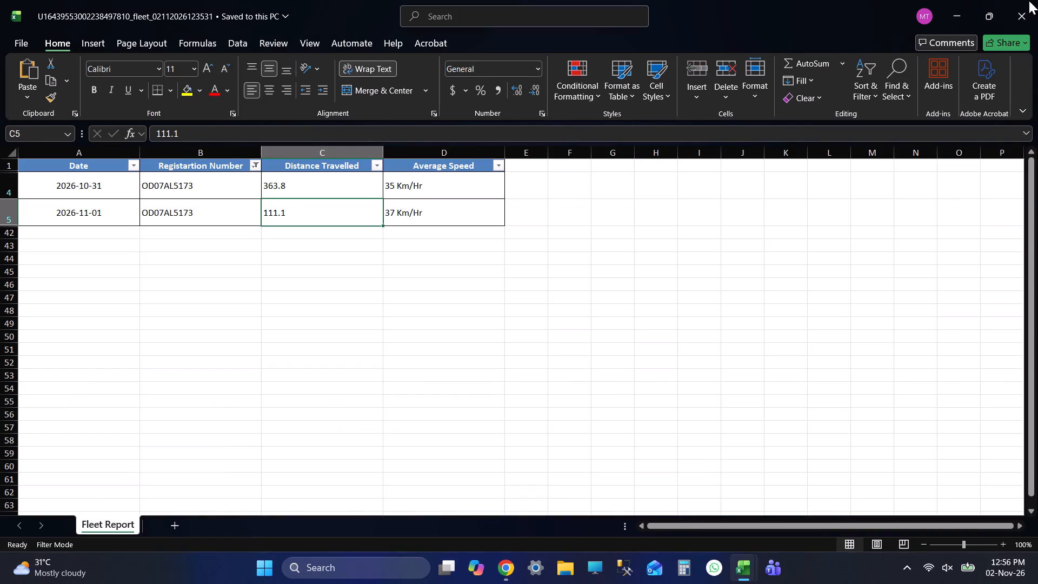
left_click(22, 41)
left_click(38, 227)
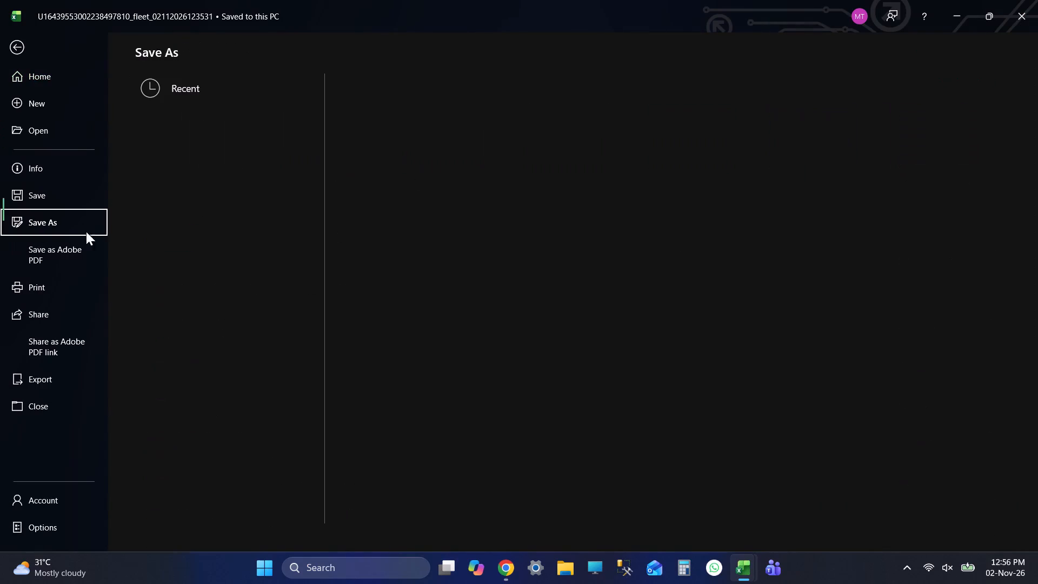
double_click(202, 254)
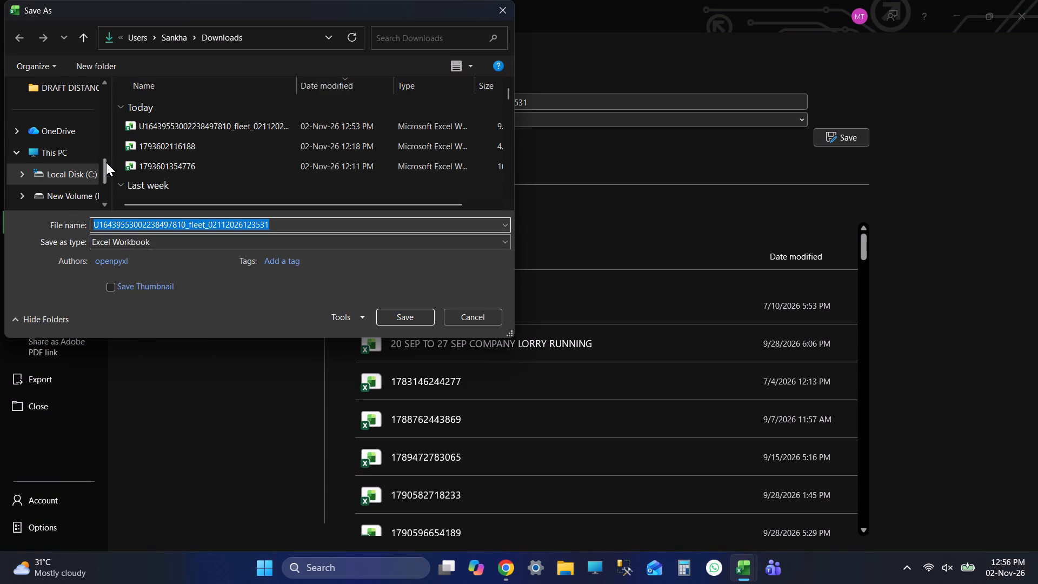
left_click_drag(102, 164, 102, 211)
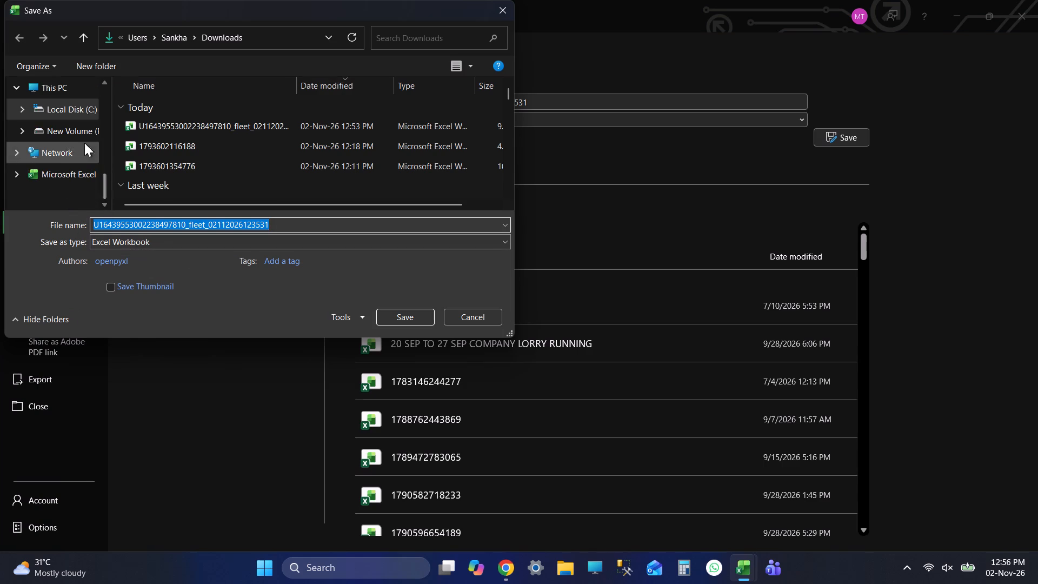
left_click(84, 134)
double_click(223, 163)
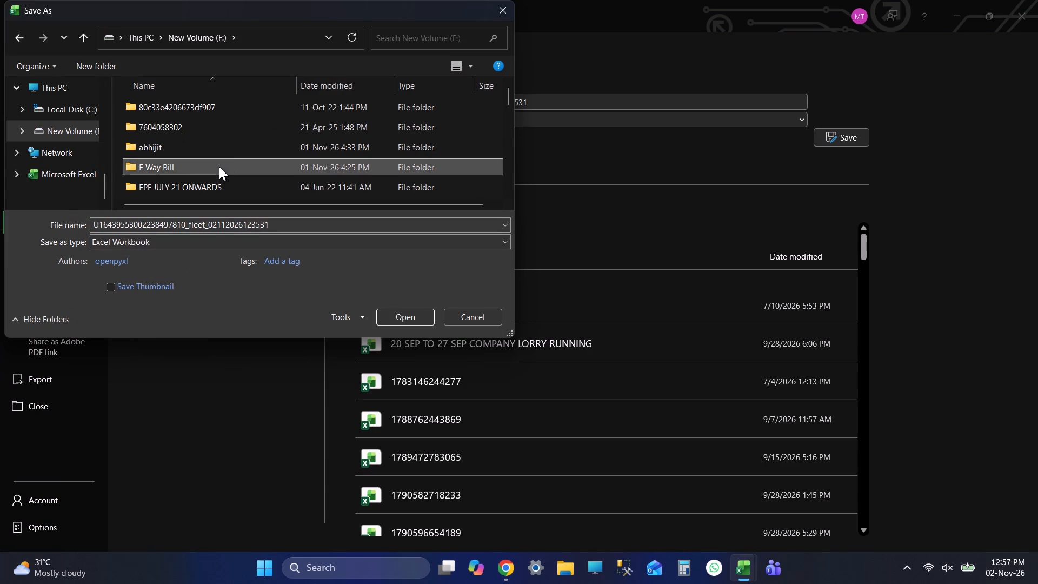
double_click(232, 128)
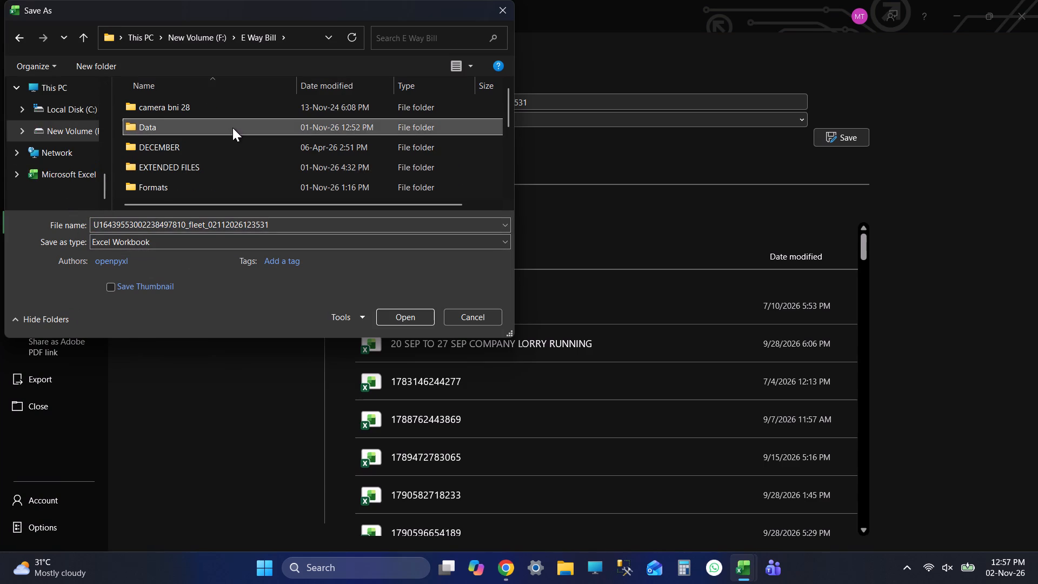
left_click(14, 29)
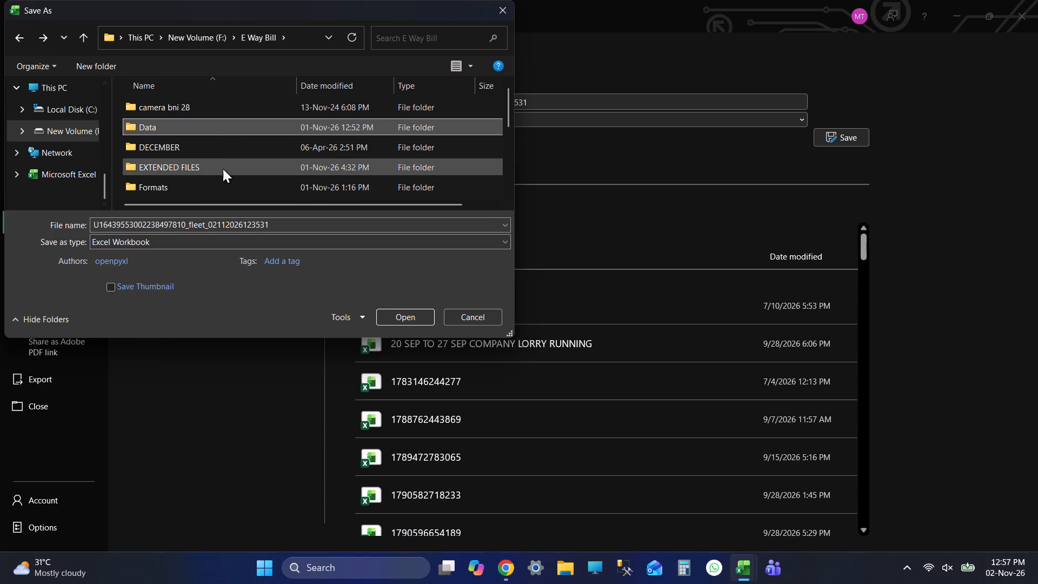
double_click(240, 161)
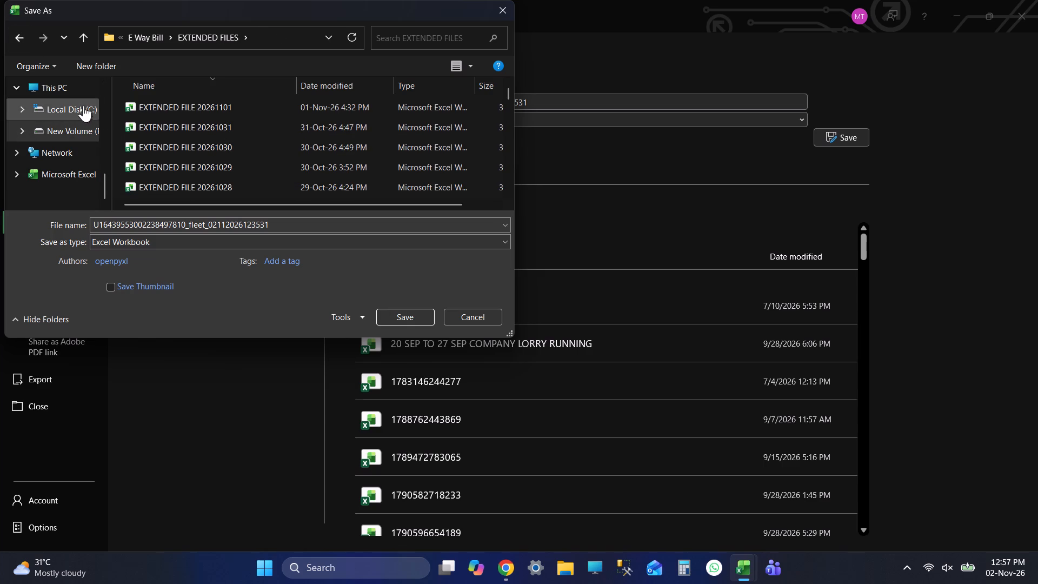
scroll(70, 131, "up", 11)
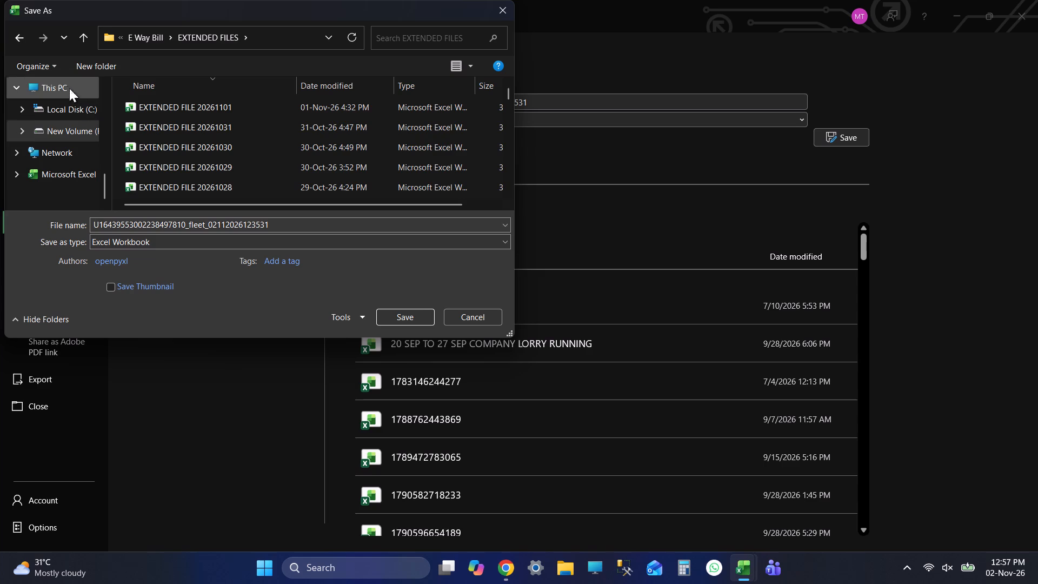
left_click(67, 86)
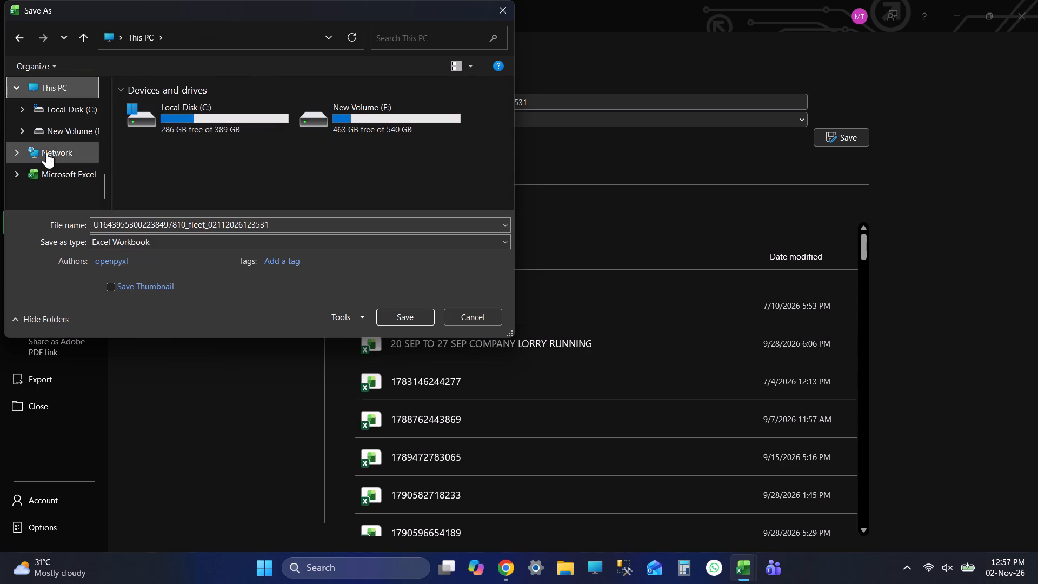
Save the fleet report as "01.11.2026 tata" in Desktop > TRUCK BY PRADIP > DRAFT DISTANCE REPORT, and close the workbook.
scroll(106, 148, "up", 5)
left_click(62, 101)
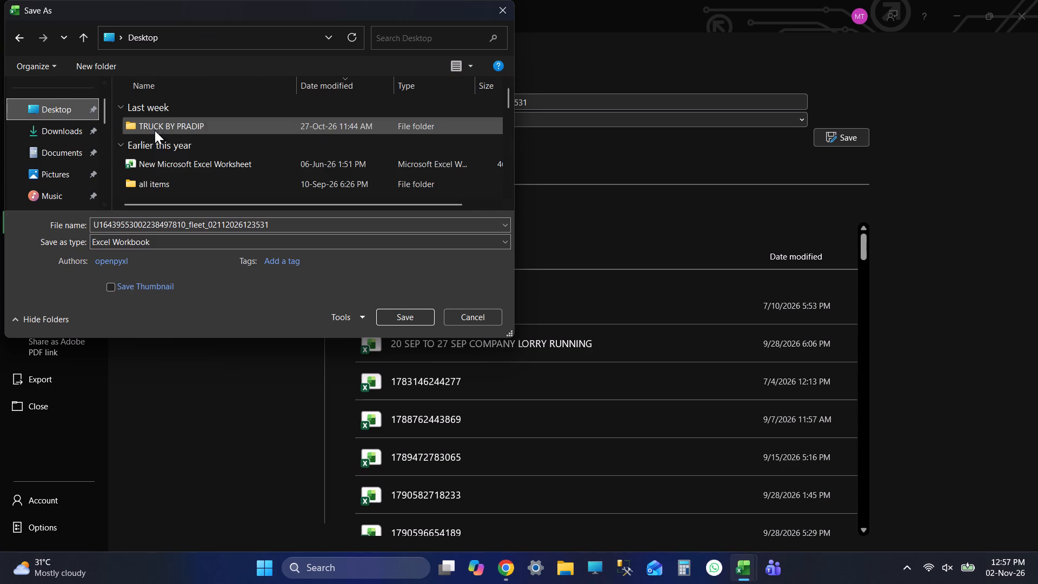
double_click(225, 131)
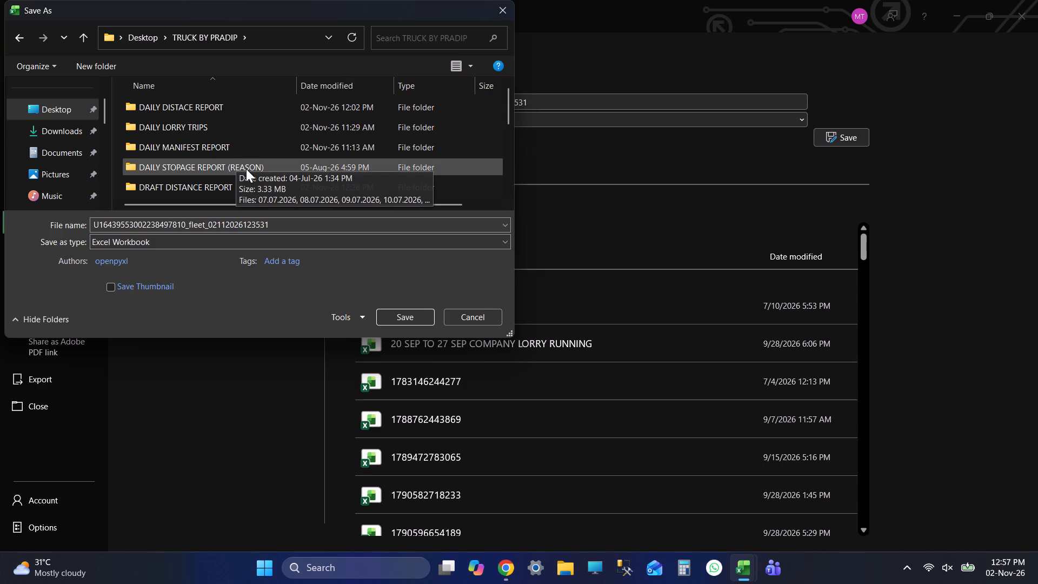
double_click(210, 183)
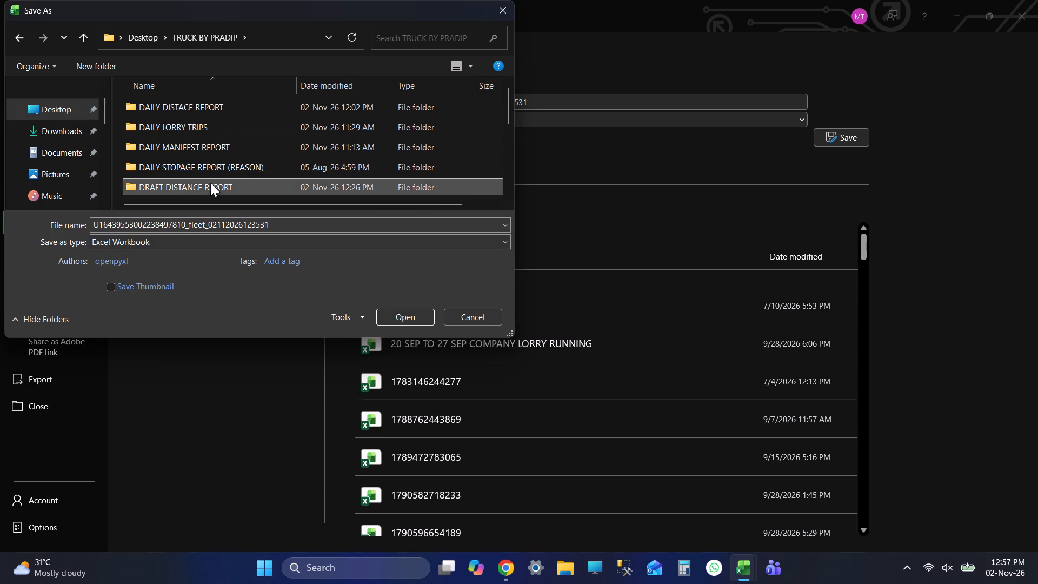
left_click(198, 221)
key("BackSpace")
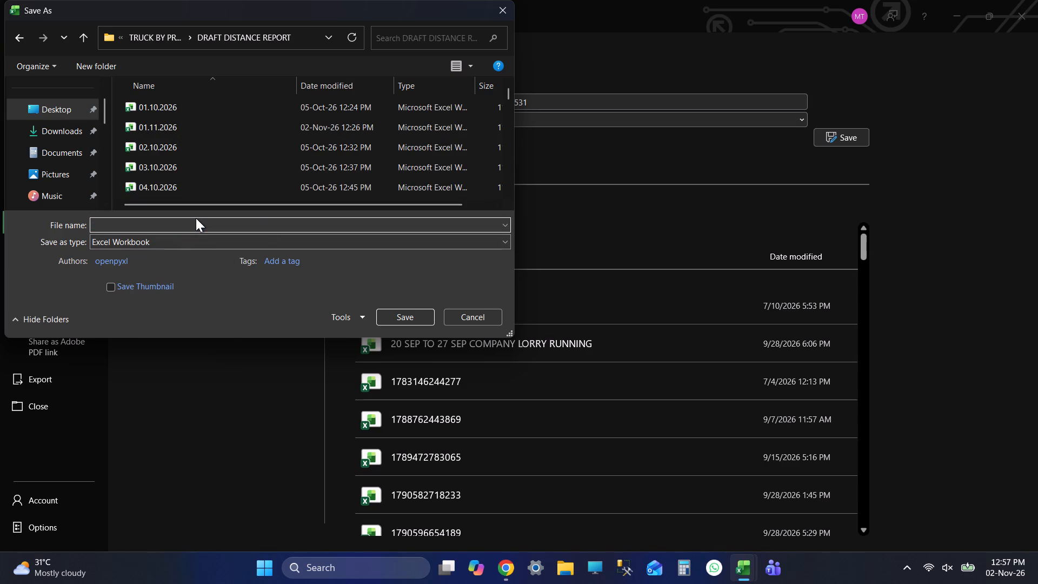
key("0")
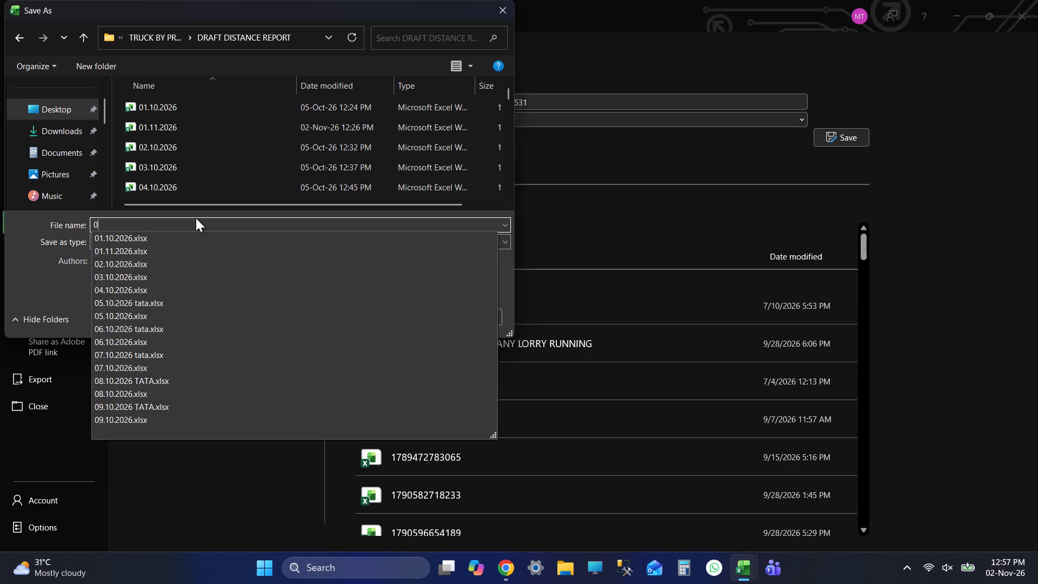
key("BackSpace")
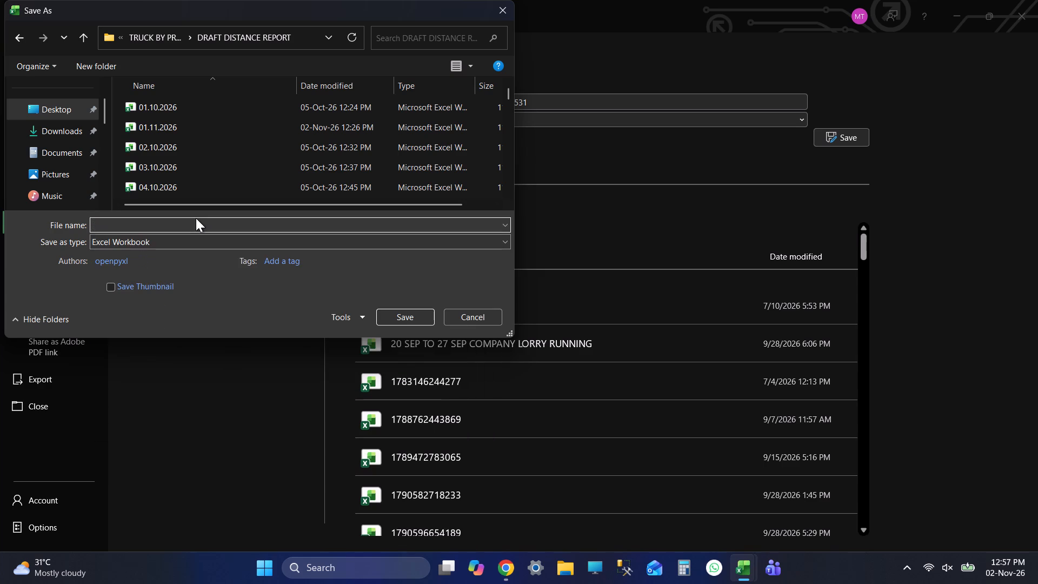
type("01.10")
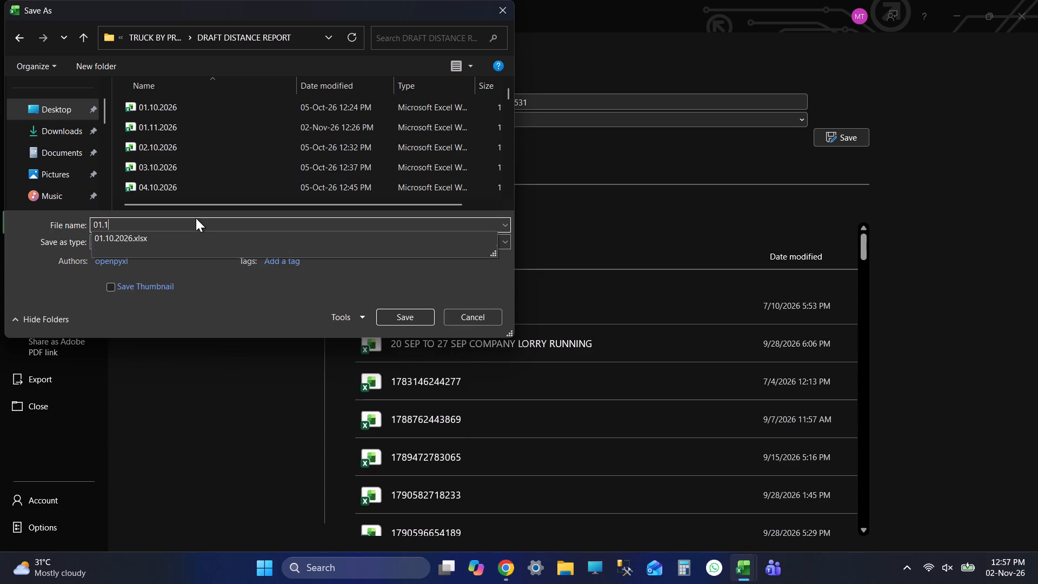
key("BackSpace")
type("1.2026 tata")
key("Return")
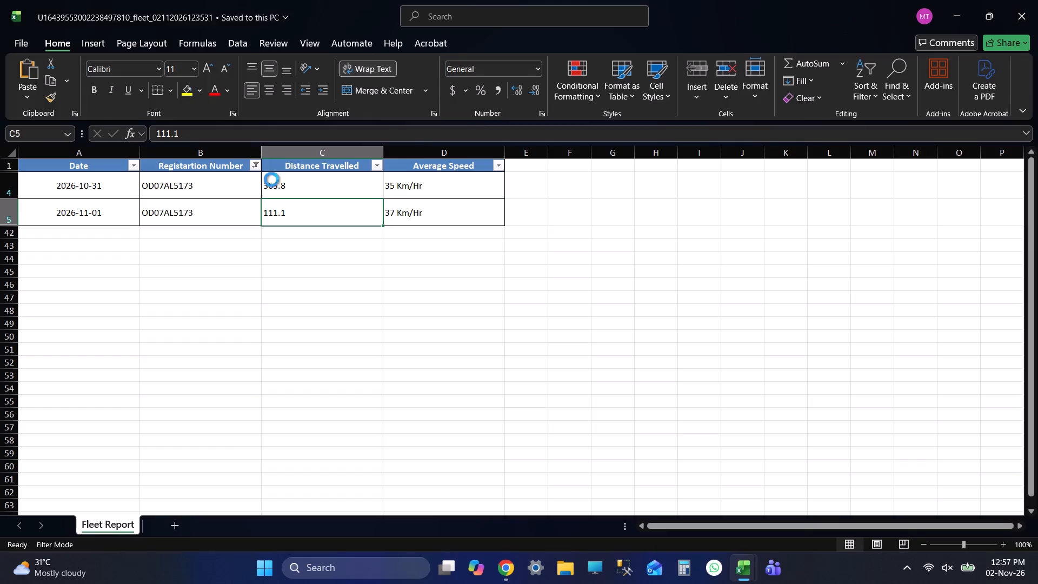
left_click(1037, 0)
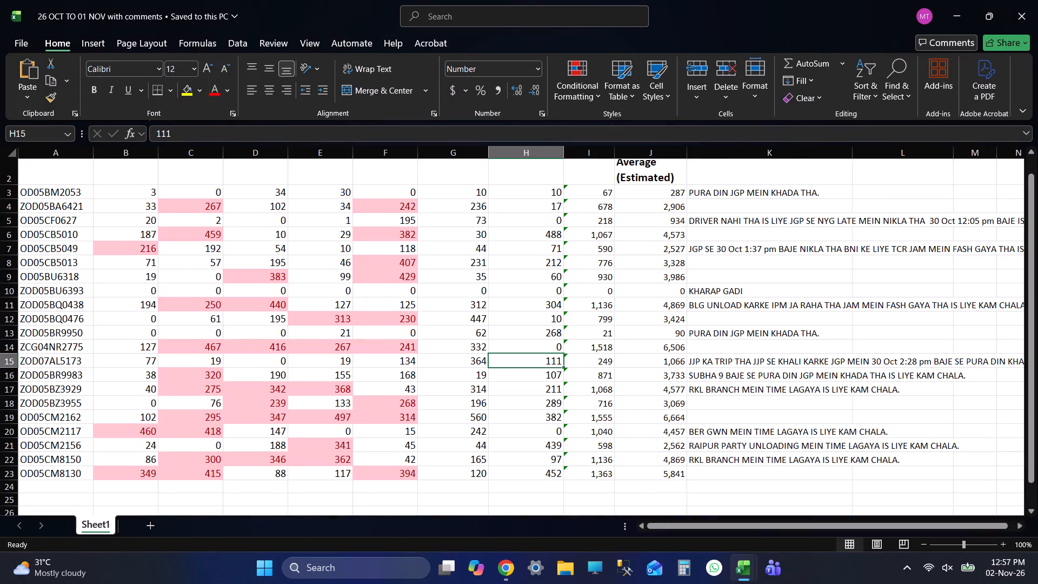
Save the weekly distance workbook "26 OCT TO 01 NOV with comments".
key("ctrl+s")
scroll(537, 242, "up", 3)
scroll(531, 249, "down", 1)
scroll(522, 252, "up", 1)
left_click(473, 230)
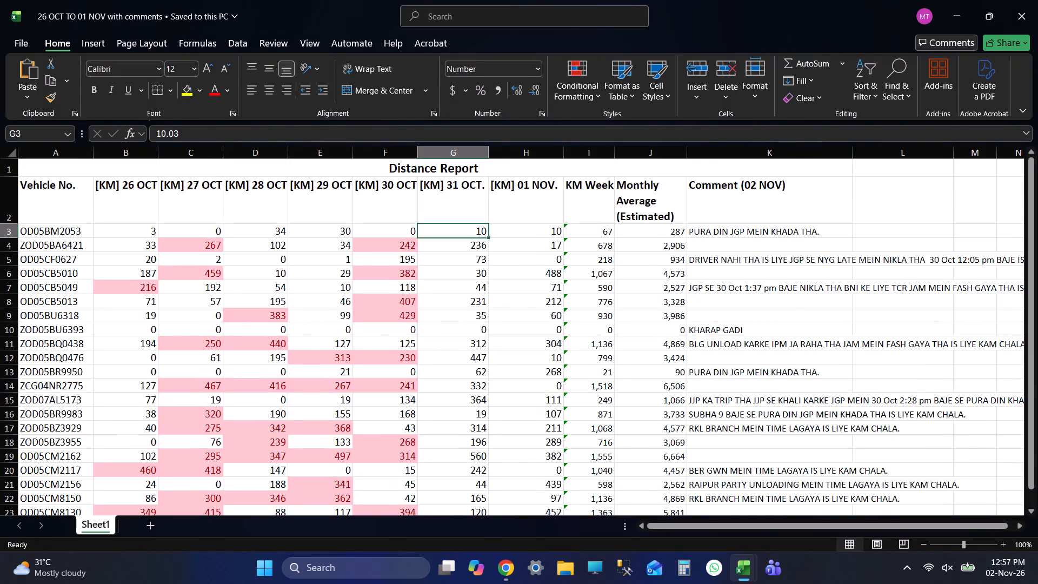
key("ctrl+s")
Clear the conditional formatting rules from the daily distance cells B3:H23, covering 26 OCT to 01 NOV for all vehicles.
left_click_drag(147, 233, 522, 521)
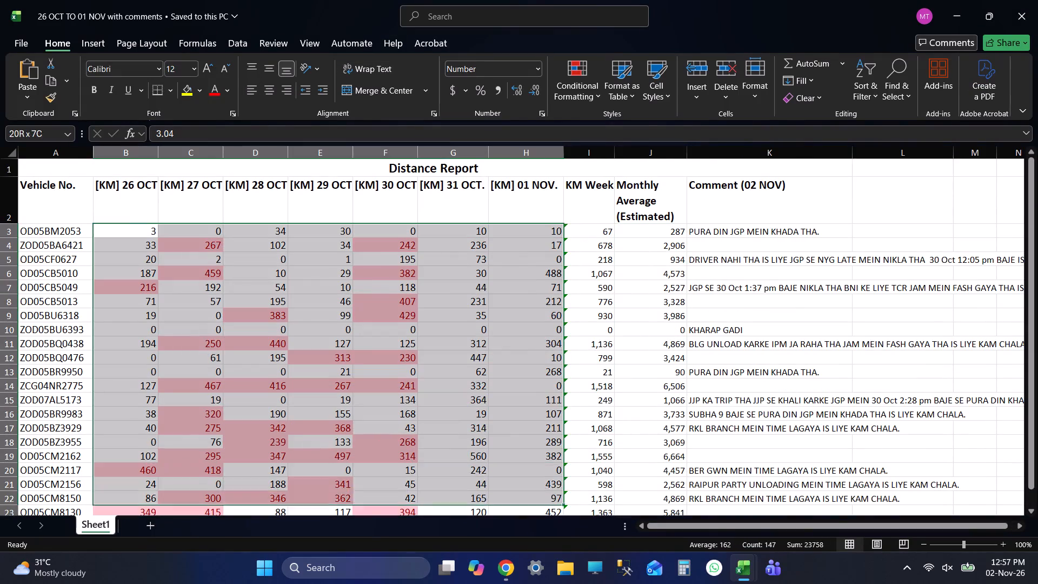
left_click_drag(522, 521, 544, 449)
scroll(590, 419, "up", 5)
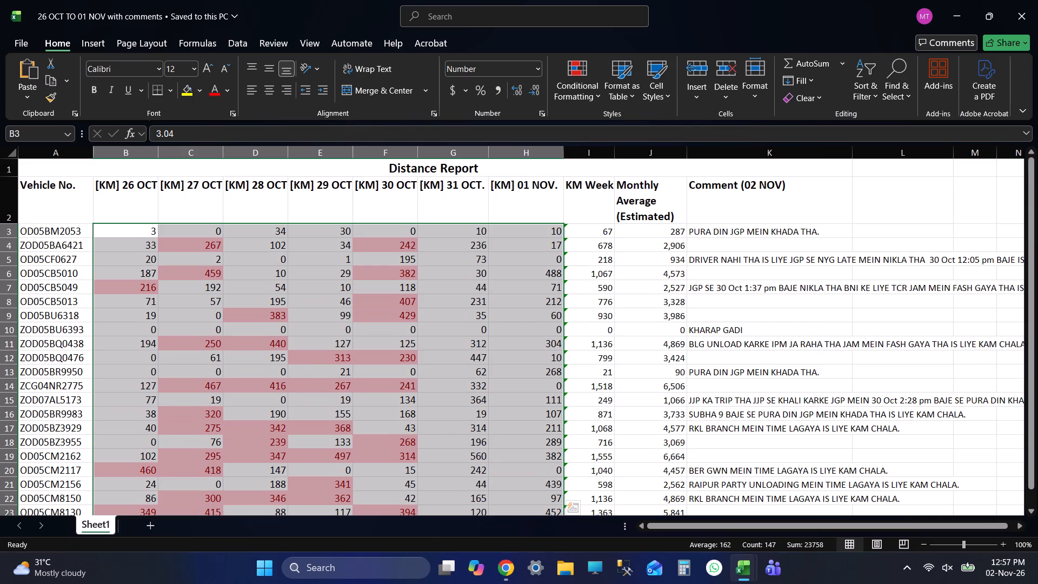
left_click(581, 81)
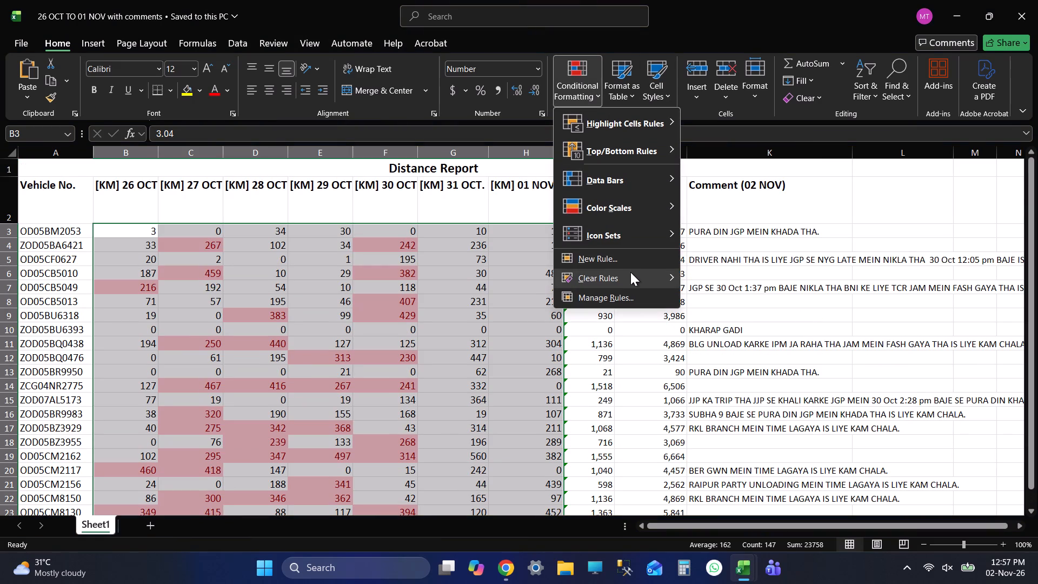
left_click(630, 270)
left_click(767, 278)
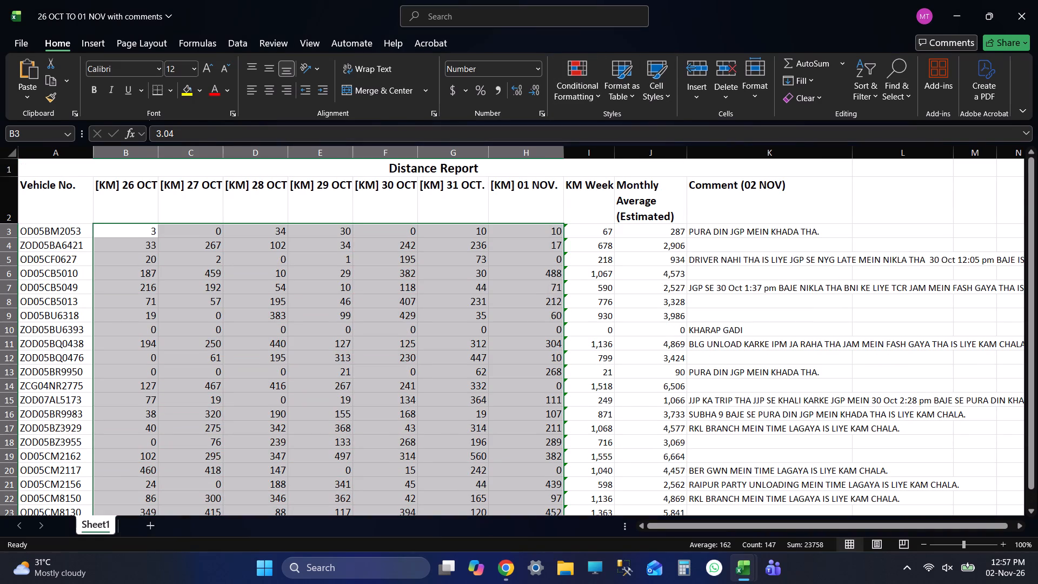
Deselect the daily distance range by selecting cell B3, and save the weekly distance workbook.
left_click(141, 225)
left_click(129, 223)
left_click(140, 230)
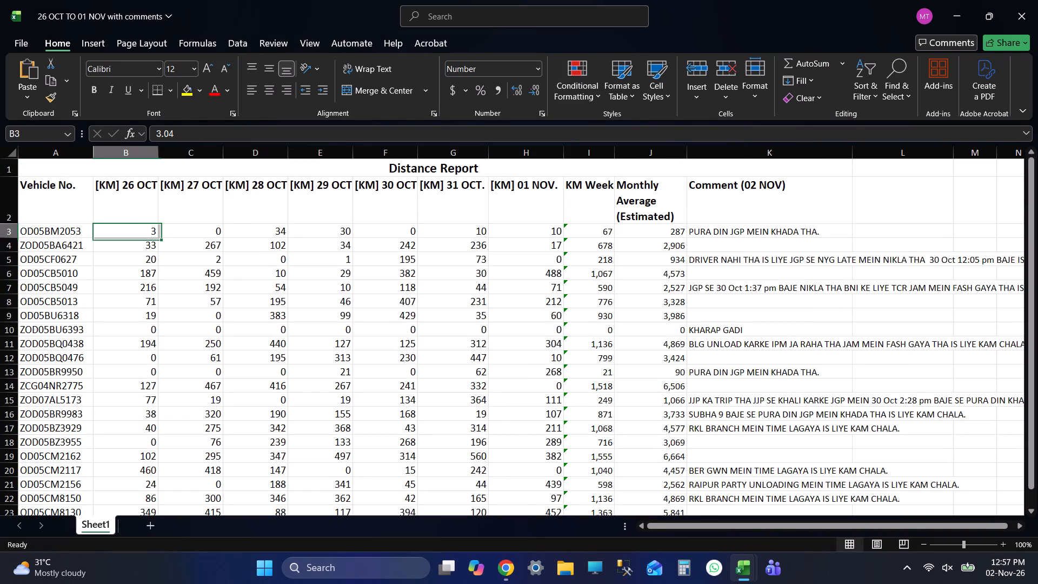
key("ctrl+s")
key("ctrl+s")
key("ctrl+s")
key("ctrl+s")
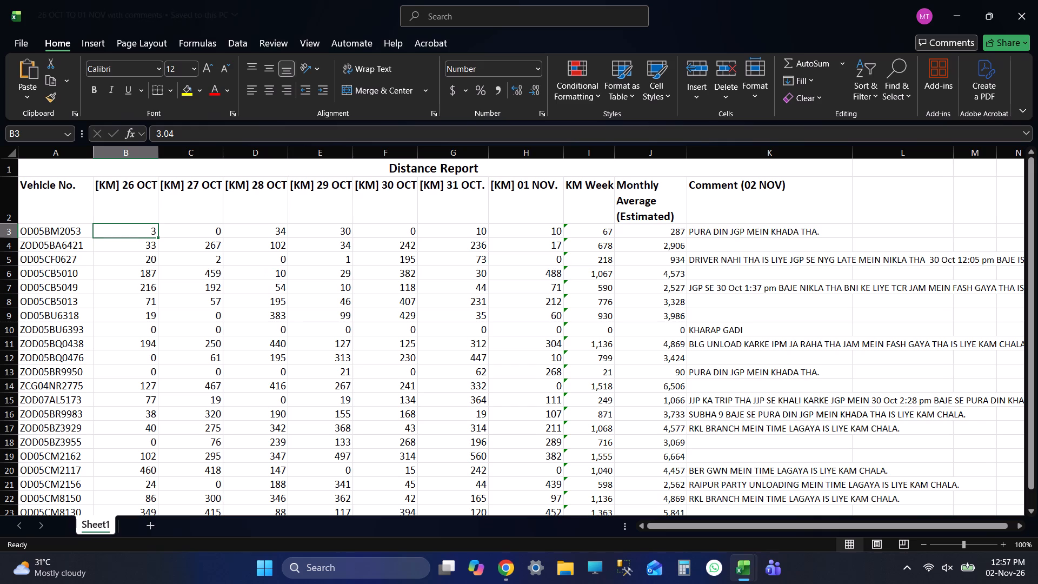
key("ctrl+s")
key("ctrl+s")
key("ctrl+s")
key("ctrl+s")
key("ctrl+s")
key("ctrl+s")
key("ctrl+s")
key("ctrl+s")
key("ctrl+s")
key("ctrl+s")
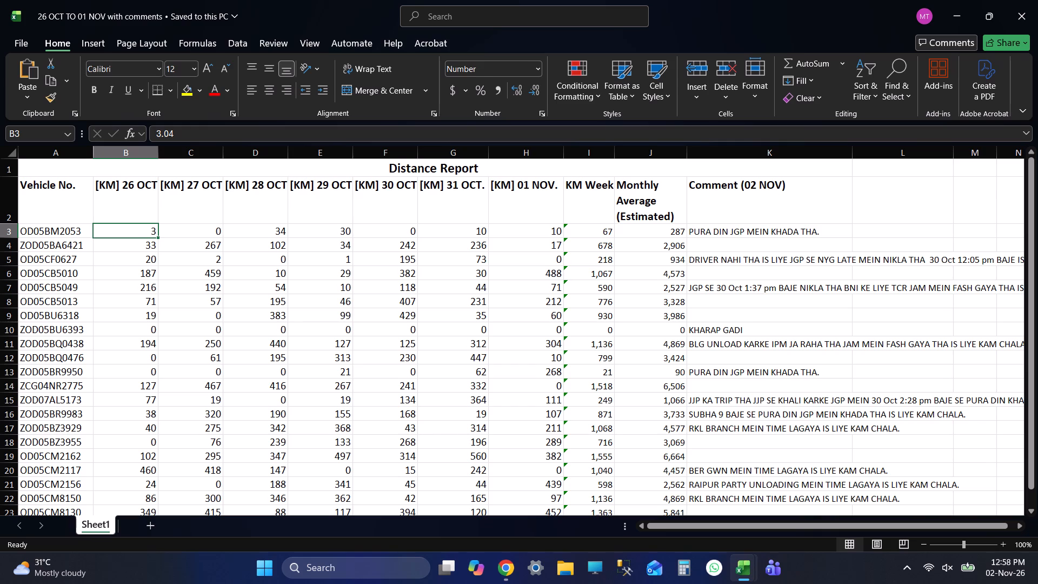
key("ctrl+s")
key("ctrl+s")
key("ctrl+s")
key("ctrl+s")
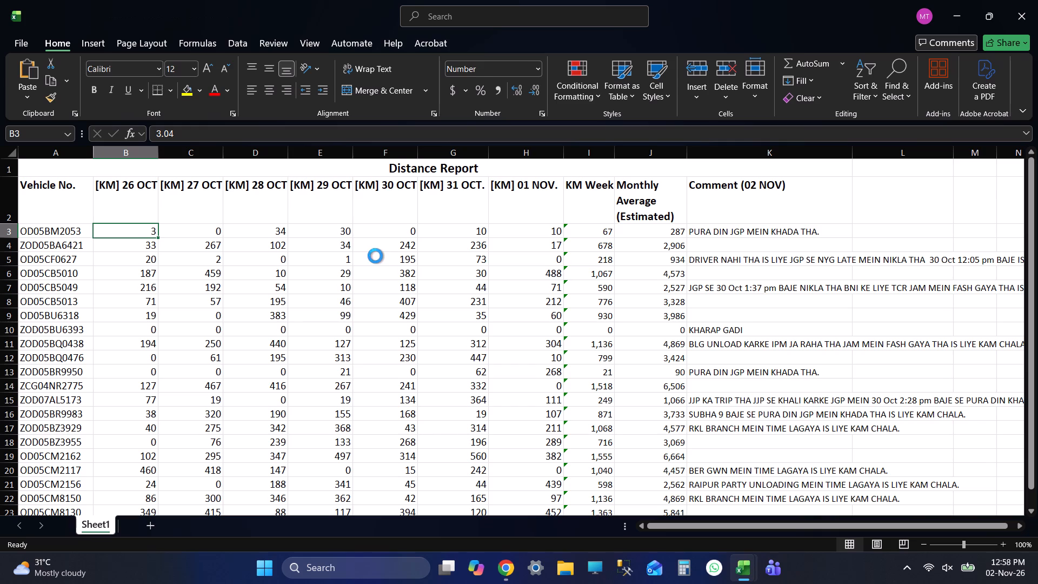
key("ctrl+s")
Highlight daily distances greater than 200 in B3:H23 with conditional formatting, using Light Red Fill with Dark Red Text.
left_click_drag(136, 229, 545, 283)
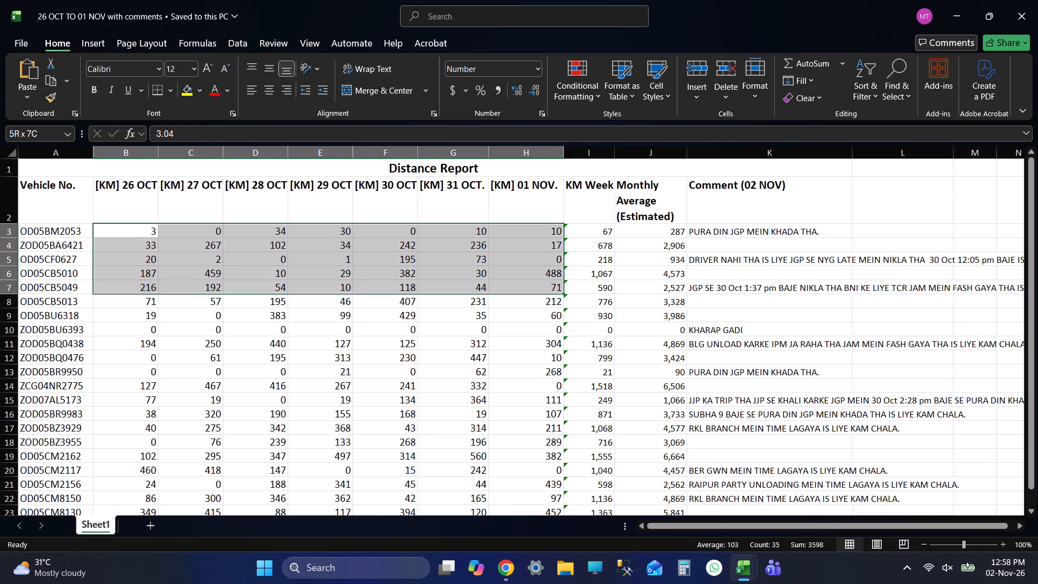
left_click_drag(545, 283, 556, 492)
scroll(510, 412, "up", 1)
scroll(510, 412, "down", 2)
scroll(474, 385, "down", 4)
scroll(462, 414, "up", 4)
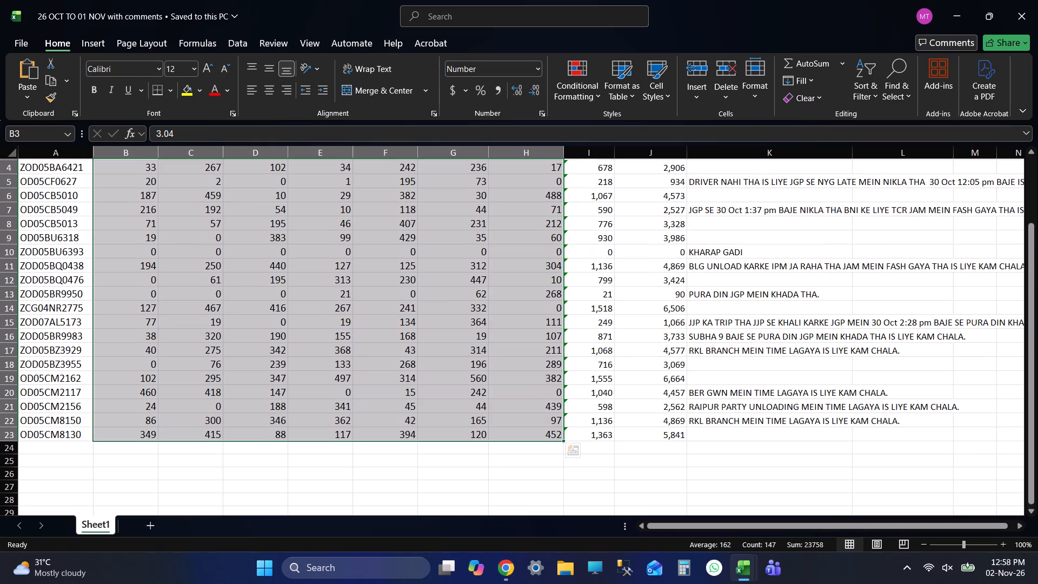
scroll(498, 349, "up", 6)
scroll(498, 349, "down", 1)
scroll(498, 349, "up", 2)
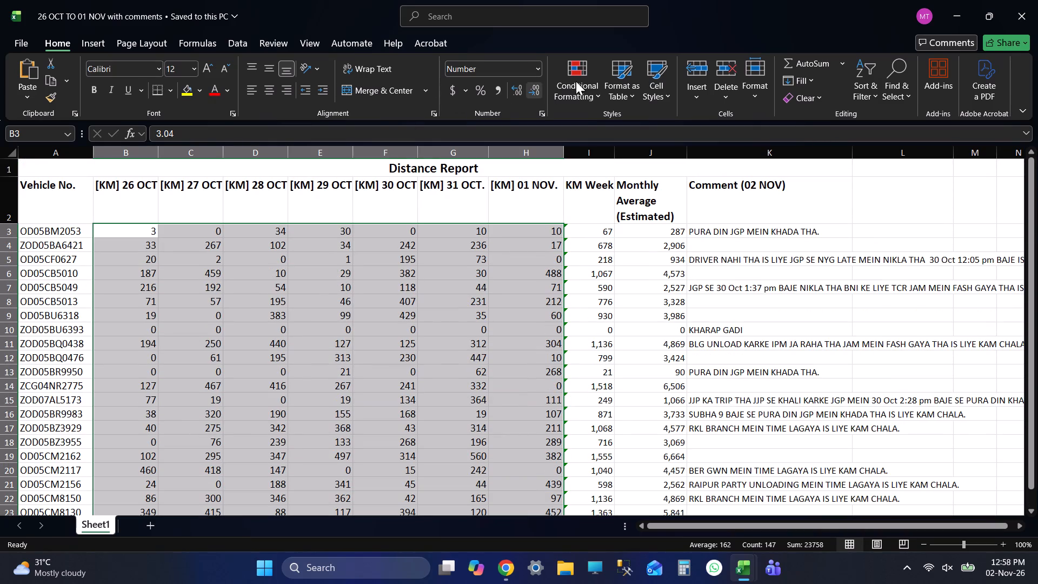
left_click(576, 81)
left_click(623, 125)
left_click(755, 121)
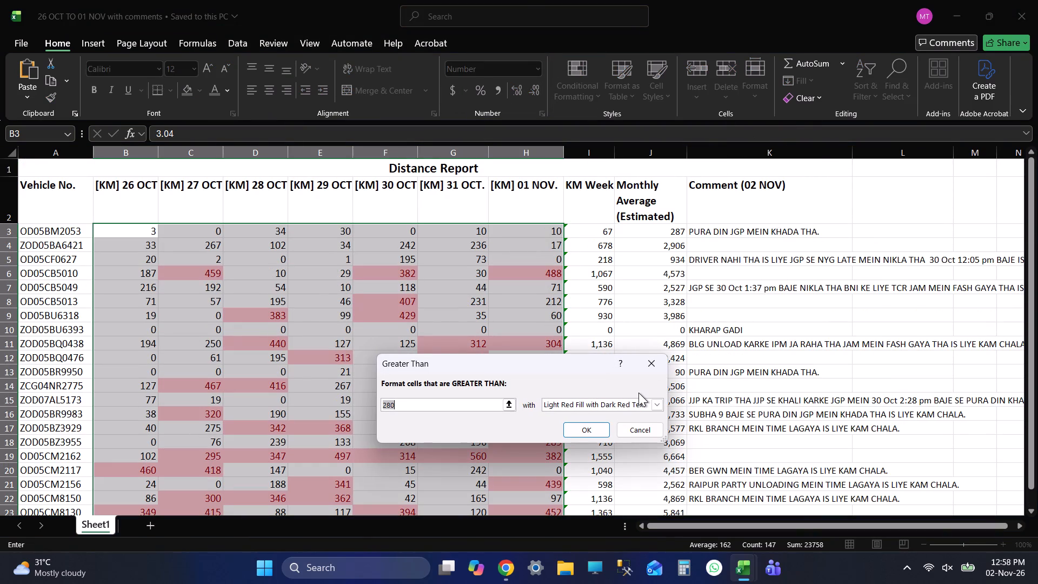
key("BackSpace")
type("200")
key("Return")
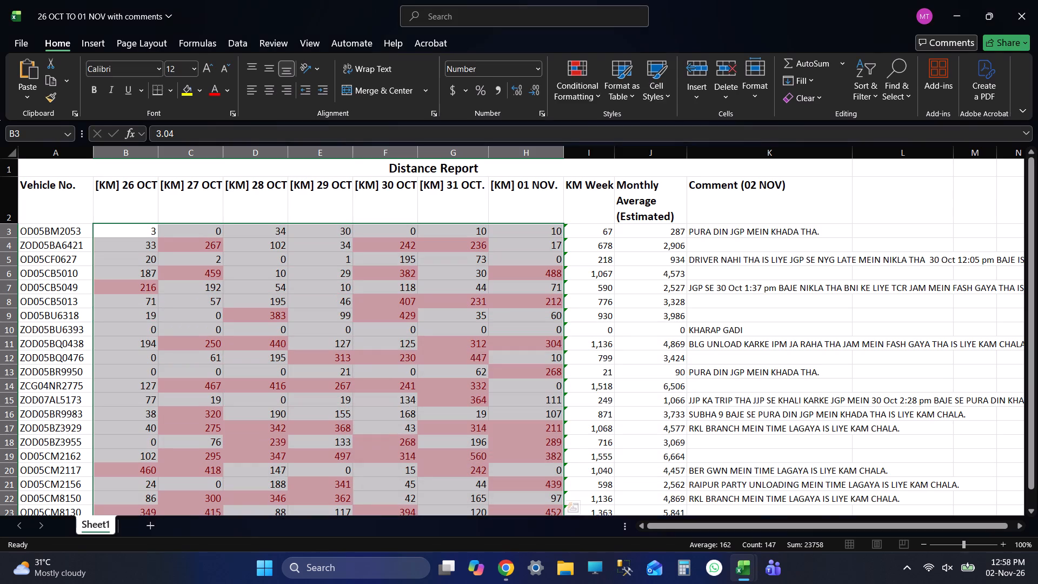
Save the weekly distance workbook with the new highlighting.
left_click(648, 254)
left_click(738, 228)
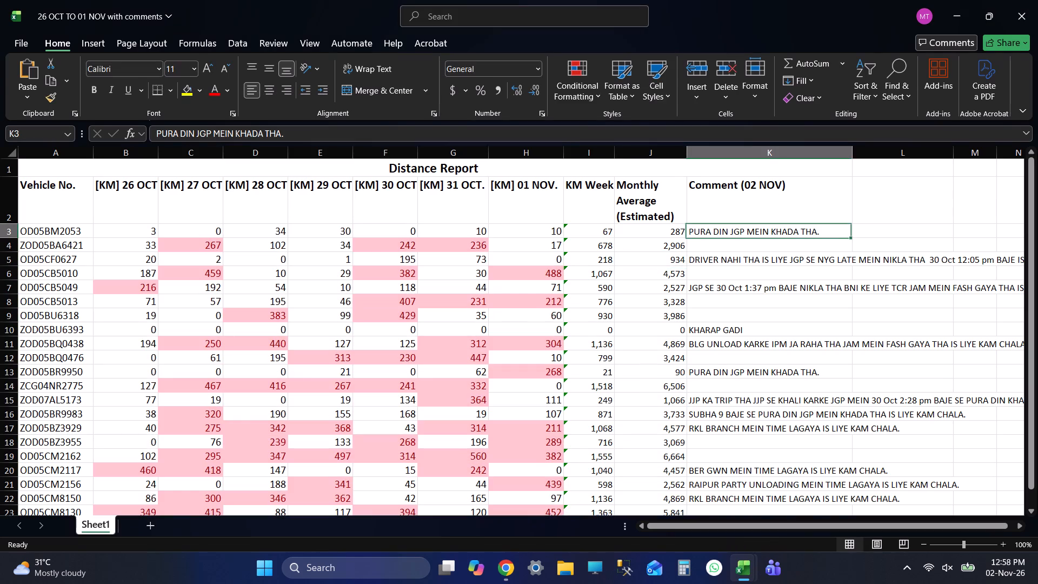
key("ctrl+s")
key("ctrl+s")
key("ctrl+s")
key("ctrl+s")
key("ctrl+s")
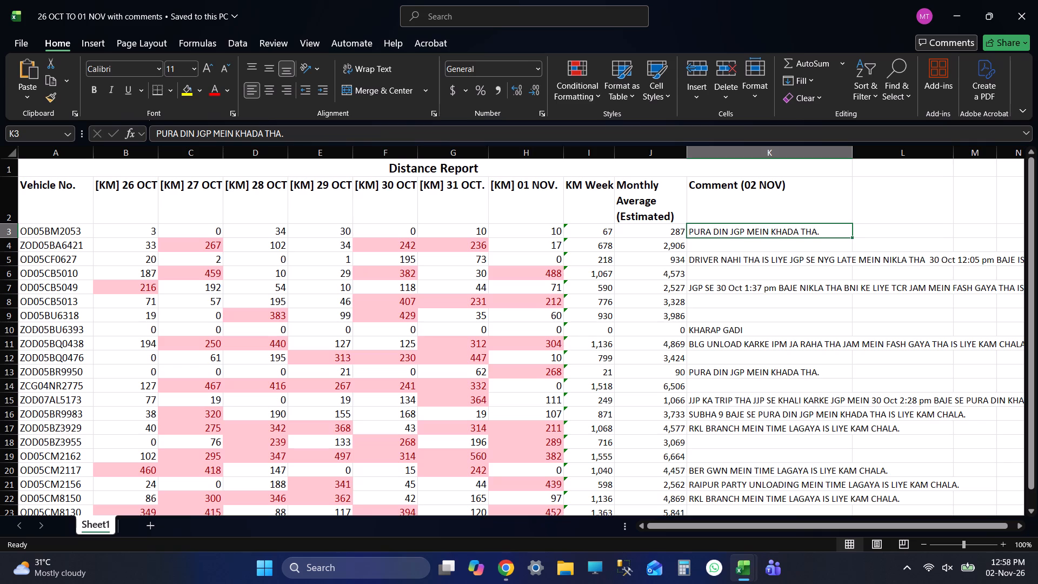
key("Return")
key("ctrl+s")
key("ctrl+s")
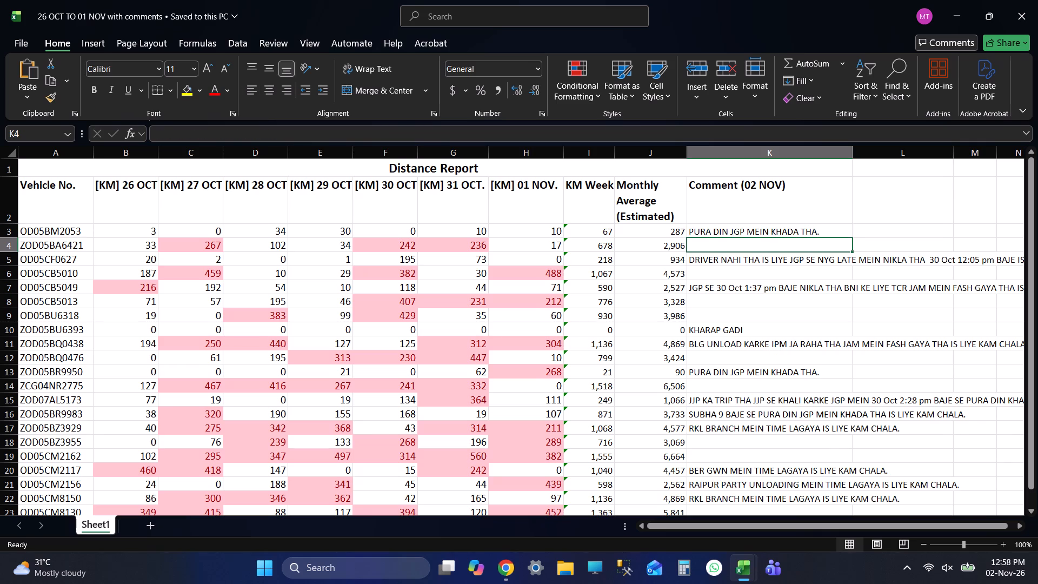
key("ctrl+s")
key("ctrl+s")
key("ctrl+s")
key("ctrl+s")
key("ctrl+s")
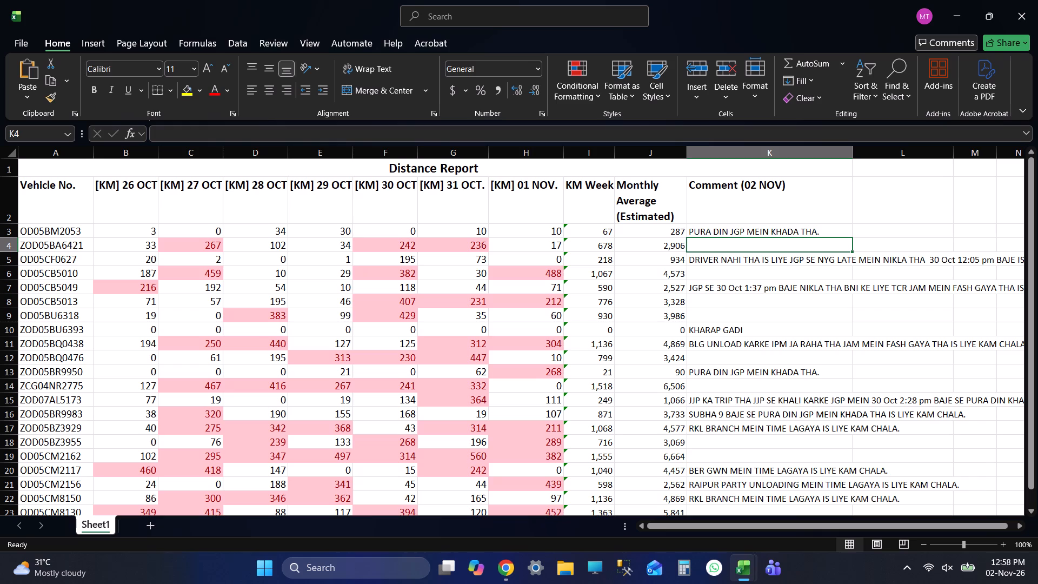
key("ctrl+s")
key("ctrl+s")
key("ctrl+s")
key("ctrl+s")
key("ctrl+s")
key("ctrl+s")
key("ctrl+s")
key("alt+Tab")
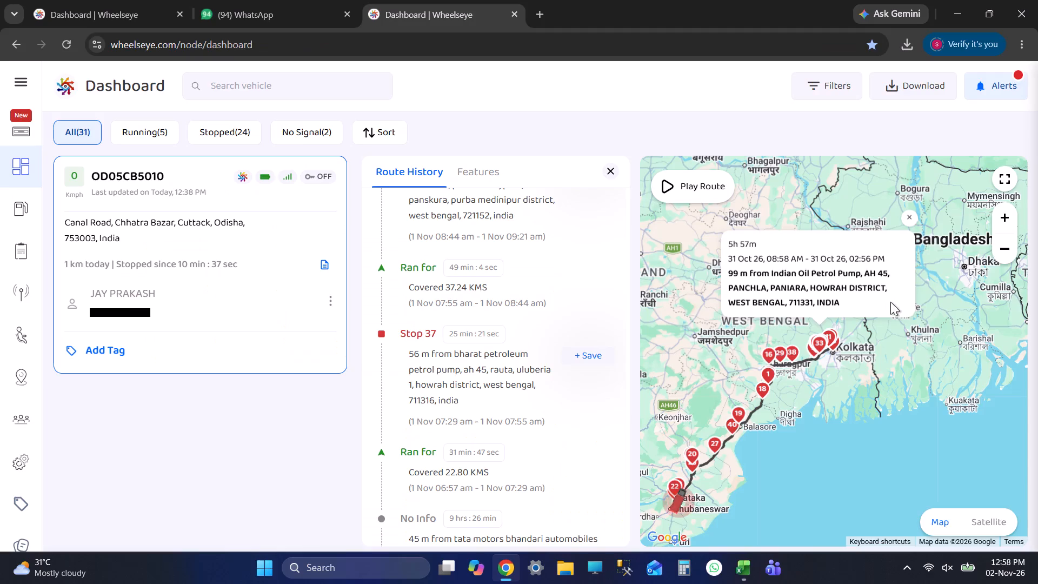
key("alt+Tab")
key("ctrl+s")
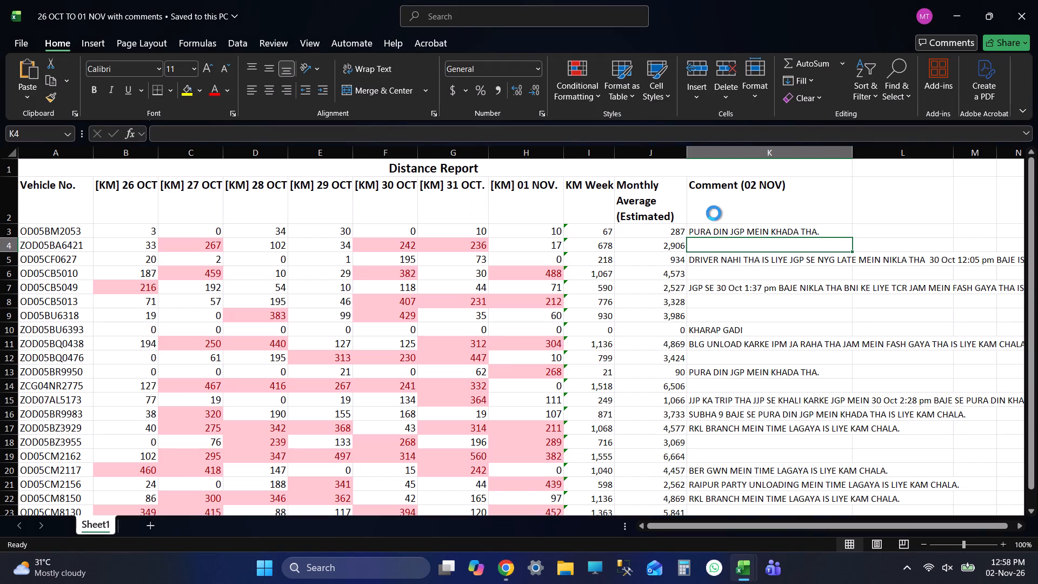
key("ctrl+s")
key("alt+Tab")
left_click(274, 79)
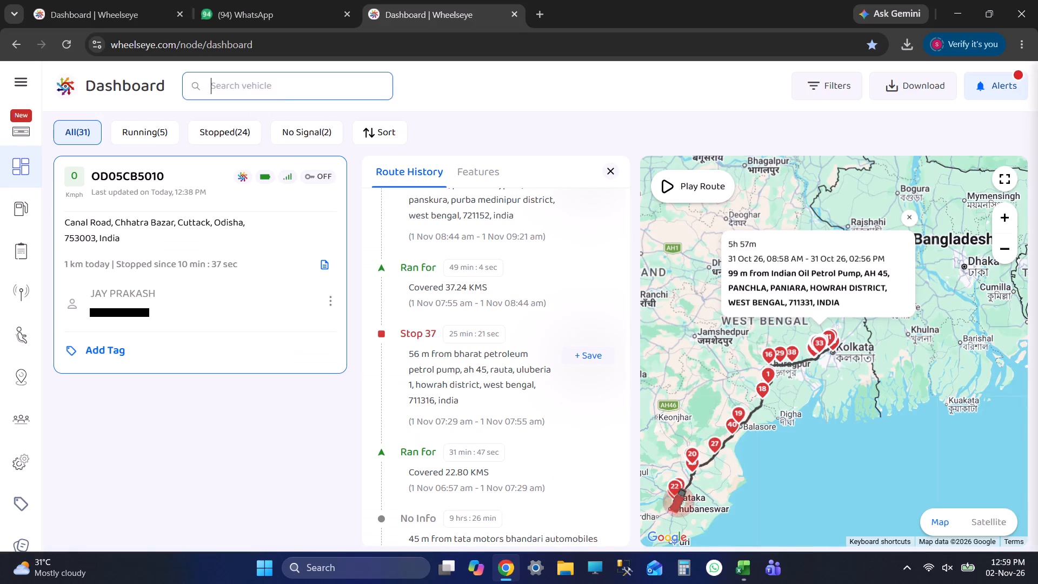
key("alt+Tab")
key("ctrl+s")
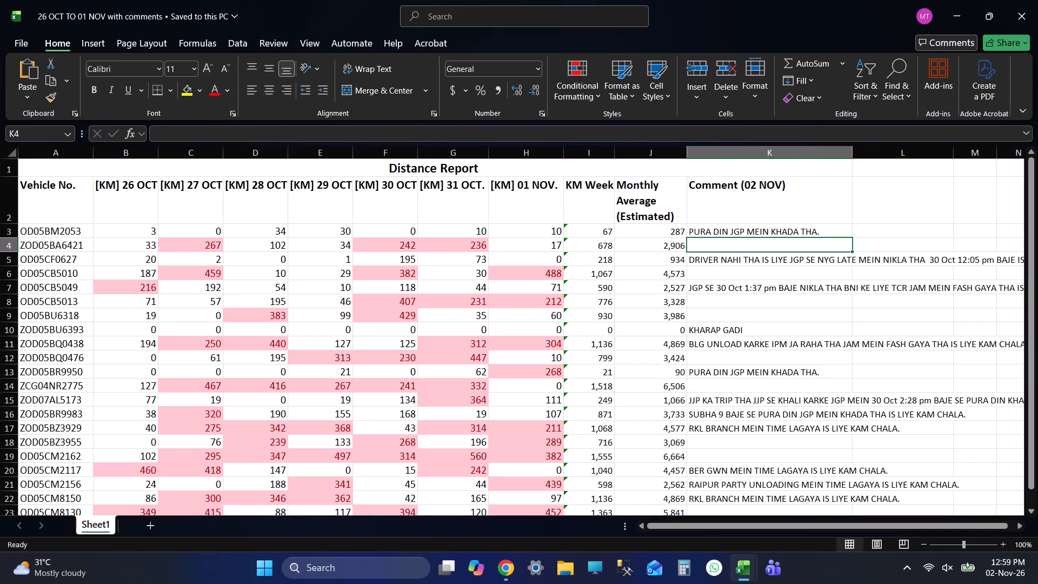
left_click_drag(737, 229, 744, 313)
key("Delete")
key("Down")
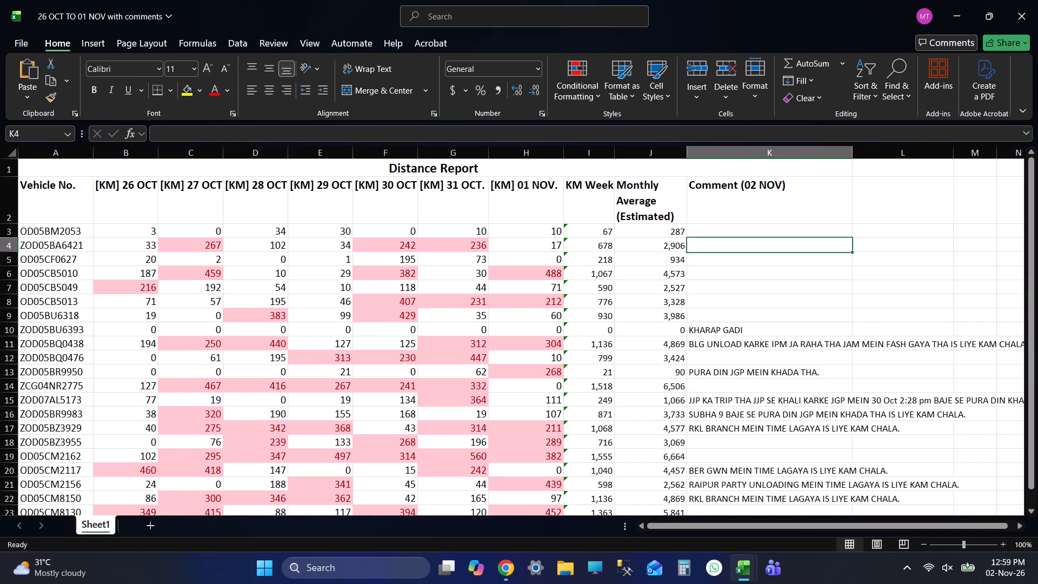
key("Down")
key("Down")
key("Down")
key("ctrl+Down")
key("Down")
key("ctrl+shift+Down")
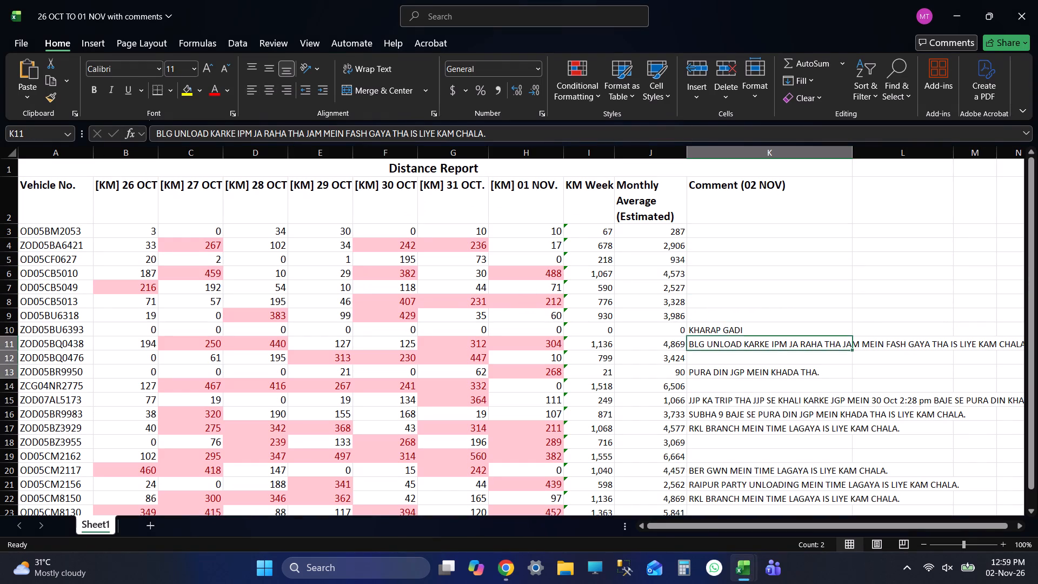
key("ctrl+shift+Down")
key("ctrl+shift+Down")
key("ctrl+shift+Down")
key("ctrl+shift+Down")
key("ctrl+shift+Down")
key("ctrl+Delete")
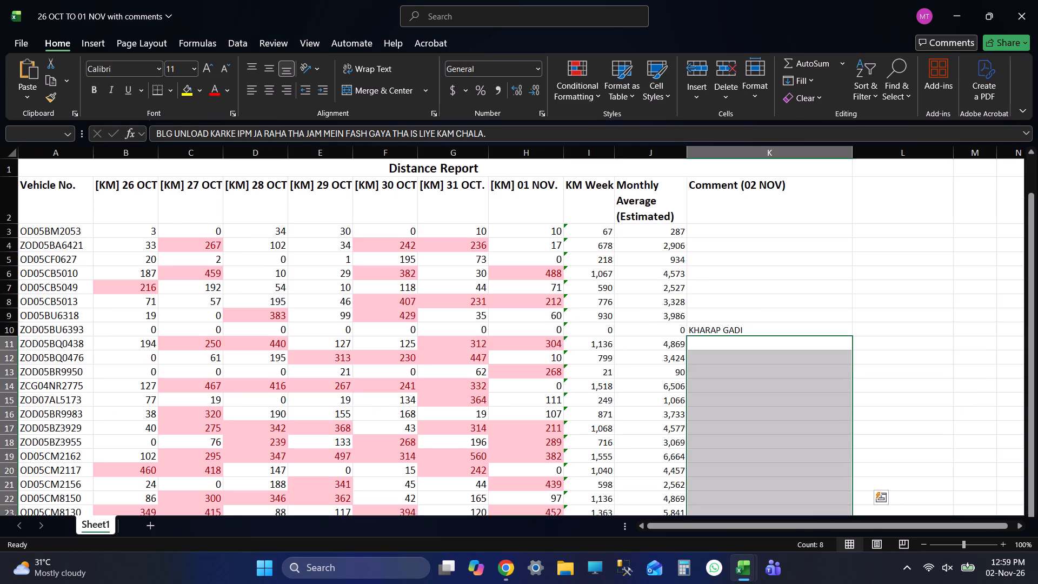
key("Up")
key("ctrl+Up")
key("Down")
key("ctrl+s")
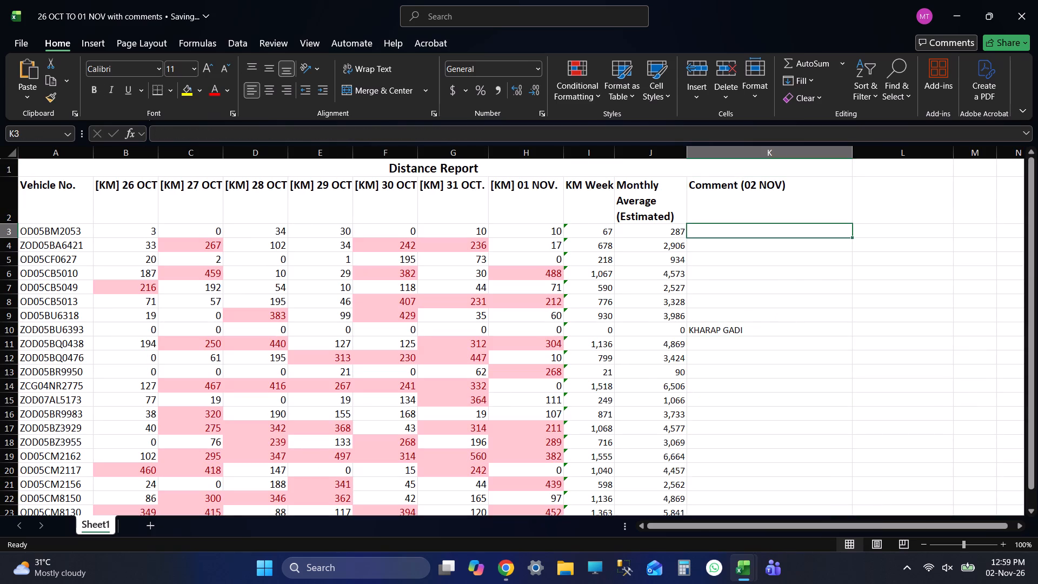
key("alt+Tab")
left_click(265, 94)
type("2053")
key("Return")
left_click(147, 308)
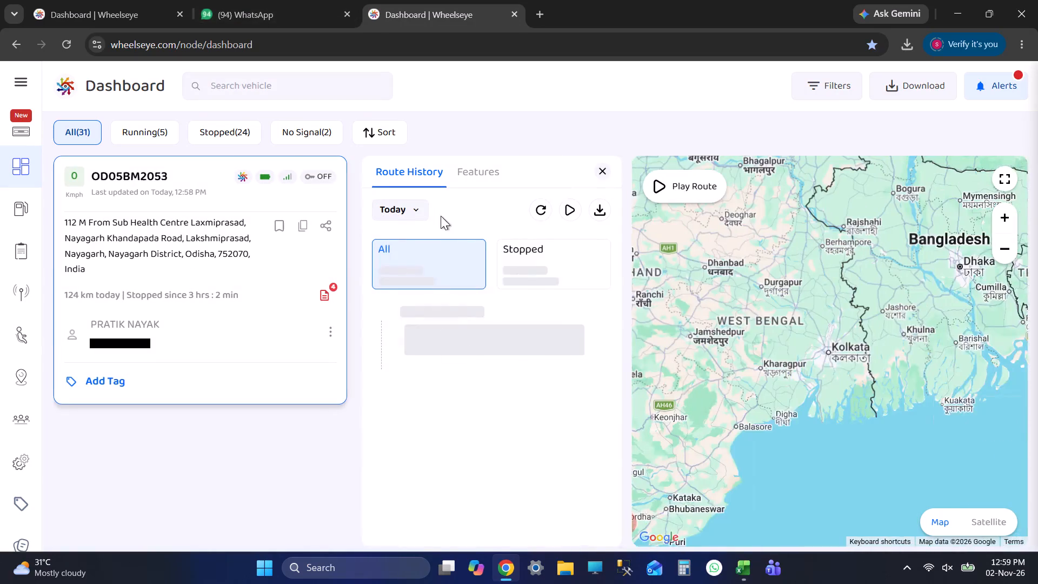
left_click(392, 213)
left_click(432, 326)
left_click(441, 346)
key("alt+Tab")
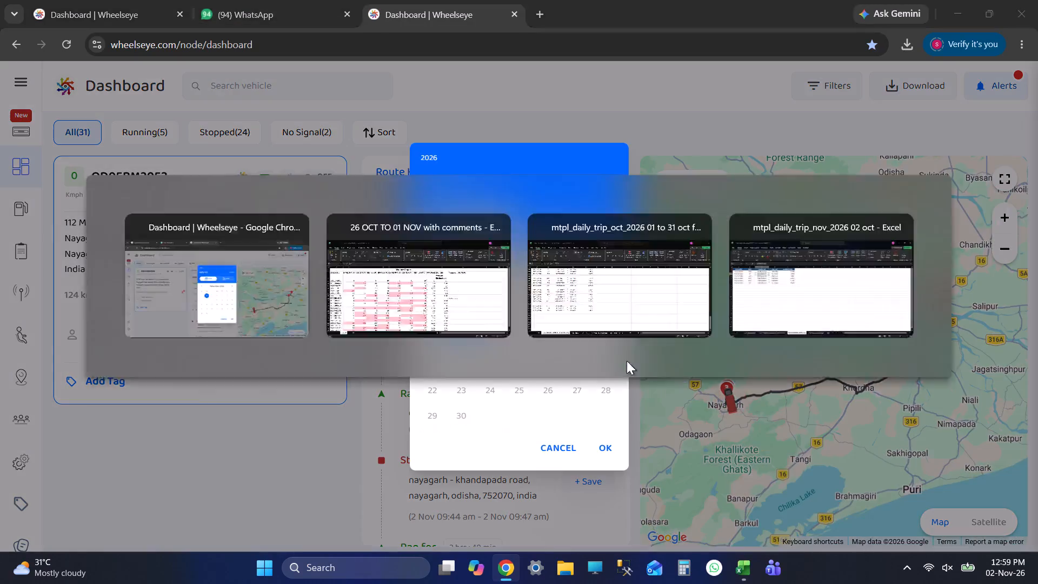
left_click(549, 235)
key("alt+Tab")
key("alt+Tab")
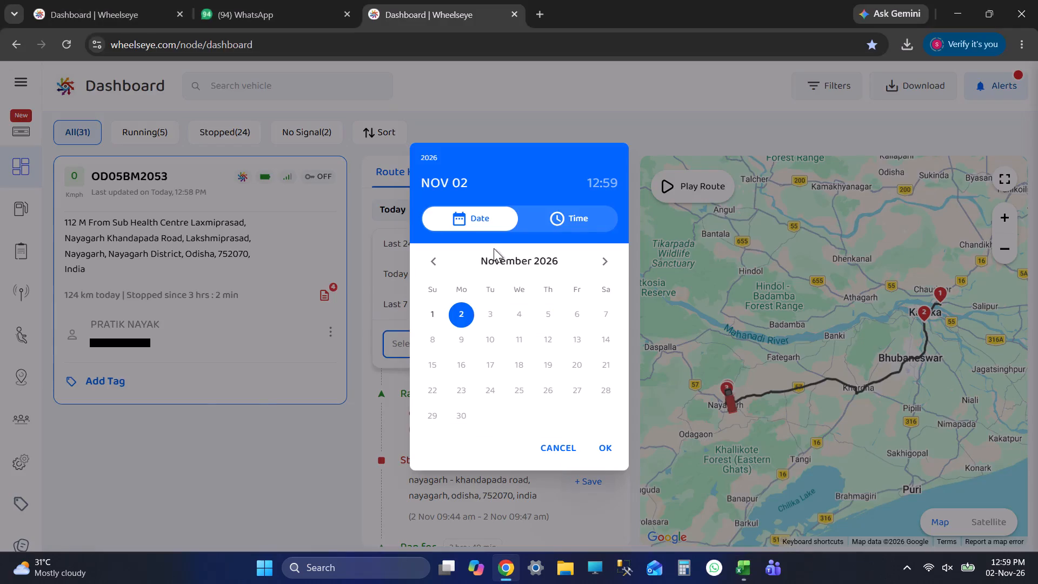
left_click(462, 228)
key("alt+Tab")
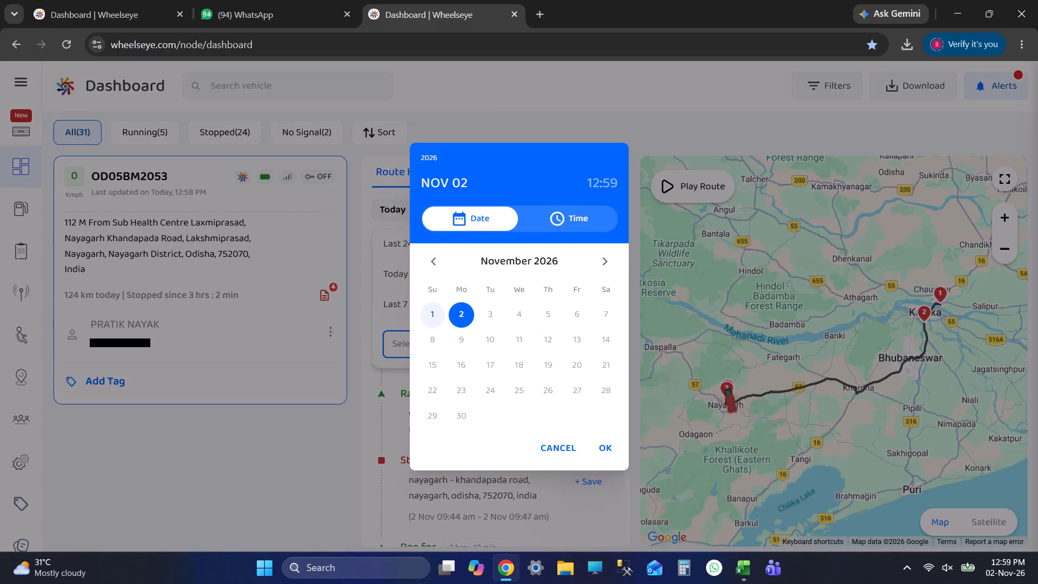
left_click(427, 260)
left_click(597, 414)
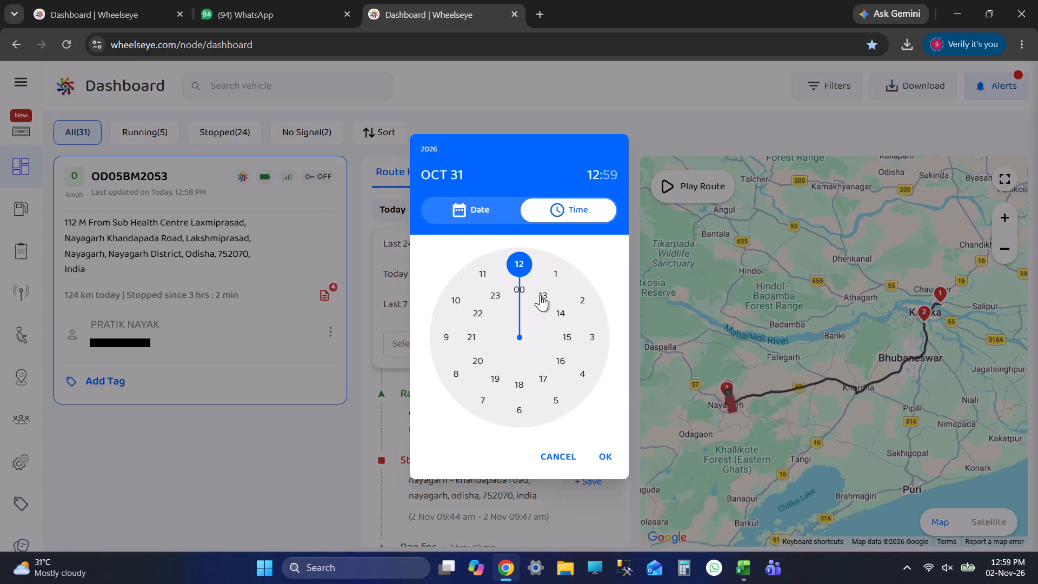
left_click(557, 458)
left_click(417, 356)
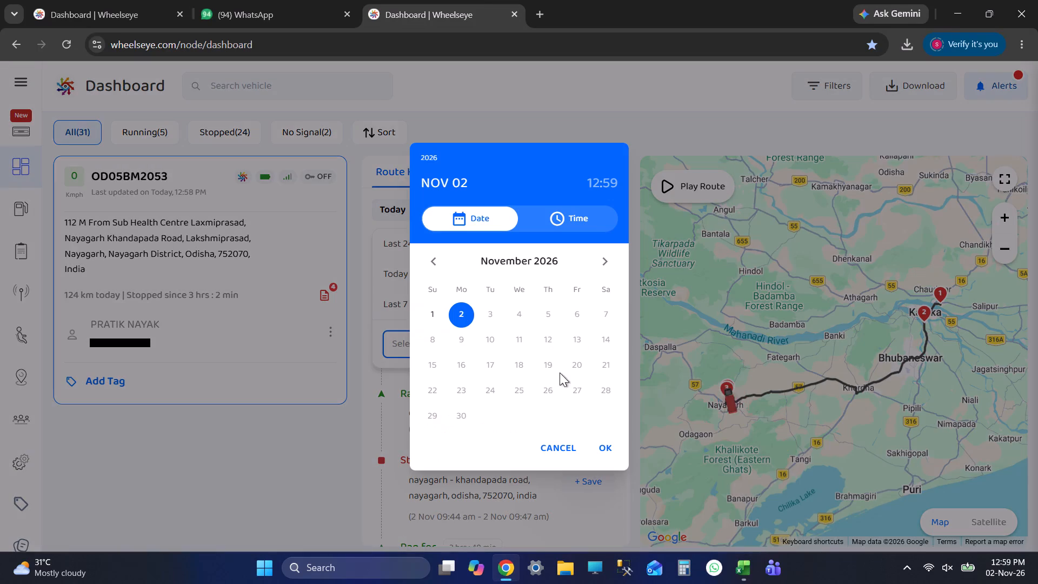
left_click(434, 316)
left_click(516, 285)
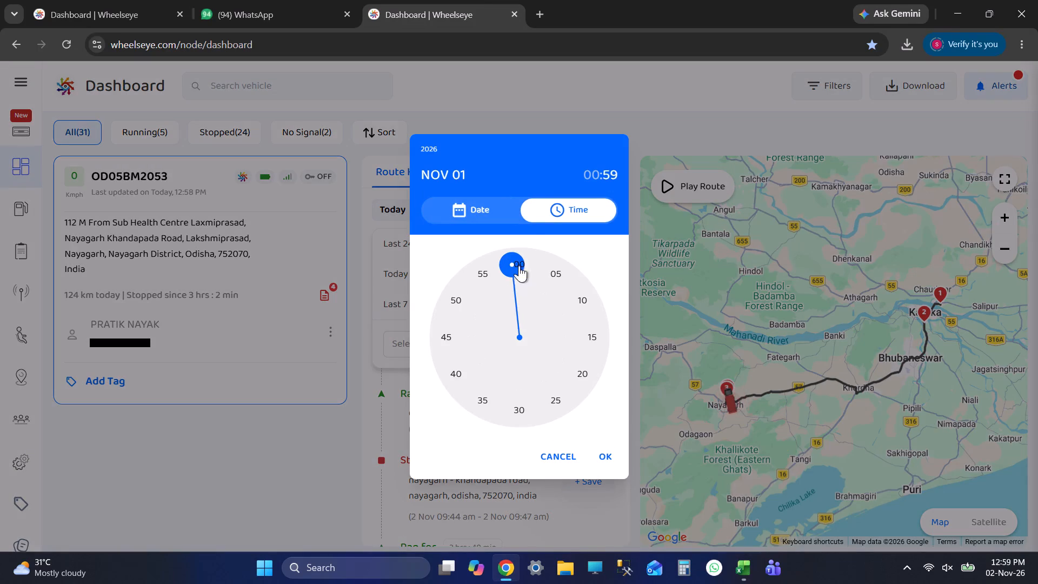
left_click(519, 263)
left_click(608, 452)
left_click(528, 343)
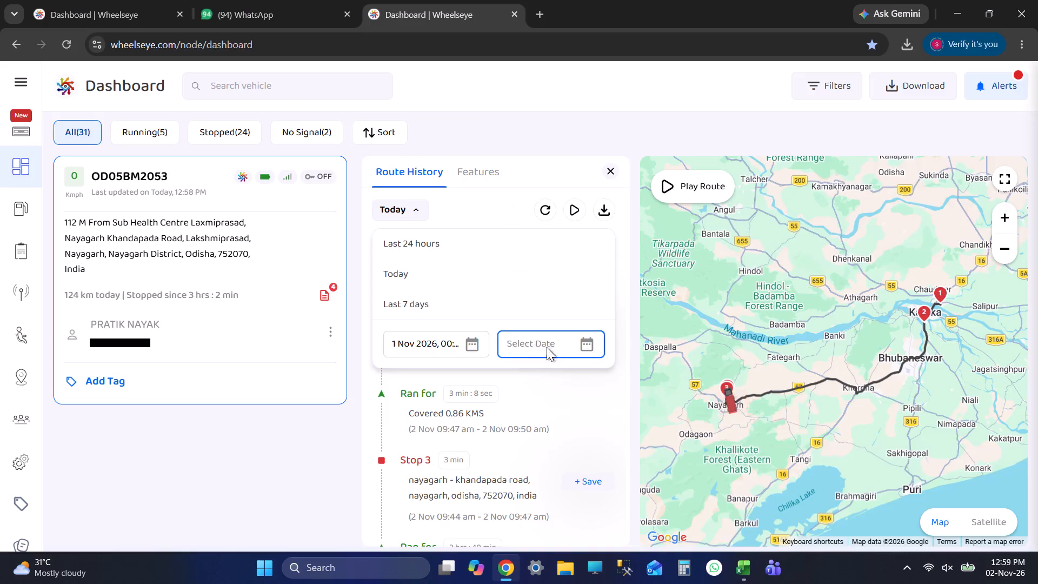
left_click(433, 311)
left_click(498, 291)
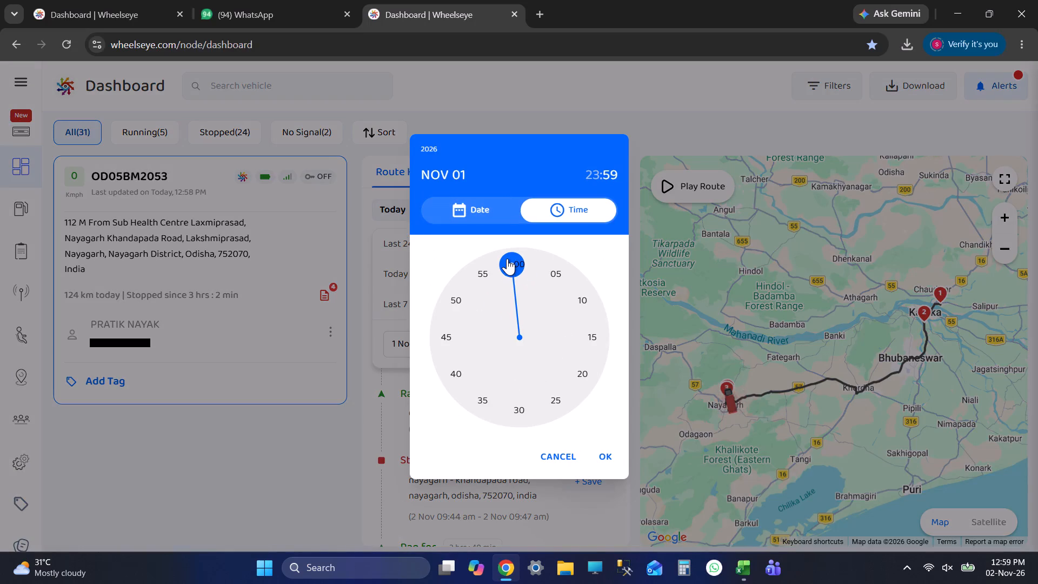
left_click(507, 258)
left_click(602, 455)
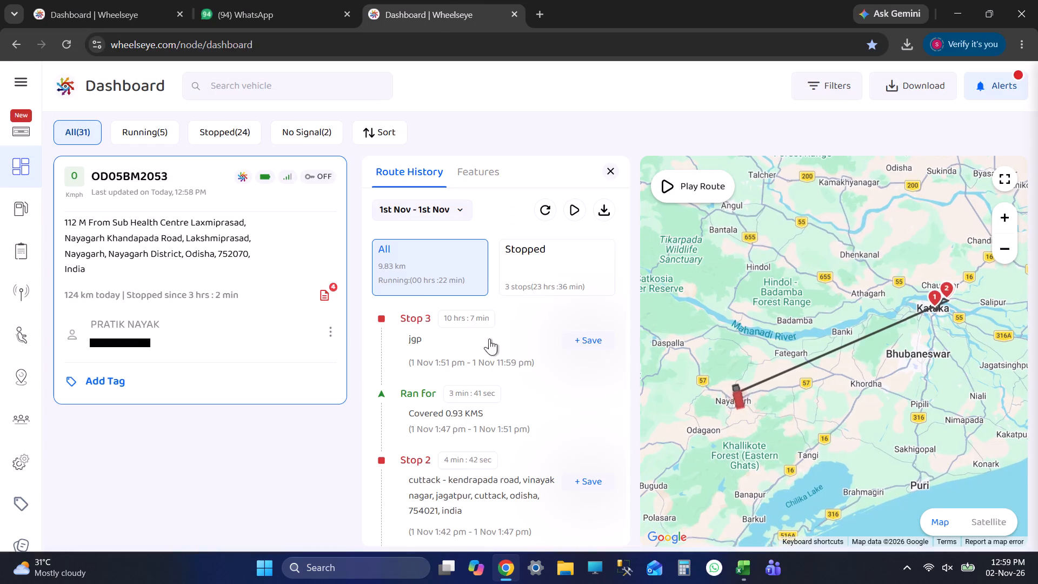
left_click(476, 308)
left_click(481, 351)
scroll(560, 388, "down", 7)
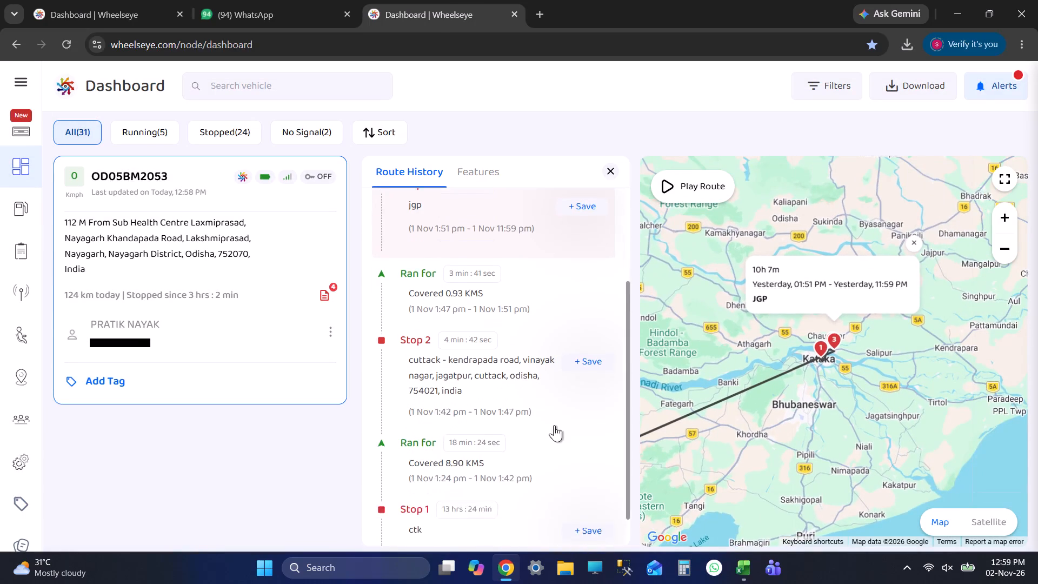
scroll(549, 439, "up", 1)
scroll(549, 442, "down", 4)
left_click(502, 477)
scroll(535, 442, "down", 4)
left_click(517, 293)
scroll(541, 374, "up", 4)
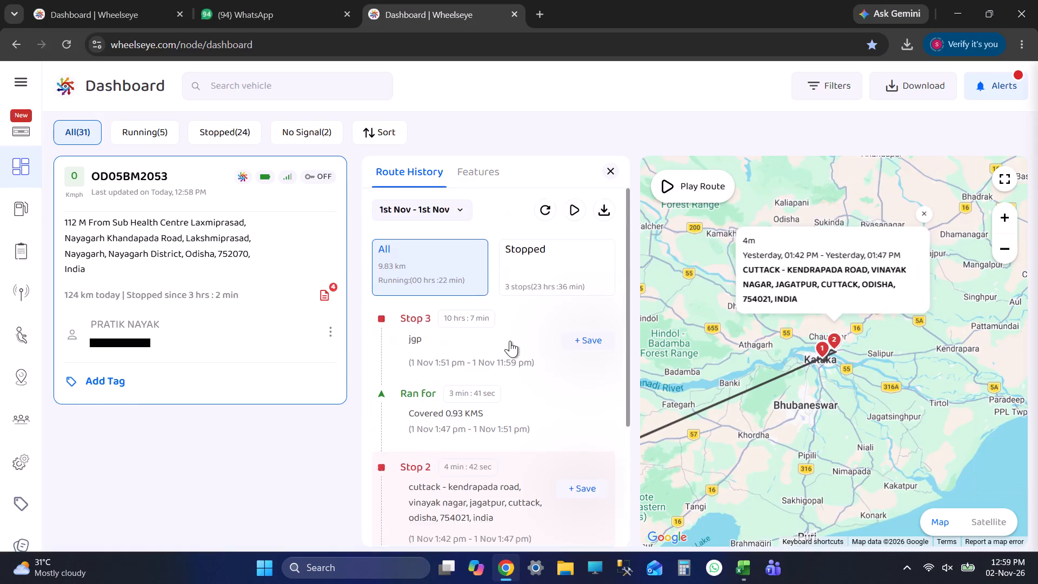
left_click(505, 333)
key("alt+Tab")
key("alt+Tab")
scroll(523, 459, "down", 5)
scroll(508, 459, "up", 1)
scroll(508, 460, "down", 1)
scroll(508, 462, "up", 1)
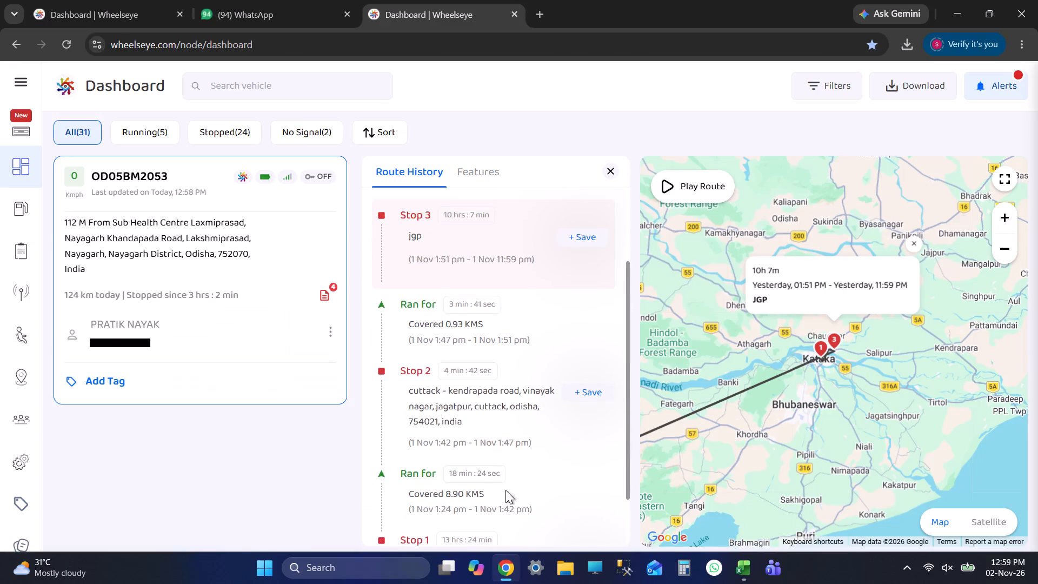
scroll(517, 483, "down", 2)
scroll(519, 487, "up", 1)
scroll(519, 487, "down", 1)
left_click(482, 494)
Switch to the October daily trip workbook in Excel and examine the latest trips on the JGP (MANGULI) sheet.
key("alt+Tab")
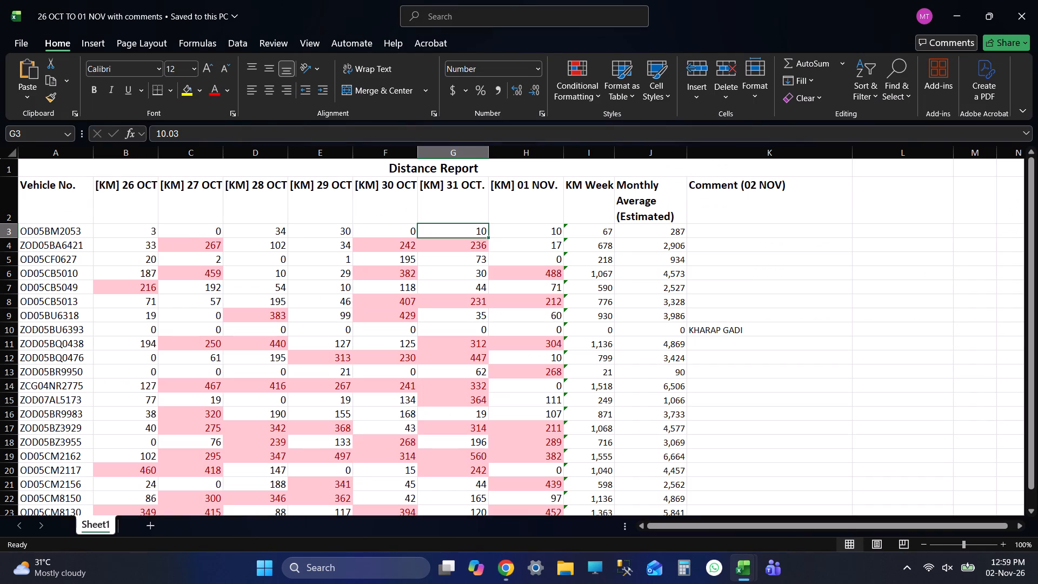
key("alt+Tab")
key("alt+Tab")
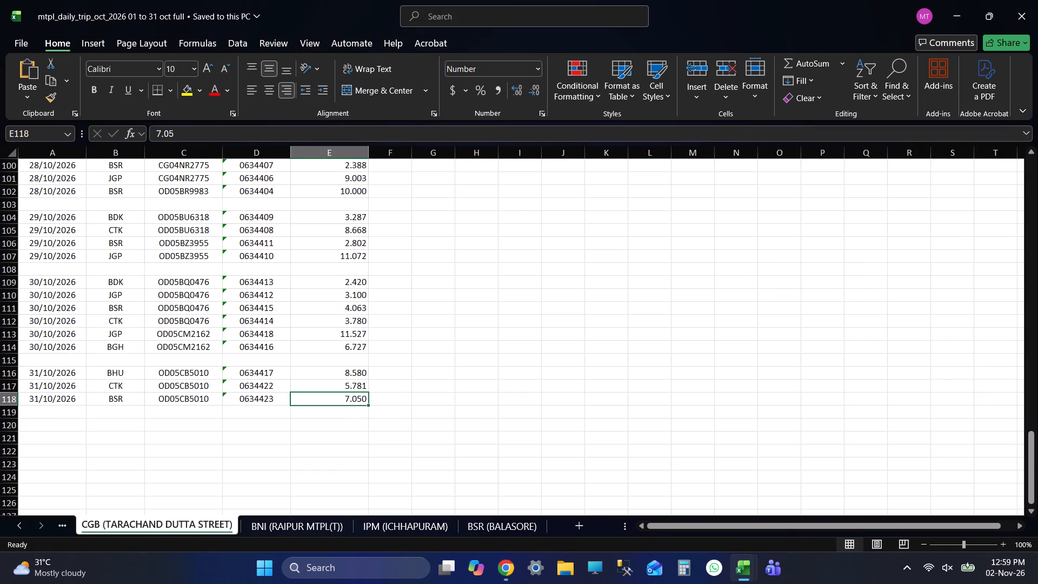
left_click(6, 520)
left_click(17, 523)
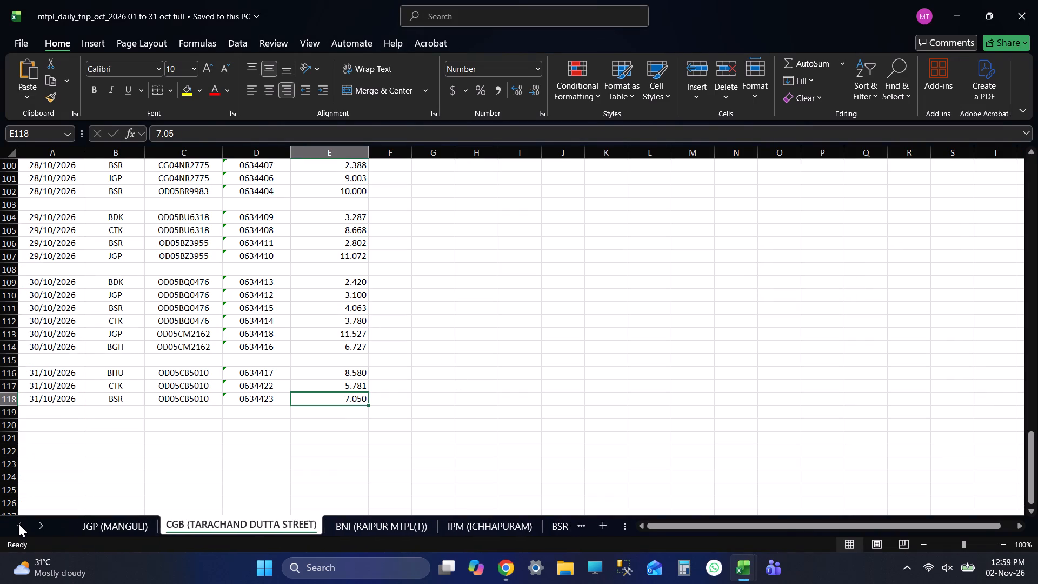
left_click(103, 537)
left_click(107, 528)
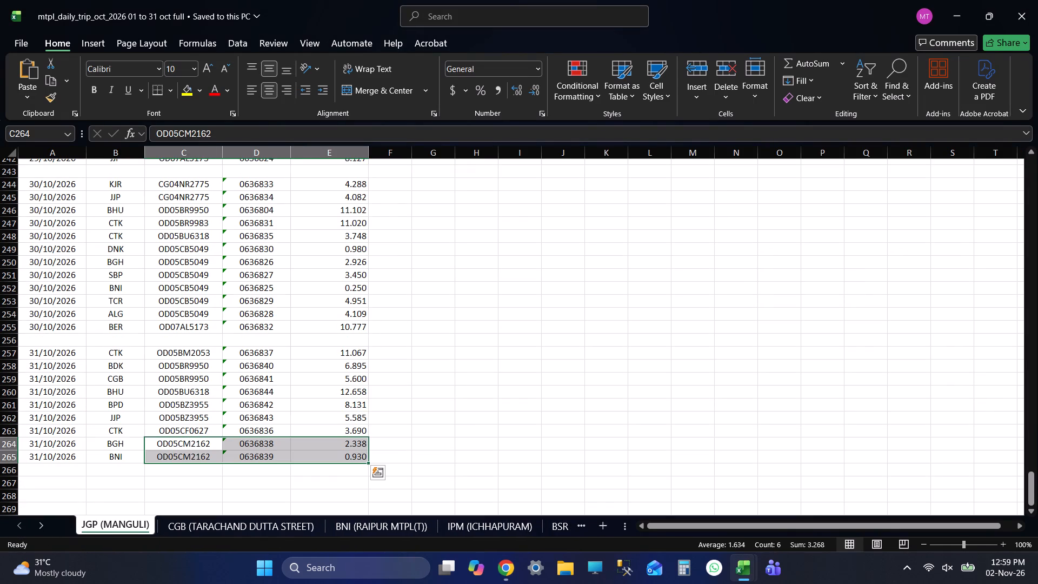
key("alt+Tab")
key("alt+Tab")
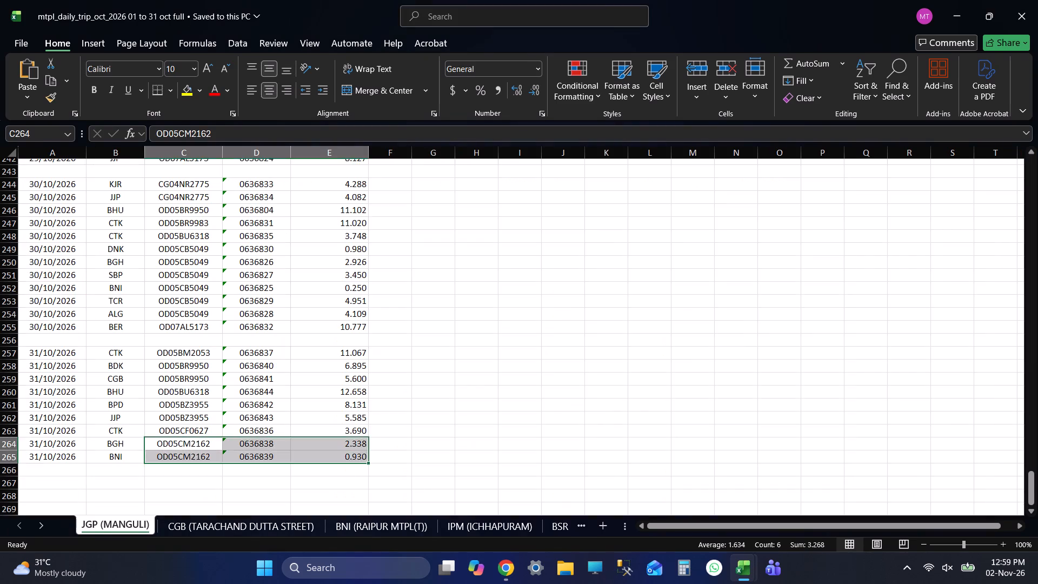
scroll(244, 440, "down", 2)
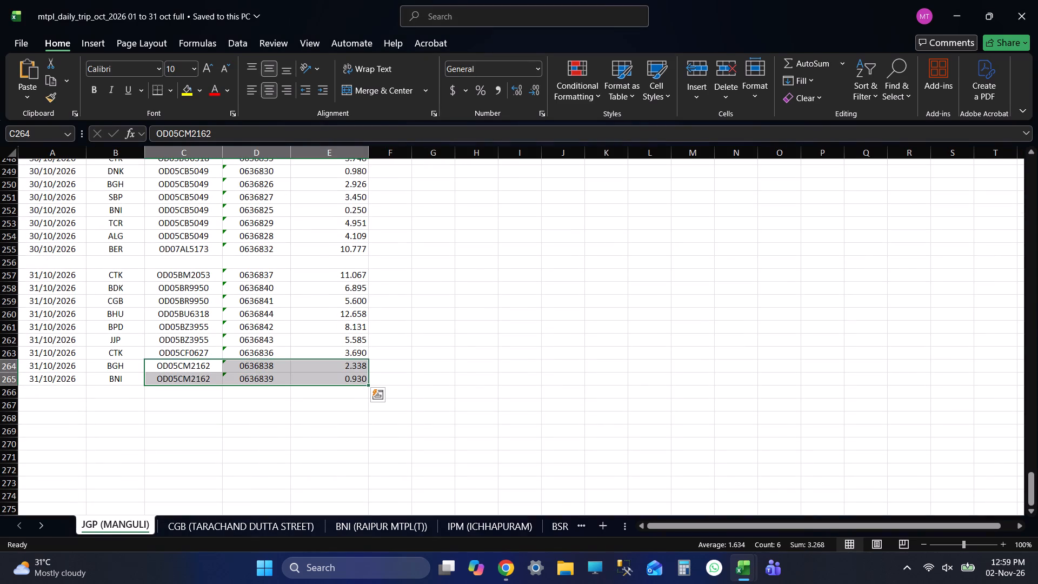
scroll(258, 317, "up", 1)
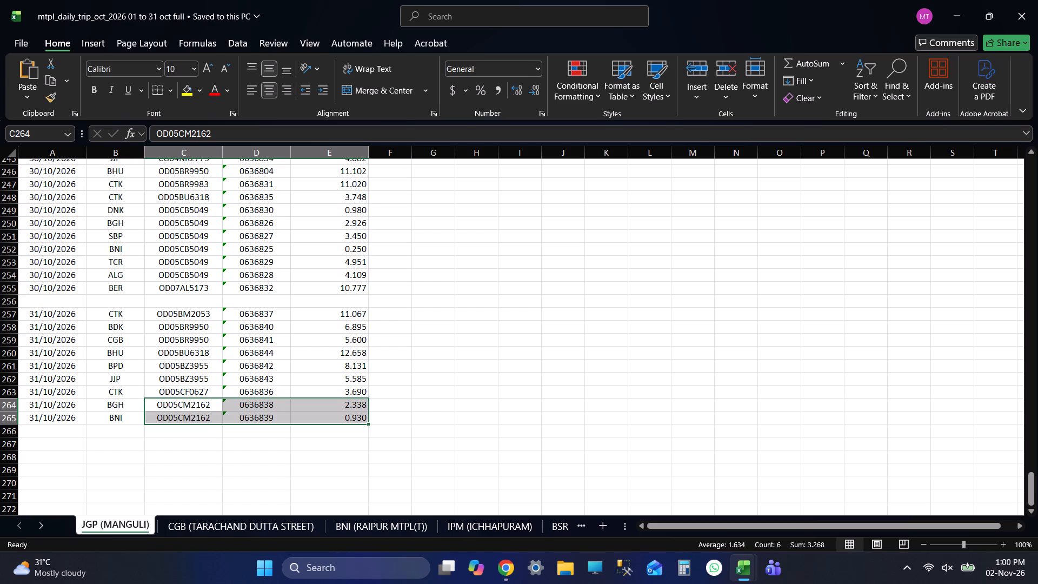
Return to the 26 OCT TO 01 NOV distance report workbook and save it.
key("alt+Tab")
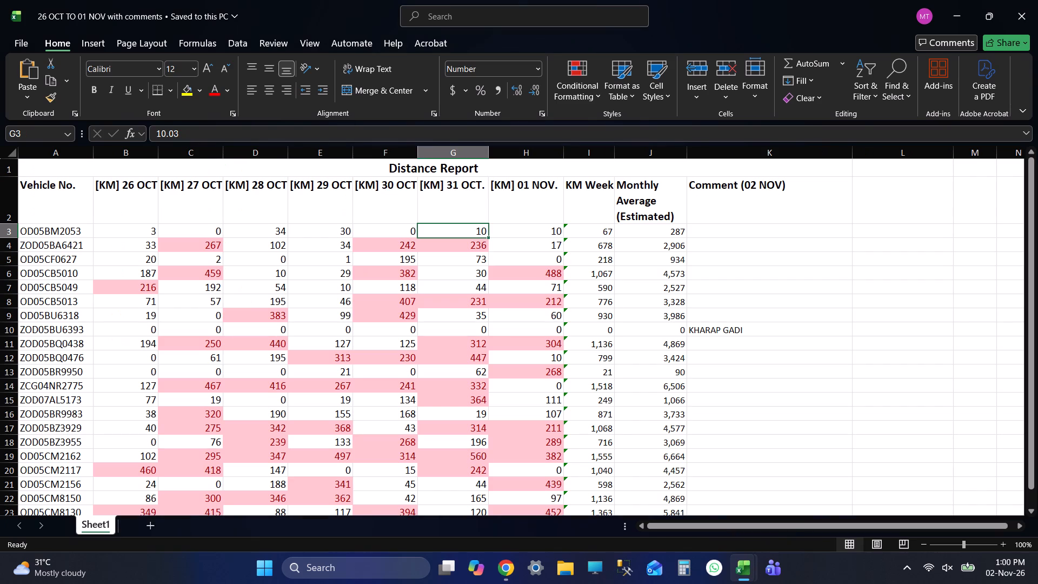
key("ctrl+s")
key("ctrl+s")
key("ctrl+s")
key("ctrl+s")
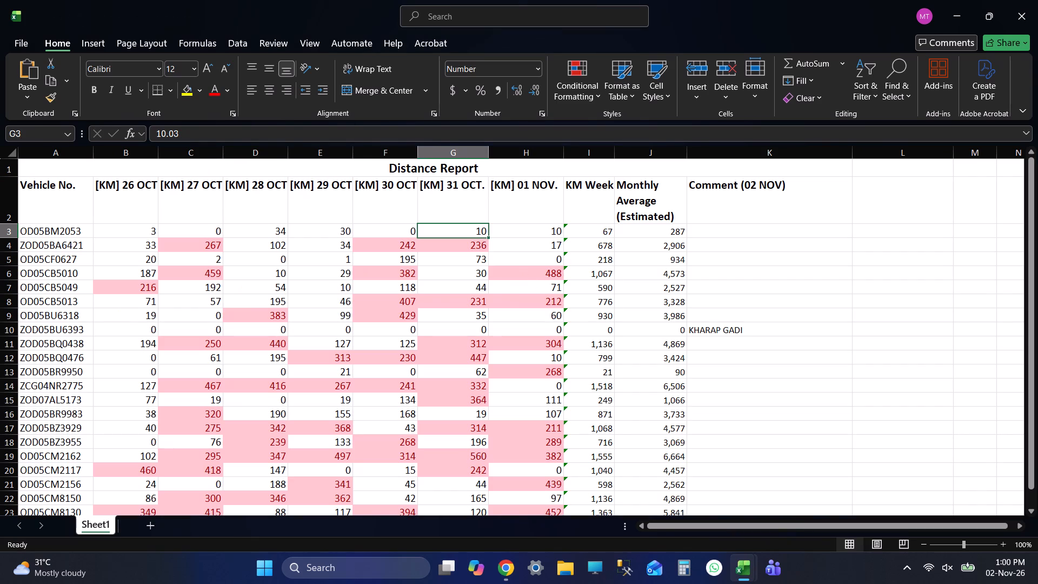
key("ctrl+s")
key("ctrl+s")
key("ctrl+s")
key("alt+Tab")
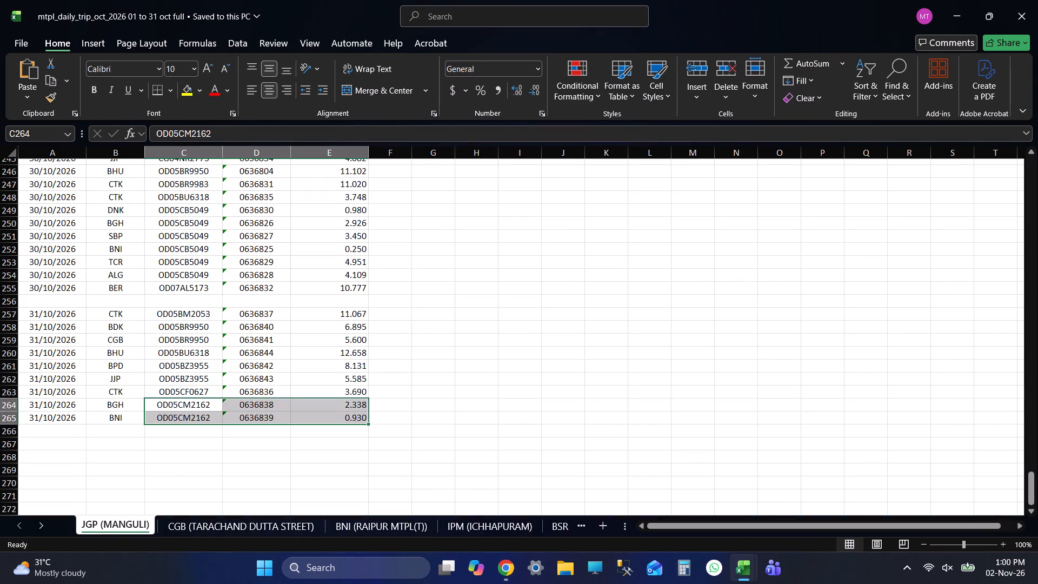
key("alt+Tab")
key("alt+Tab")
left_click_drag(176, 317, 347, 320)
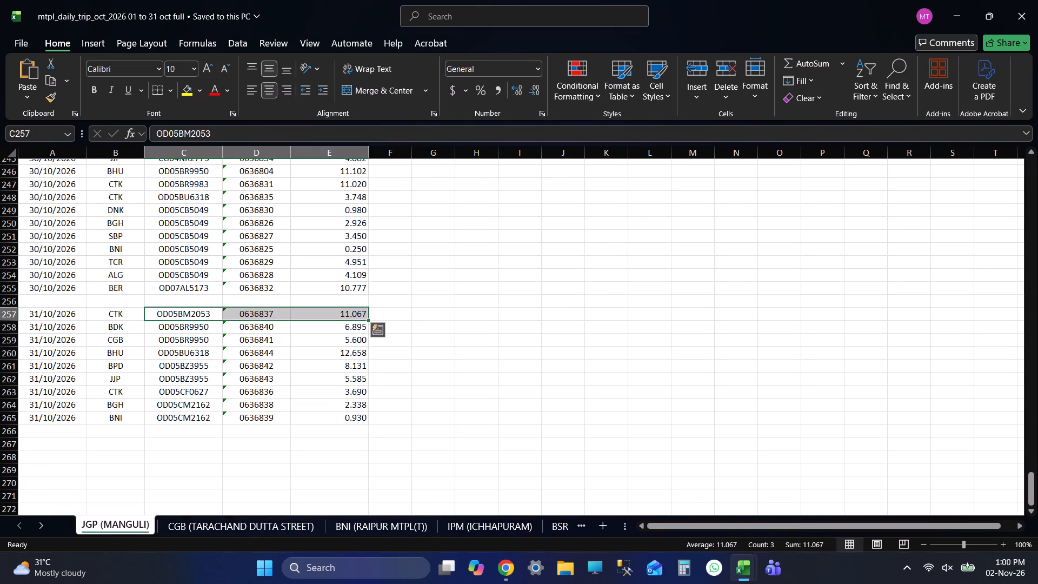
key("alt+Tab")
key("alt+Tab")
key("alt+Tab")
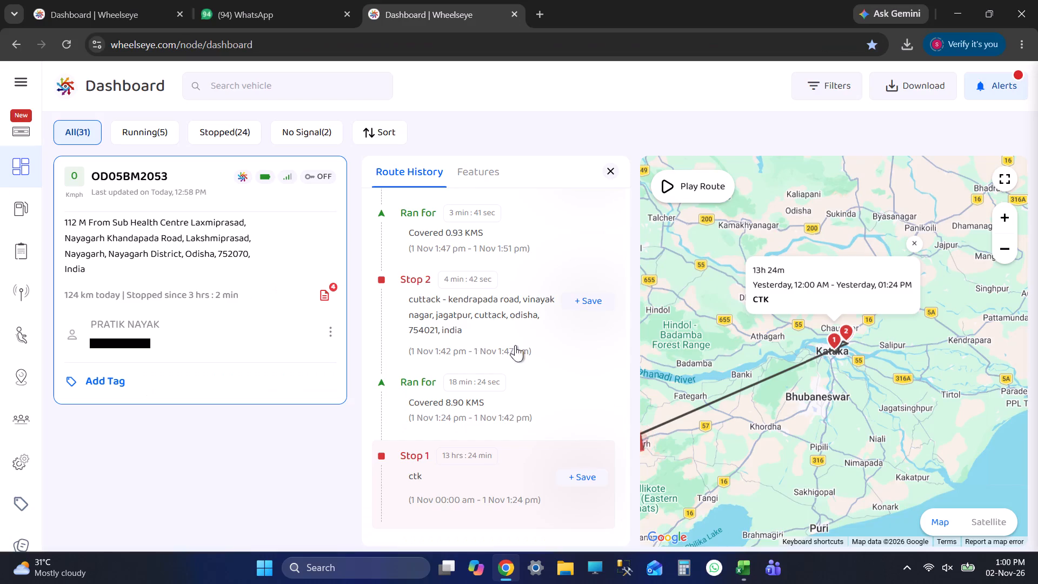
left_click(504, 311)
scroll(522, 370, "up", 3)
left_click(502, 344)
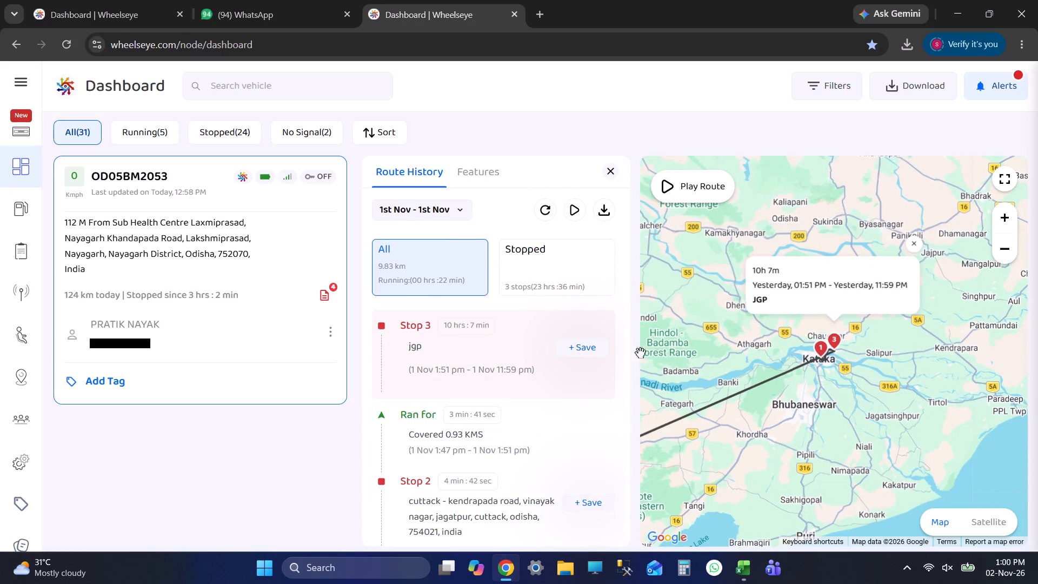
key("alt+Tab")
key("Tab")
key("Tab")
key("Tab")
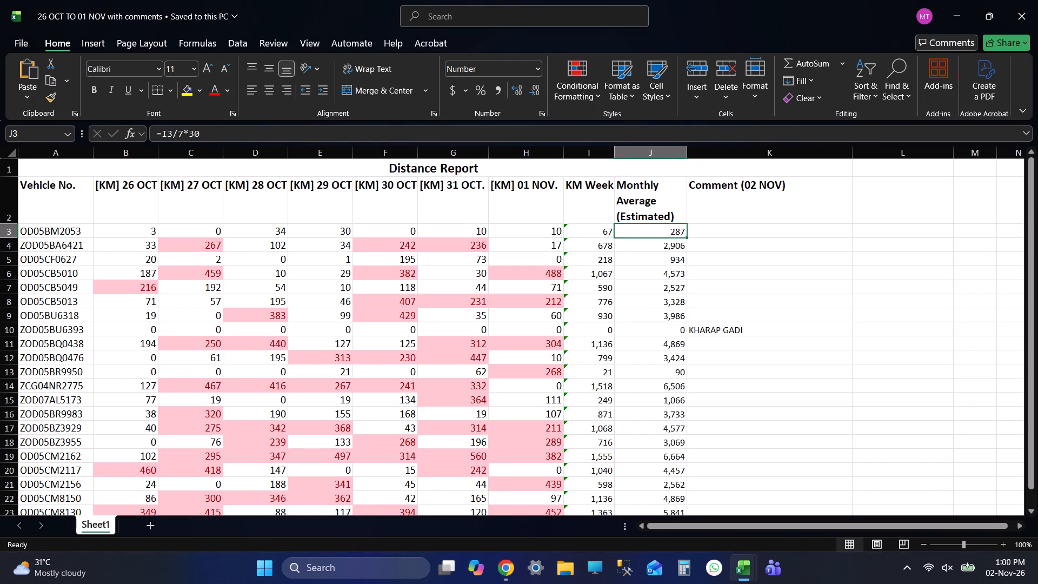
key("Tab")
type("ctkse")
key("space")
key("BackSpace")
key("BackSpace")
key("BackSpace")
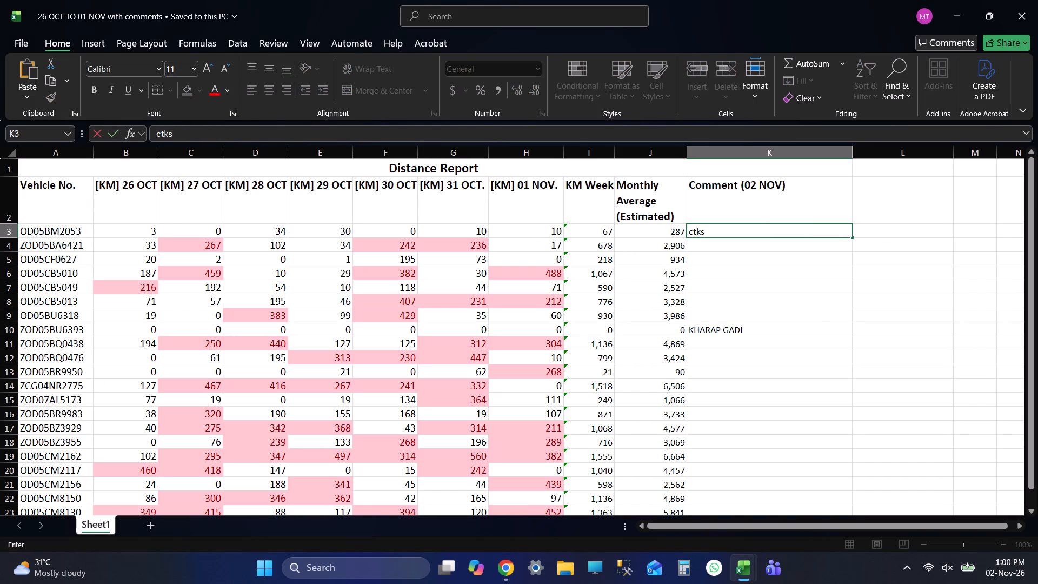
key("BackSpace")
key("BackSpace")
key("BackSpace")
type("CTK M")
type("EIN KHALI KARKE")
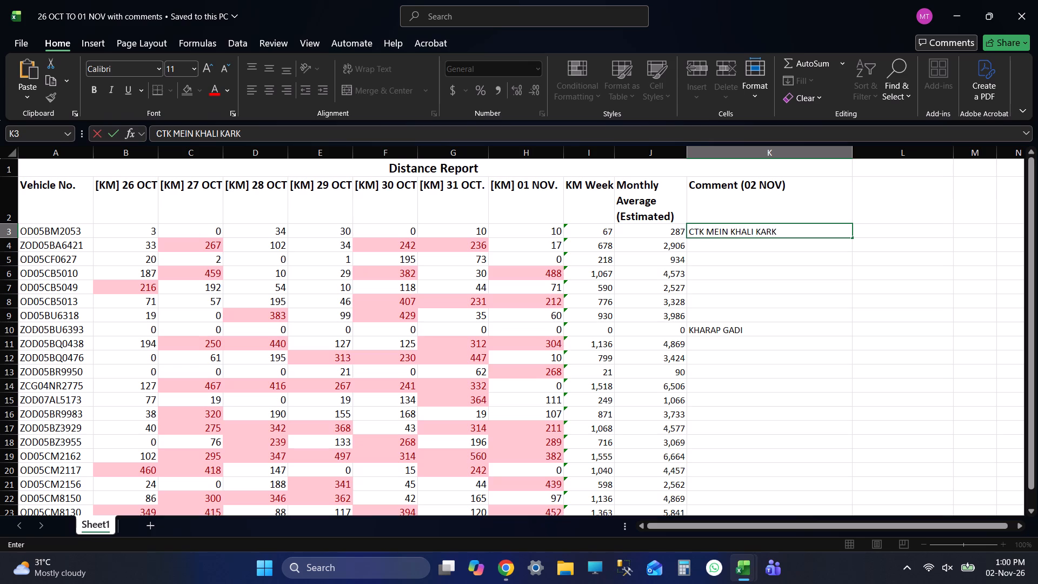
key("space")
Complete the comment with Stop 3's start time copied from Wheelseye, 1 Nov 1:51 pm, and BAJE SE JGP MEIN KHADA THA IS LITE KAM CHALA.
key("alt+Tab")
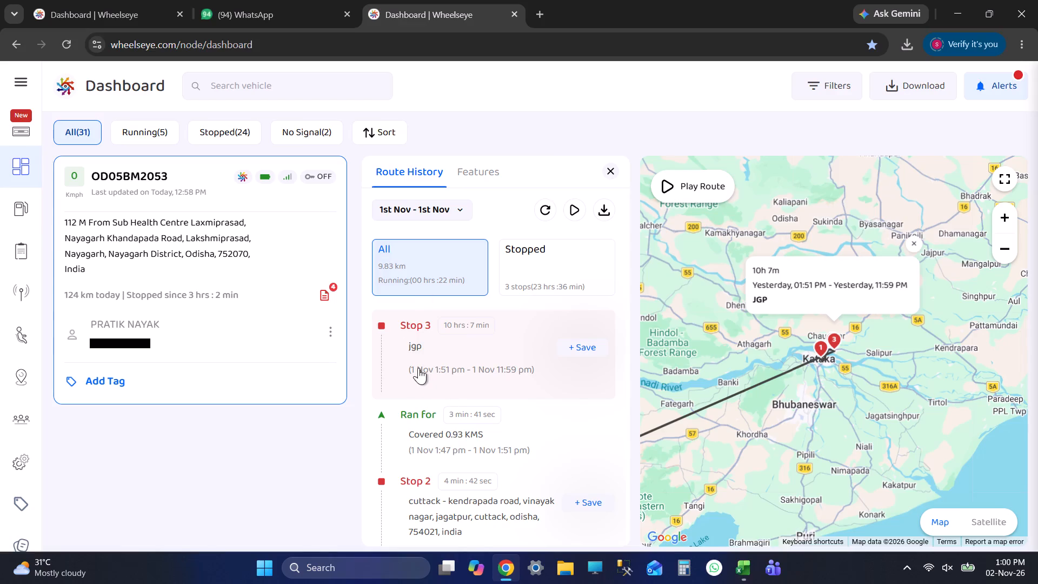
left_click_drag(410, 368, 466, 378)
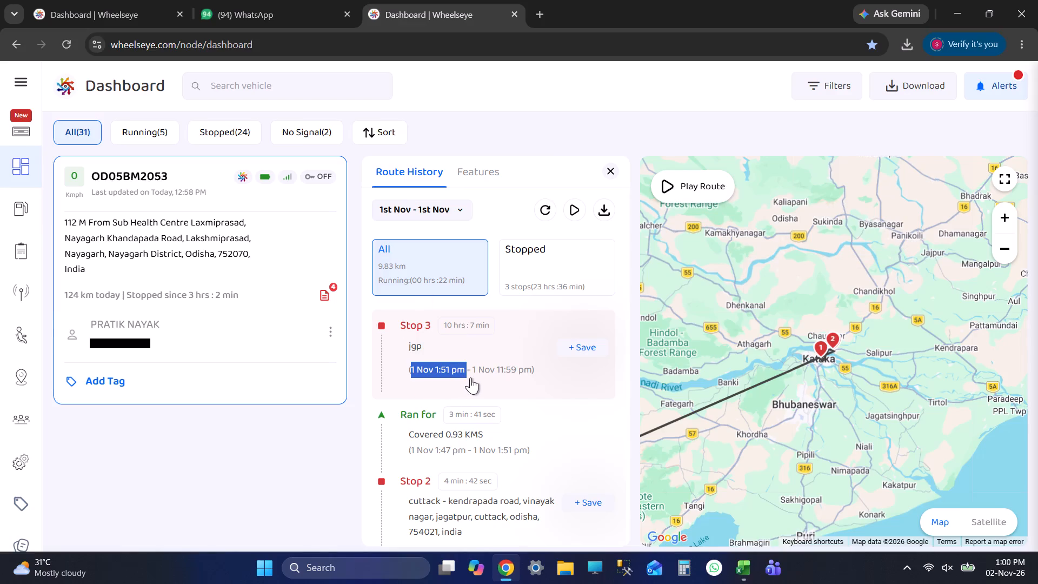
key("ctrl+c")
key("alt+Tab")
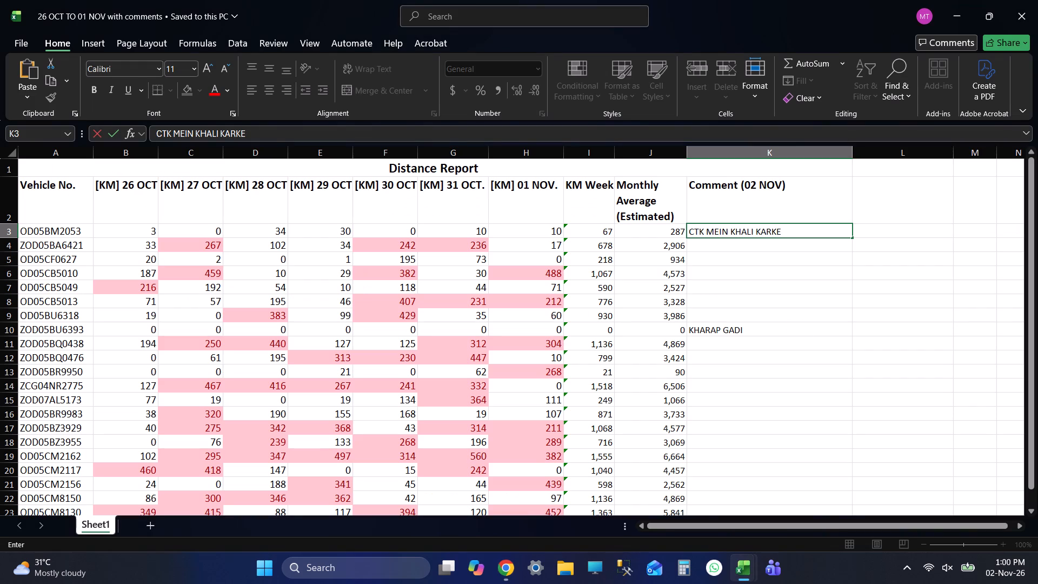
key("ctrl+v")
key("space")
type("BAJE SE")
key("space")
type("JGP MEIN KHADA THA IS LOI")
key("BackSpace")
key("BackSpace")
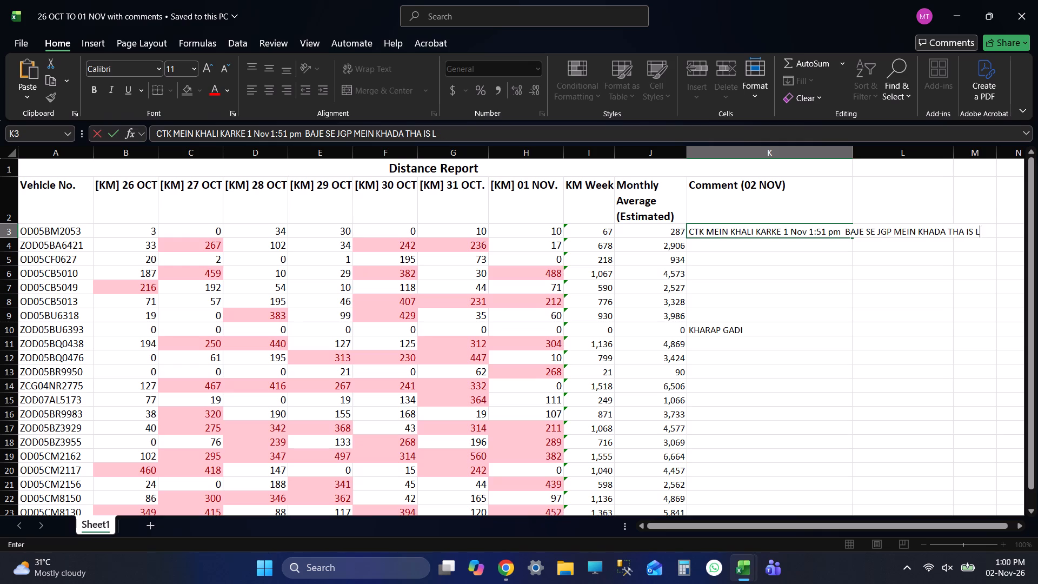
type("ITYE")
key("BackSpace")
key("BackSpace")
type("E KAM CHALA.")
key("Return")
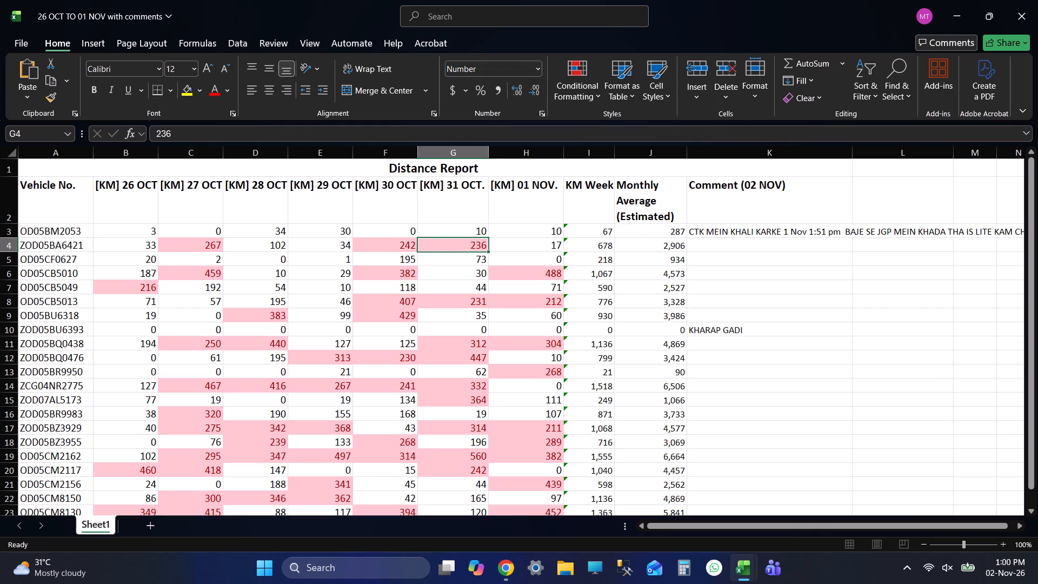
left_click(749, 236)
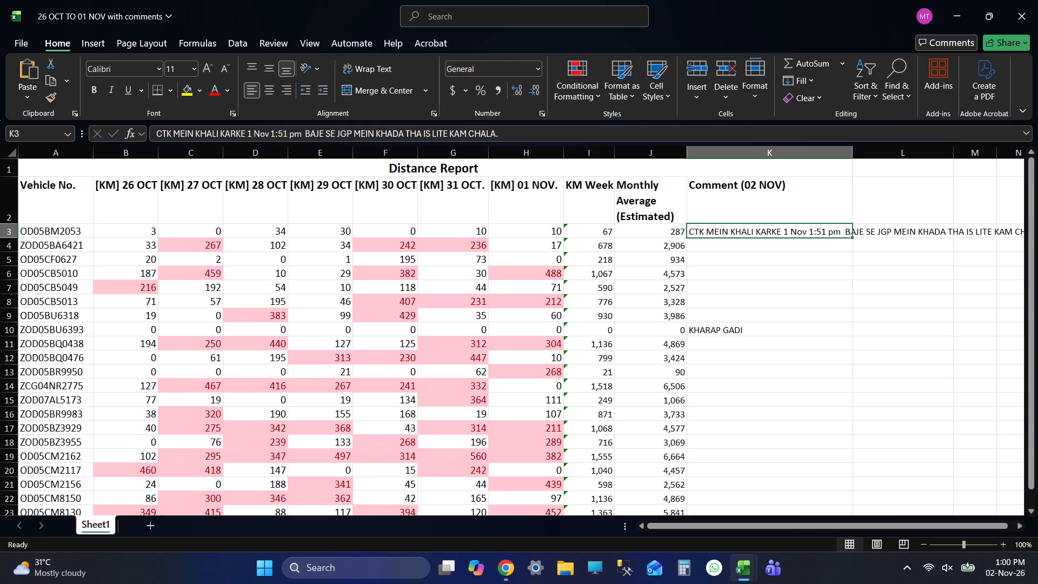
key("Return")
key("ctrl+s")
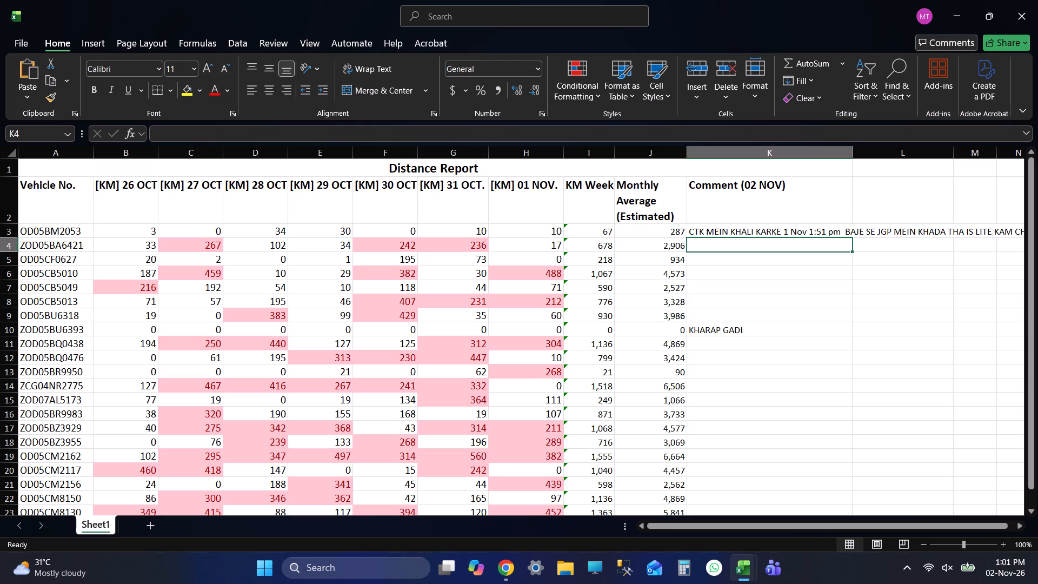
key("shift+Tab")
key("shift+Tab")
key("shift+Tab")
key("shift+Tab")
key("shift+Tab")
key("shift+Tab")
key("shift+Tab")
key("shift+Tab")
key("shift+Tab")
key("shift+Tab")
key("shift+Tab")
key("ctrl+c")
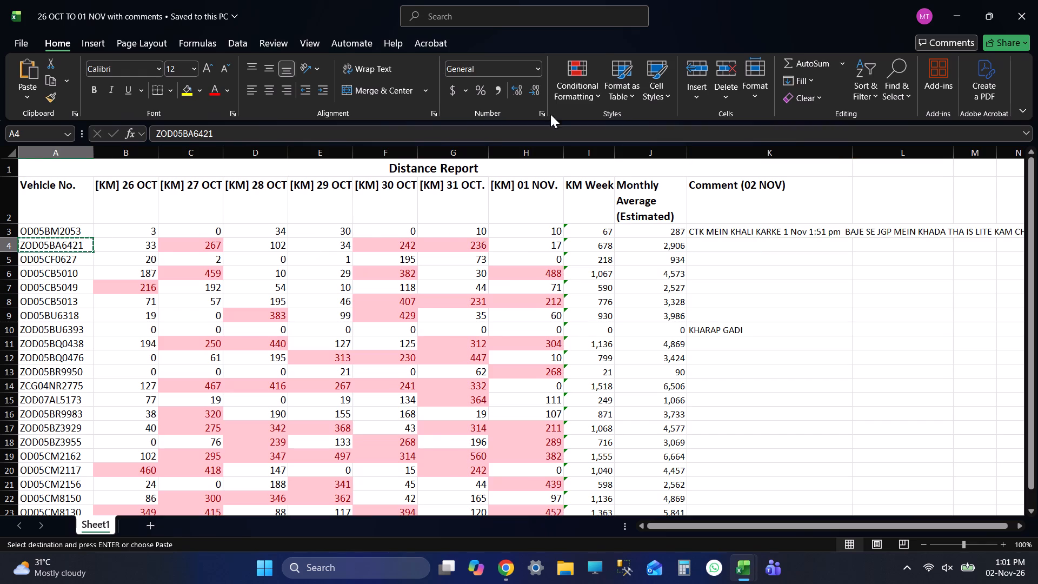
key("alt+Tab")
left_click(242, 88)
key("ctrl+v")
key("Return")
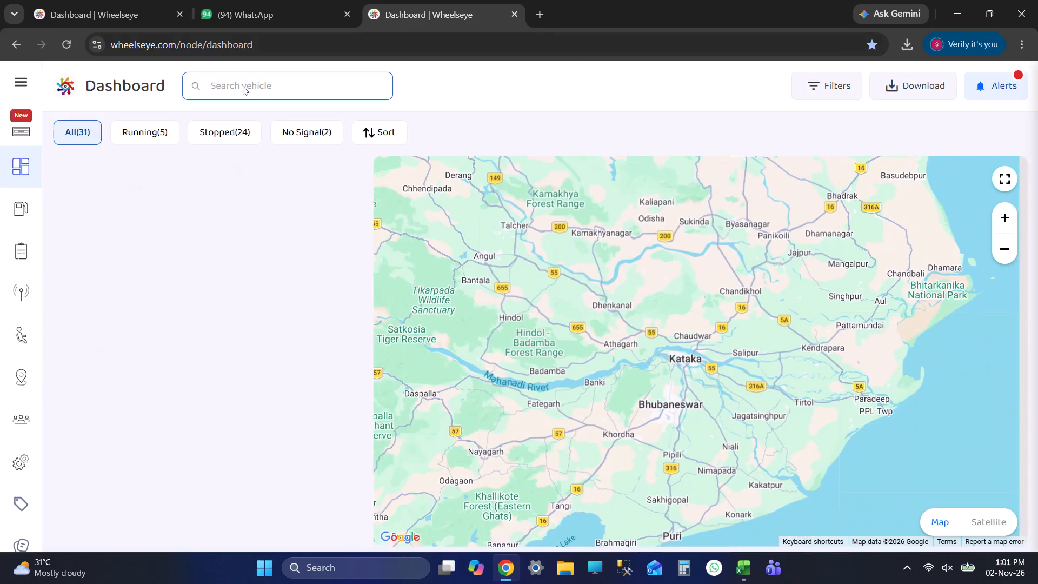
left_click(149, 294)
left_click(405, 195)
left_click(398, 204)
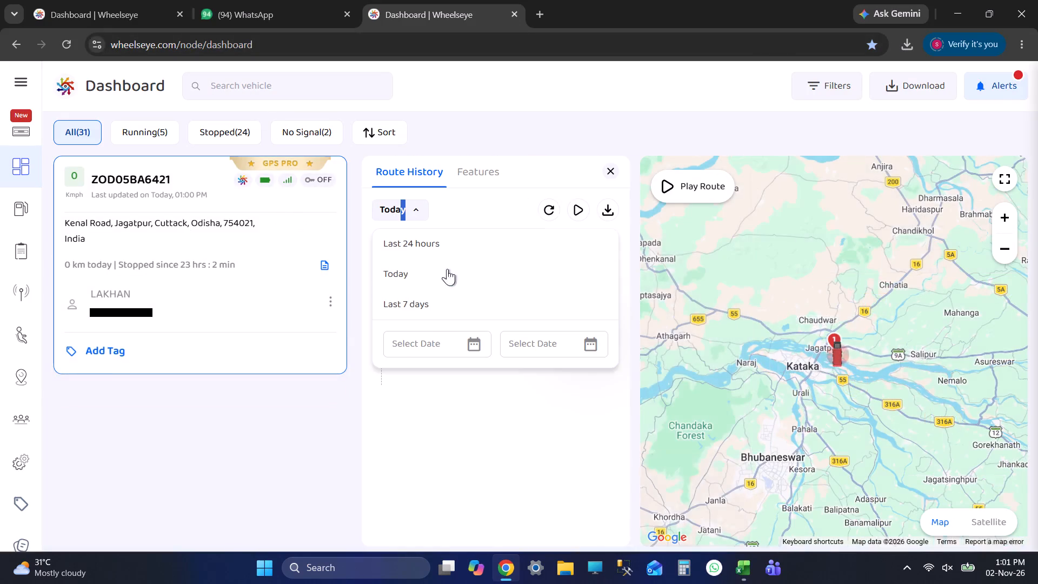
left_click(441, 351)
left_click(437, 316)
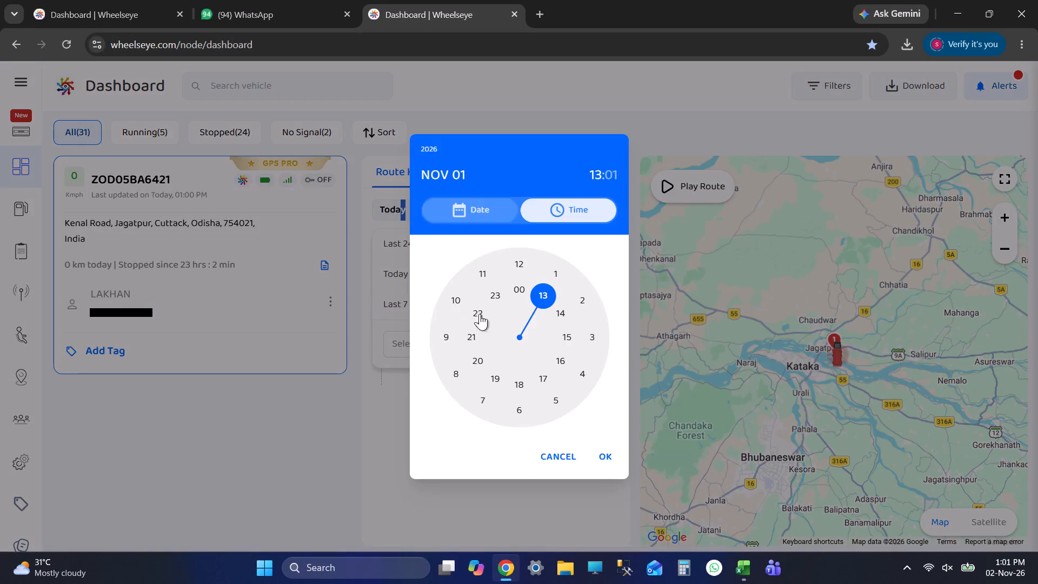
left_click(520, 284)
left_click(520, 266)
left_click(601, 454)
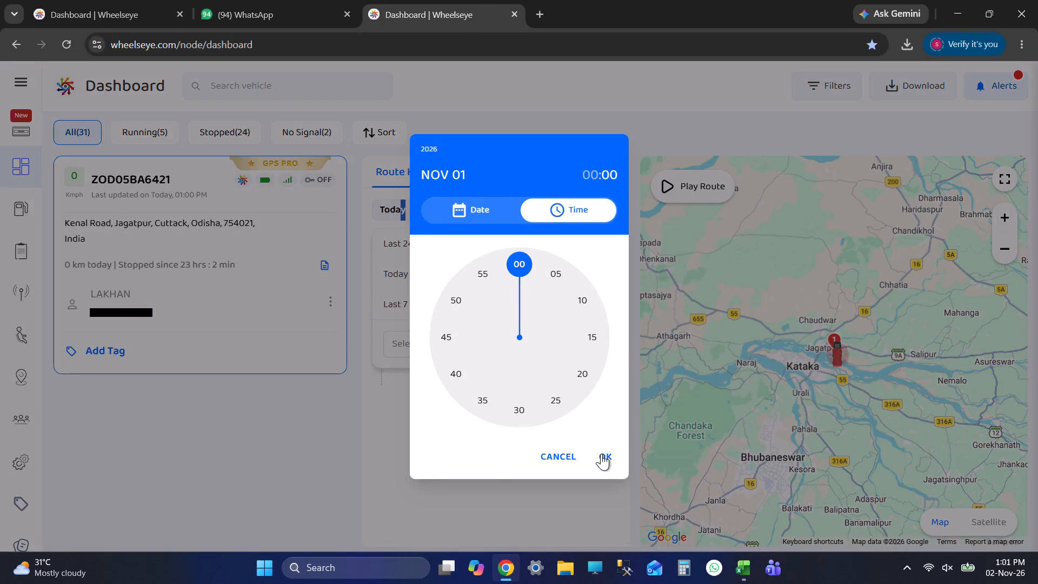
left_click(567, 349)
left_click(421, 309)
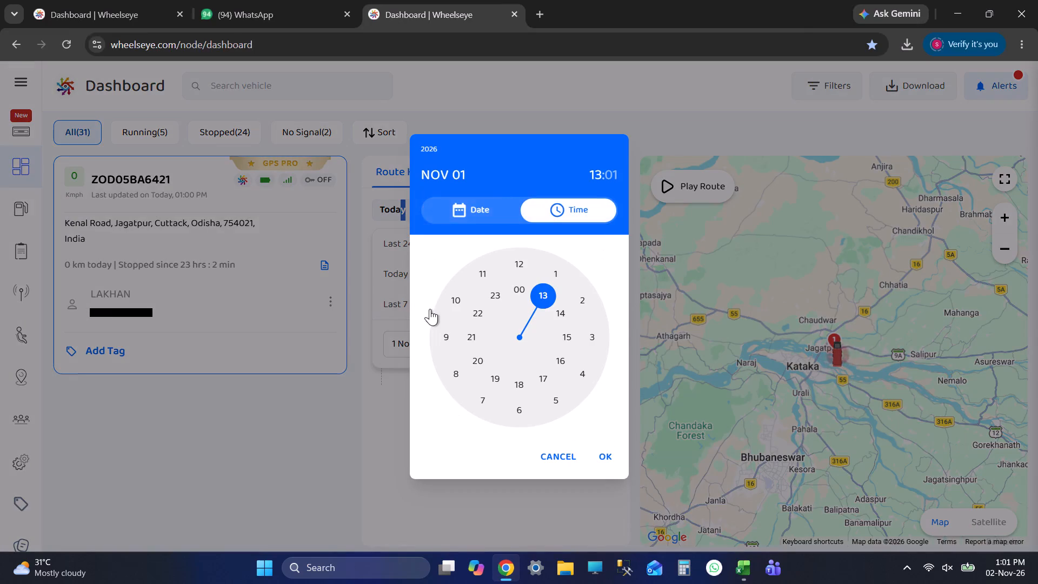
key("alt+Tab")
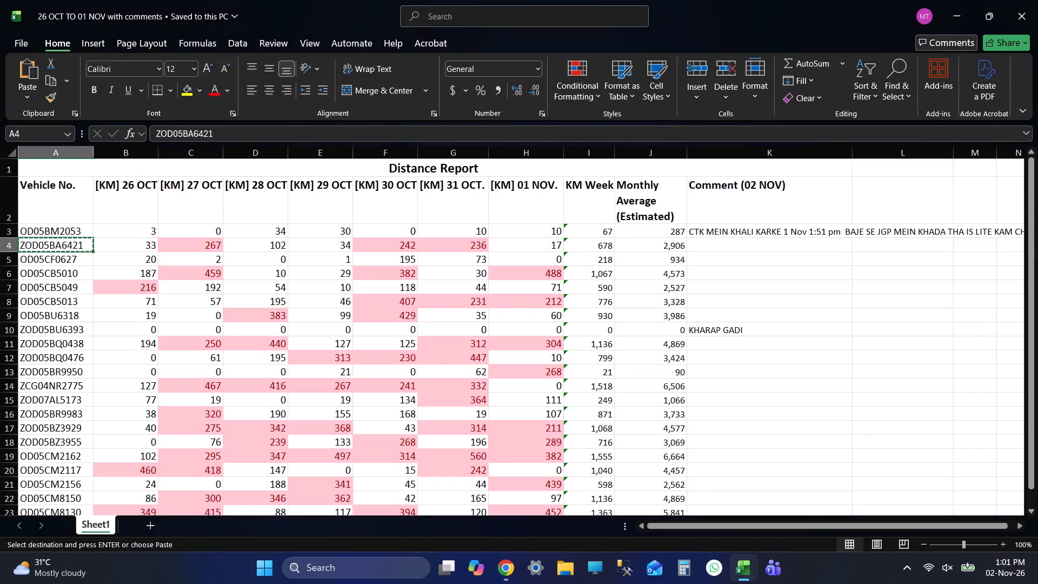
key("alt+Tab")
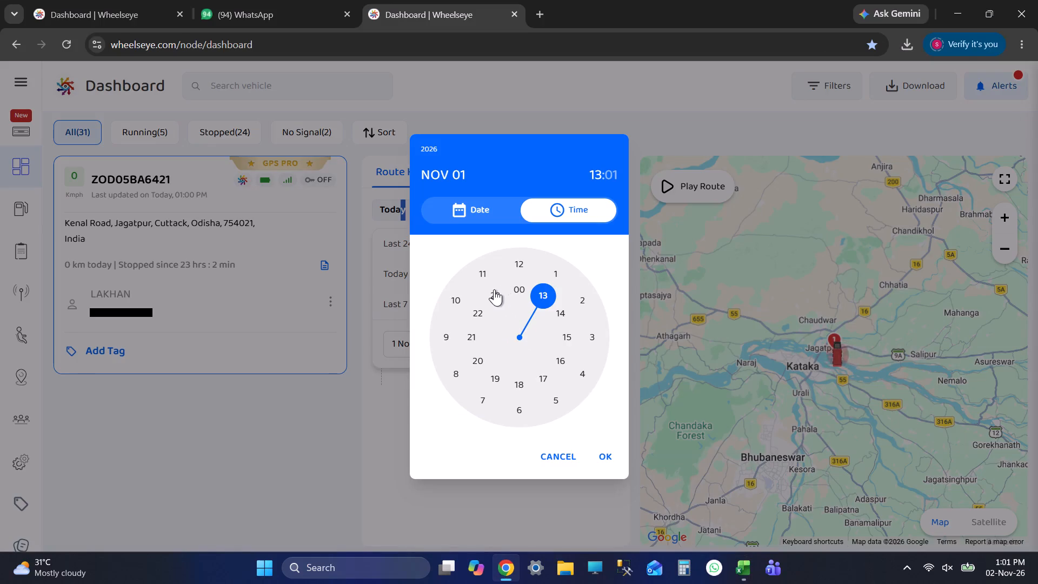
left_click(494, 289)
left_click(514, 261)
left_click(601, 466)
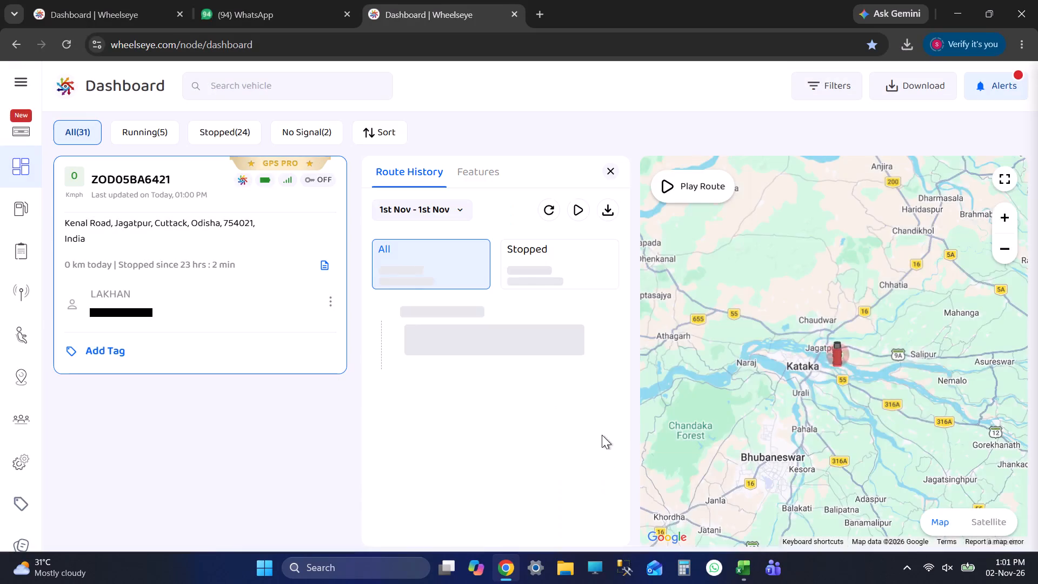
scroll(525, 382, "up", 1)
scroll(527, 387, "down", 7)
scroll(553, 401, "up", 1)
scroll(553, 402, "down", 9)
scroll(545, 487, "up", 1)
scroll(545, 487, "down", 1)
left_click(524, 468)
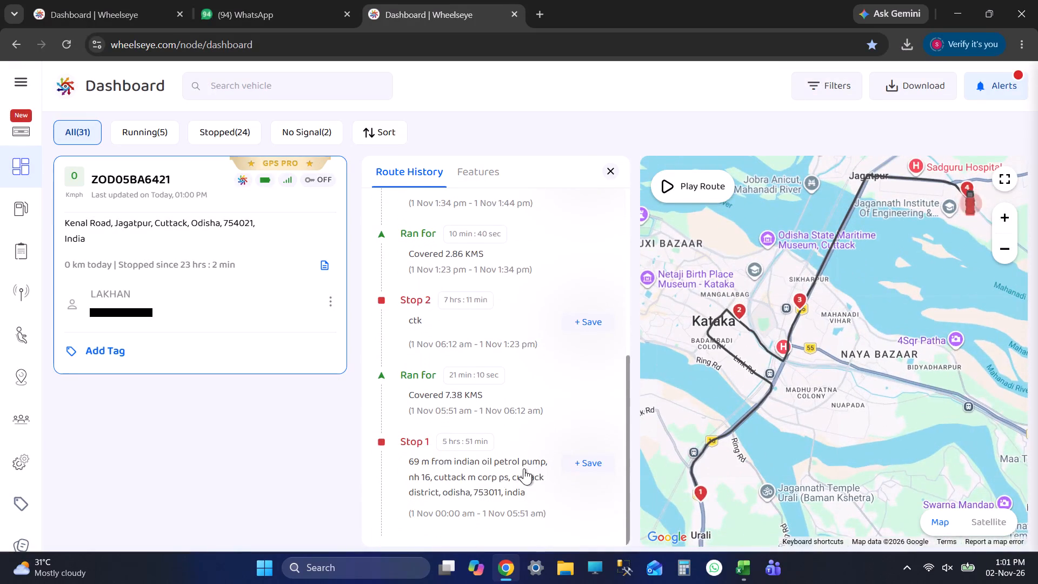
scroll(836, 341, "up", 4)
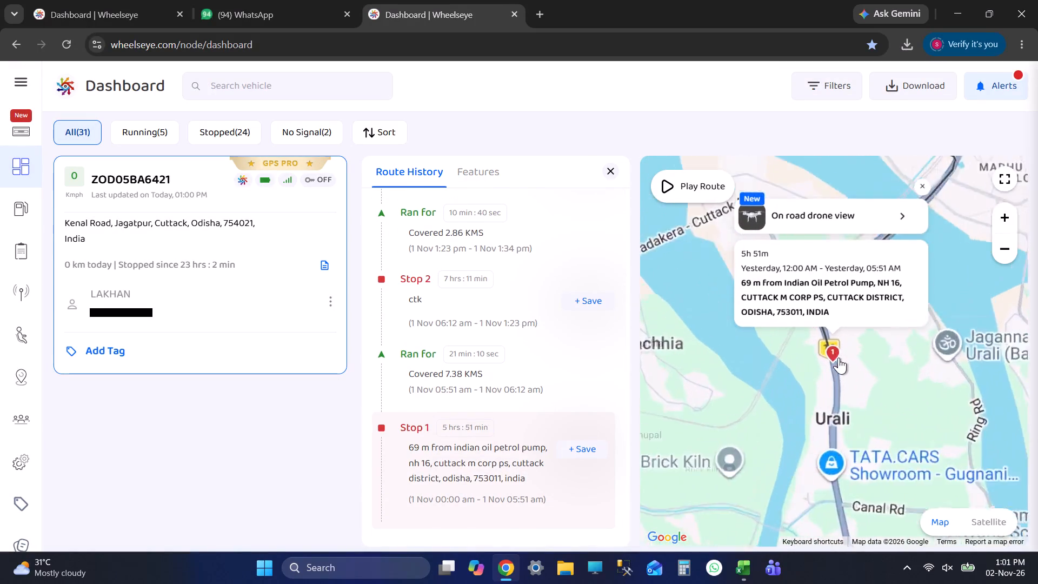
scroll(839, 357, "up", 10)
scroll(818, 417, "up", 6)
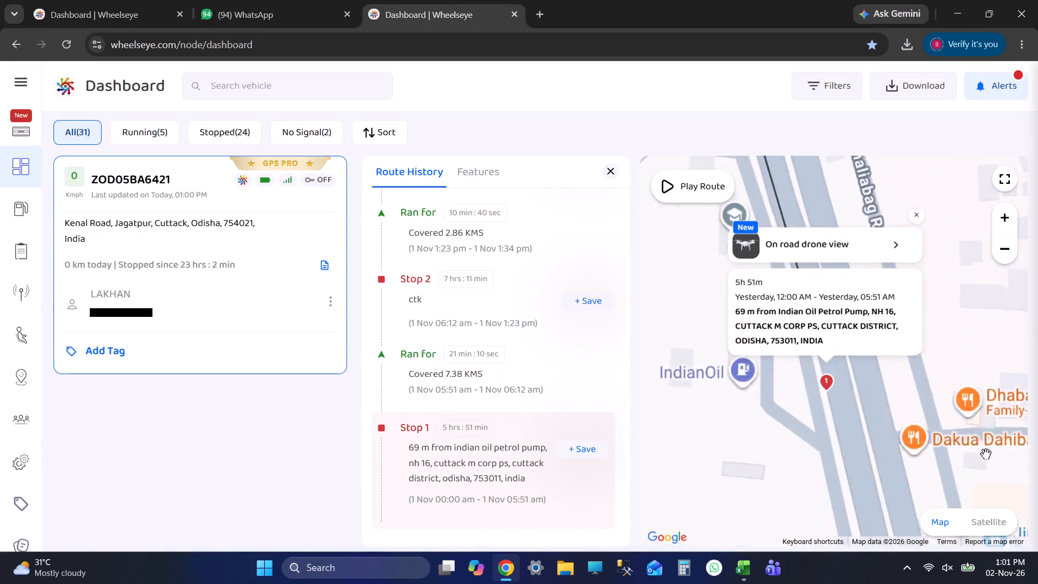
left_click(982, 515)
scroll(477, 387, "up", 1)
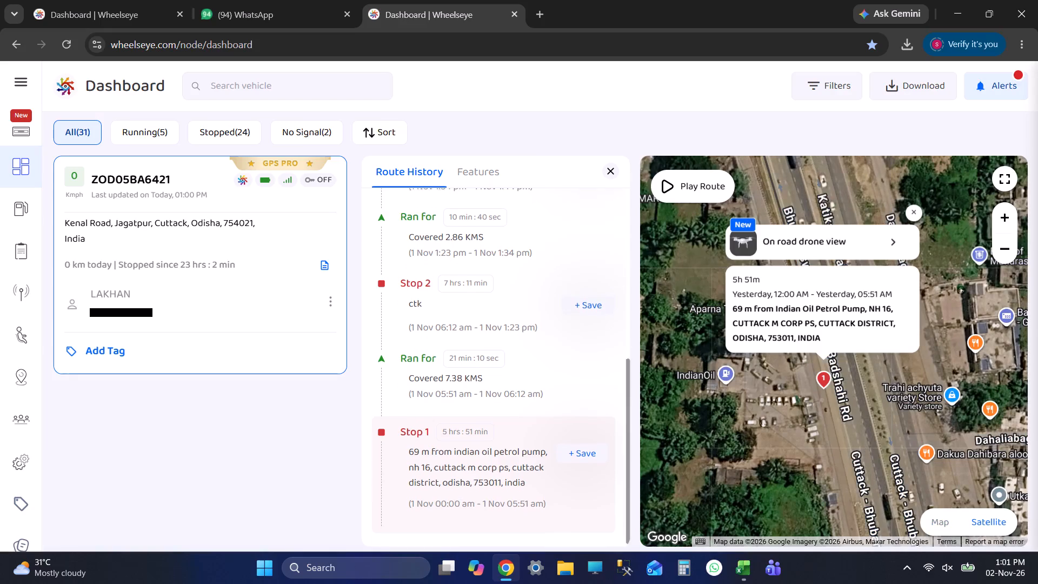
scroll(477, 387, "up", 1)
left_click(482, 442)
scroll(485, 442, "up", 2)
left_click(482, 326)
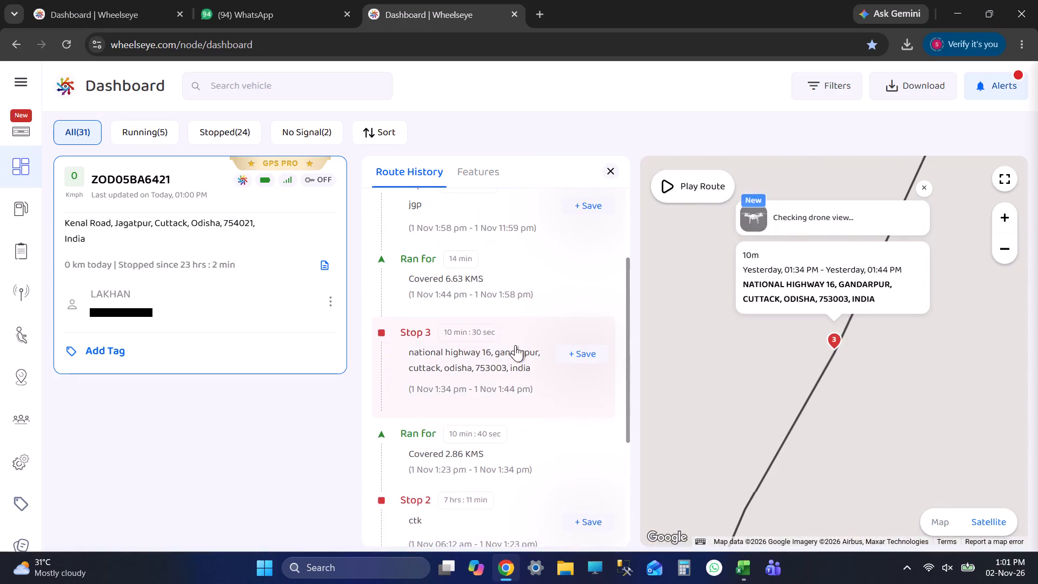
scroll(517, 350, "up", 3)
left_click(498, 350)
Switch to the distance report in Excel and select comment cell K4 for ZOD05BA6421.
key("alt+Tab")
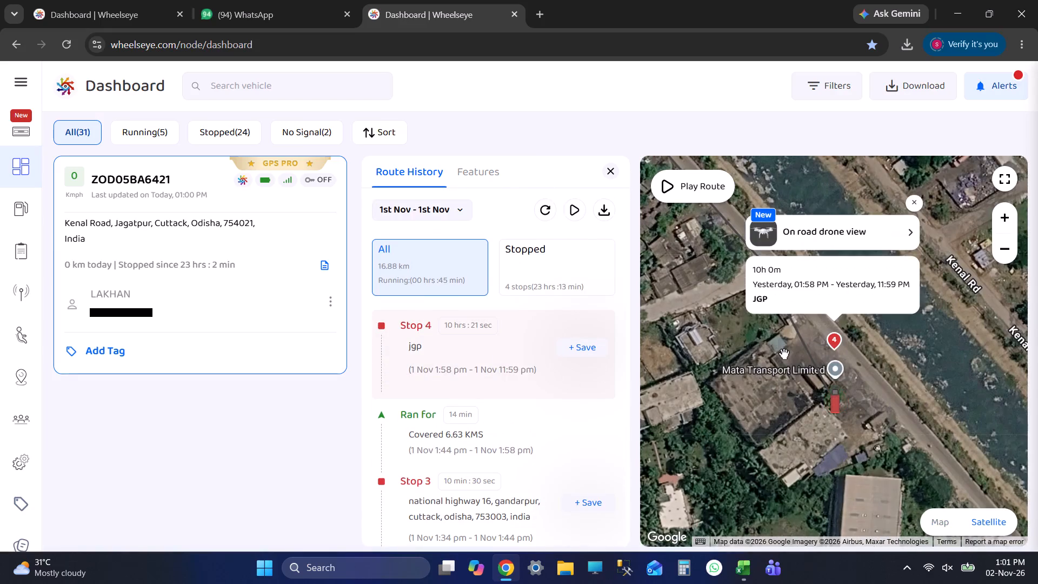
key("Tab")
key("Tab")
key("Tab")
key("Tab")
key("Tab")
key("Tab")
key("Tab")
key("Tab")
key("Tab")
key("Tab")
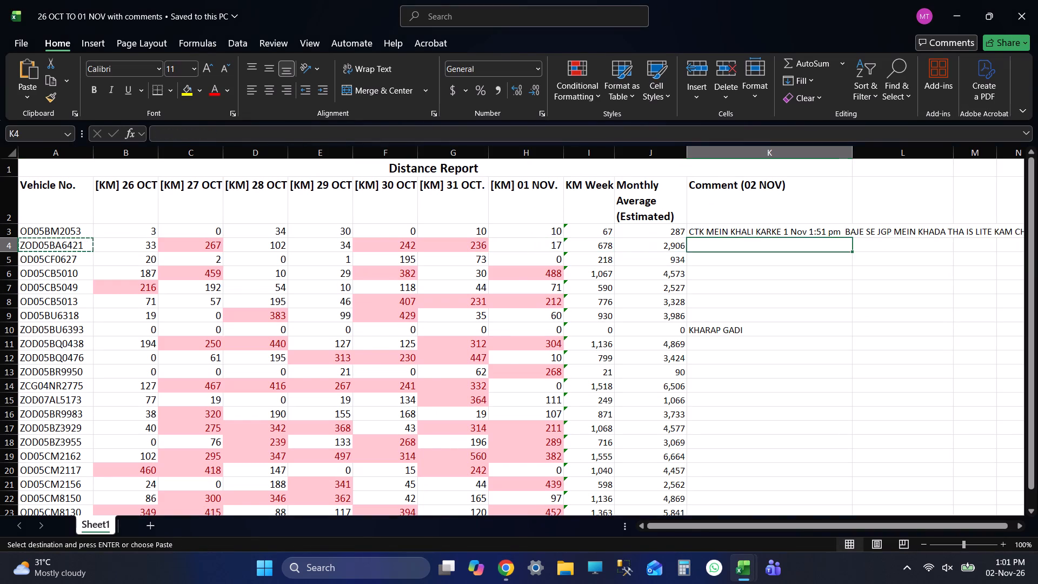
Back in Wheelseye, recheck the times and map locations of Stop 2 at ctk and Stop 4 at jgp.
key("alt+Tab")
scroll(560, 409, "down", 1)
scroll(559, 414, "up", 1)
scroll(559, 417, "down", 3)
scroll(538, 423, "up", 1)
scroll(538, 423, "down", 1)
scroll(538, 423, "up", 1)
scroll(538, 423, "down", 6)
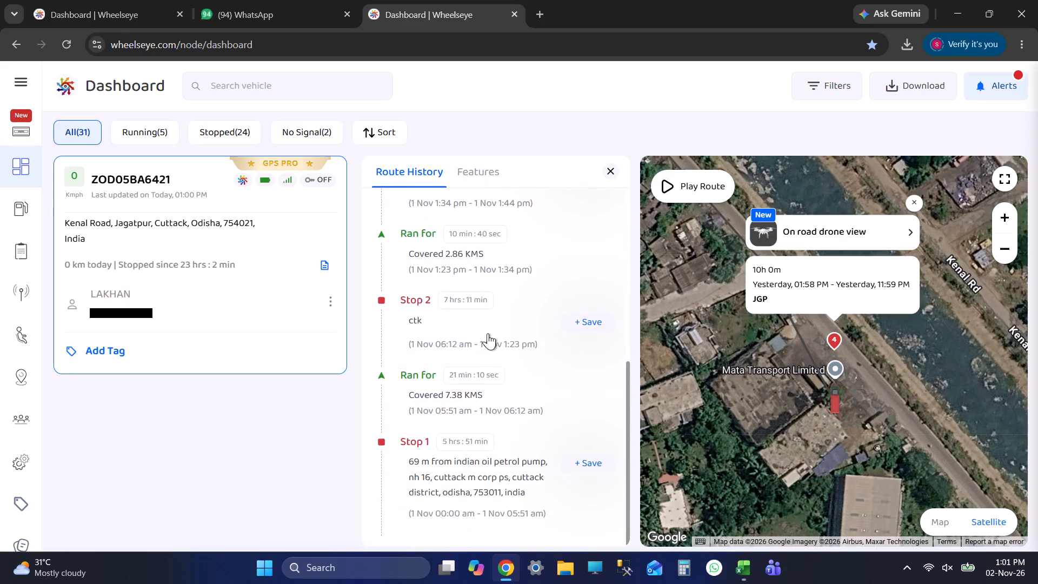
left_click(489, 316)
scroll(829, 351, "down", 4)
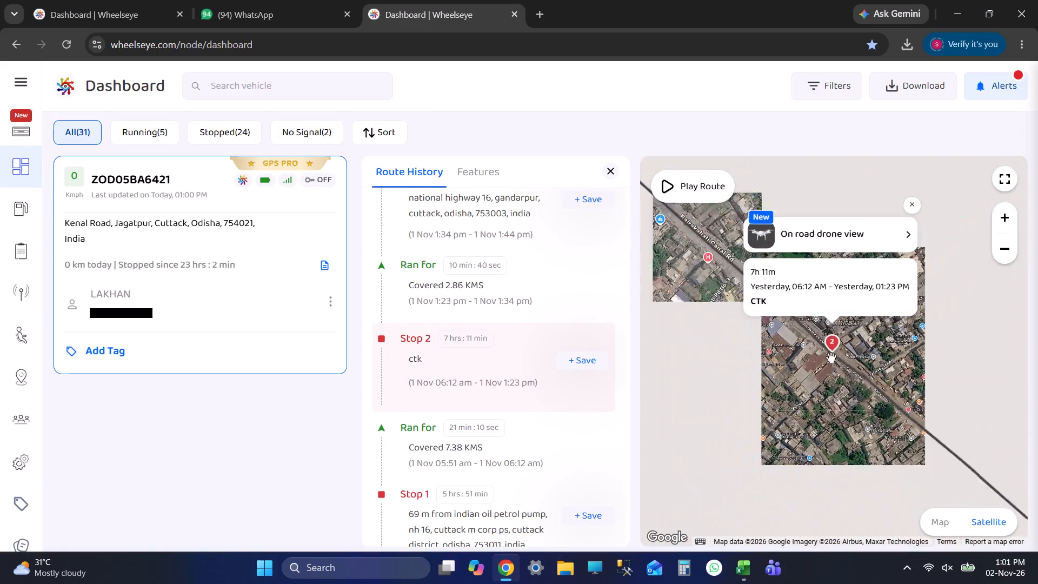
scroll(831, 357, "down", 7)
scroll(836, 350, "up", 1)
scroll(836, 350, "down", 3)
scroll(415, 398, "up", 4)
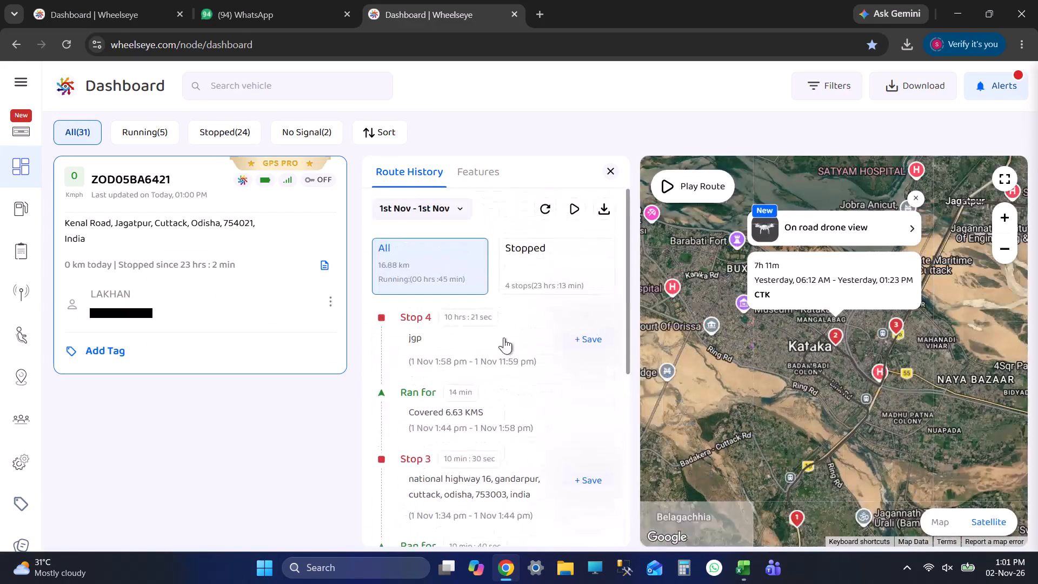
left_click(489, 342)
key("alt+Tab")
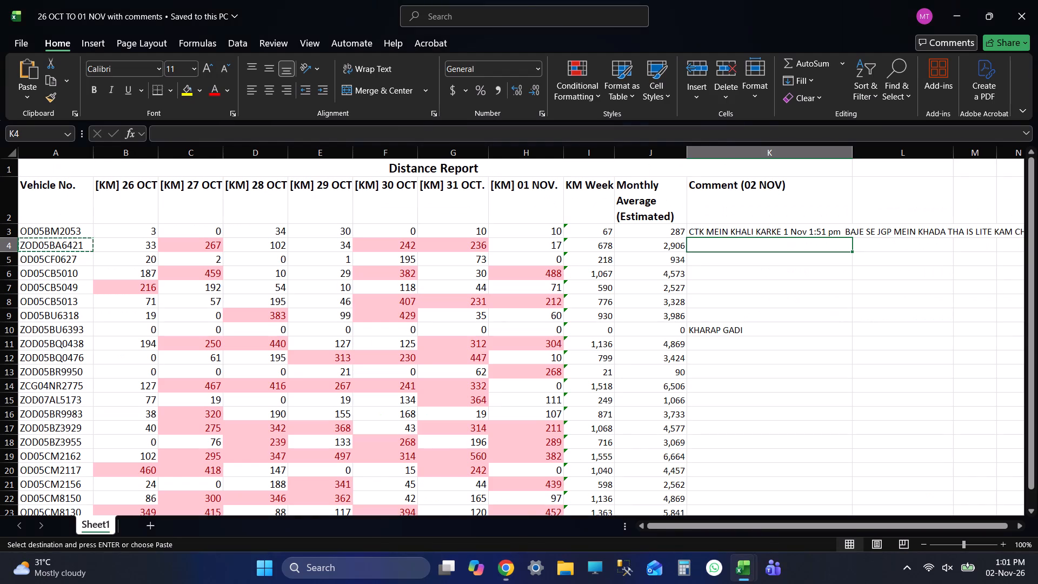
key("alt+Tab")
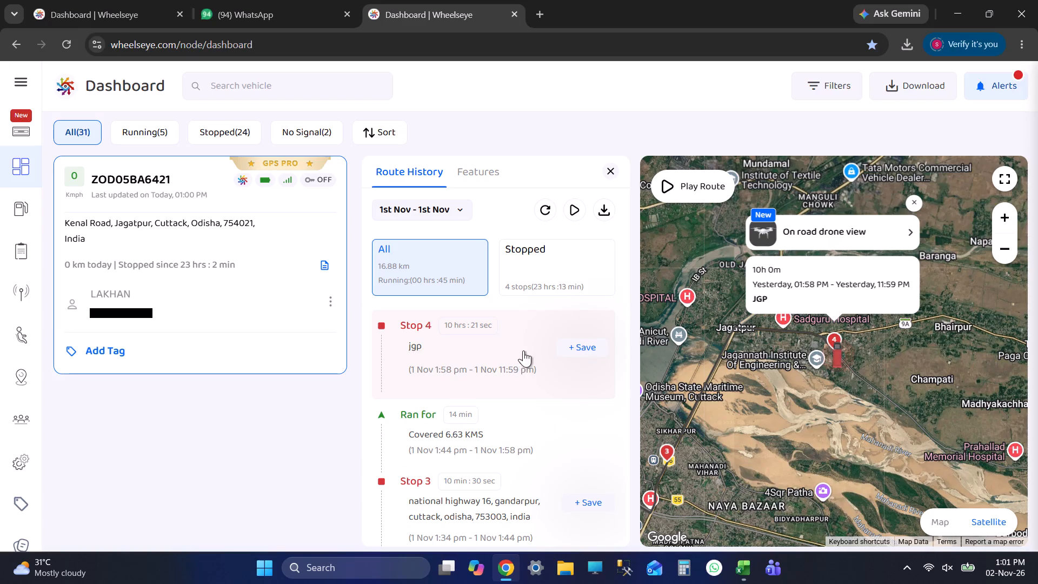
left_click(437, 203)
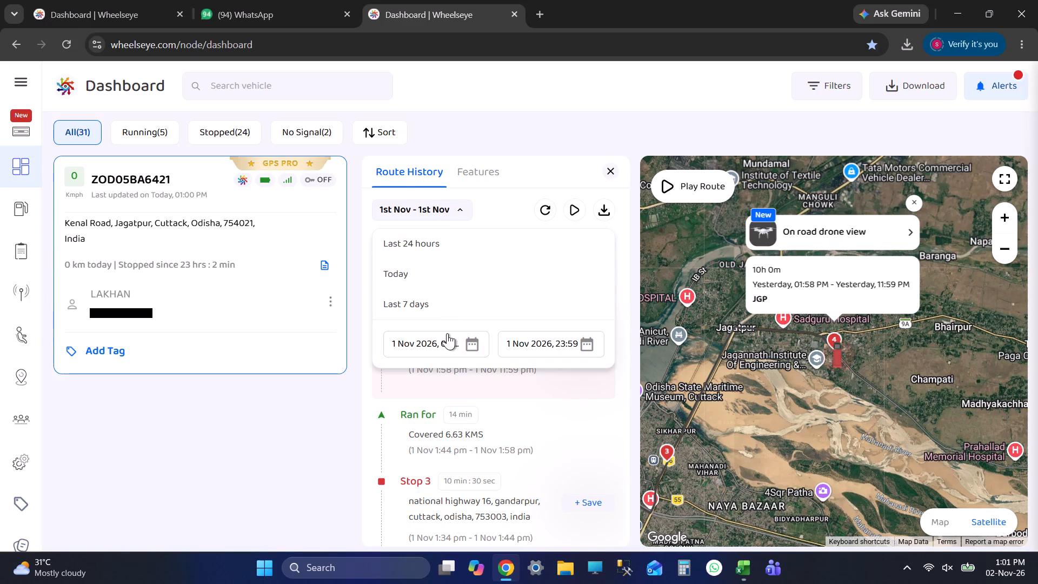
left_click(438, 316)
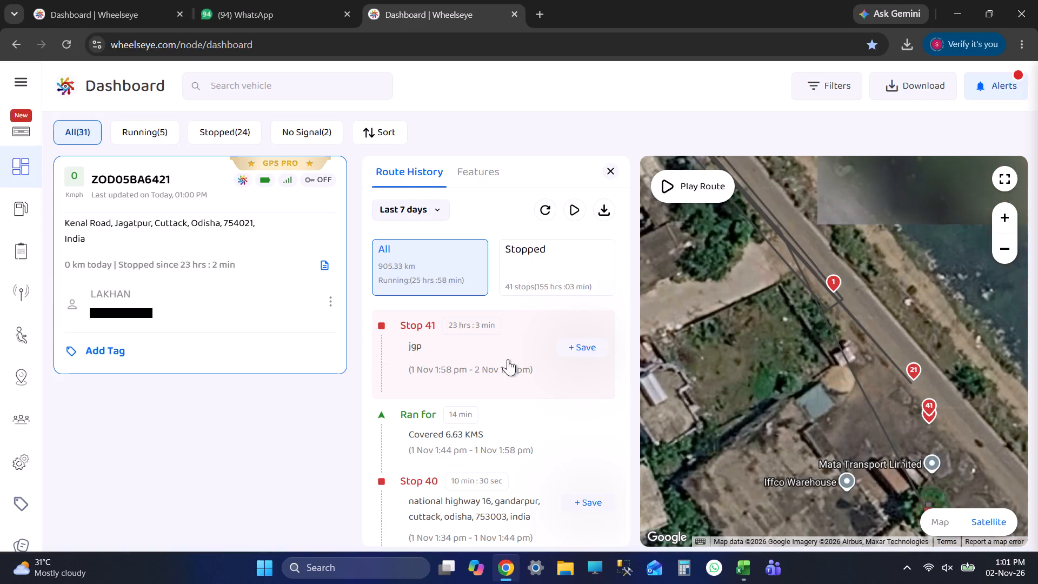
scroll(508, 435, "down", 4)
left_click(501, 382)
scroll(522, 387, "down", 4)
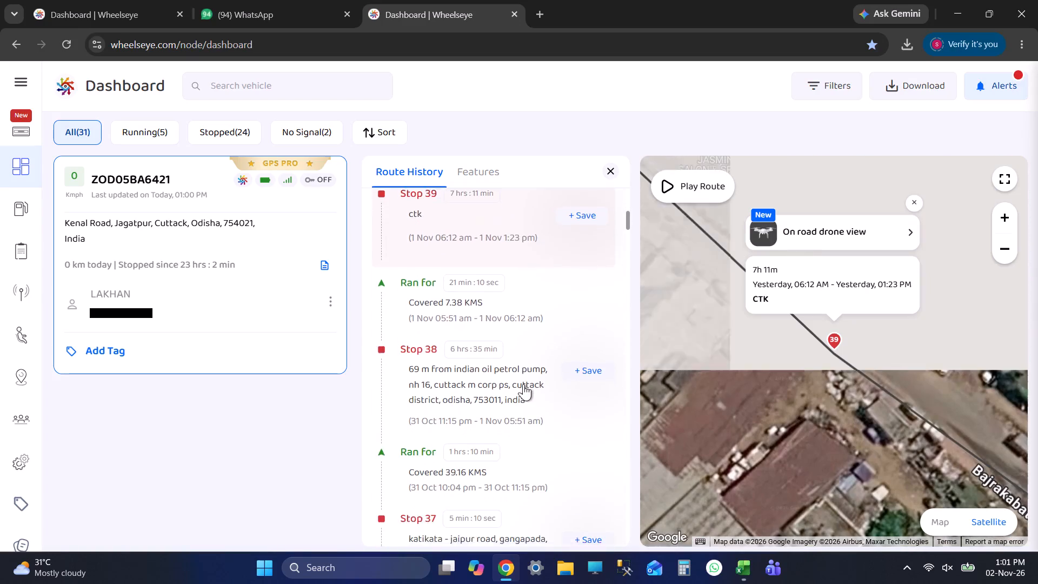
left_click(496, 399)
scroll(537, 407, "down", 6)
scroll(762, 420, "up", 1)
scroll(762, 421, "down", 2)
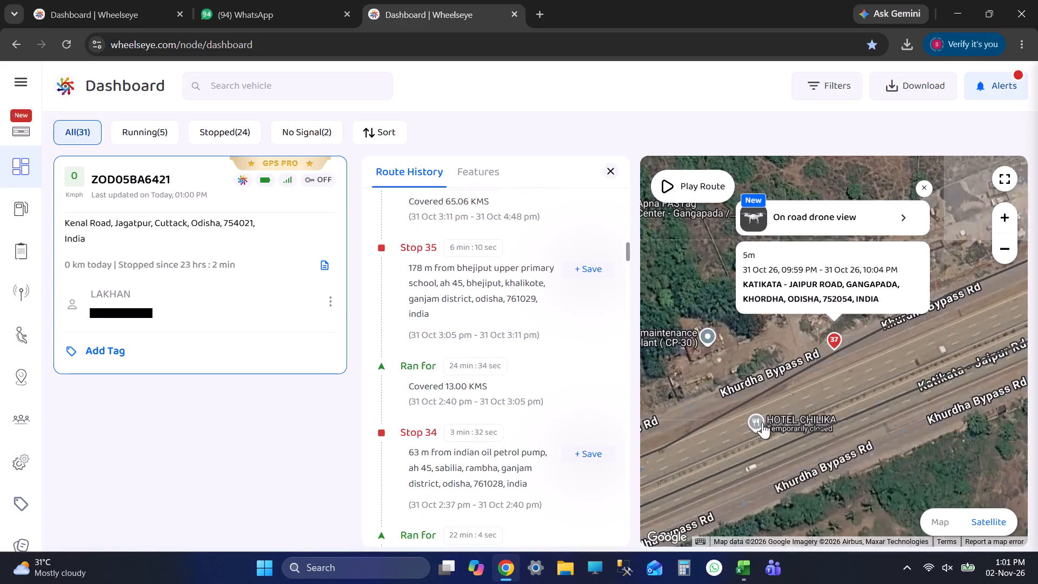
scroll(762, 422, "down", 13)
scroll(793, 444, "up", 1)
scroll(793, 444, "down", 7)
scroll(793, 439, "up", 1)
scroll(793, 439, "down", 3)
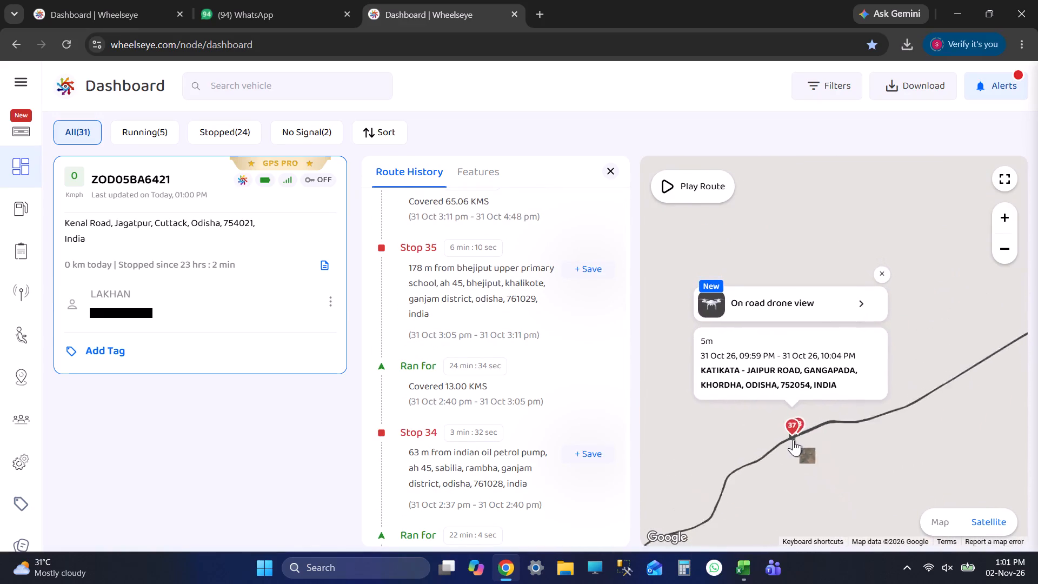
scroll(793, 440, "down", 11)
key("alt+Tab")
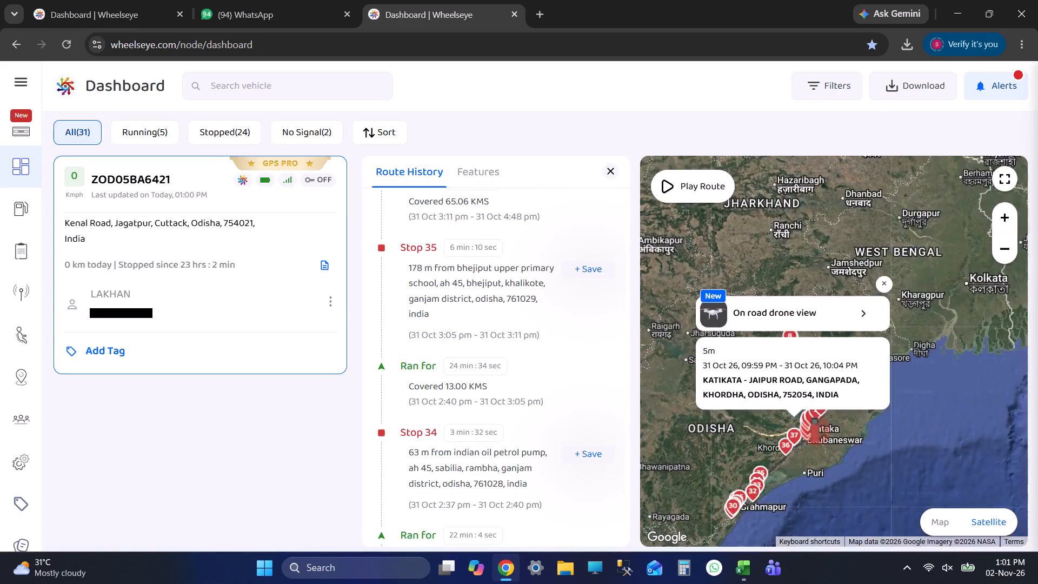
key("alt+Tab")
key("alt+Tab")
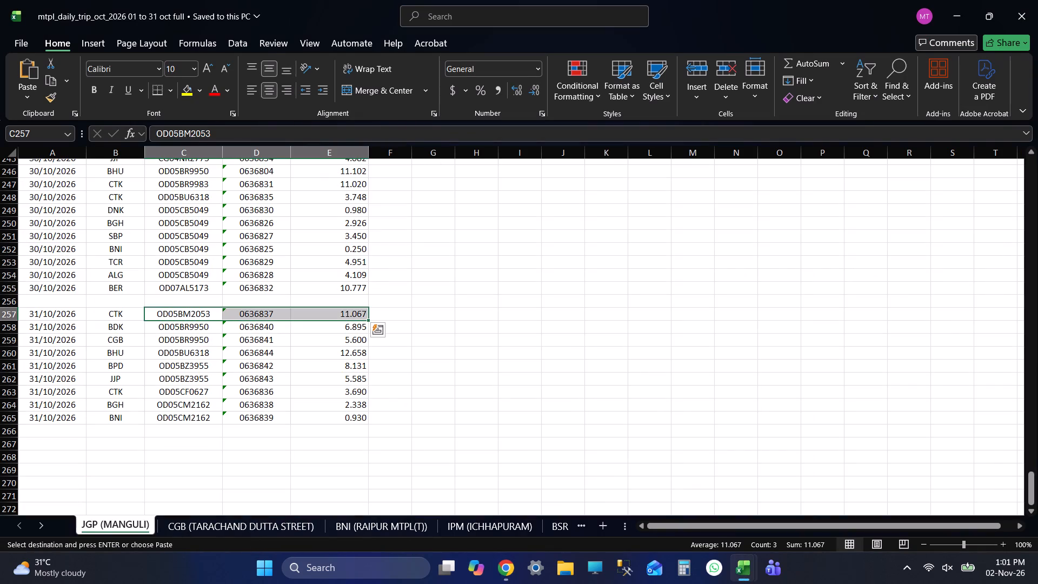
left_click(471, 528)
scroll(370, 405, "down", 1)
scroll(369, 410, "up", 1)
scroll(369, 410, "down", 9)
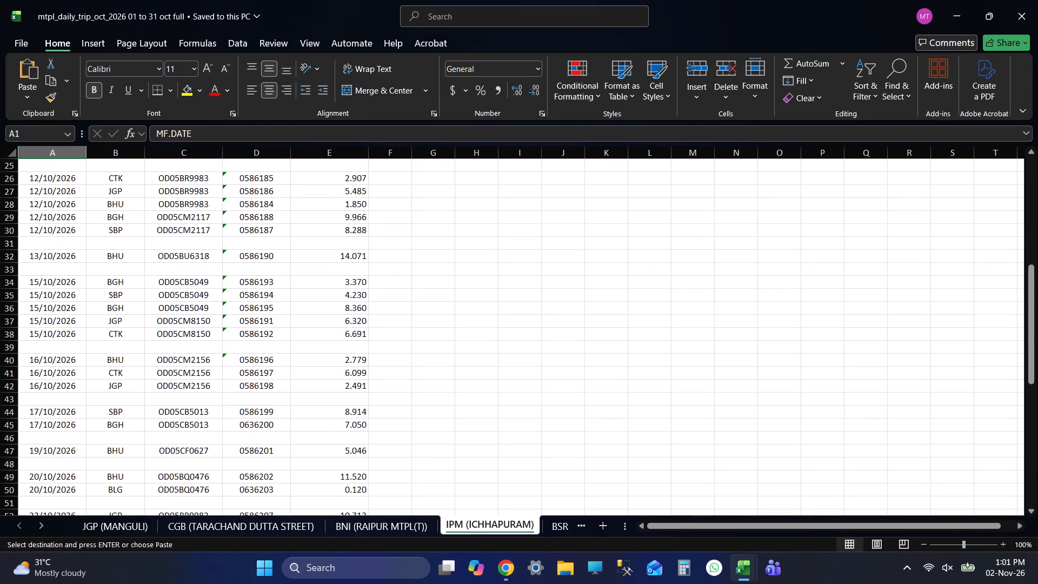
scroll(389, 408, "down", 7)
scroll(410, 413, "up", 1)
scroll(424, 383, "down", 3)
scroll(425, 383, "up", 1)
scroll(425, 383, "down", 2)
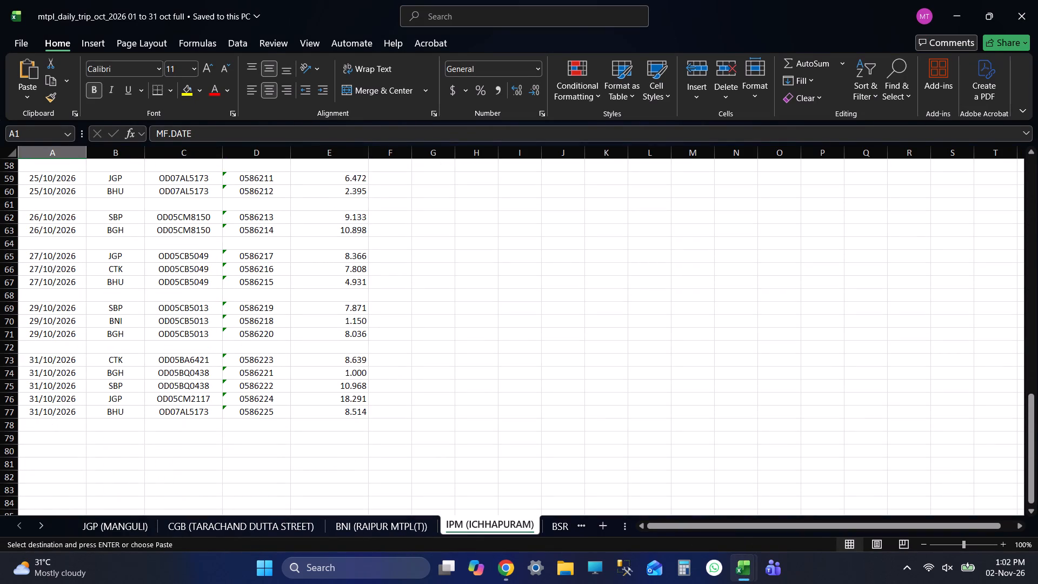
left_click_drag(180, 361, 322, 356)
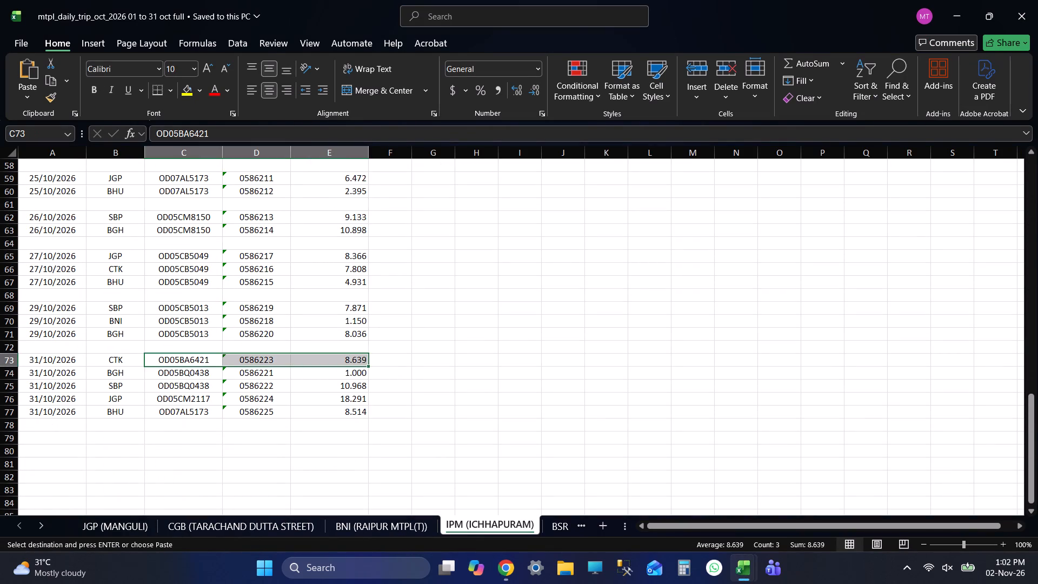
key("alt+Tab")
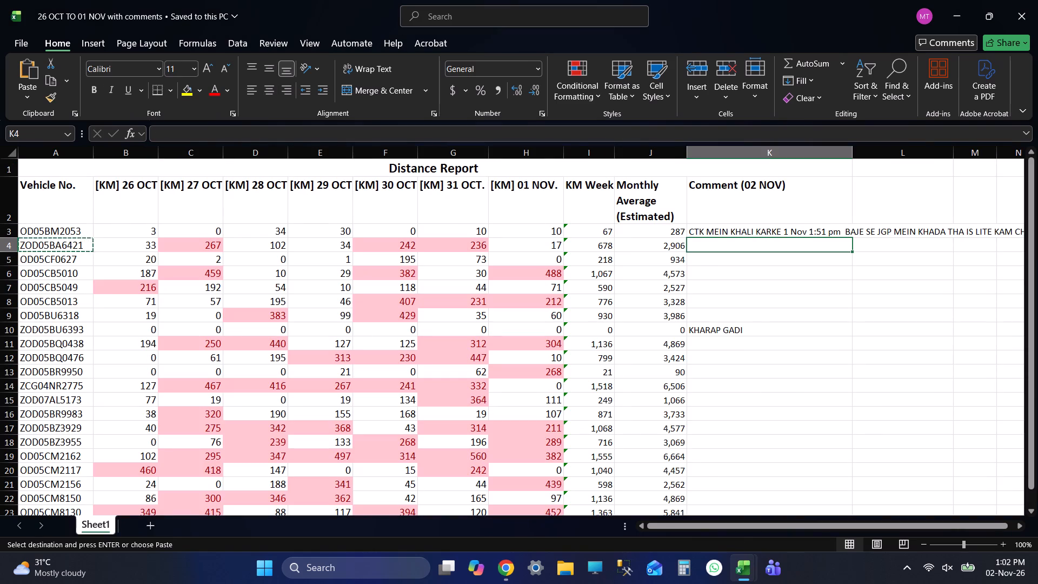
type("CTK MEIN")
key("space")
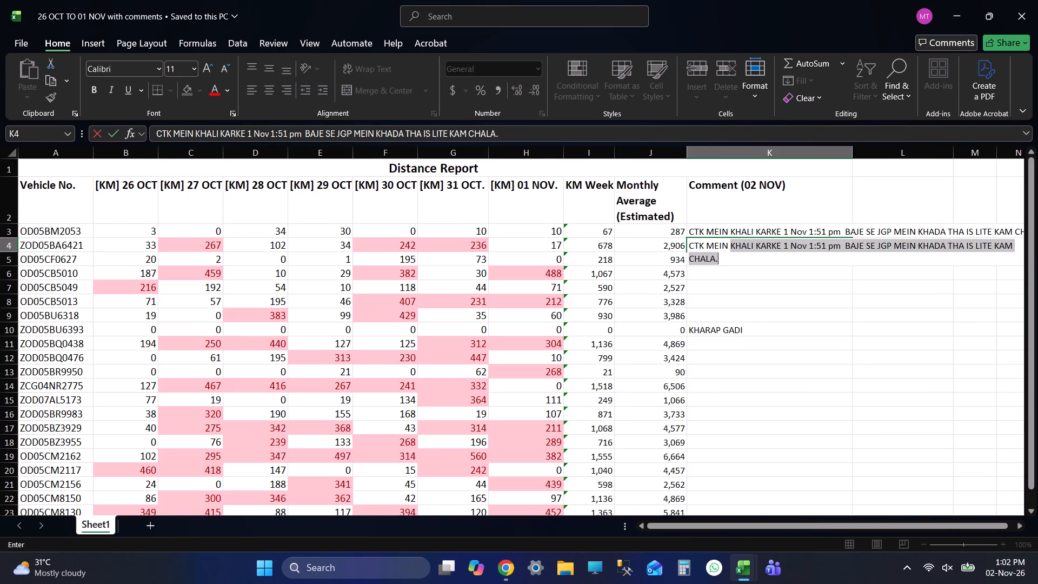
type("TIE")
key("BackSpace")
key("BackSpace")
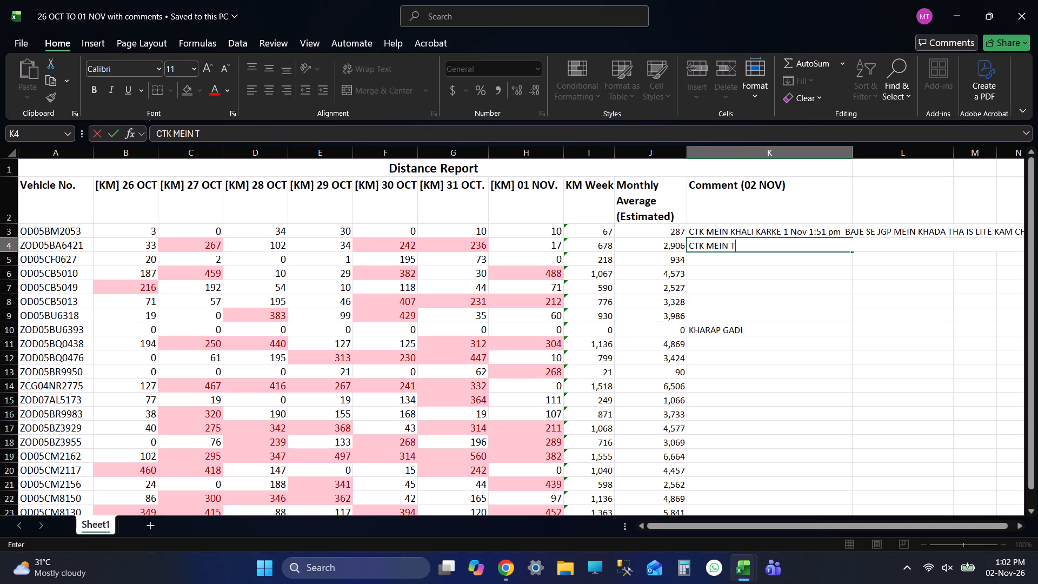
key("BackSpace")
key("BackSpace")
key("BackSpace")
key("BackSpace")
key("BackSpace")
key("BackSpace")
type("UNLOADING")
key("space")
type("MEIN TIME")
key("space")
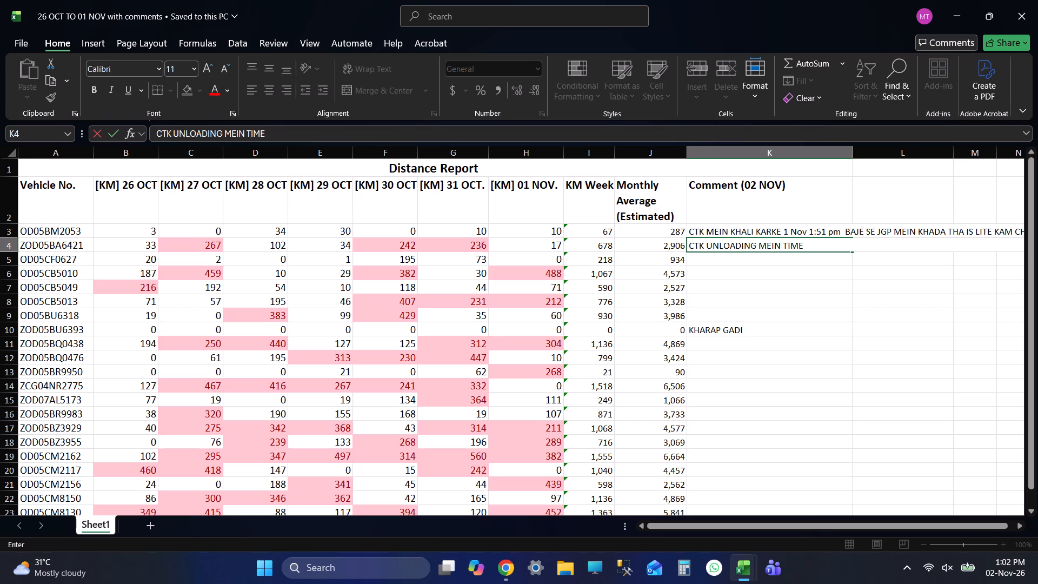
type("LAGAYA AND")
key("space")
key("alt+Tab")
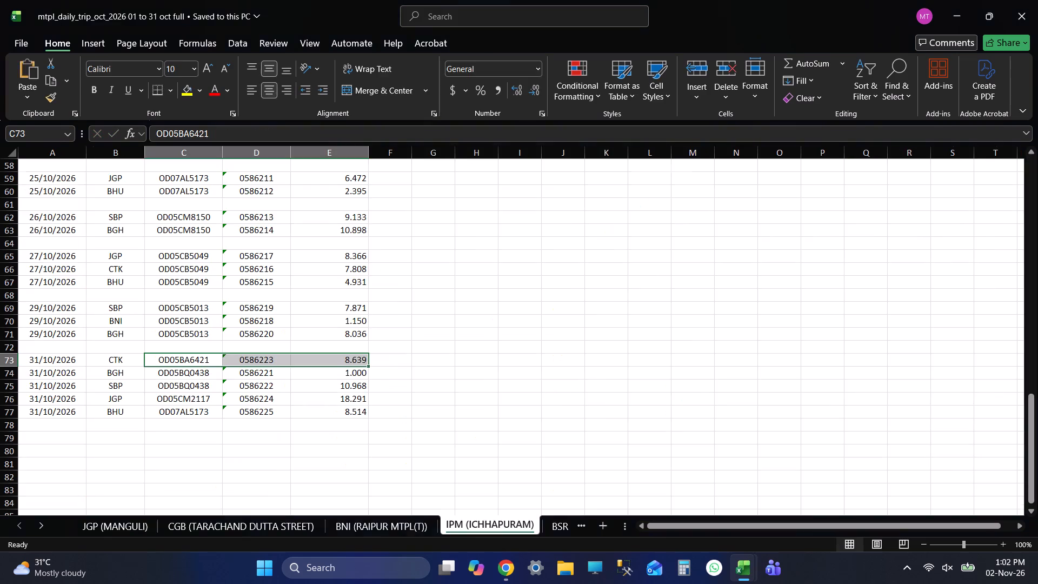
key("alt+Tab")
key("alt+Tab")
key("alt+Tab")
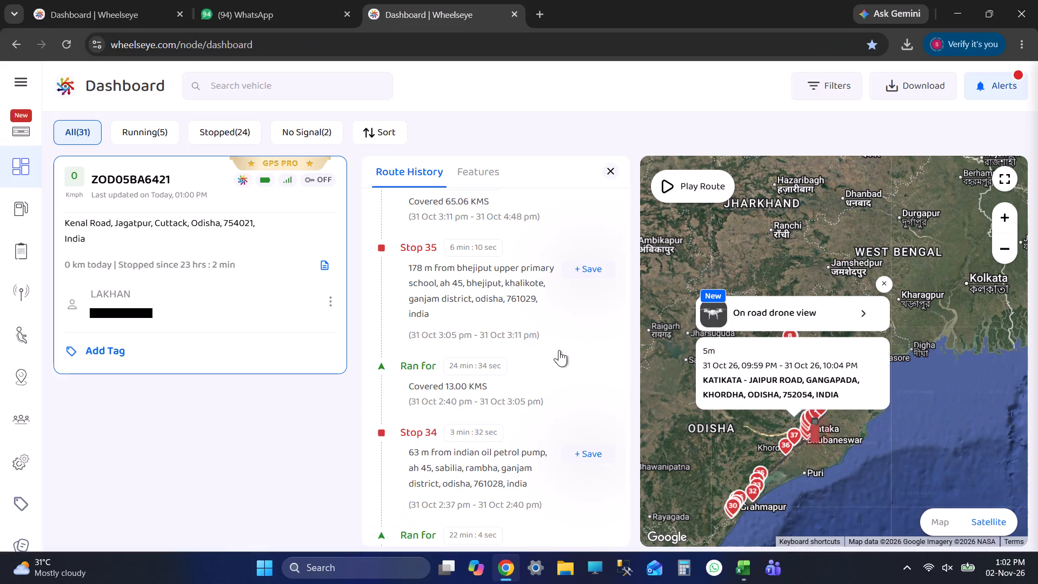
left_click(522, 299)
scroll(531, 367, "up", 1)
scroll(863, 353, "up", 7)
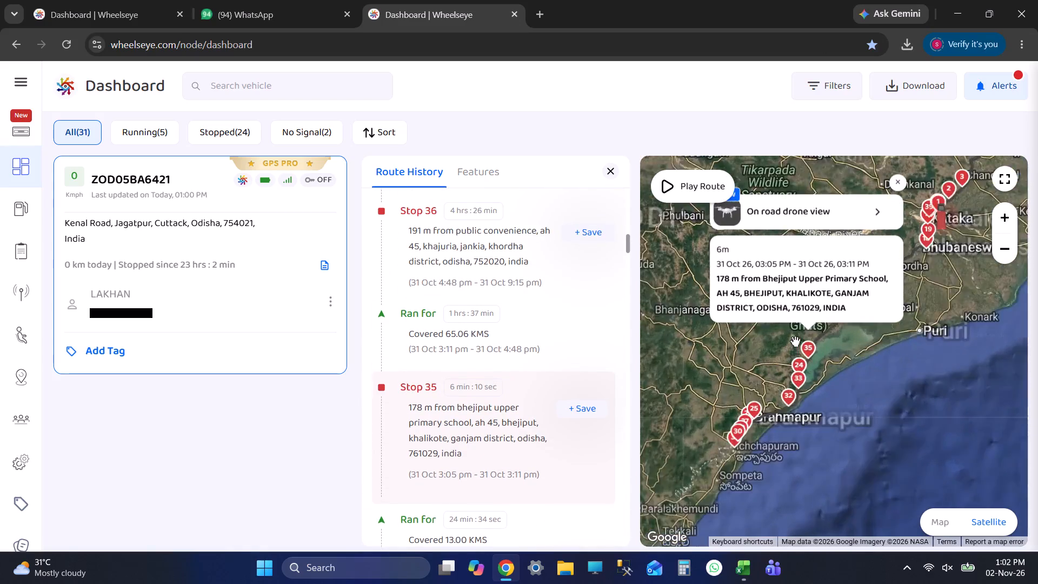
scroll(509, 343, "up", 4)
scroll(501, 314, "down", 1)
scroll(502, 317, "up", 6)
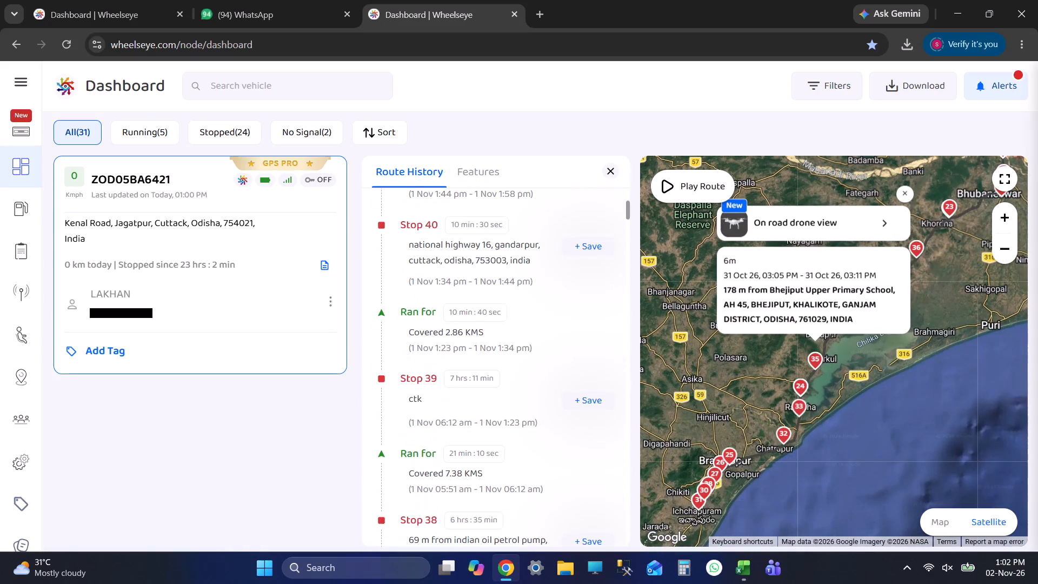
left_click(496, 274)
scroll(495, 350, "up", 3)
left_click(469, 340)
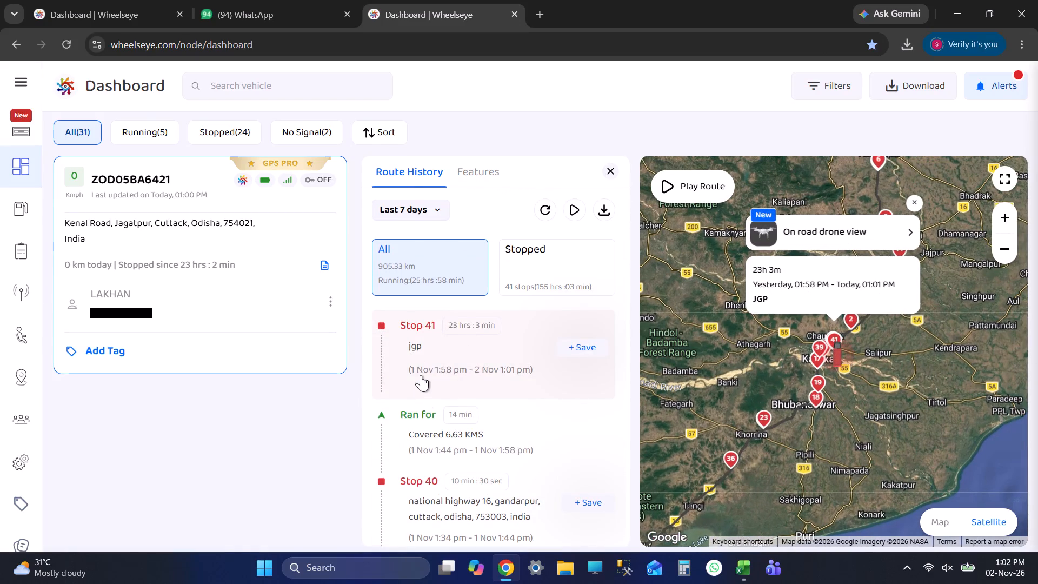
left_click_drag(411, 368, 460, 376)
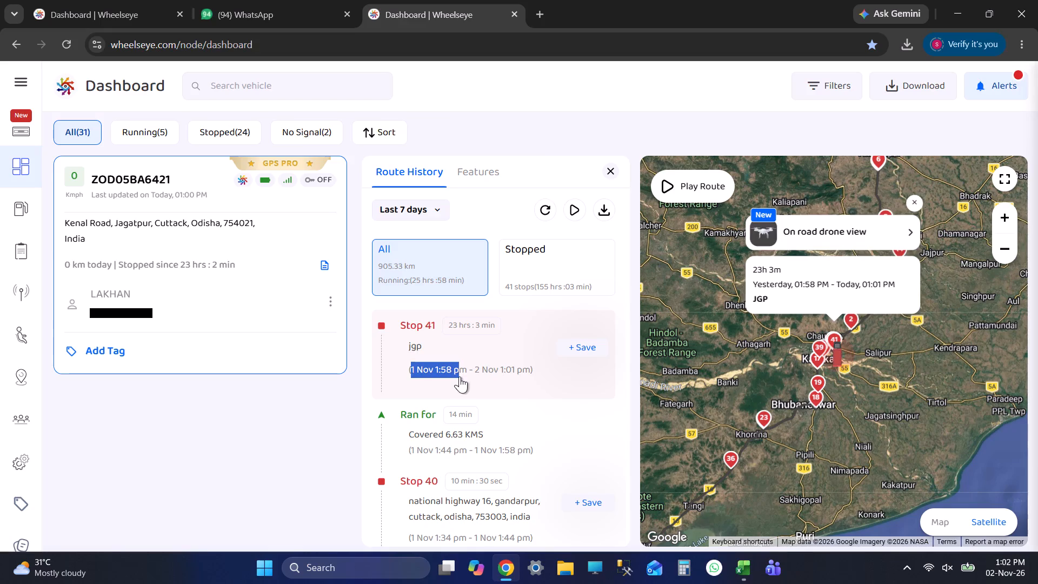
left_click_drag(460, 376, 464, 376)
key("ctrl+c")
Complete the K4 comment with the copied time and "ABJE SE JGP MEIN KHADA THA IS LIYE KAM CHALA.", and save the distance report.
key("alt+Tab")
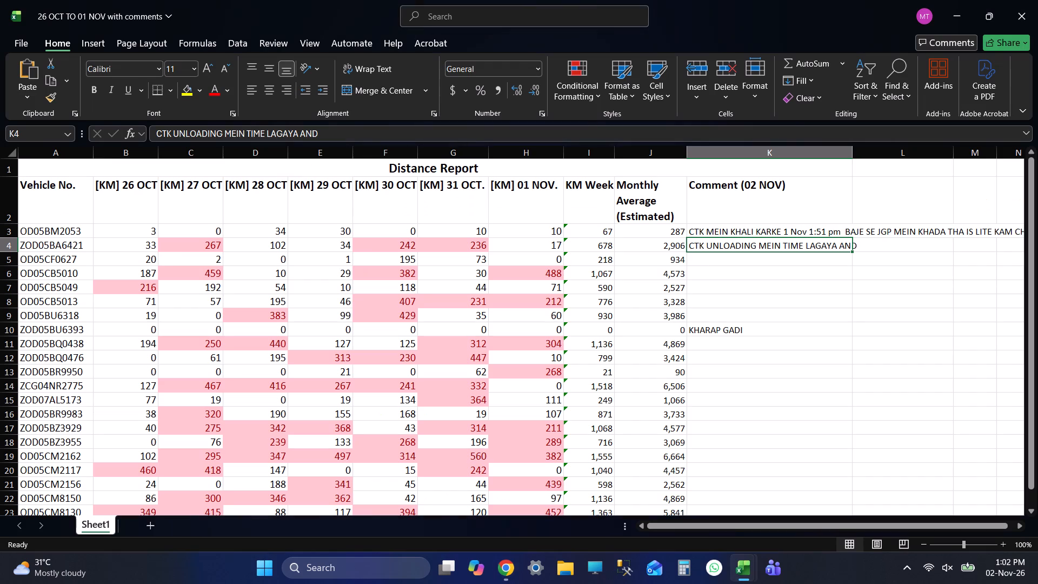
left_click(364, 138)
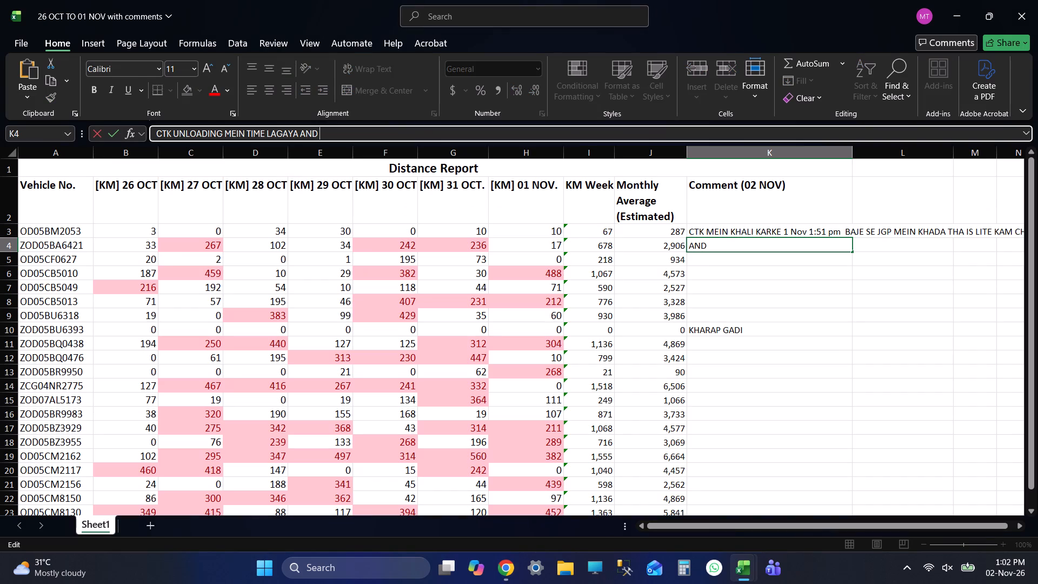
key("ctrl+v")
key("space")
type("ABJE SE")
key("space")
type("JGP MEIN KHADA THA IS LIYER")
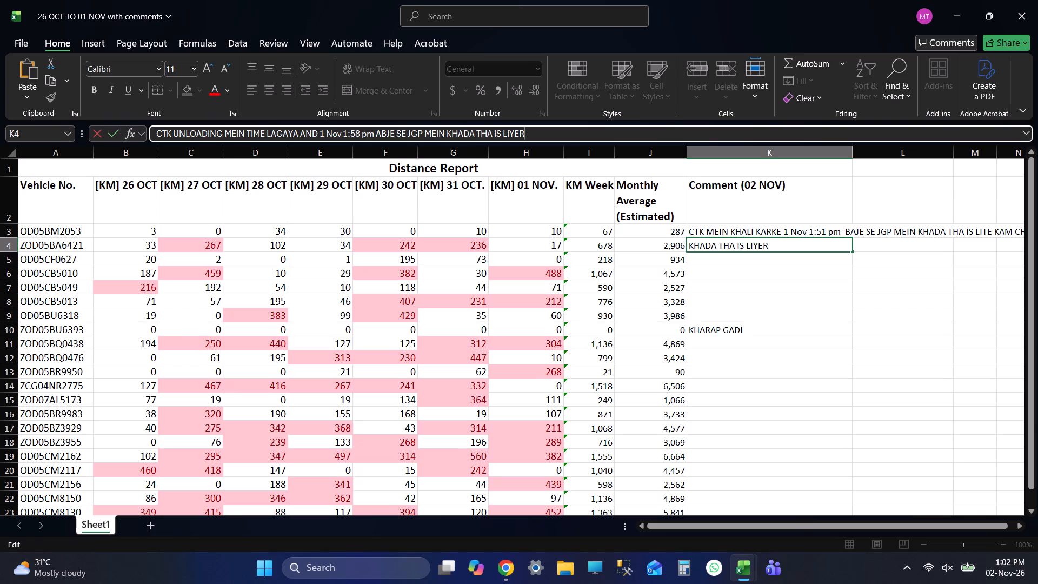
key("BackSpace")
key("BackSpace")
type("E KAM CHALA")
key("period")
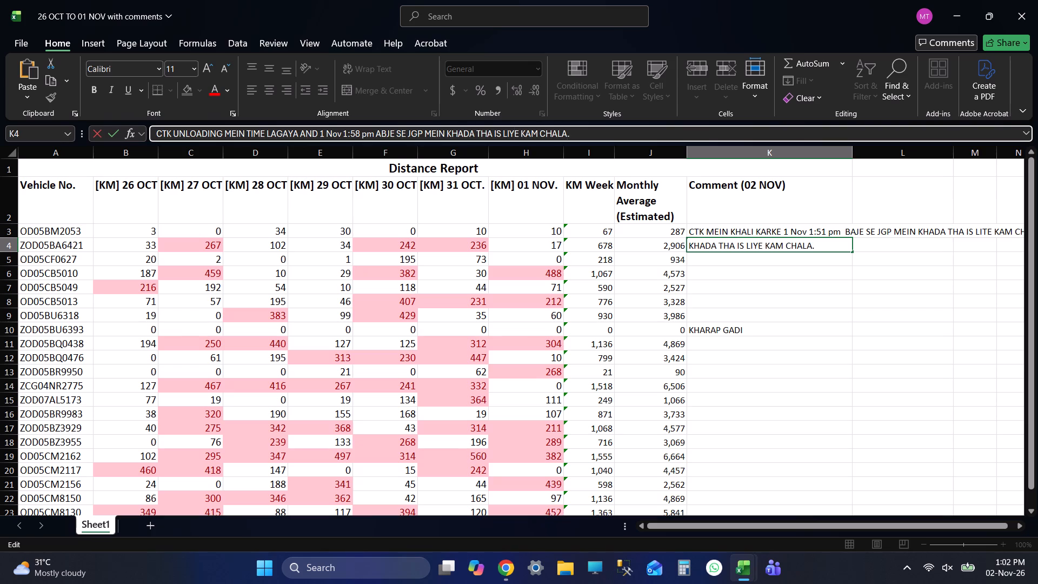
key("Return")
key("ctrl+s")
key("ctrl+s")
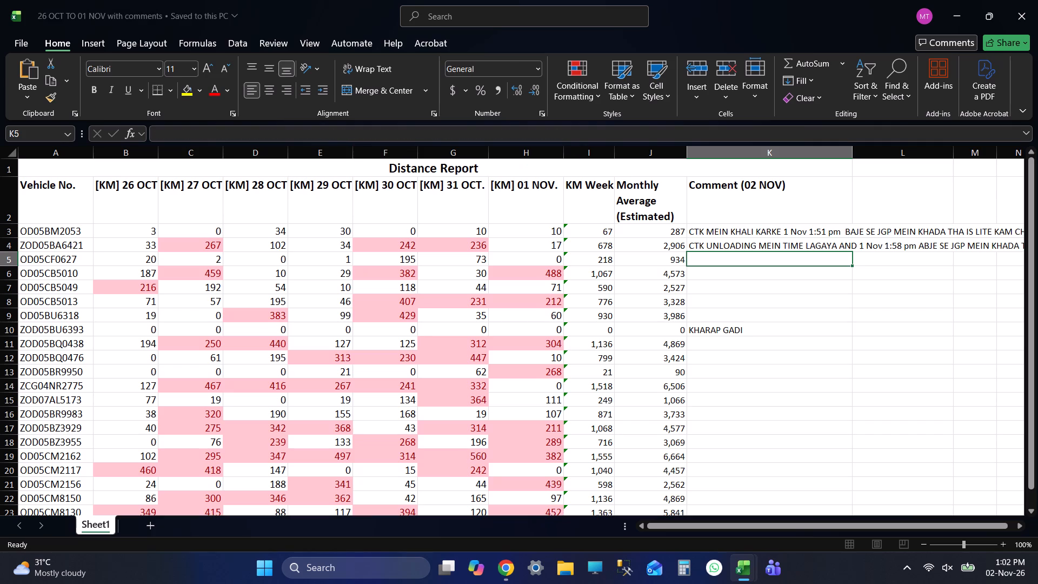
Recheck the K4 comment against the route history, correct the misspelt wording before JGP to "BAJE SE", and save the report.
left_click(794, 241)
key("alt+Tab")
key("alt+Tab")
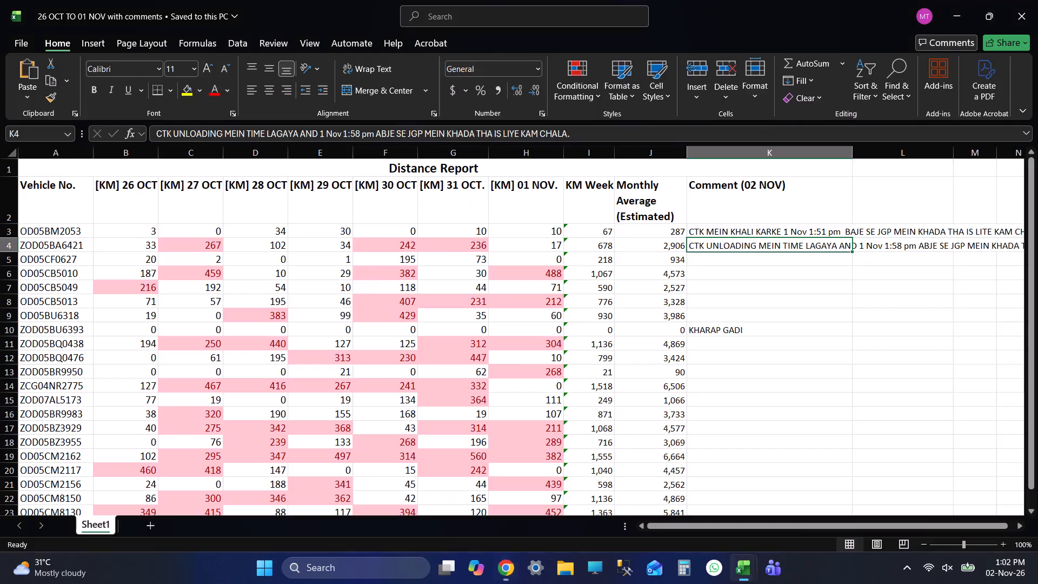
key("alt+Tab")
key("alt+Tab")
key("alt+Tab")
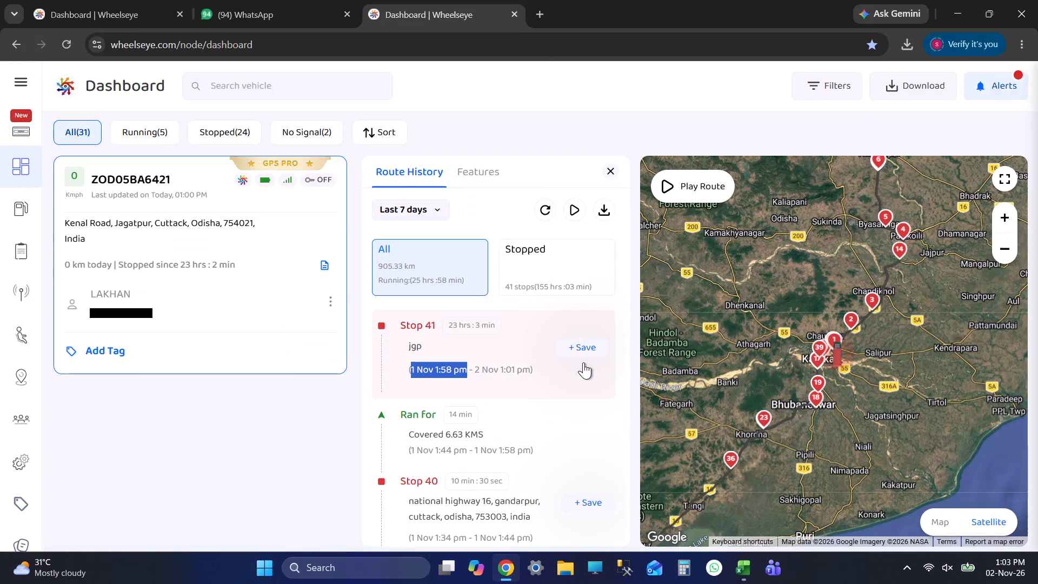
key("alt+Tab")
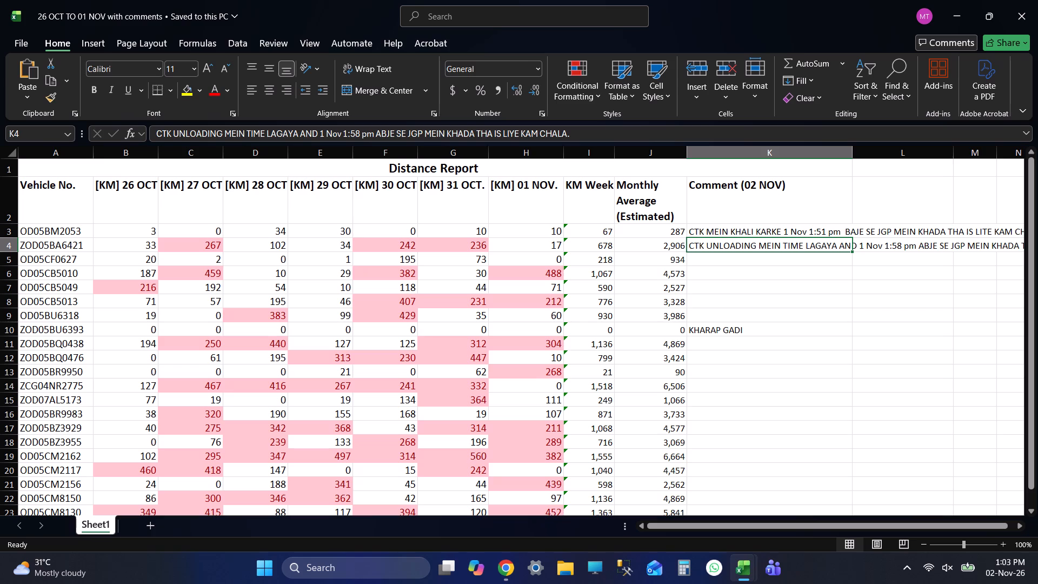
left_click(385, 136)
key("Insert")
key("BackSpace")
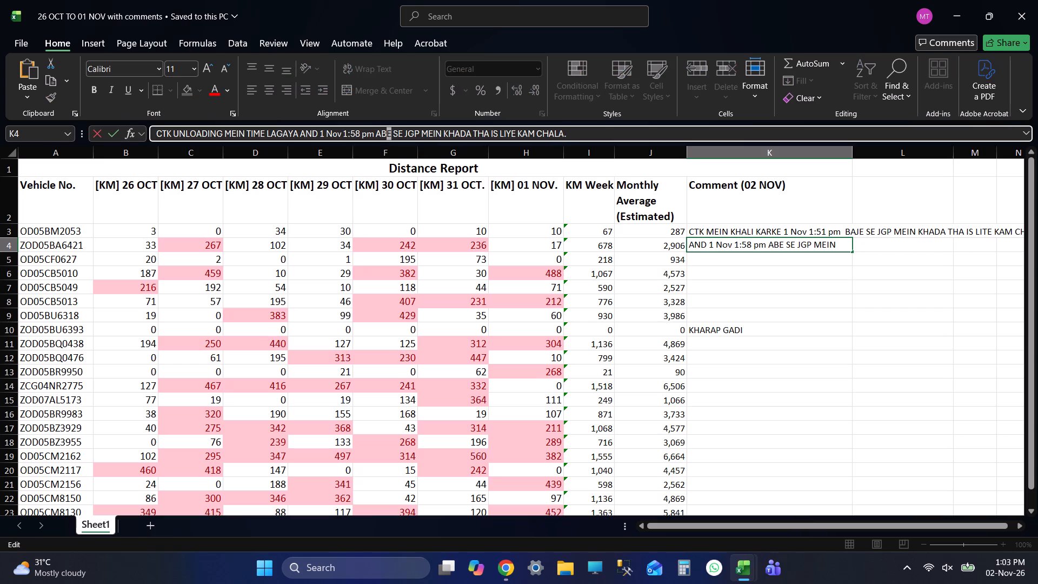
key("BackSpace")
key("BackSpace")
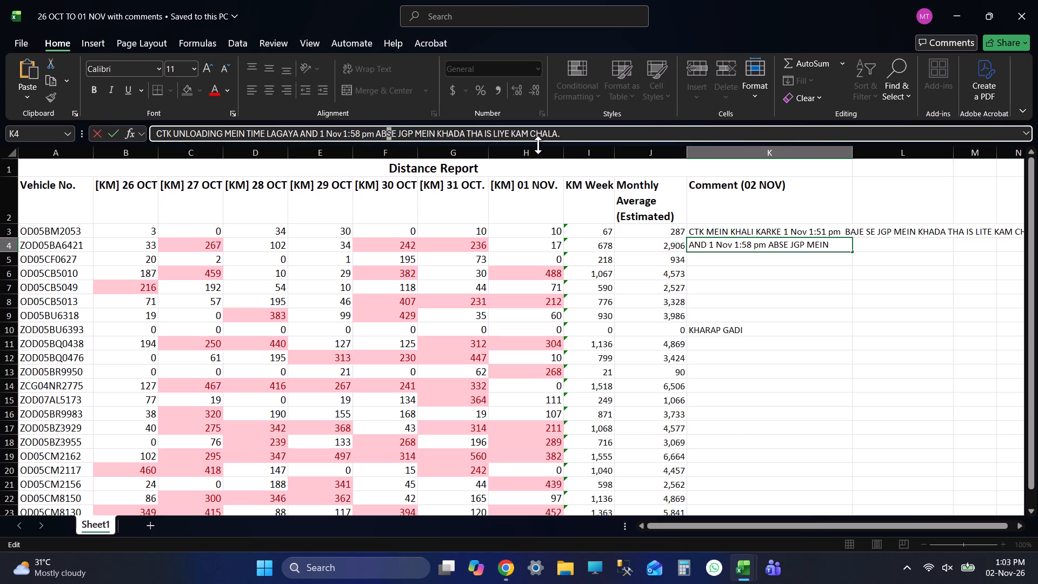
key("BackSpace")
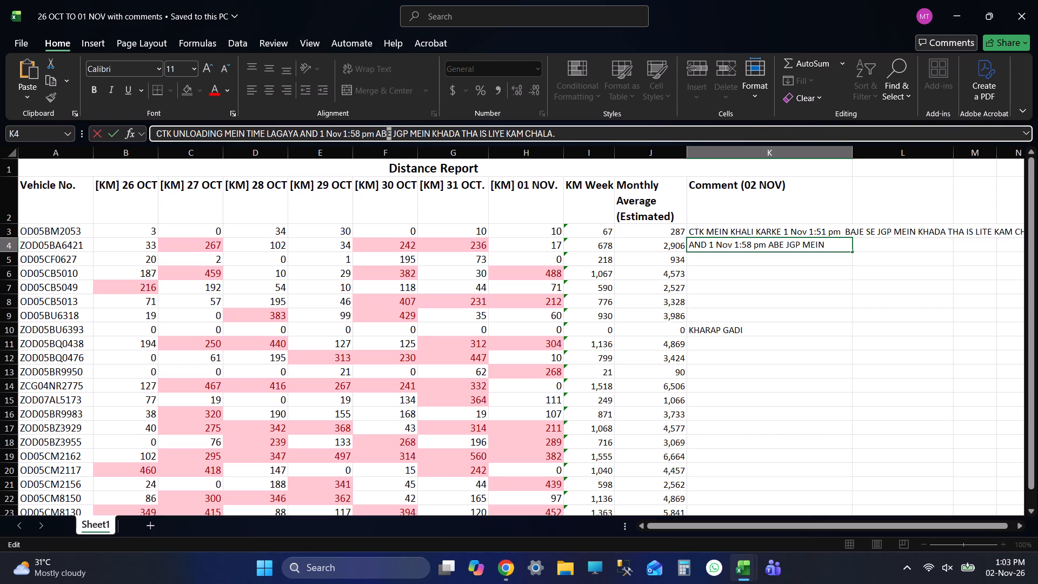
left_click(390, 128)
key("BackSpace")
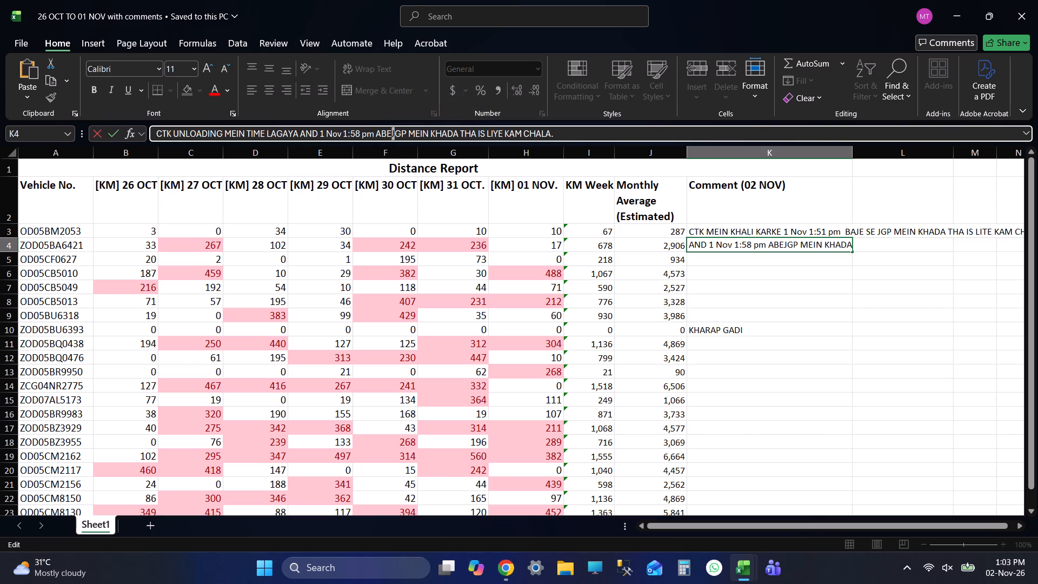
key("Insert")
key("BackSpace")
key("BackSpace")
key("BackSpace")
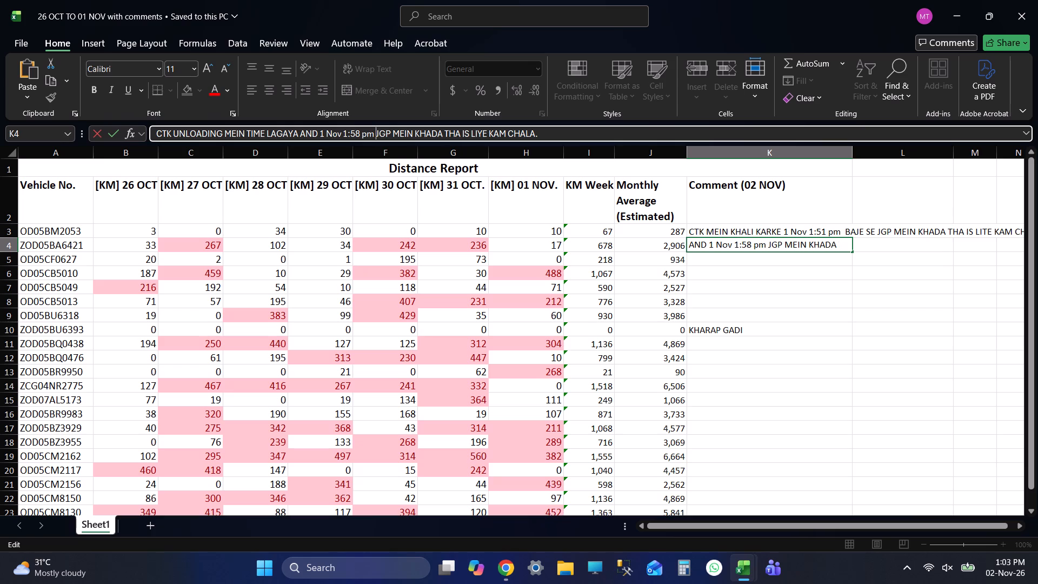
type("BAJE SE")
key("space")
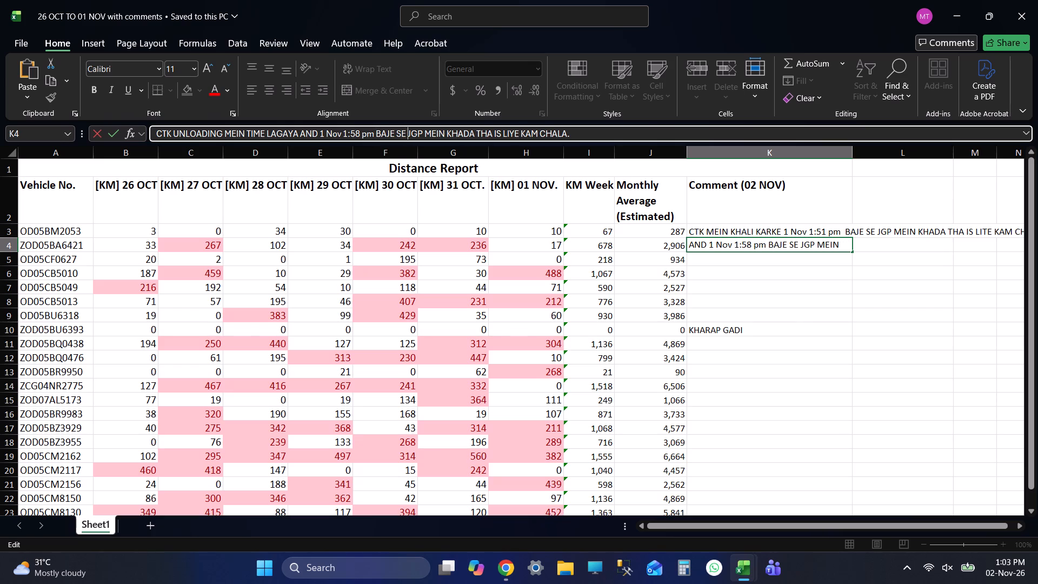
key("Return")
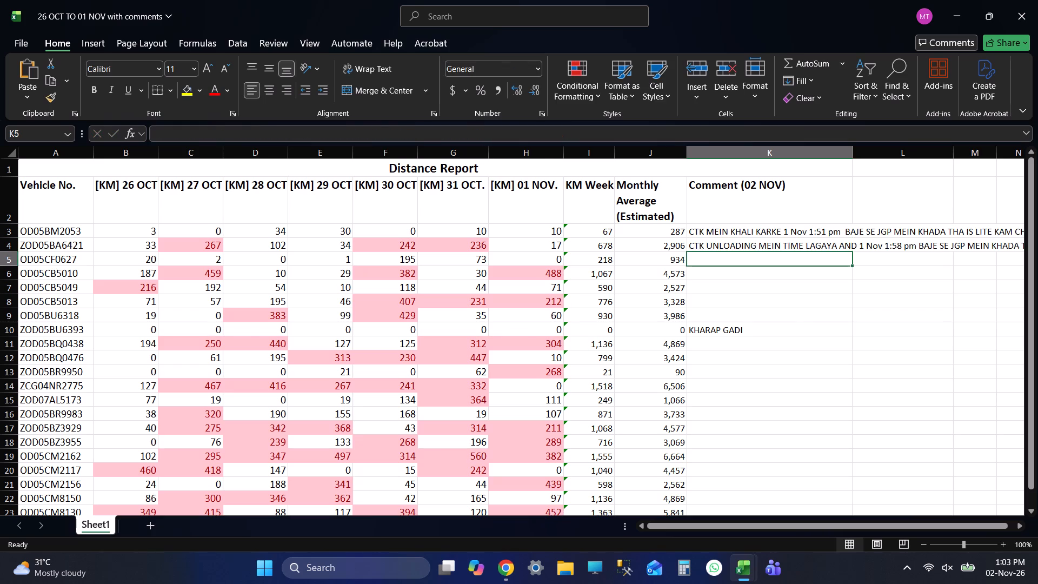
key("ctrl+s")
key("shift+Tab")
key("shift+Tab")
key("shift+Tab")
key("shift+Tab")
key("shift+Tab")
key("shift+Tab")
key("shift+Tab")
key("shift+Tab")
key("shift+Tab")
key("shift+Tab")
key("shift+Tab")
key("shift+Tab")
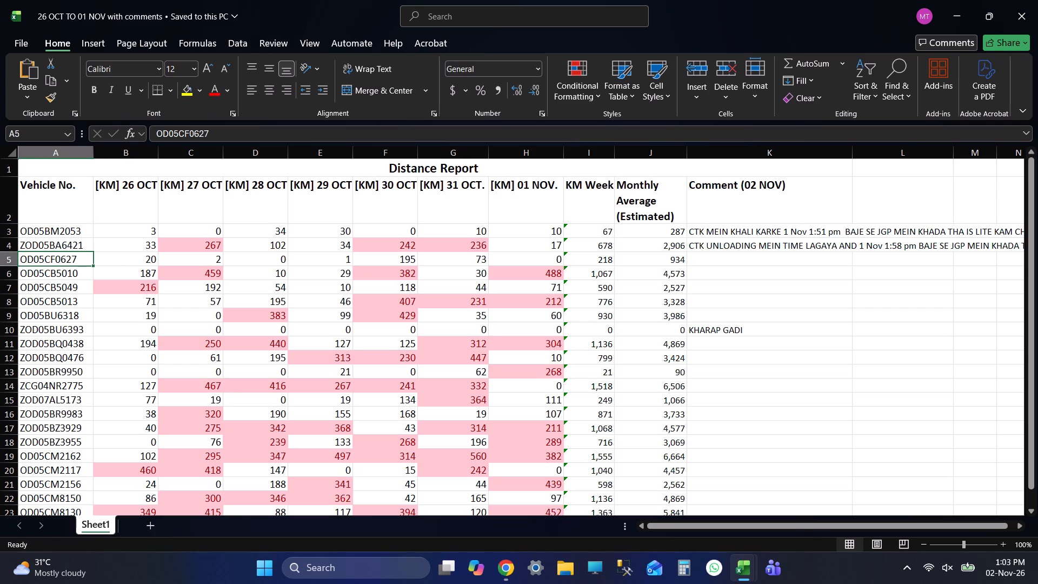
key("ctrl+c")
key("alt+Tab")
left_click(304, 74)
key("ctrl+v")
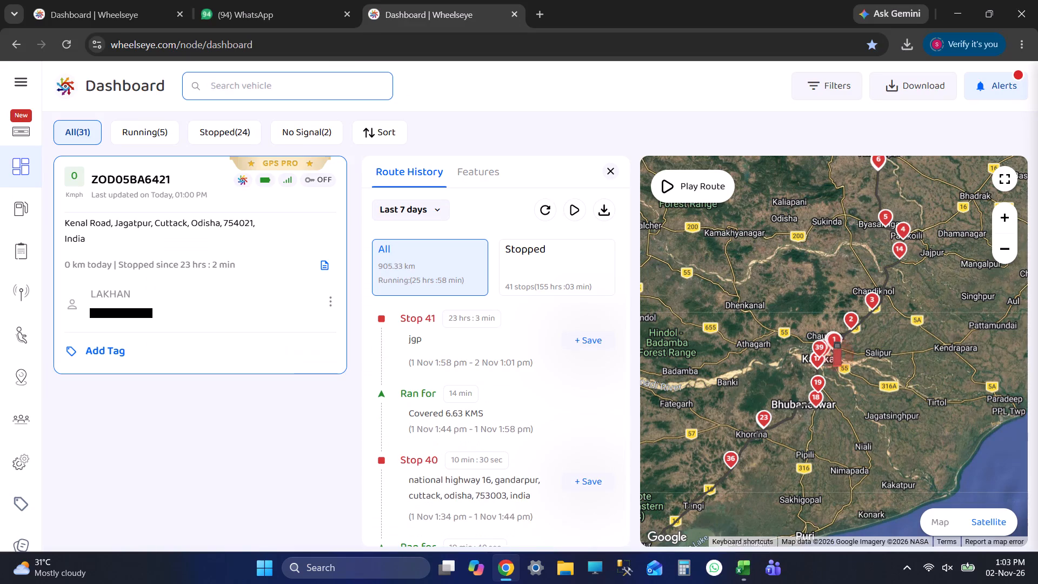
key("Return")
left_click(184, 209)
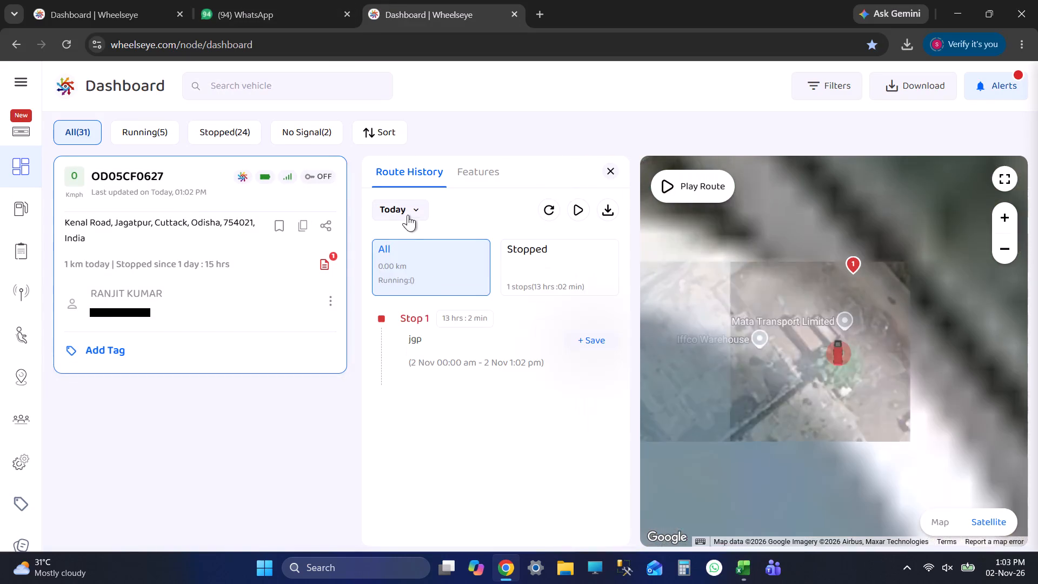
left_click(408, 215)
left_click(417, 341)
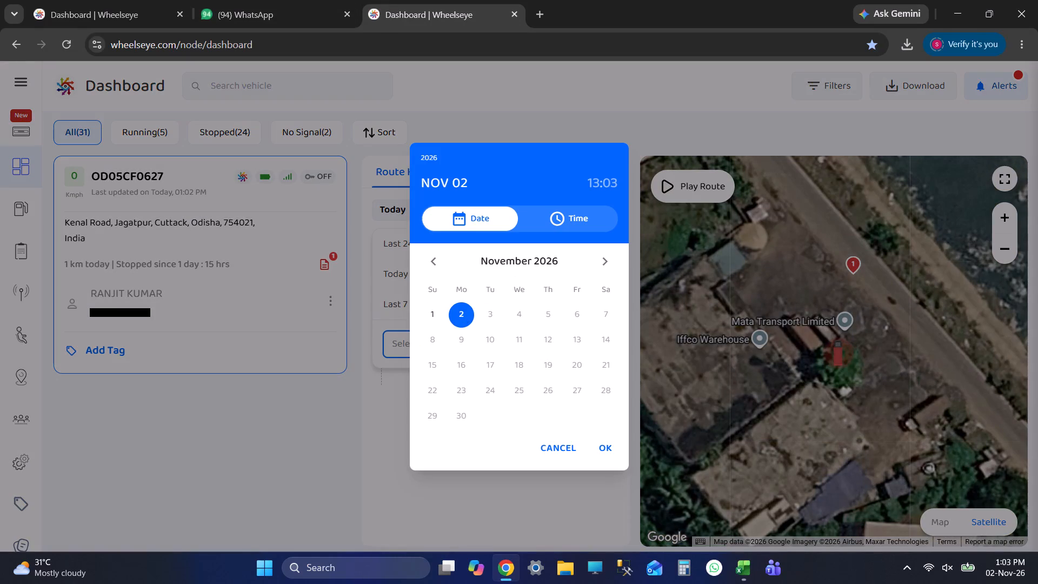
left_click(548, 447)
left_click(411, 327)
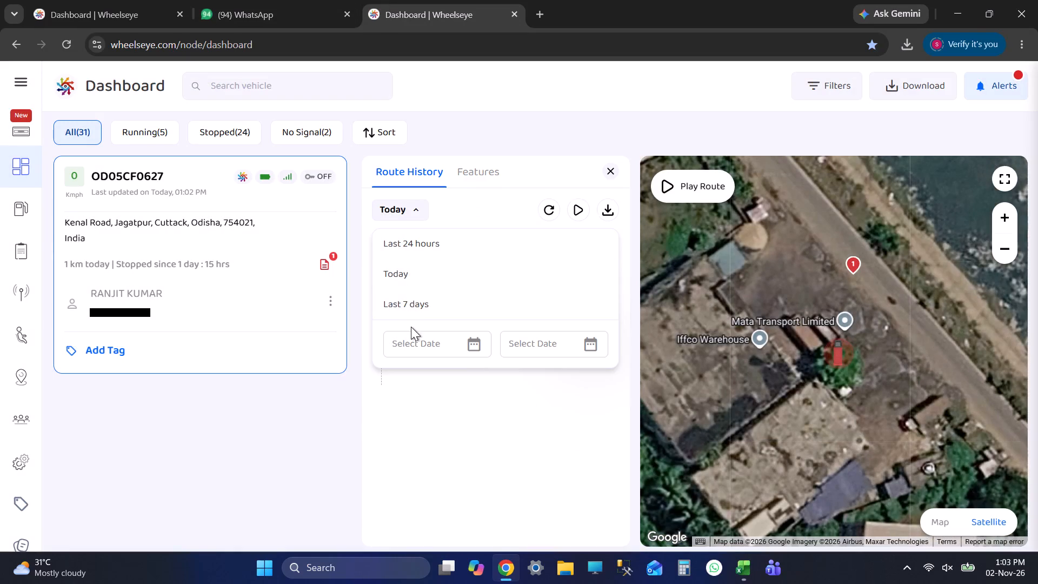
left_click(414, 304)
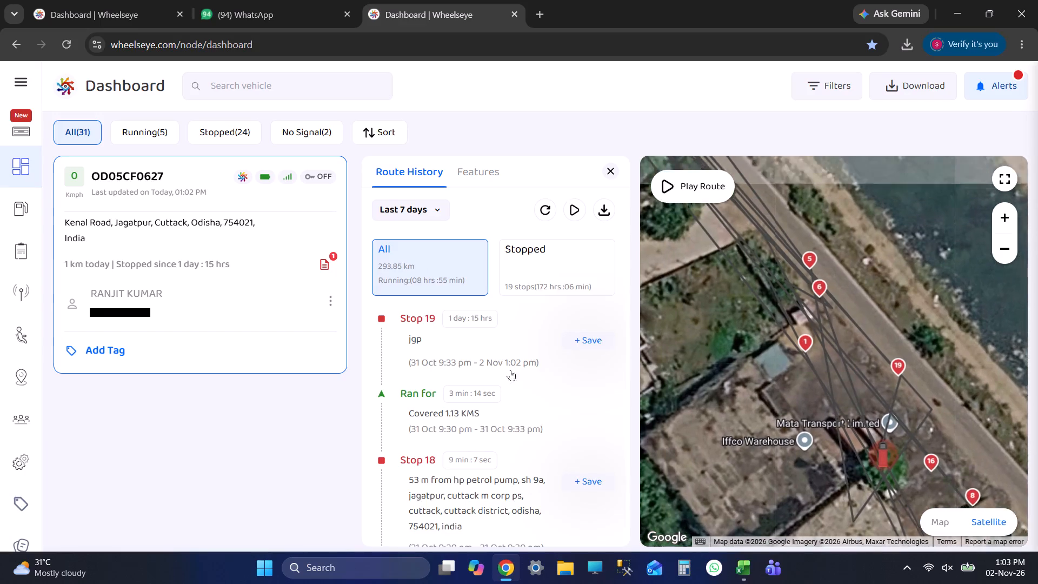
left_click(497, 346)
key("alt+Tab")
key("alt+Tab")
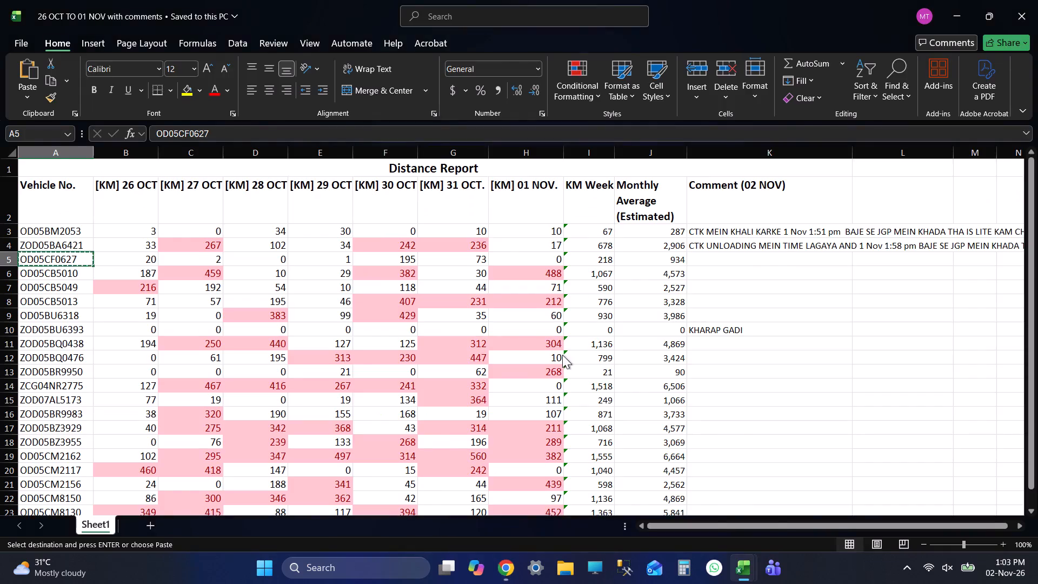
key("alt+Tab")
key("alt+Tab")
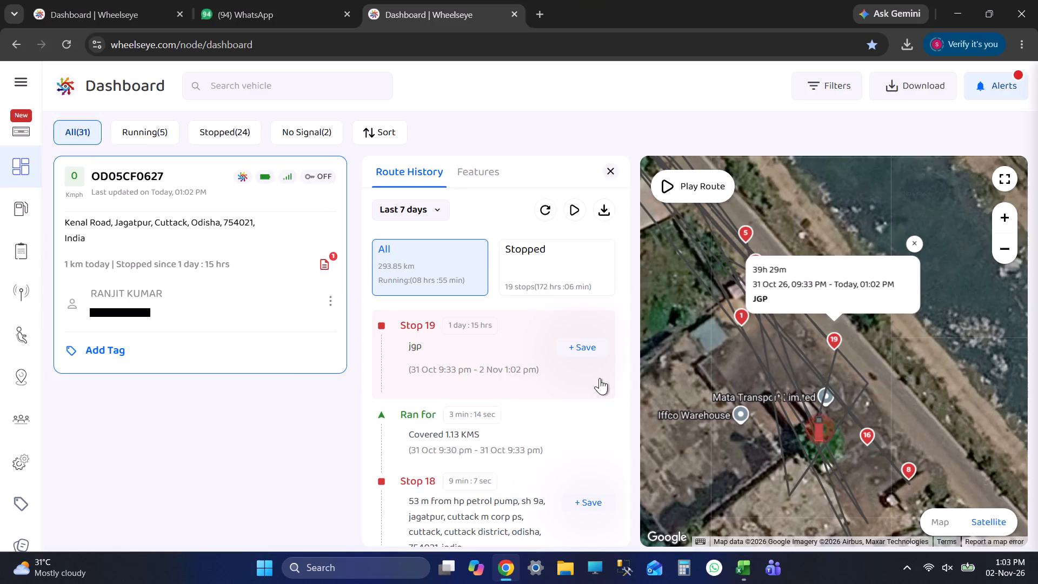
key("alt+Tab")
key("Tab")
key("Tab")
key("Tab")
key("Tab")
key("Tab")
key("Tab")
key("Tab")
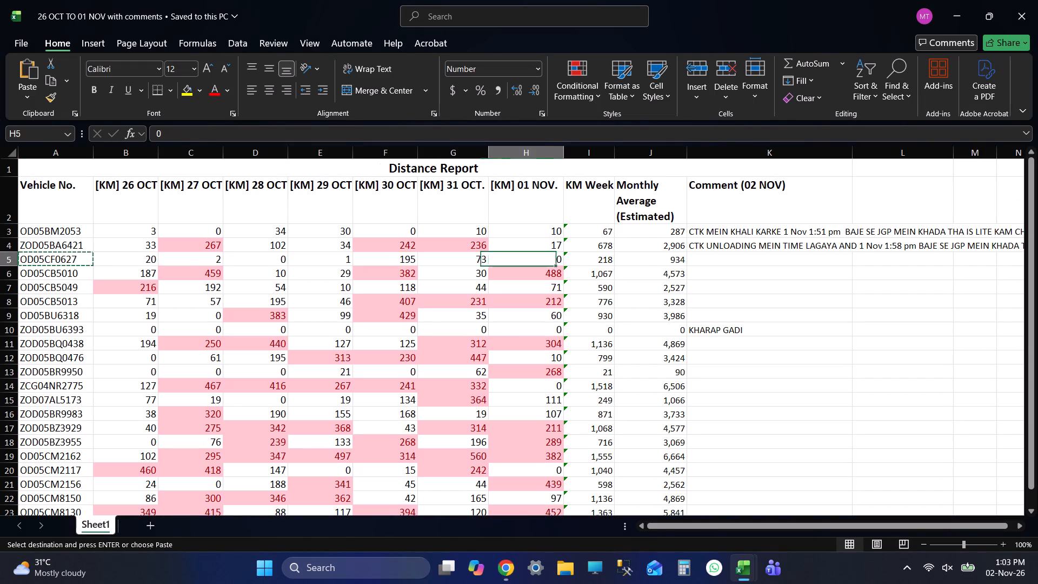
key("Tab")
key("Tab")
key("Tab")
type("PURA DIN")
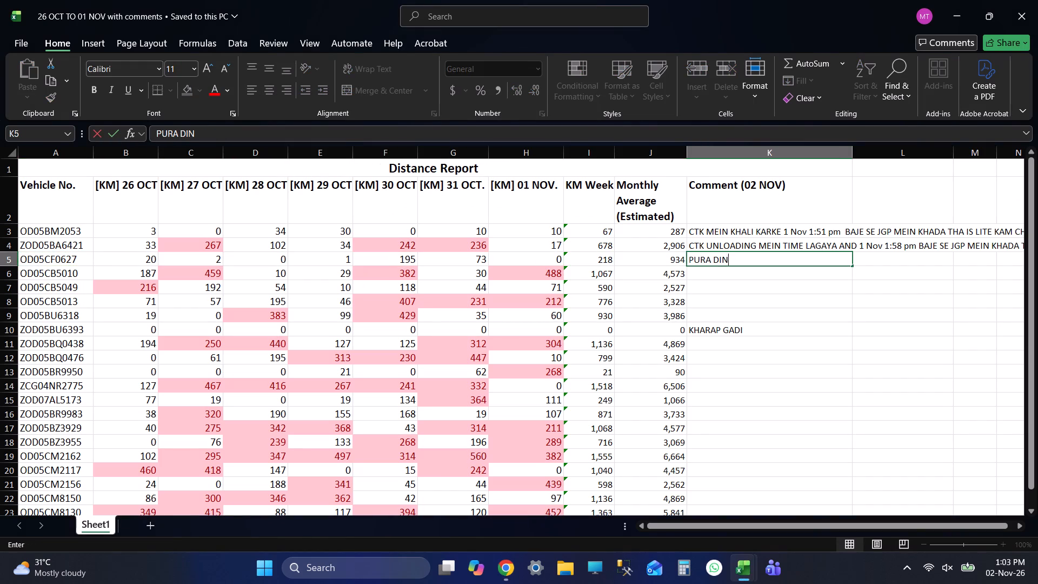
key("space")
type("JGP MEIN KHADA THA")
key("Return")
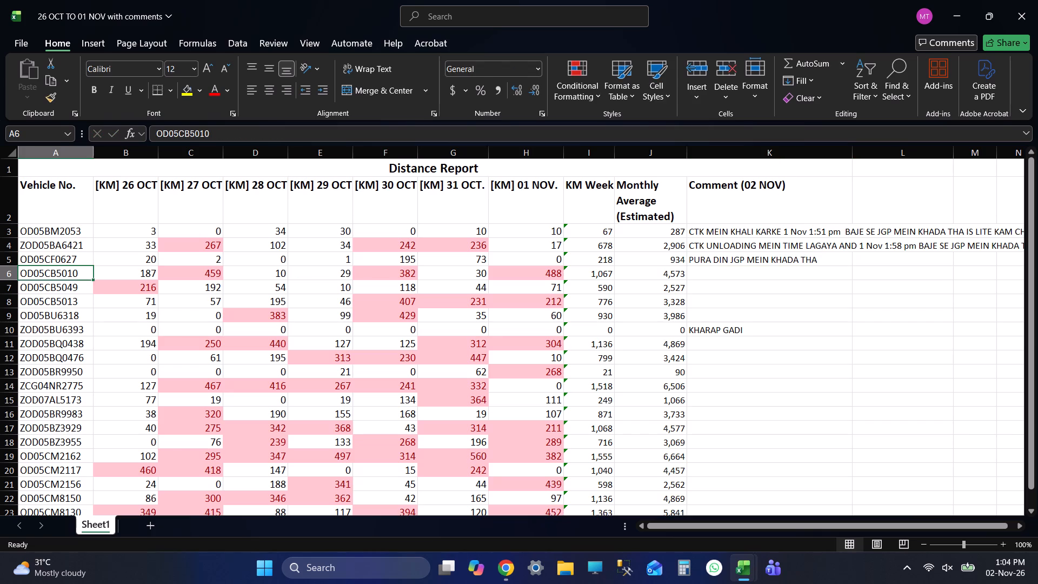
key("ctrl+s")
key("ctrl+s")
left_click(737, 275)
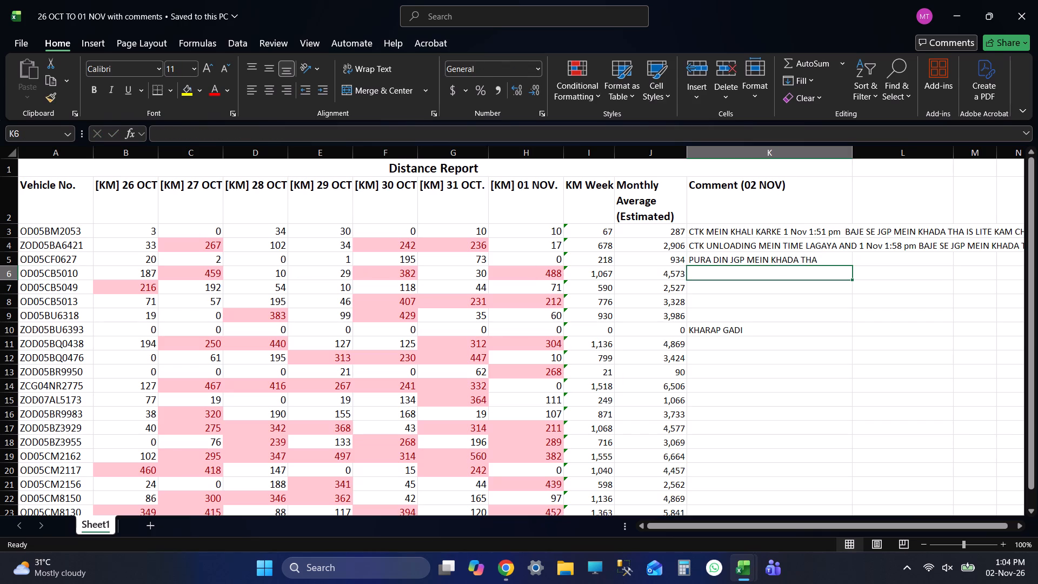
key("ctrl+s")
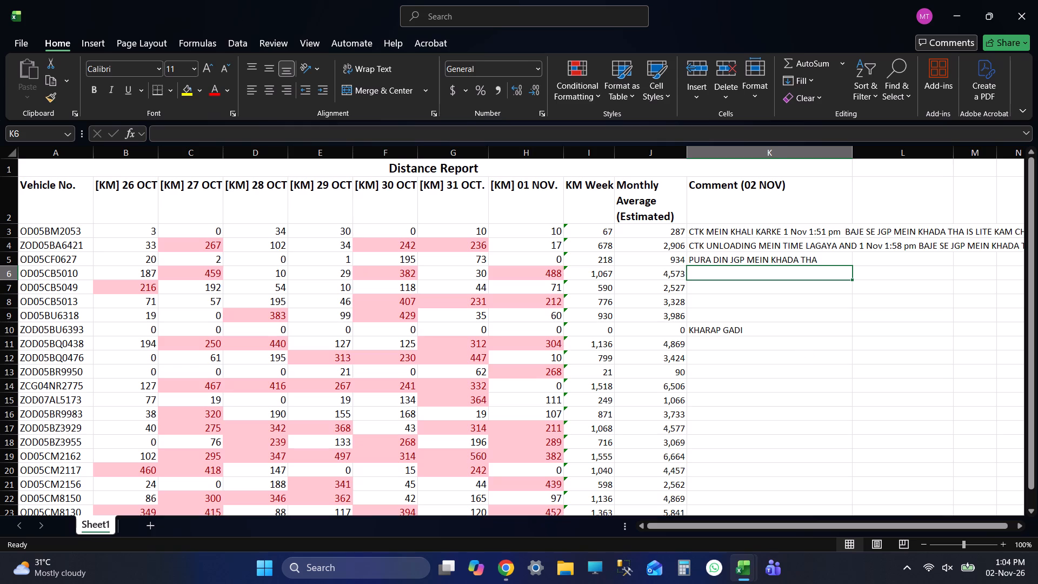
key("shift+Tab")
key("shift+Tab")
key("shift+Tab")
left_click(590, 283)
key("shift+Tab")
key("shift+Tab")
key("shift+Tab")
key("shift+Tab")
key("shift+Tab")
key("shift+Tab")
key("shift+Tab")
key("shift+Tab")
key("shift+Tab")
key("shift+Tab")
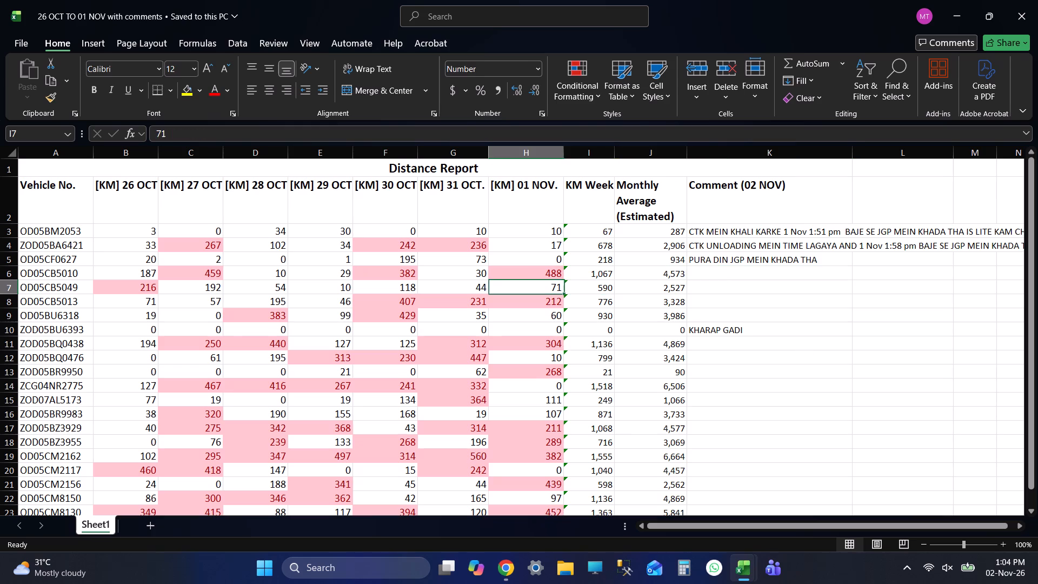
key("ctrl+c")
key("alt+Tab")
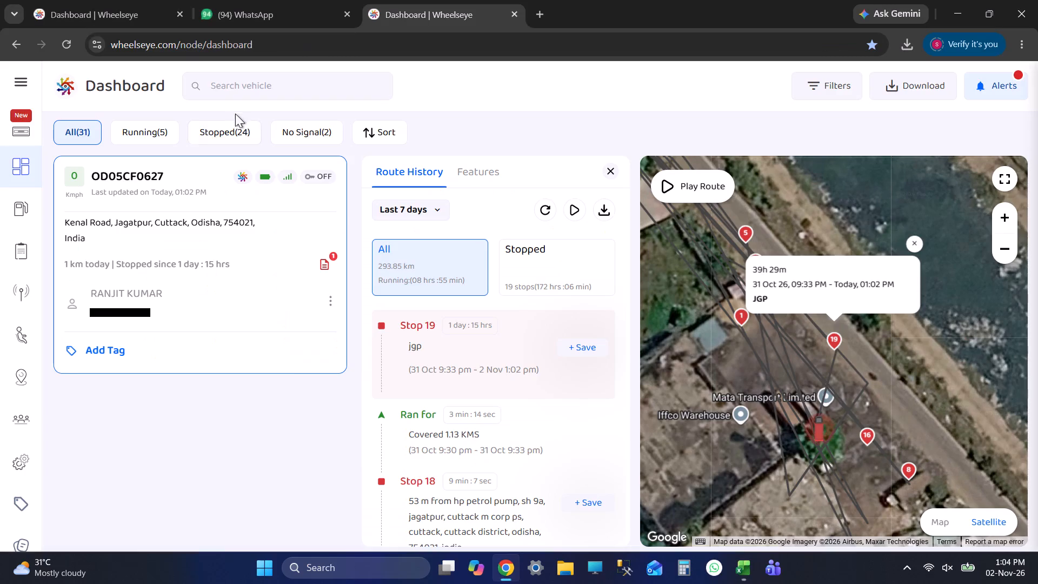
left_click(251, 84)
key("ctrl+v")
key("Return")
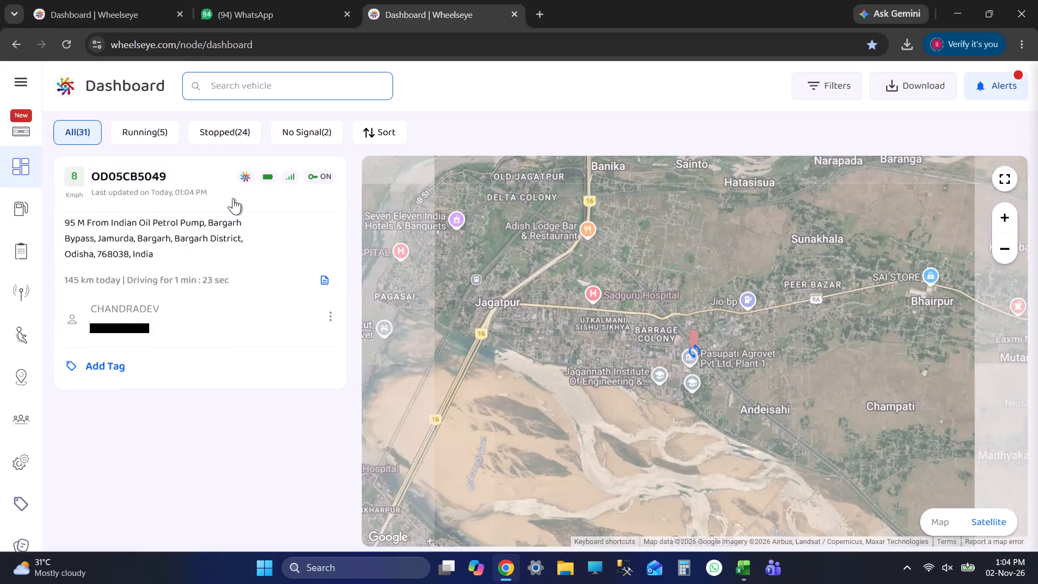
left_click(168, 220)
left_click(409, 203)
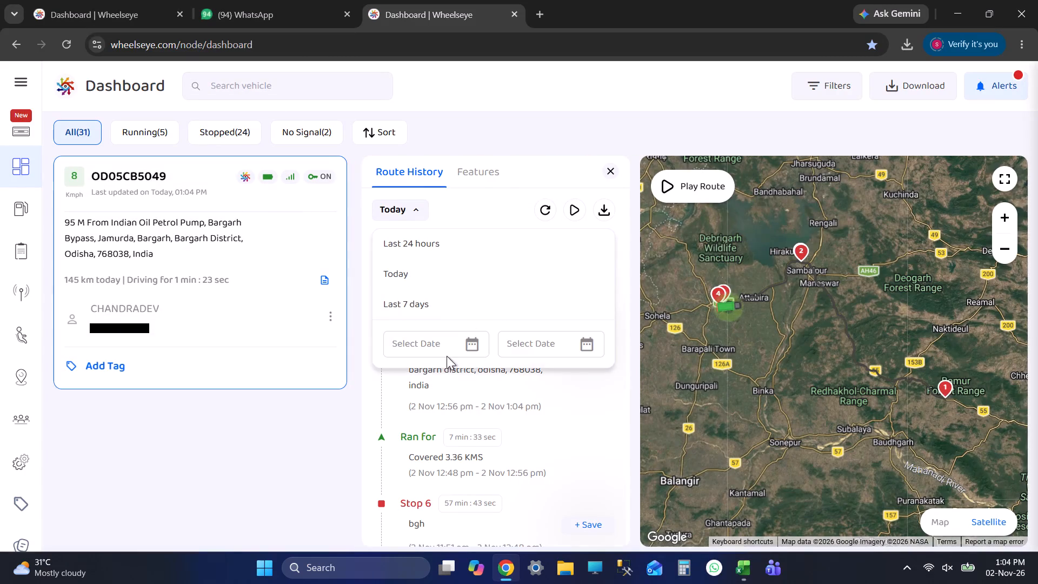
left_click(437, 344)
left_click(430, 316)
key("alt+Tab")
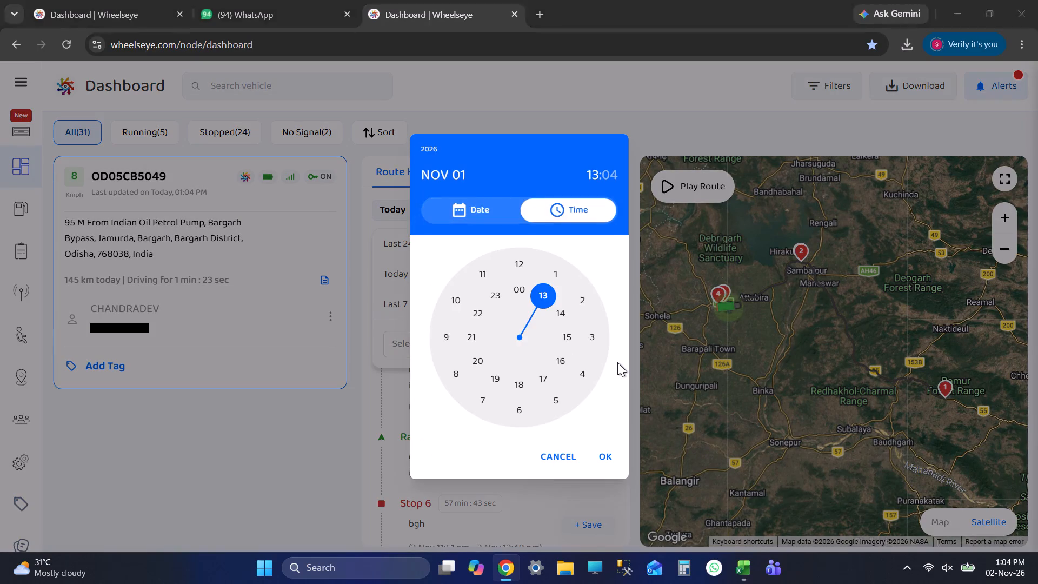
key("alt+Tab")
left_click(518, 290)
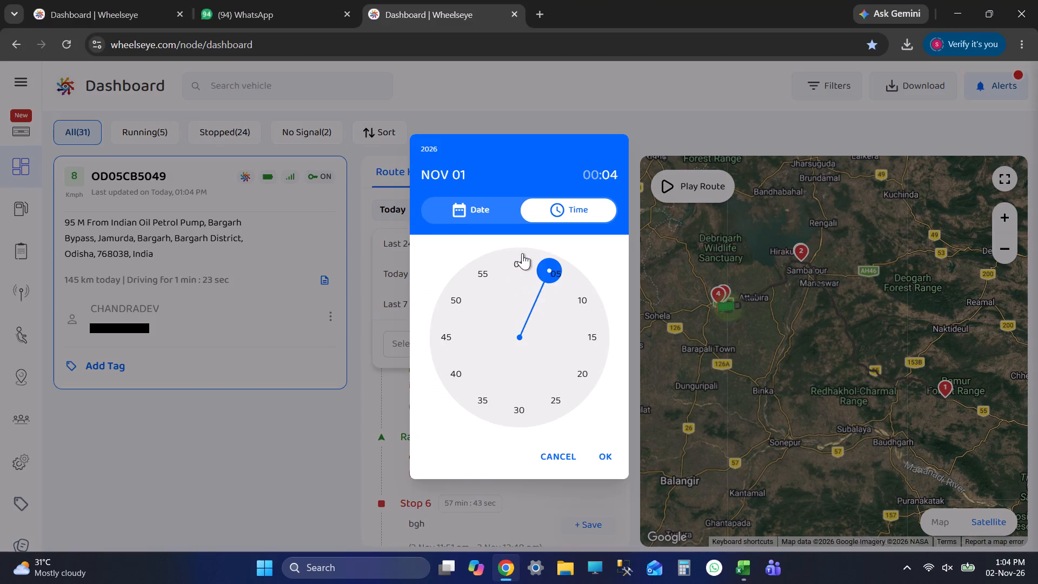
left_click(522, 253)
left_click(606, 447)
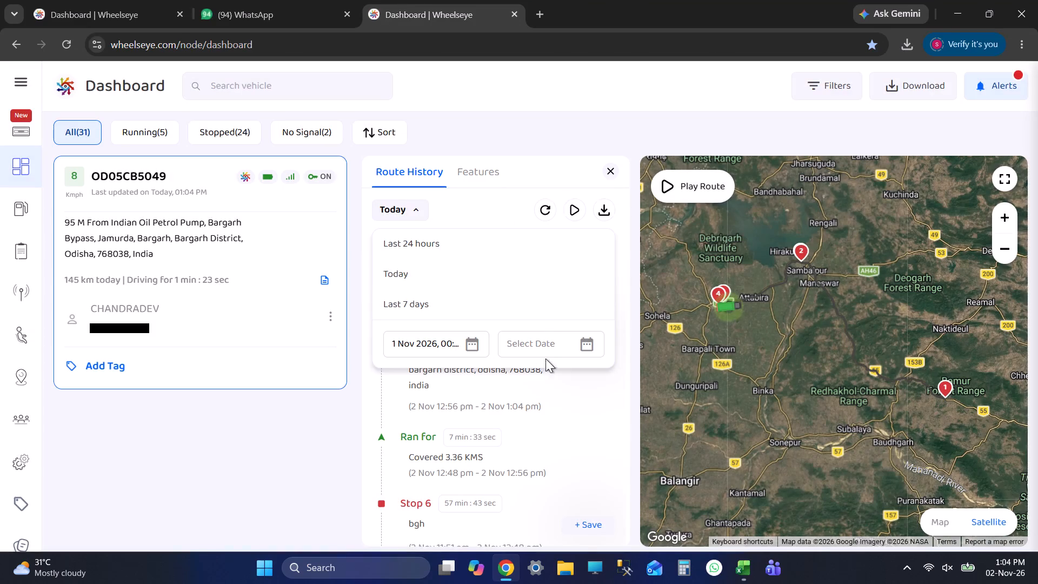
left_click(533, 344)
left_click(437, 314)
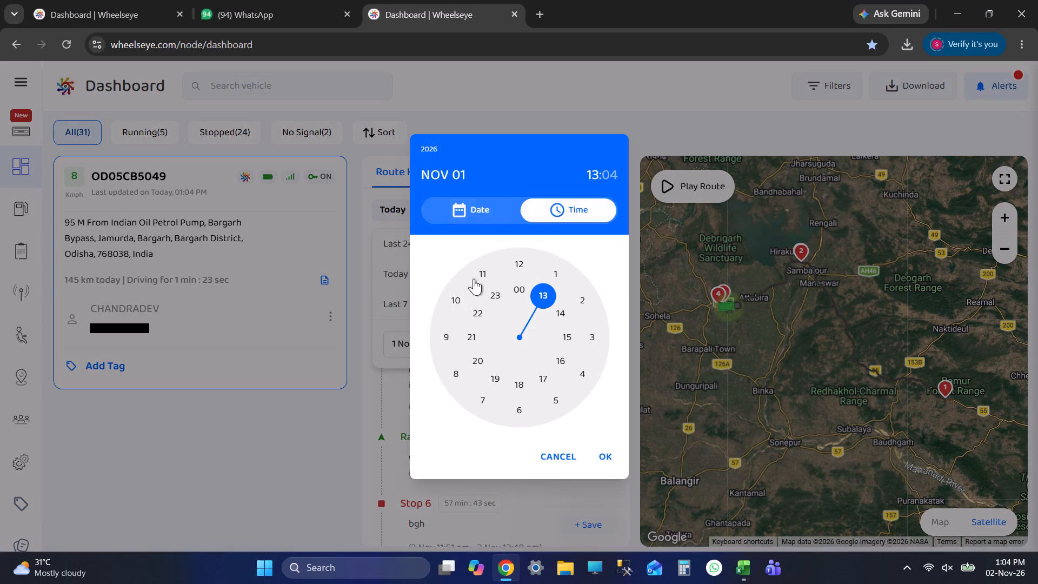
left_click(496, 295)
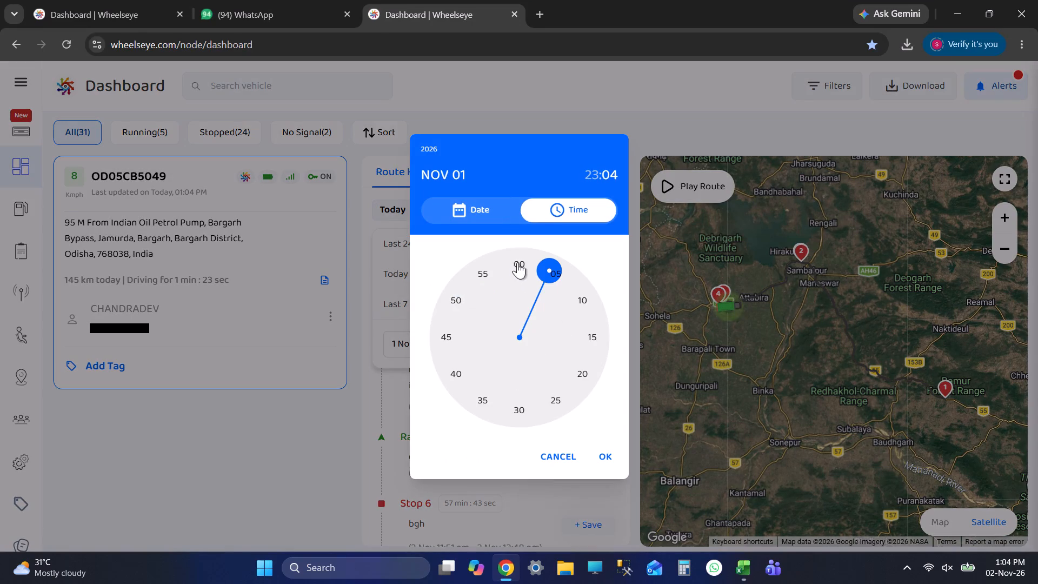
left_click(513, 262)
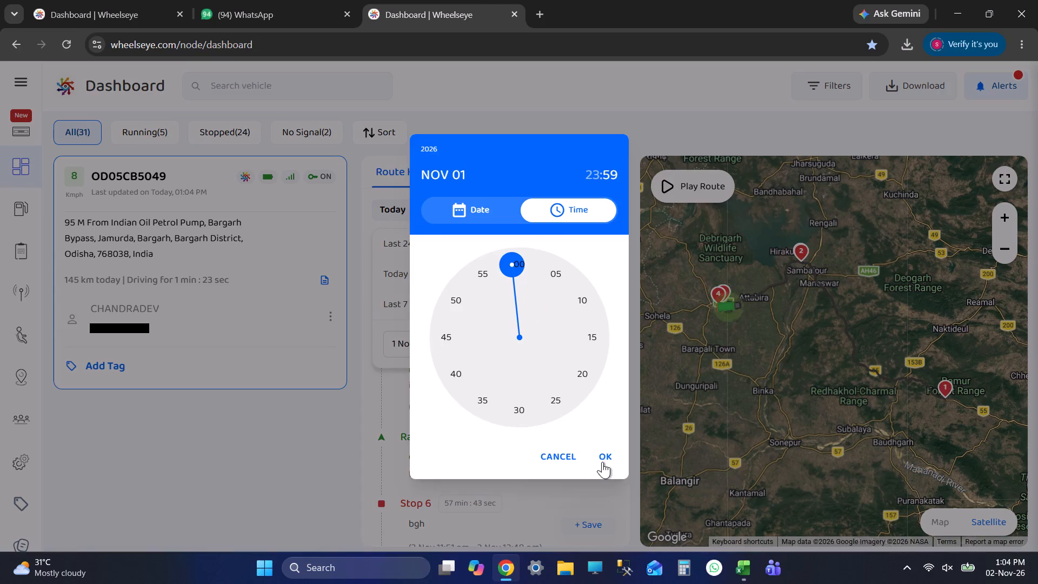
left_click(602, 462)
scroll(521, 412, "down", 13)
scroll(520, 495, "up", 1)
scroll(520, 497, "down", 1)
scroll(518, 498, "up", 1)
scroll(518, 498, "down", 1)
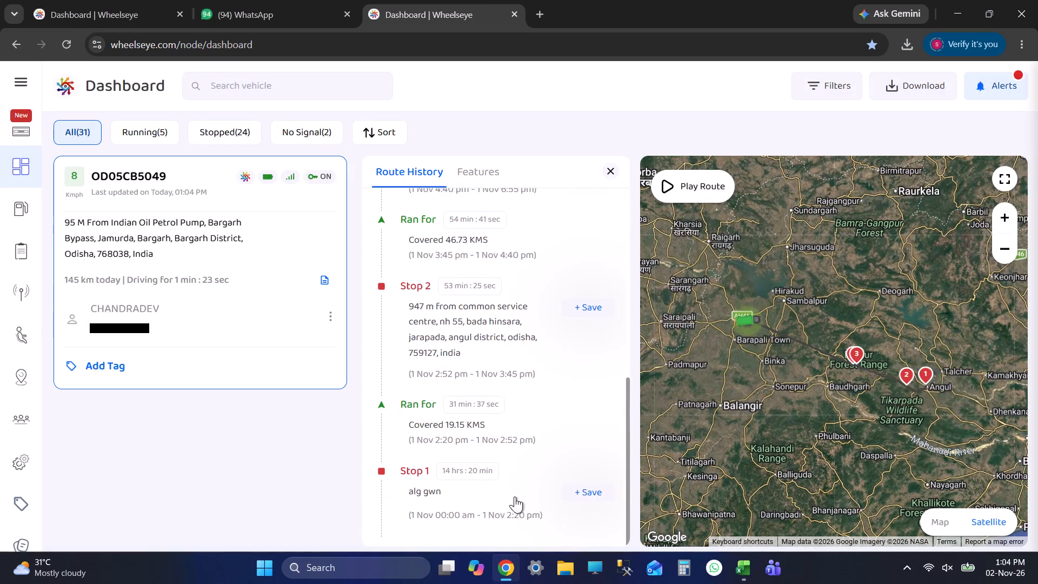
left_click(502, 488)
scroll(520, 462, "down", 2)
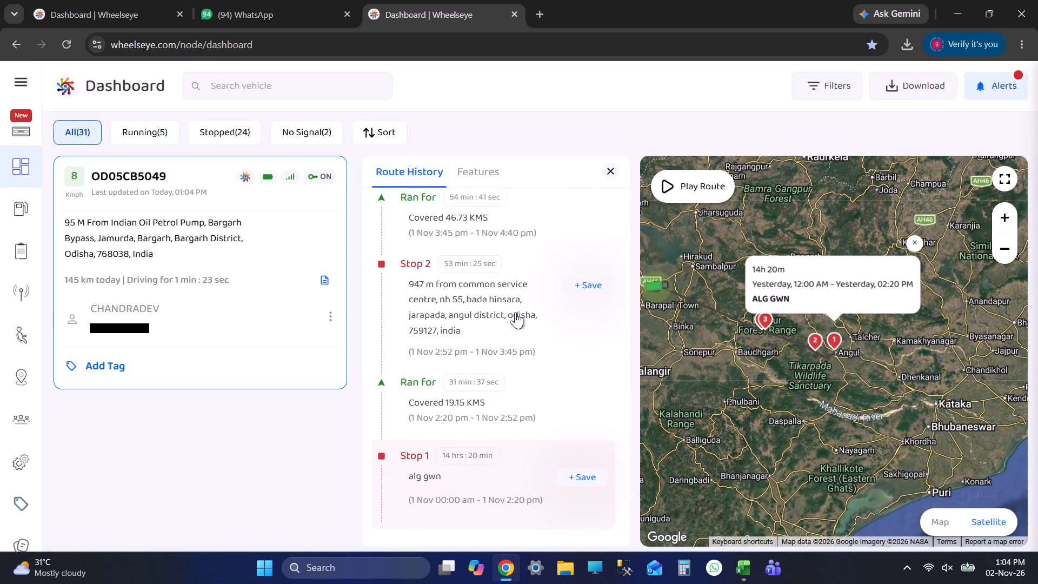
left_click_drag(500, 327, 505, 326)
scroll(558, 367, "up", 3)
left_click(517, 353)
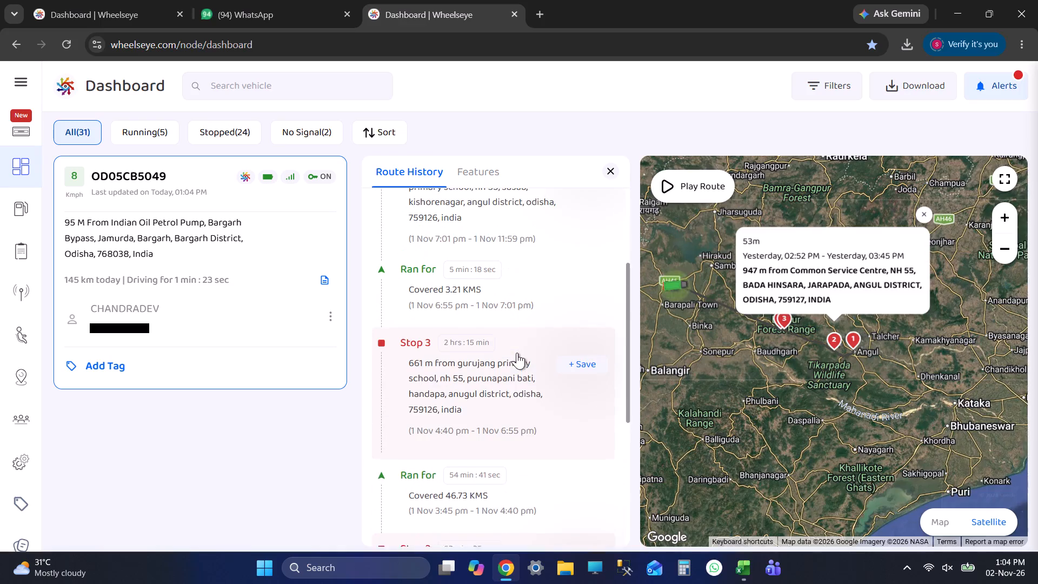
scroll(849, 347, "up", 11)
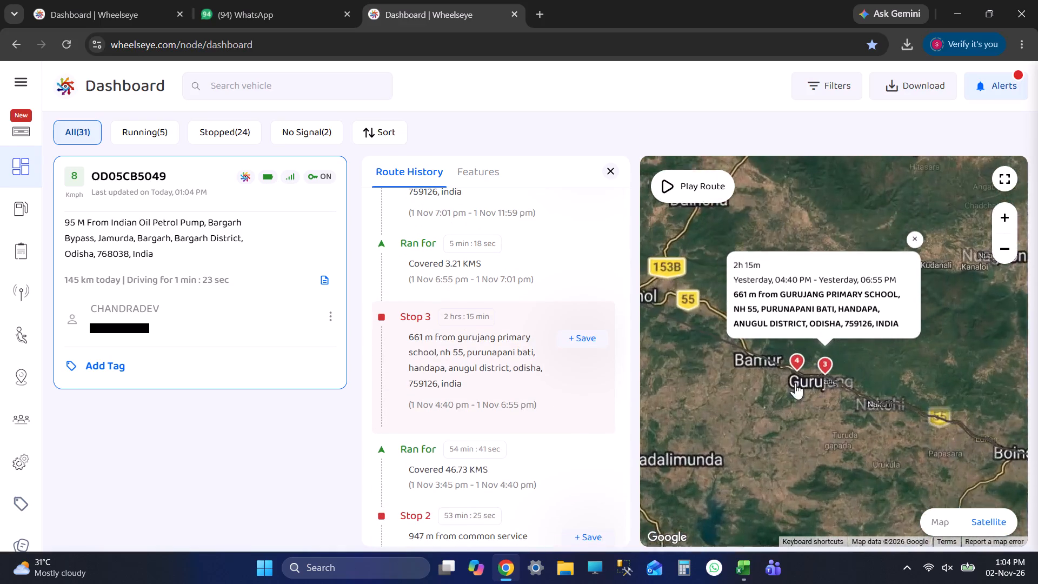
scroll(454, 383, "up", 4)
left_click(470, 376)
scroll(837, 357, "up", 2)
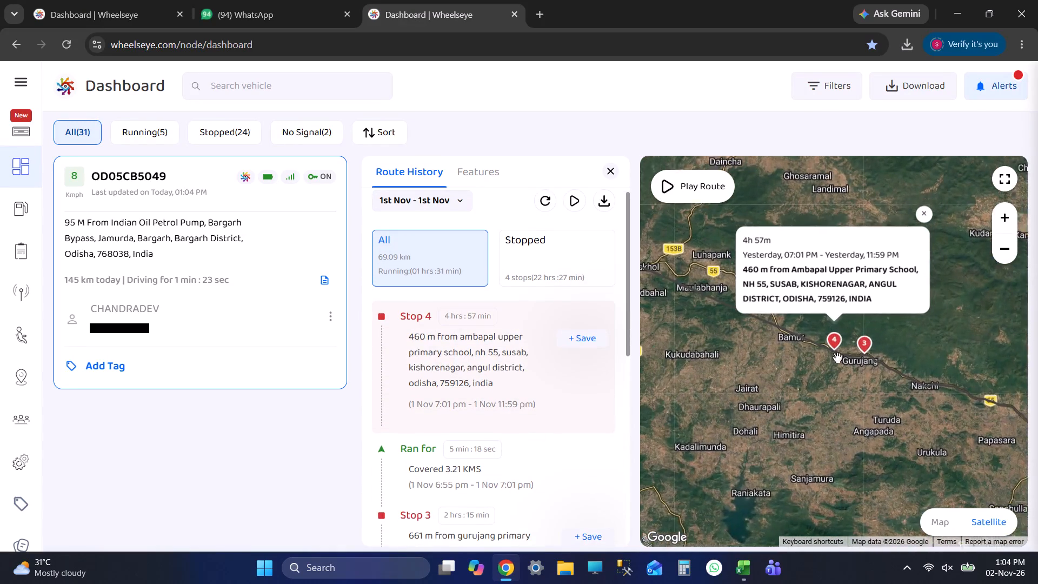
scroll(834, 373, "down", 14)
scroll(843, 377, "up", 1)
scroll(843, 377, "down", 1)
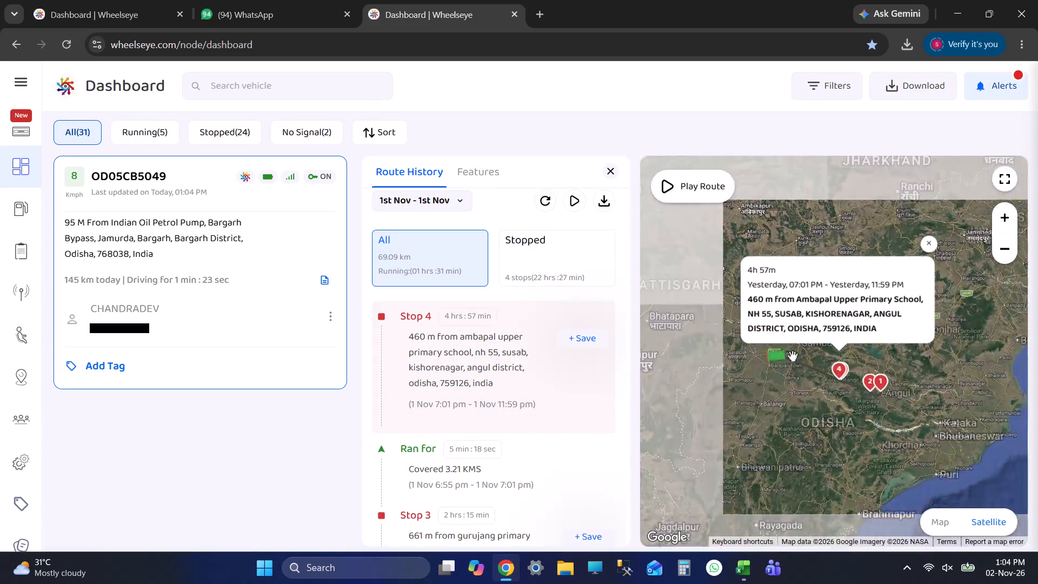
key("alt+Tab")
key("Tab")
key("Tab")
key("Tab")
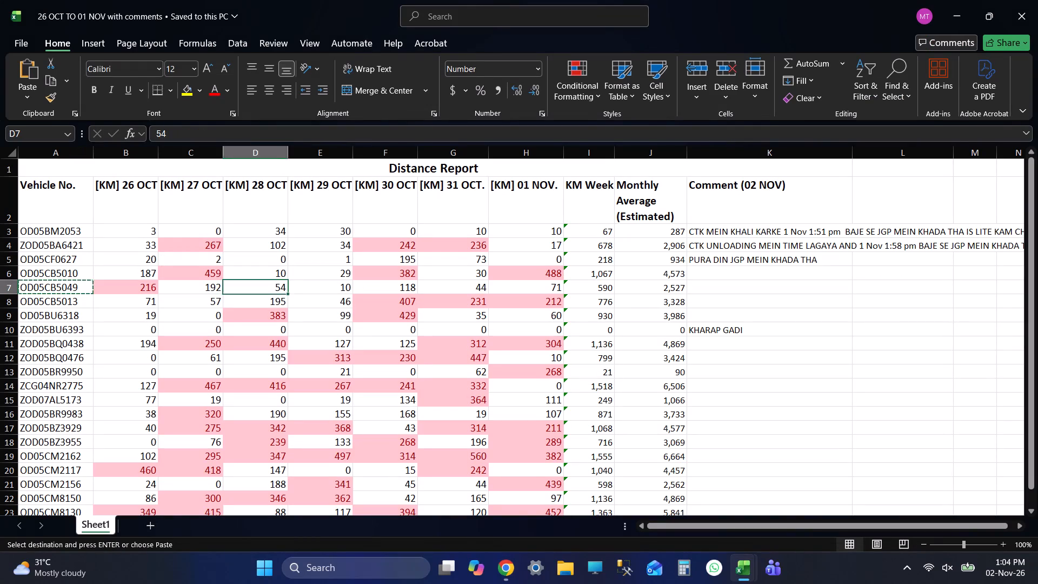
key("Tab")
key("Tab")
key("Tab")
key("Tab")
key("Tab")
key("Tab")
key("Tab")
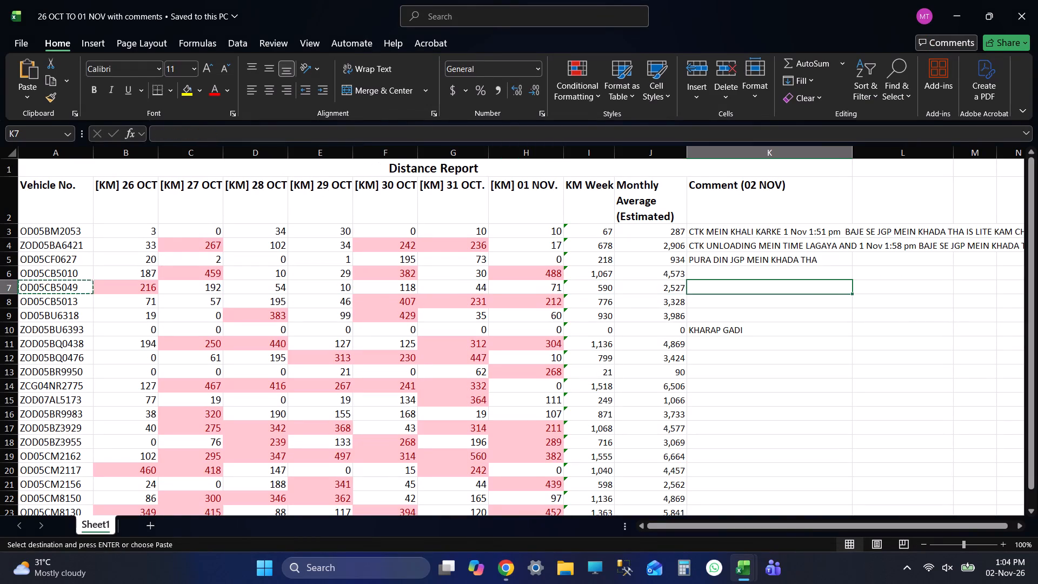
key("ctrl+s")
key("ctrl+s")
key("ctrl+s")
key("ctrl+s")
key("ctrl+s")
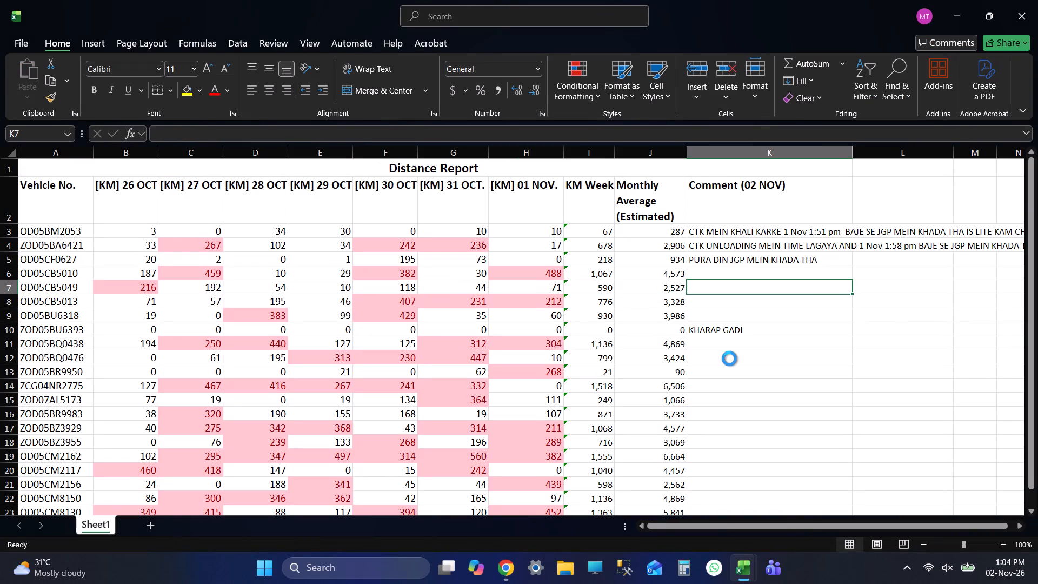
key("alt+Tab")
key("alt+Tab")
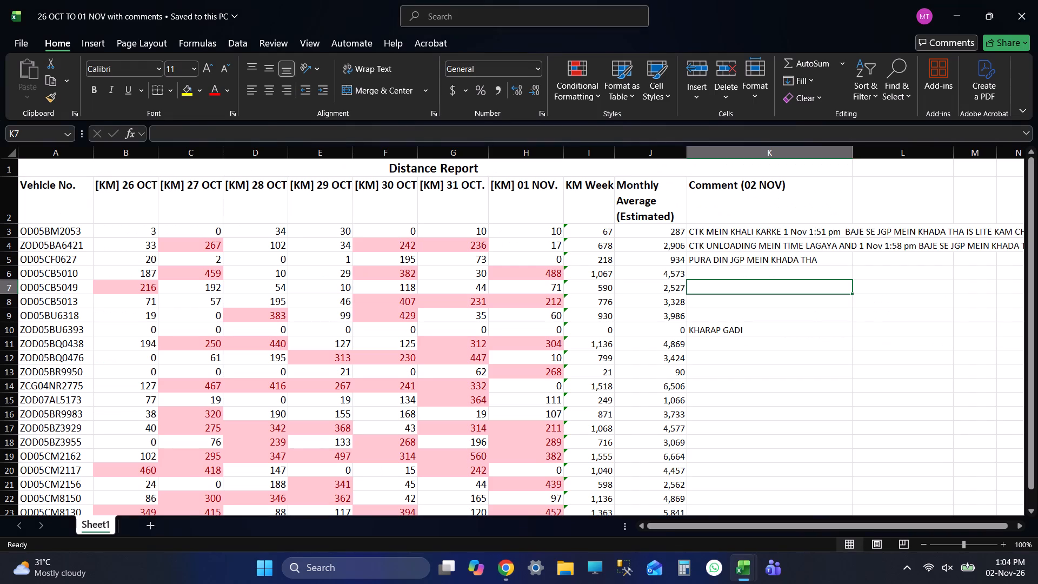
key("ctrl+s")
key("ctrl+s")
key("ctrl+s")
key("ctrl+s")
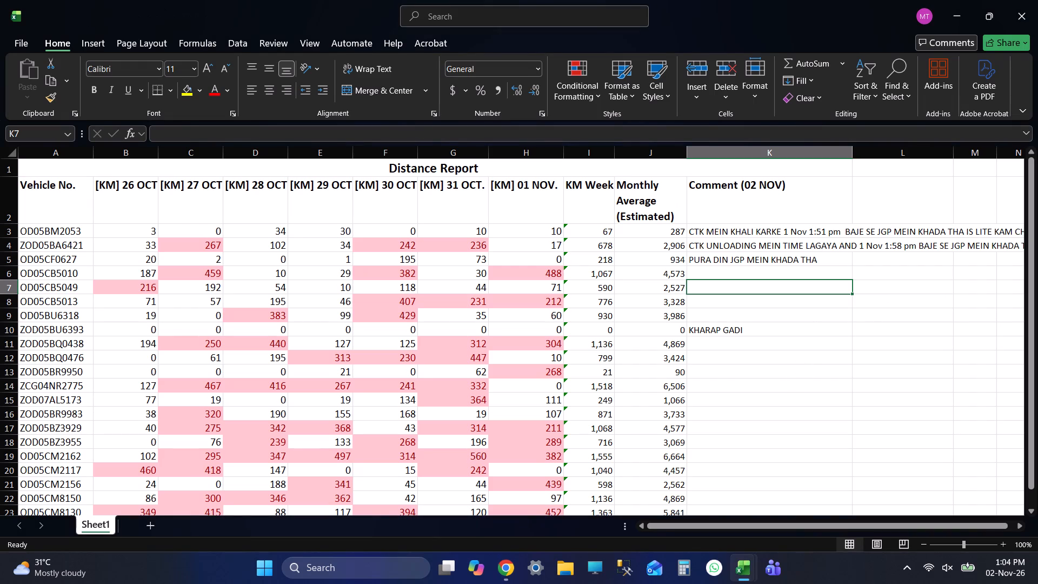
key("ctrl+s")
key("ctrl+s")
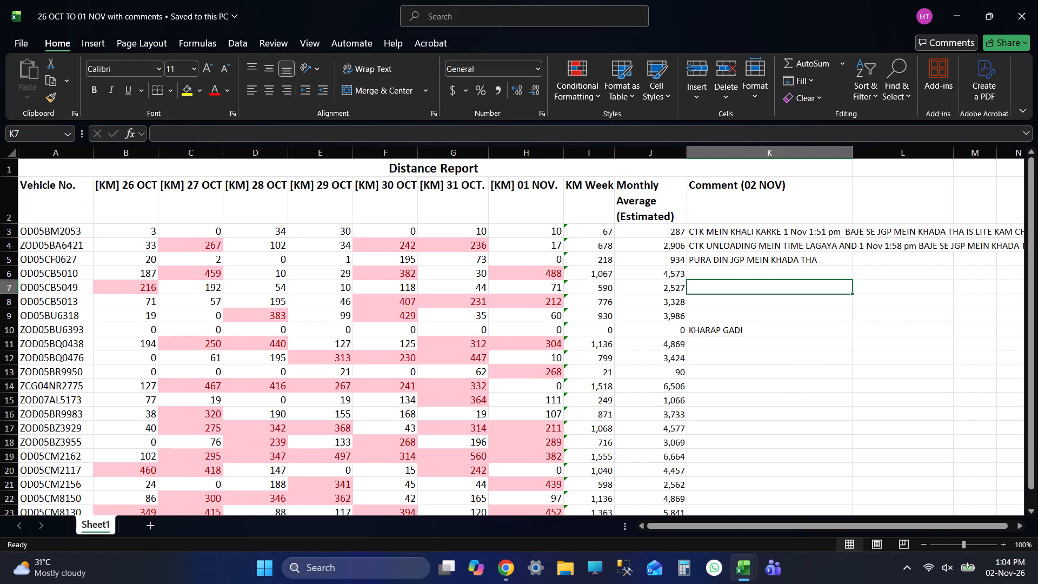
key("ctrl+s")
key("ctrl+s")
key("ctrl+s")
key("ctrl+s")
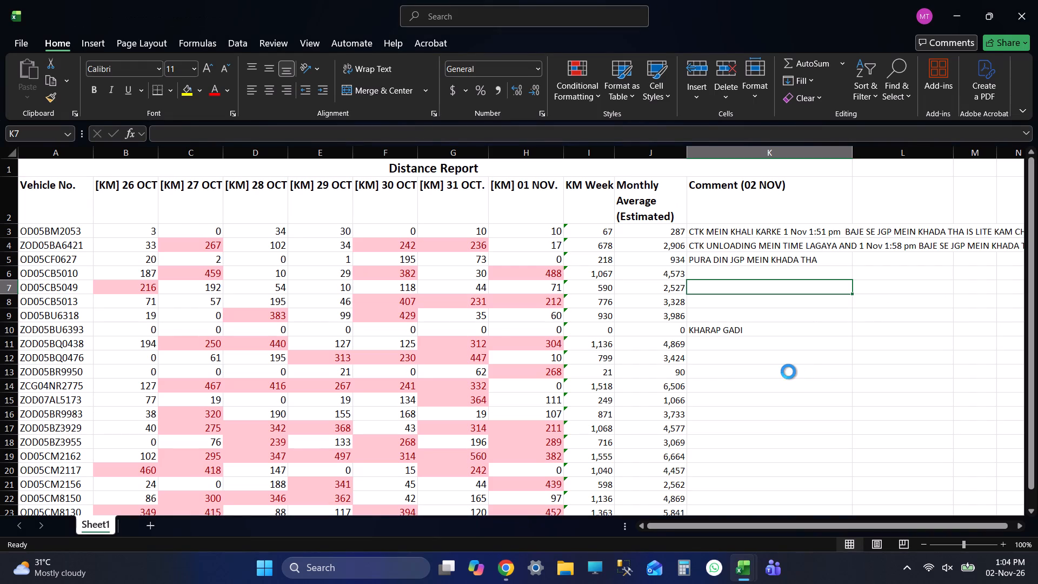
key("ctrl+s")
key("alt+Tab")
scroll(789, 383, "up", 3)
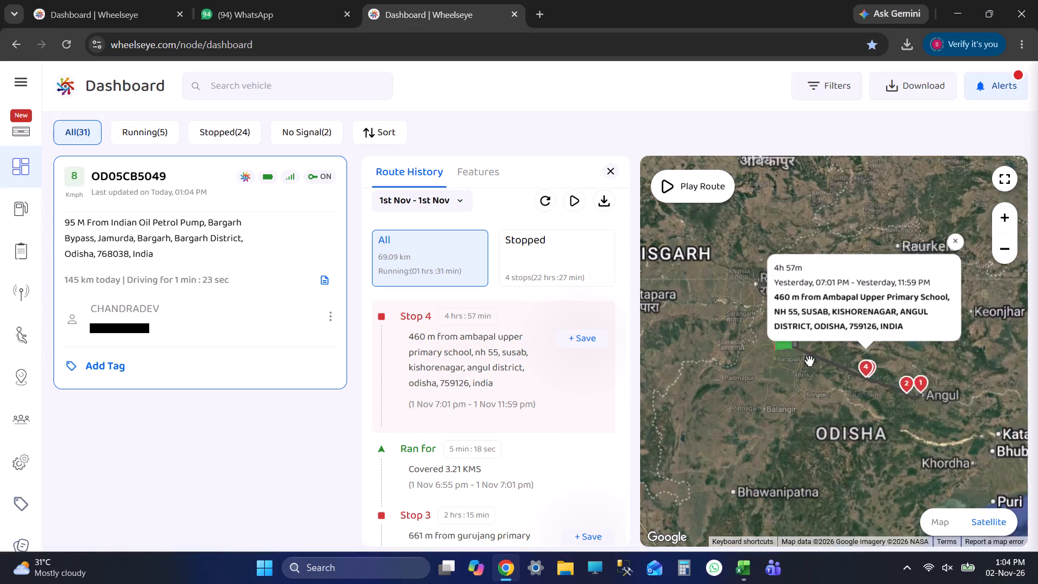
scroll(809, 360, "up", 2)
left_click_drag(790, 326, 796, 383)
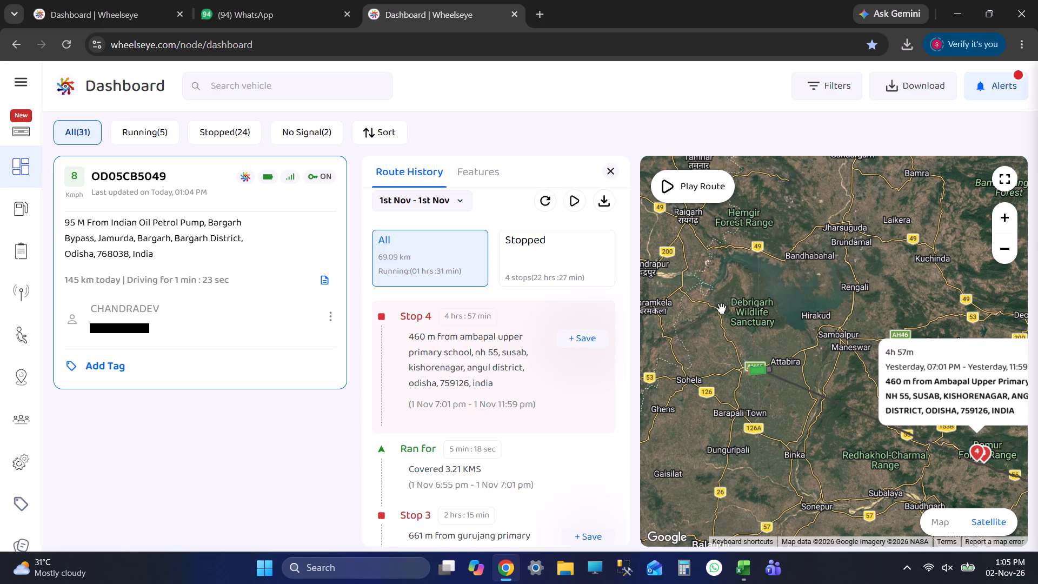
key("alt+Tab")
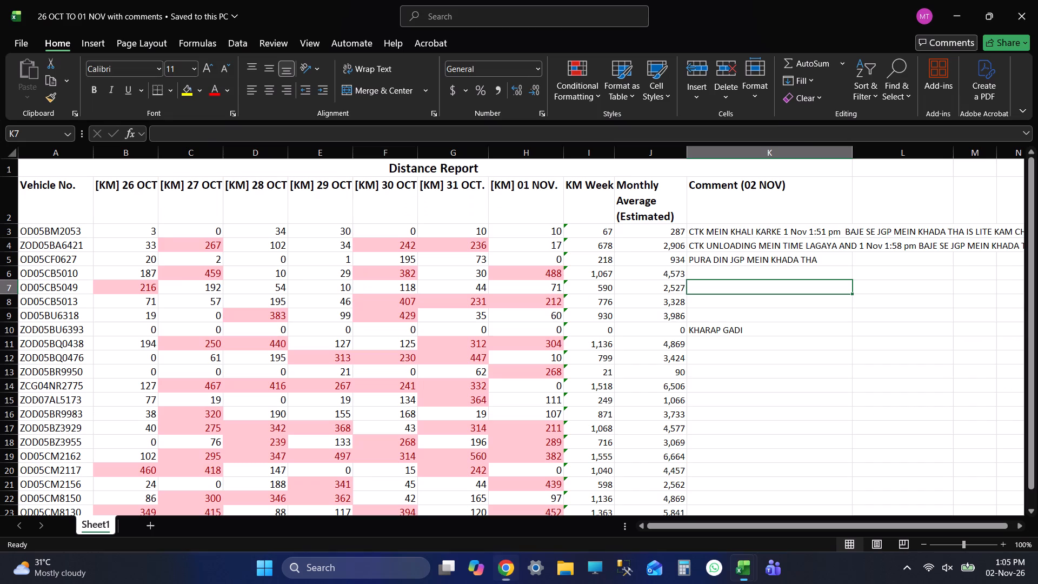
key("alt+Tab")
key("alt+Tab")
key("alt+Tab")
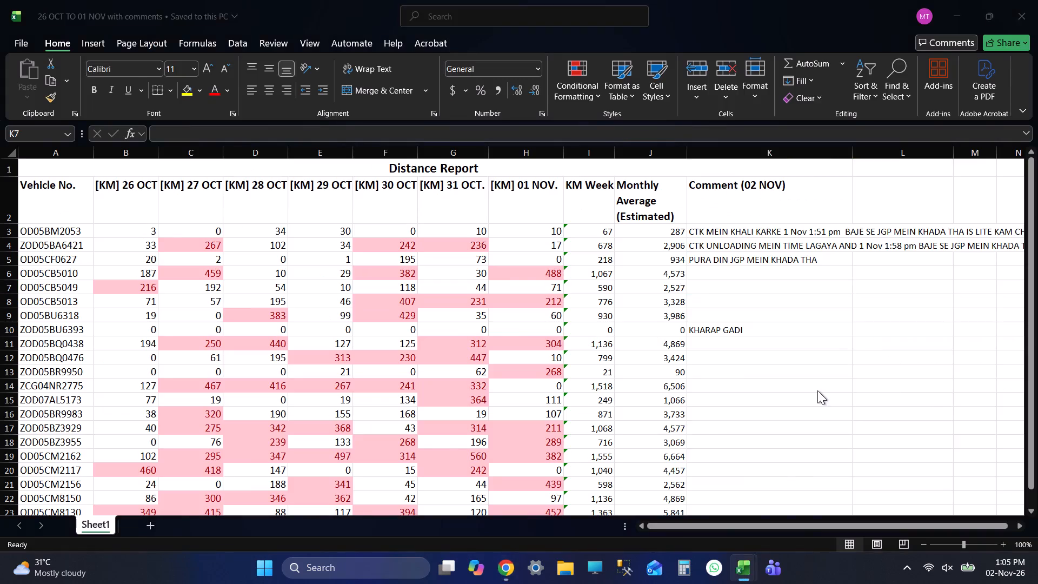
key("alt+Tab")
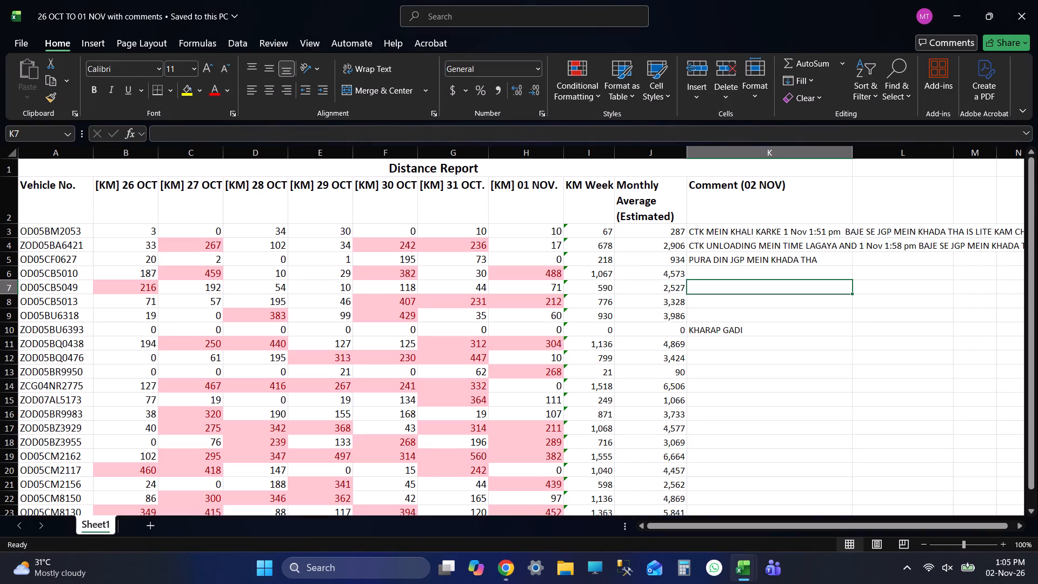
key("alt+Tab")
scroll(649, 375, "down", 5)
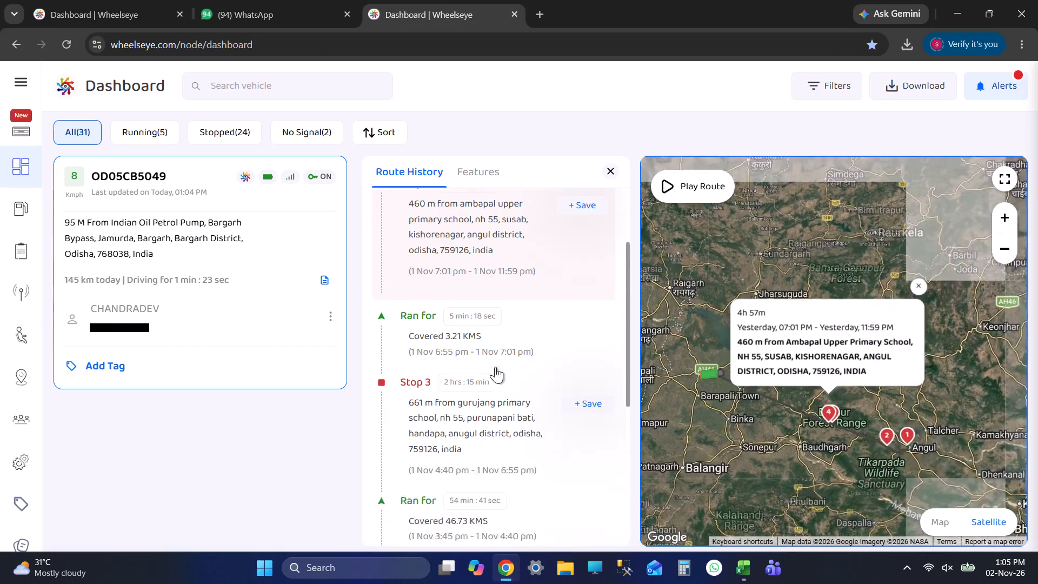
scroll(495, 367, "down", 2)
scroll(494, 373, "up", 1)
scroll(494, 373, "down", 9)
scroll(494, 388, "up", 1)
scroll(494, 388, "down", 1)
left_click(462, 476)
scroll(489, 456, "down", 6)
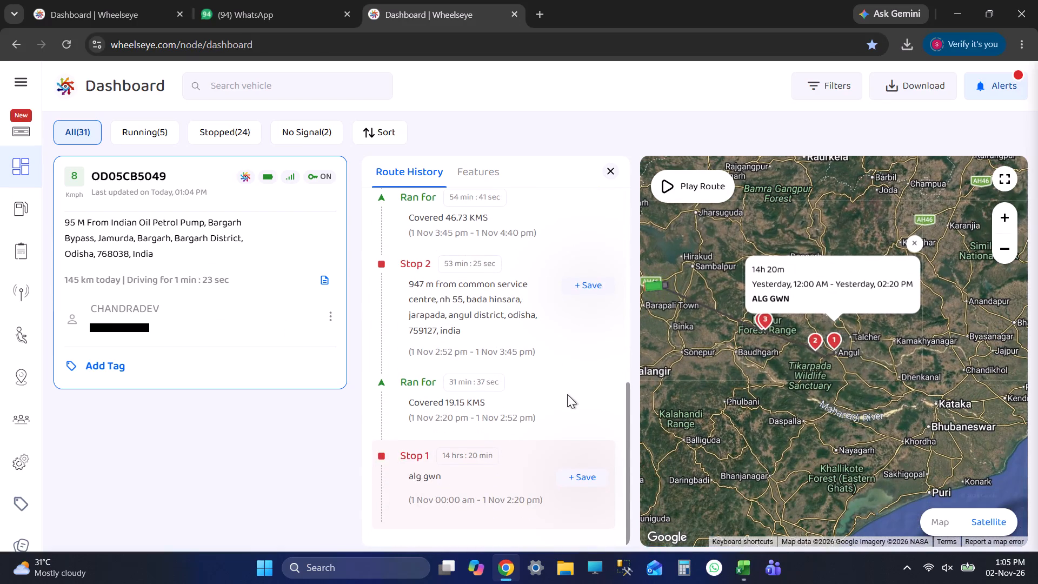
left_click(497, 306)
scroll(516, 338, "up", 2)
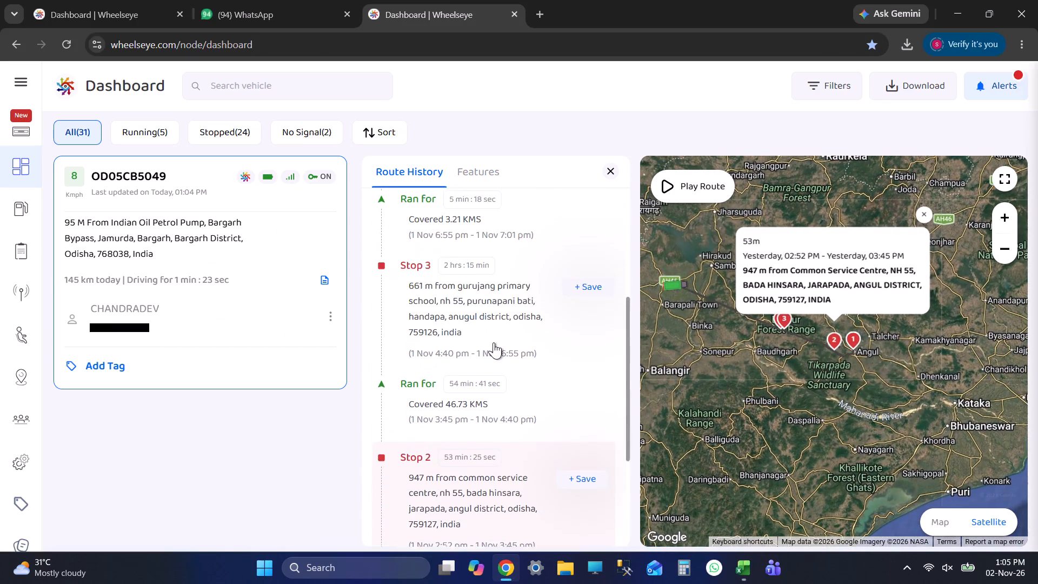
left_click(494, 342)
scroll(504, 349, "up", 2)
left_click(498, 342)
scroll(827, 342, "up", 3)
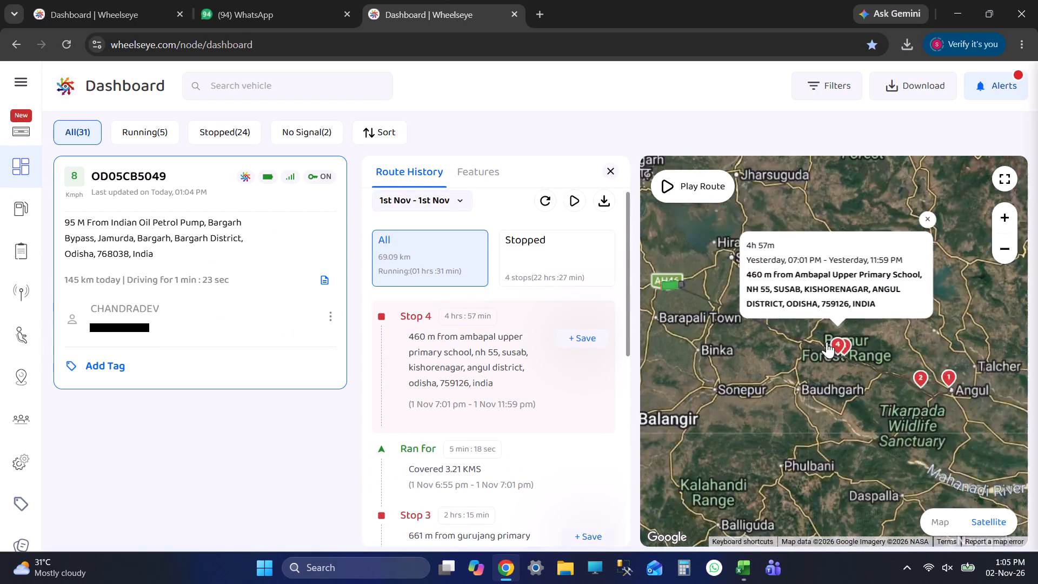
scroll(827, 342, "up", 8)
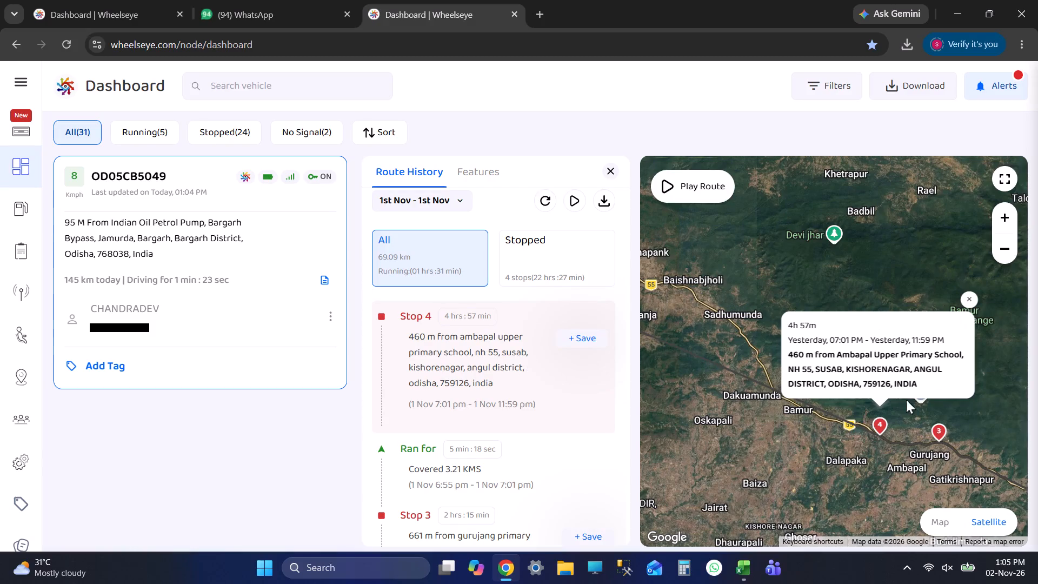
scroll(900, 448, "up", 4)
scroll(515, 442, "down", 3)
left_click(494, 347)
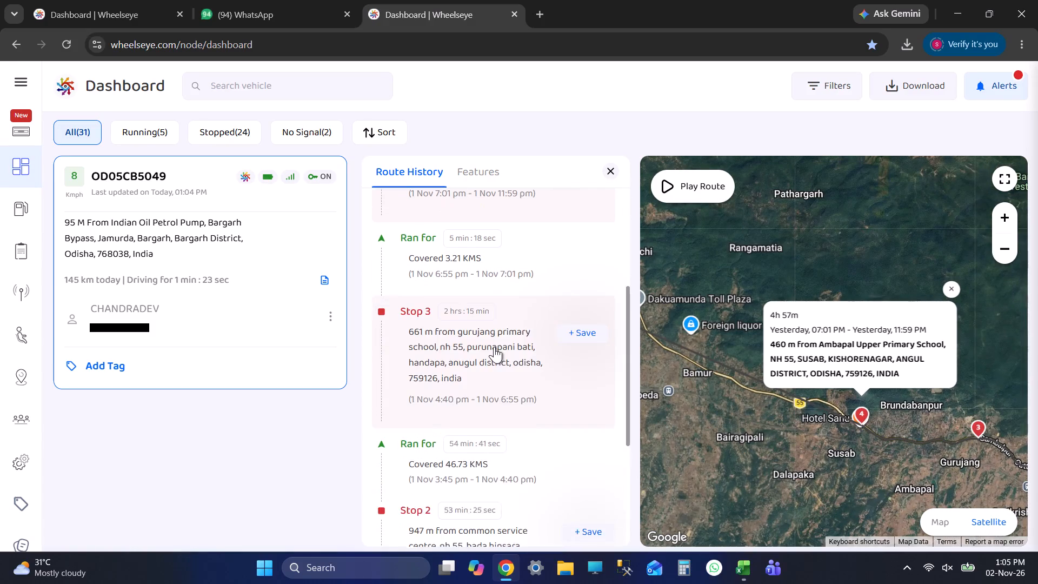
scroll(820, 324, "up", 6)
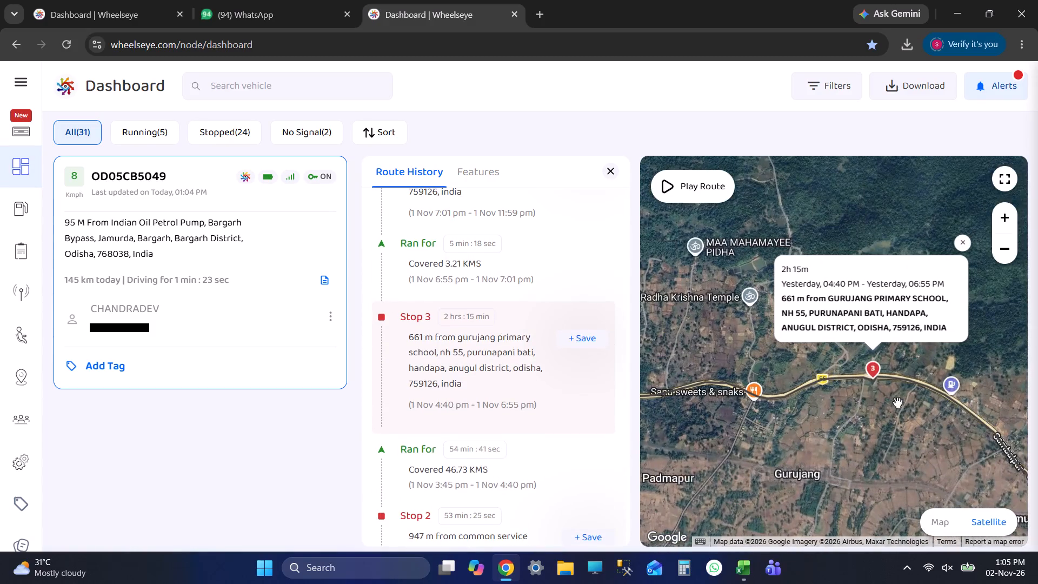
left_click_drag(900, 401, 838, 391)
scroll(811, 357, "up", 4)
scroll(762, 390, "up", 2)
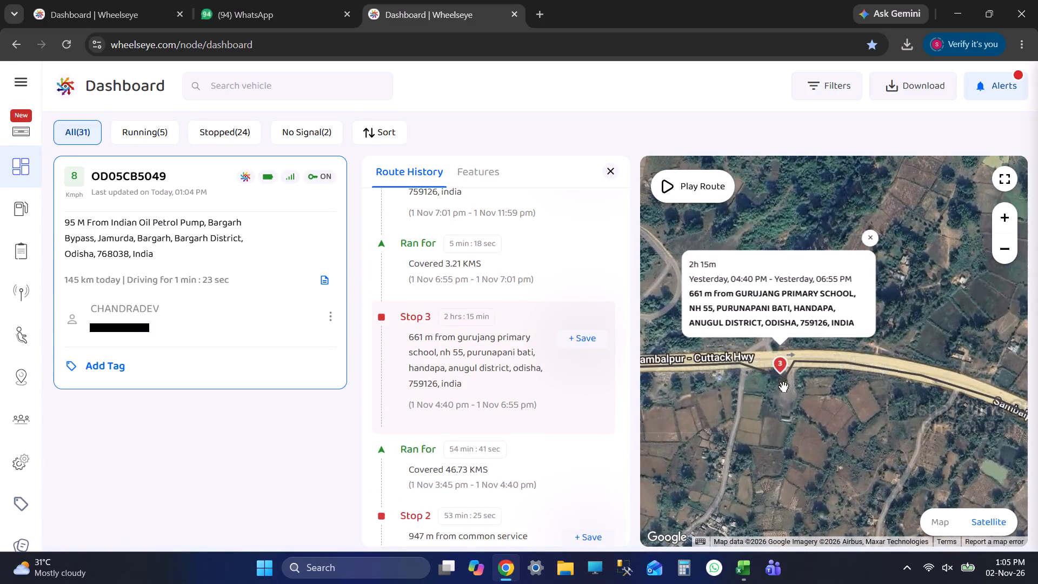
scroll(783, 387, "down", 2)
scroll(481, 393, "up", 2)
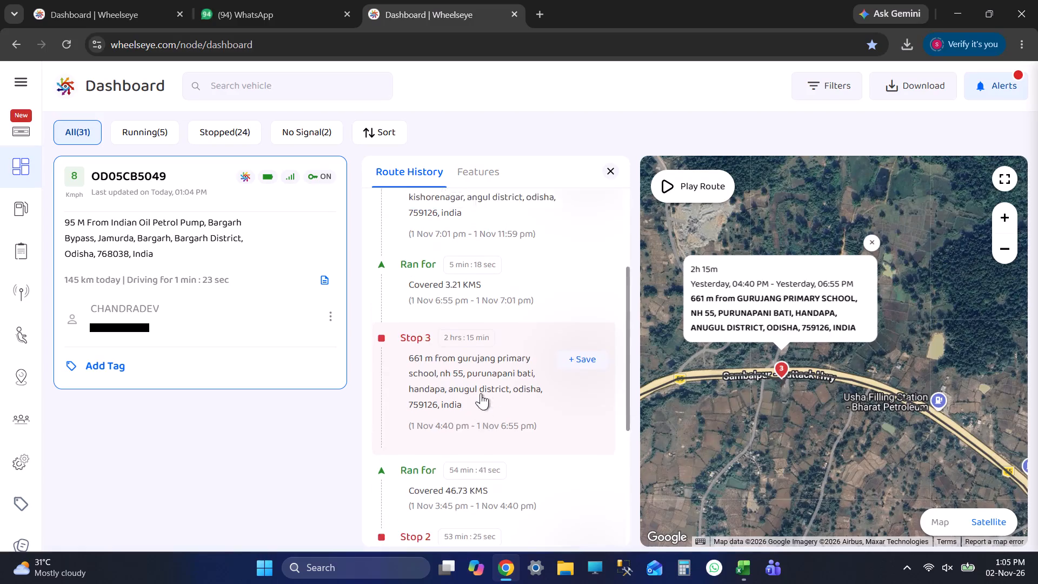
scroll(481, 393, "up", 1)
left_click(478, 335)
key("alt+Tab")
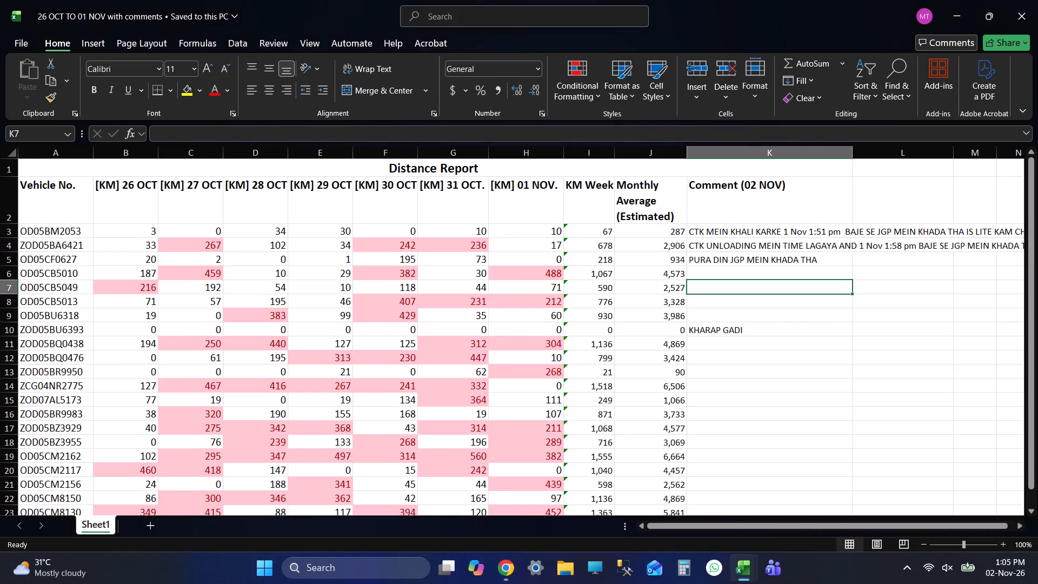
key("alt+Tab")
scroll(495, 374, "down", 4)
left_click(474, 303)
scroll(1013, 411, "down", 2)
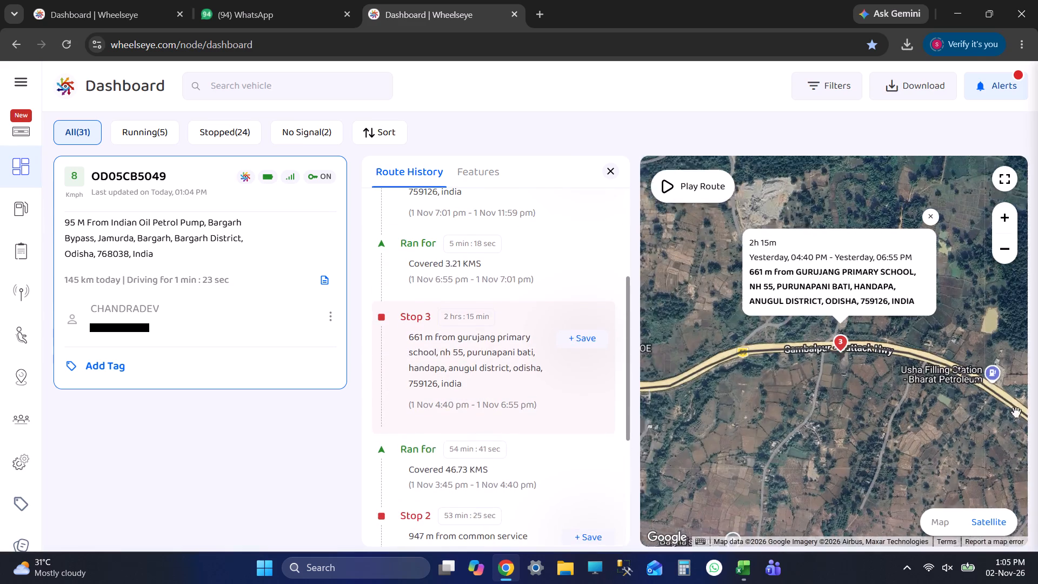
scroll(1016, 412, "down", 1)
scroll(920, 370, "down", 3)
key("alt+Tab")
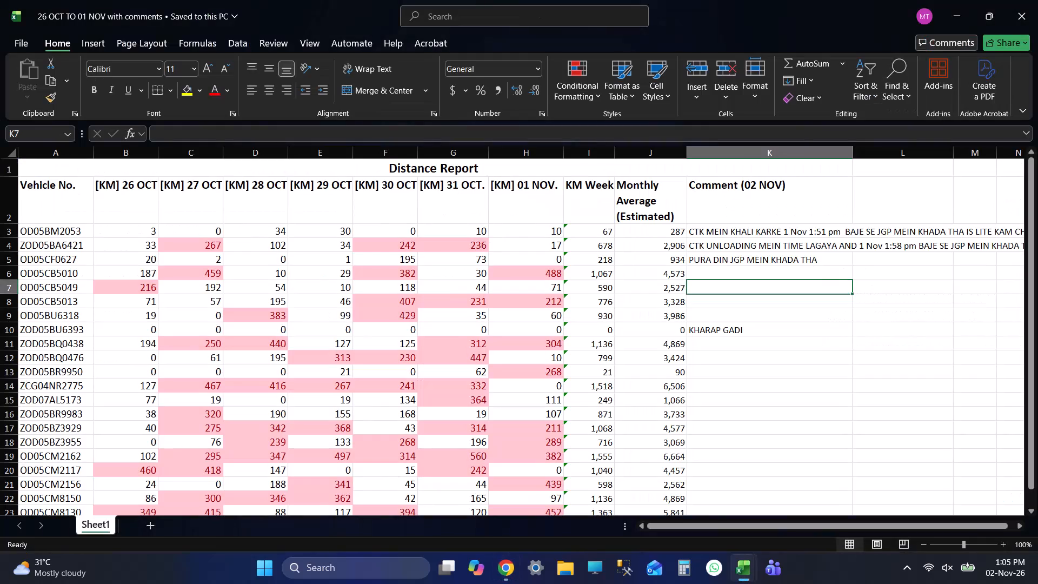
key("alt+Tab")
key("alt+Tab")
key("alt+Tab")
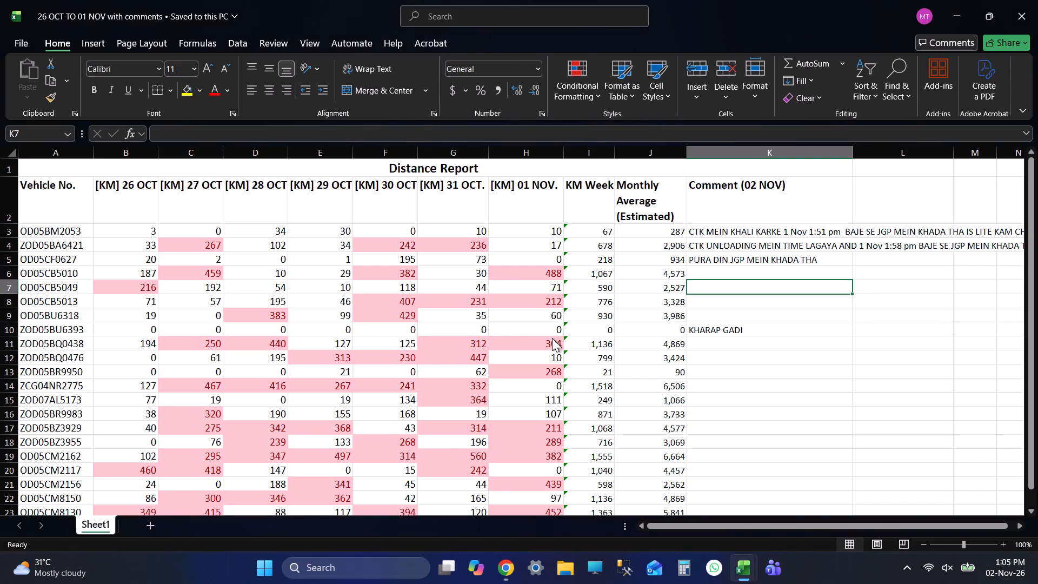
scroll(502, 413, "down", 4)
scroll(534, 391, "up", 1)
scroll(535, 395, "down", 3)
left_click(508, 485)
scroll(478, 367, "up", 2)
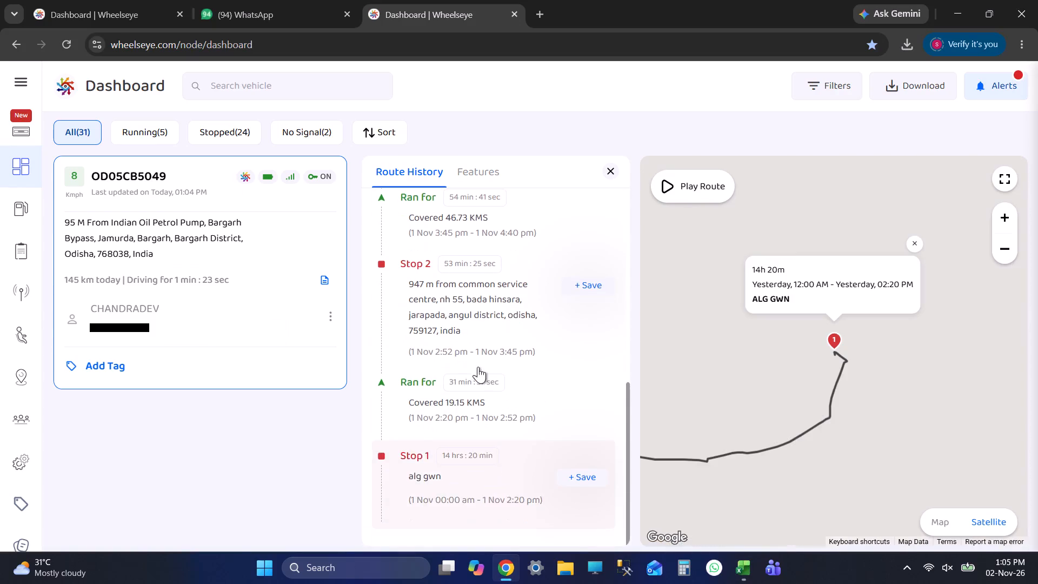
scroll(478, 367, "up", 10)
left_click(511, 363)
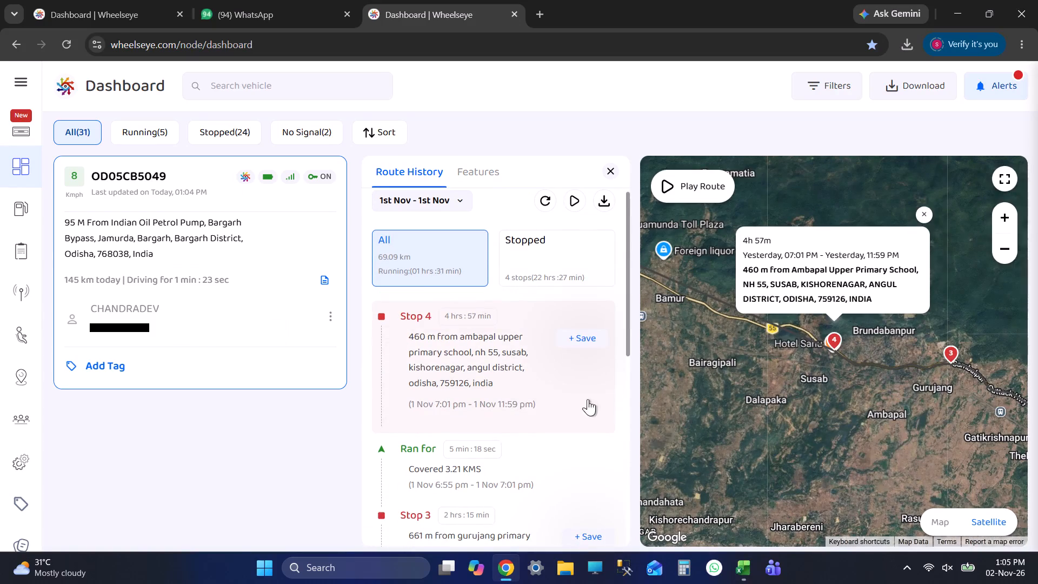
scroll(542, 460, "down", 2)
left_click(511, 396)
scroll(847, 341, "up", 3)
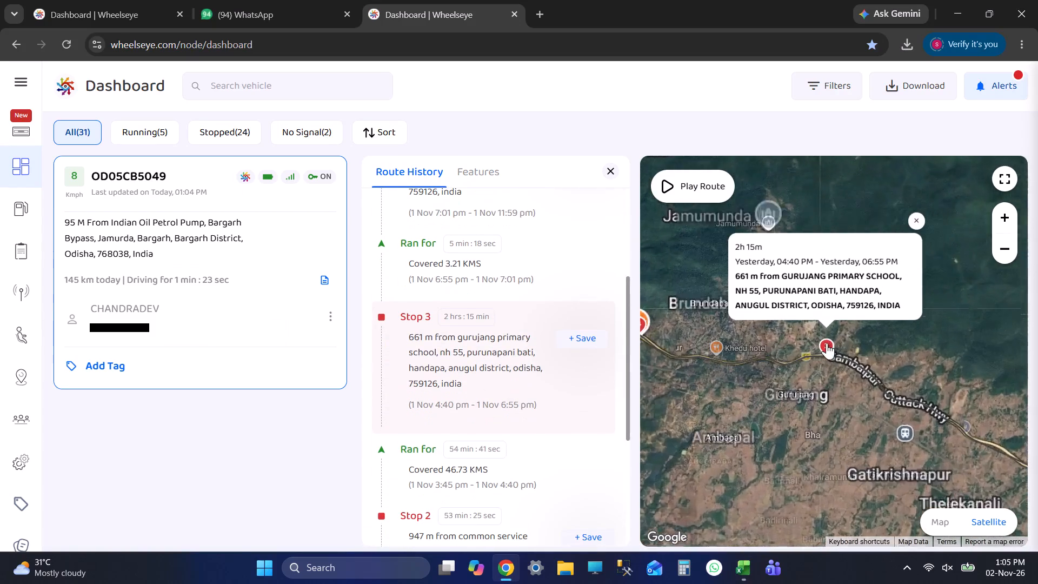
scroll(827, 343, "up", 5)
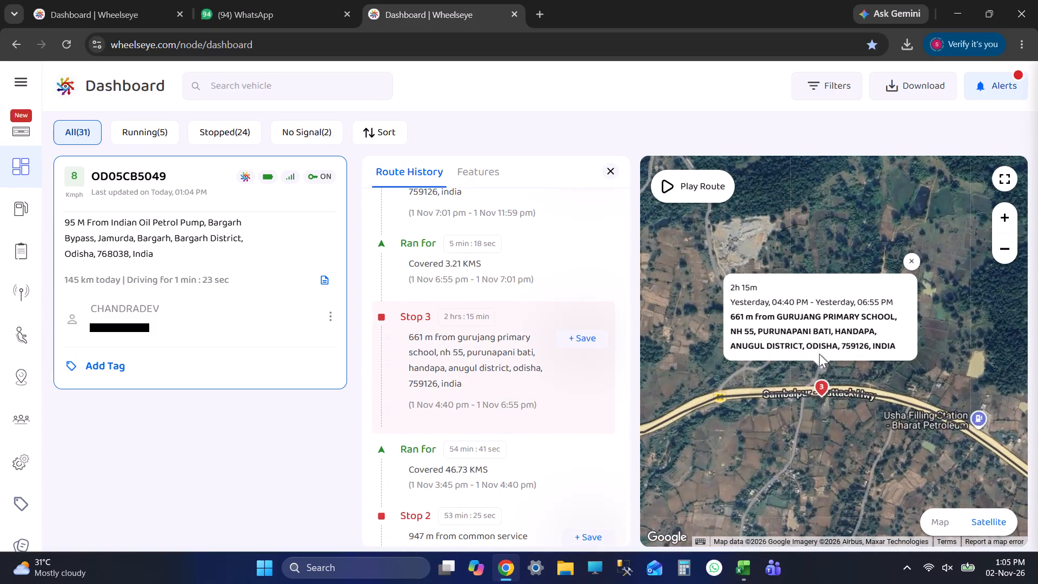
scroll(846, 402, "down", 5)
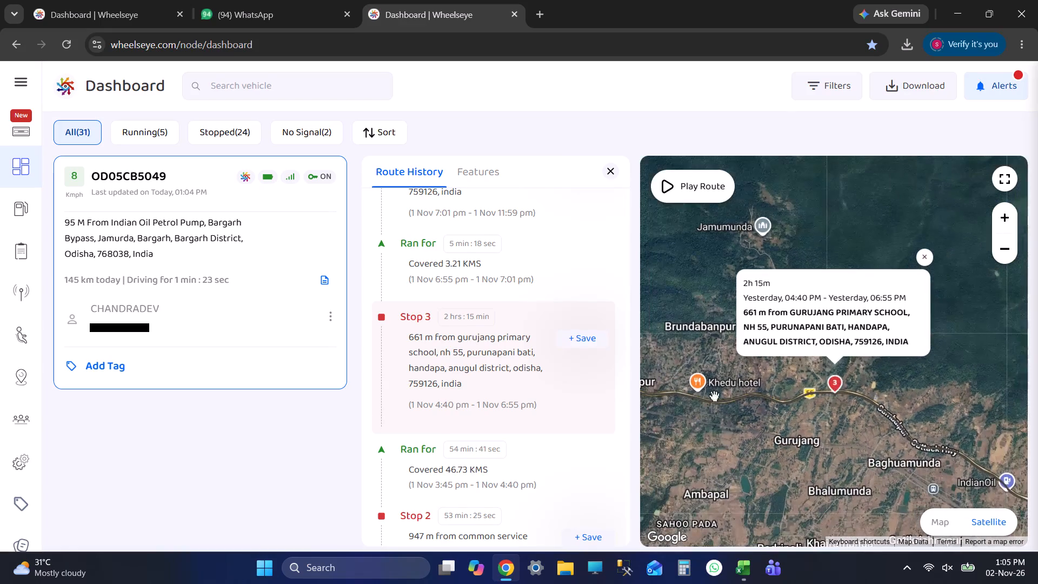
scroll(531, 373, "up", 3)
scroll(843, 391, "up", 3)
scroll(504, 464, "down", 3)
scroll(823, 375, "up", 1)
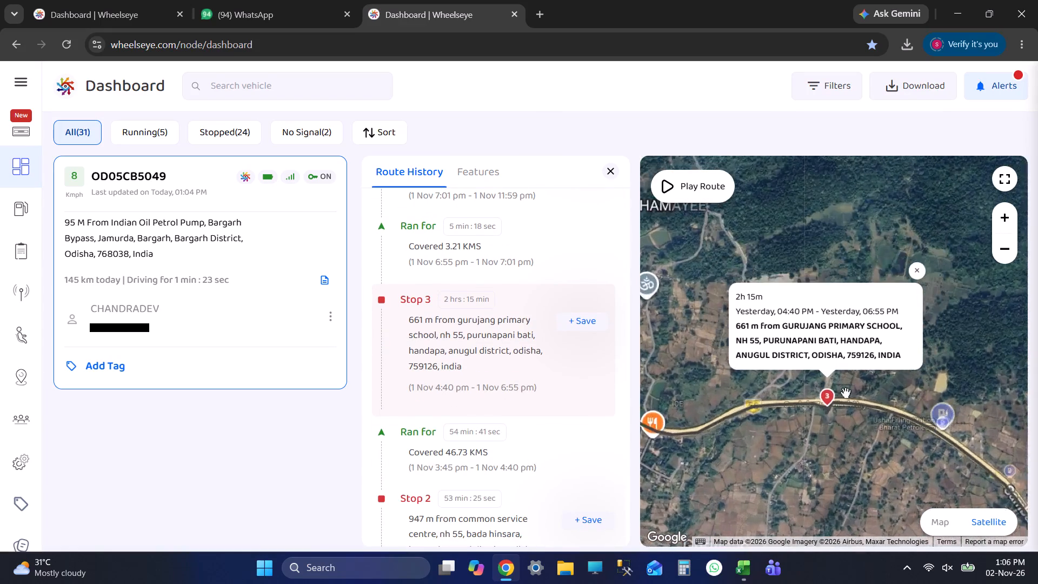
scroll(846, 393, "up", 2)
scroll(813, 437, "down", 2)
scroll(810, 429, "up", 5)
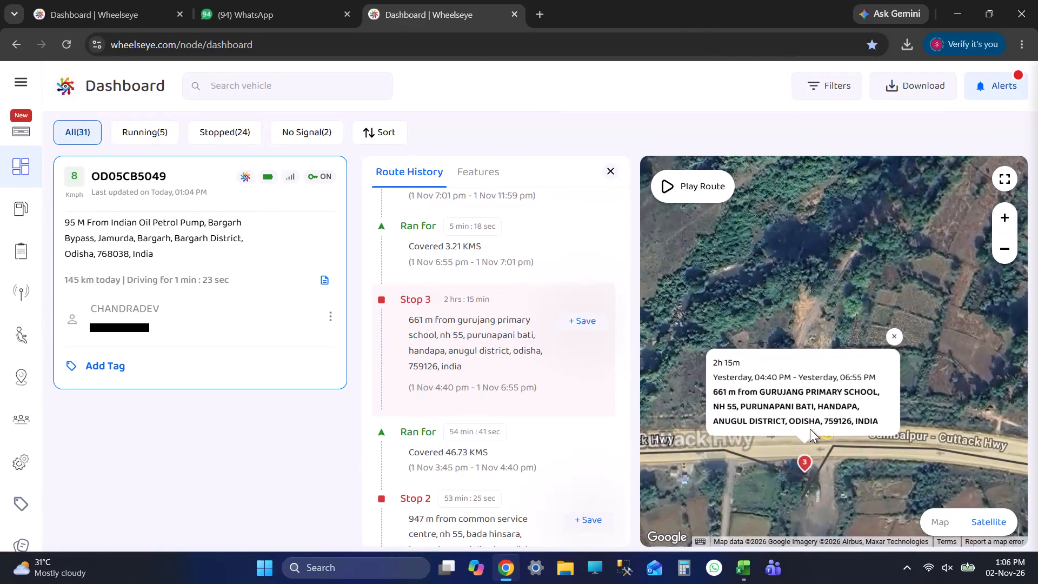
scroll(810, 433, "down", 2)
scroll(810, 437, "up", 1)
scroll(810, 437, "down", 9)
scroll(846, 455, "up", 1)
scroll(846, 455, "down", 1)
left_click_drag(849, 449, 800, 403)
scroll(795, 430, "down", 2)
left_click(875, 280)
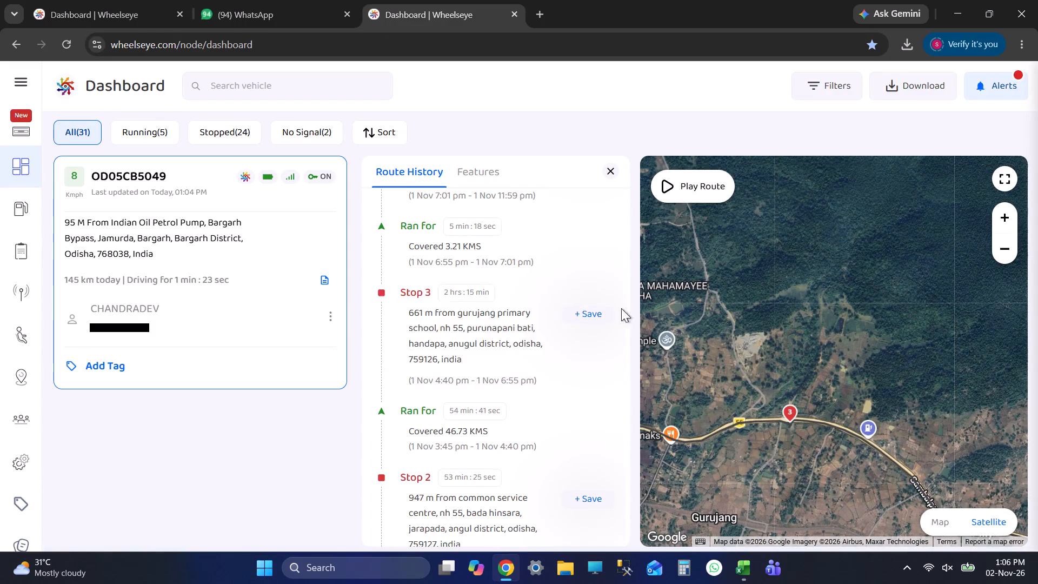
scroll(510, 318, "up", 2)
left_click(482, 303)
scroll(520, 383, "down", 3)
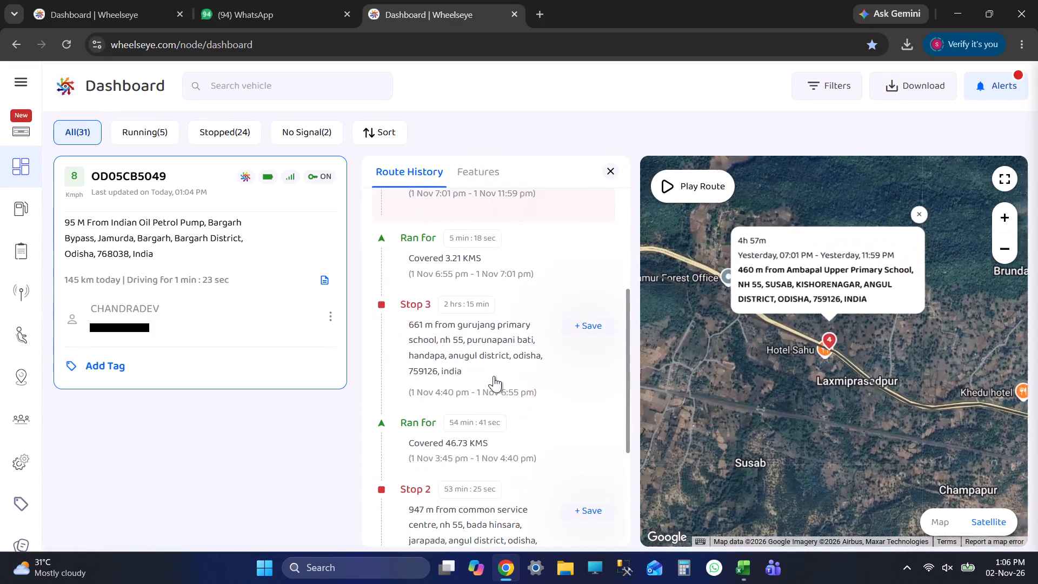
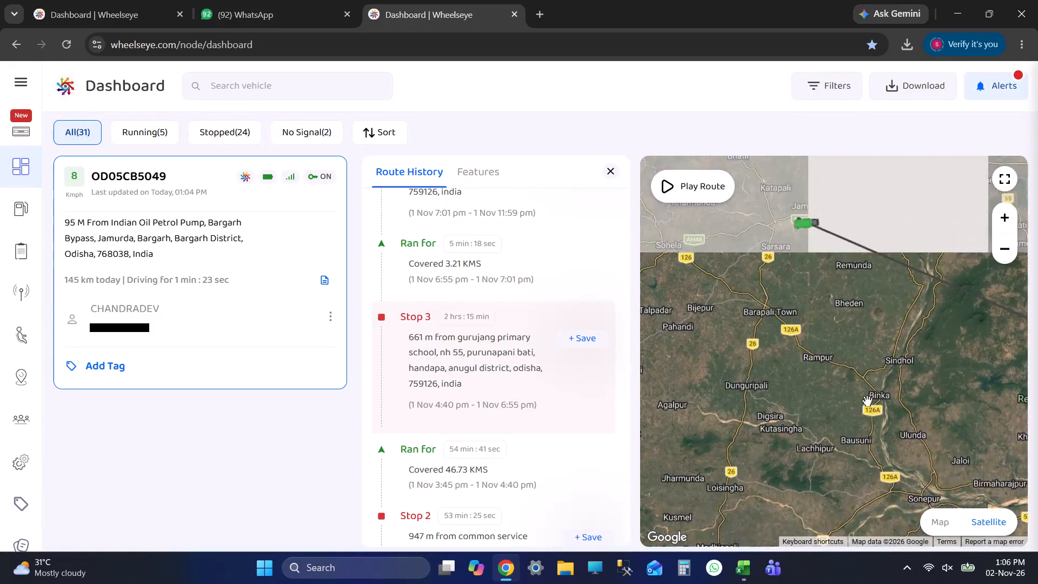
scroll(816, 286, "down", 2)
scroll(810, 266, "up", 11)
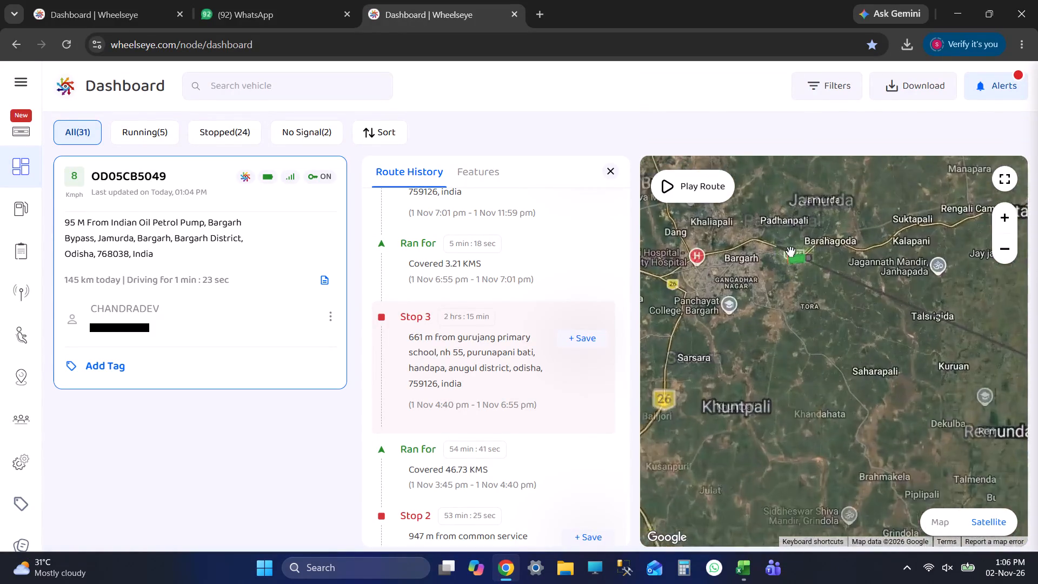
scroll(790, 251, "up", 4)
scroll(506, 306, "up", 2)
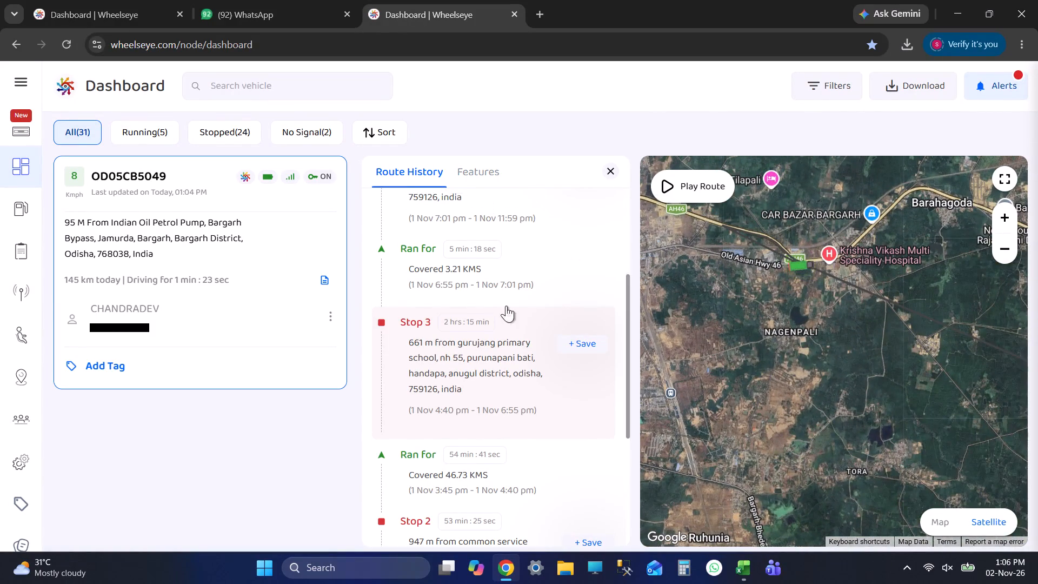
scroll(506, 306, "up", 7)
left_click(424, 222)
left_click(425, 218)
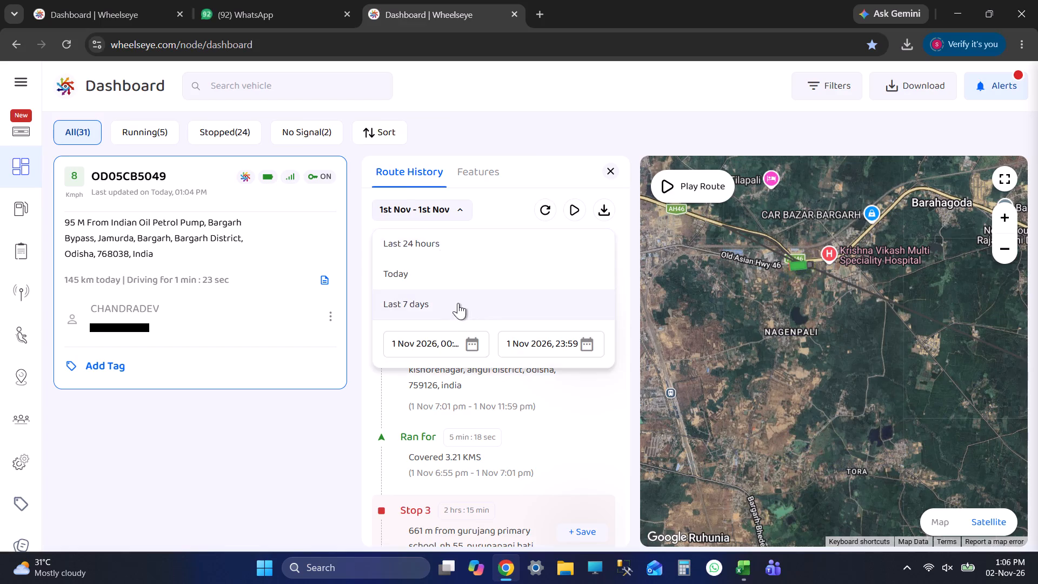
left_click(458, 303)
left_click(504, 366)
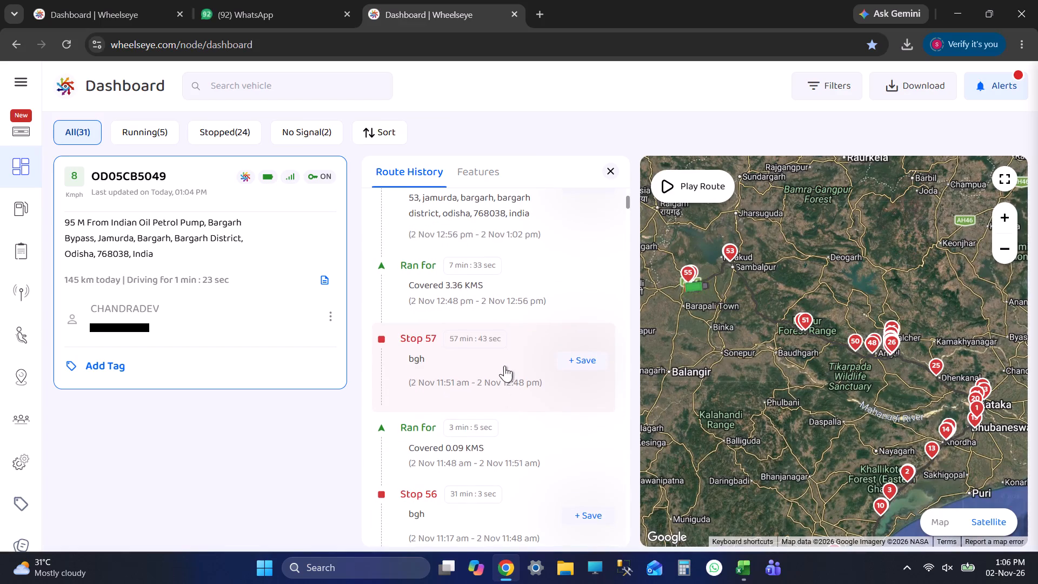
scroll(531, 384, "down", 2)
left_click(503, 387)
scroll(837, 362, "down", 3)
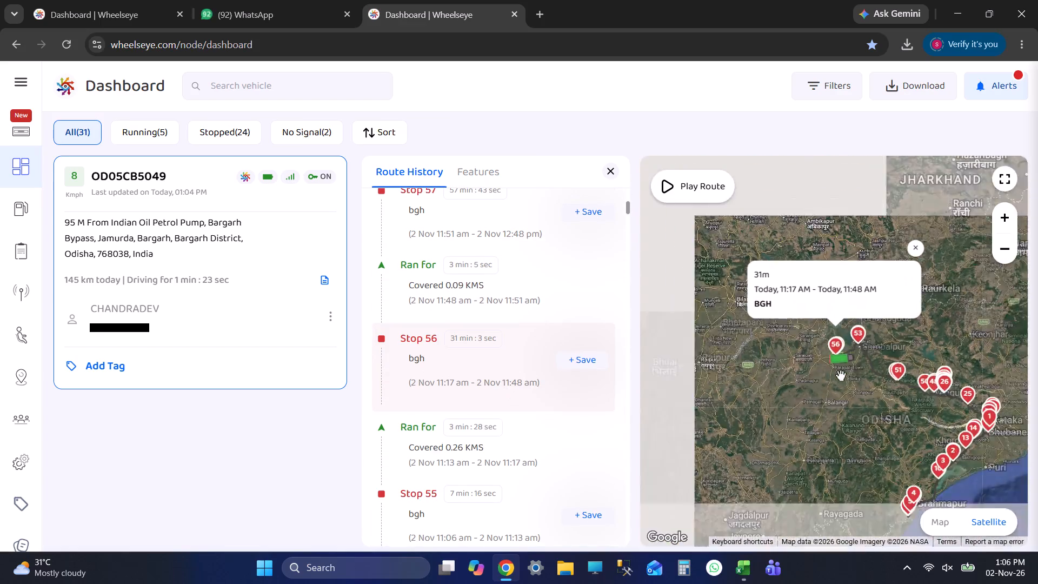
scroll(841, 375, "up", 5)
scroll(402, 477, "down", 4)
left_click(491, 382)
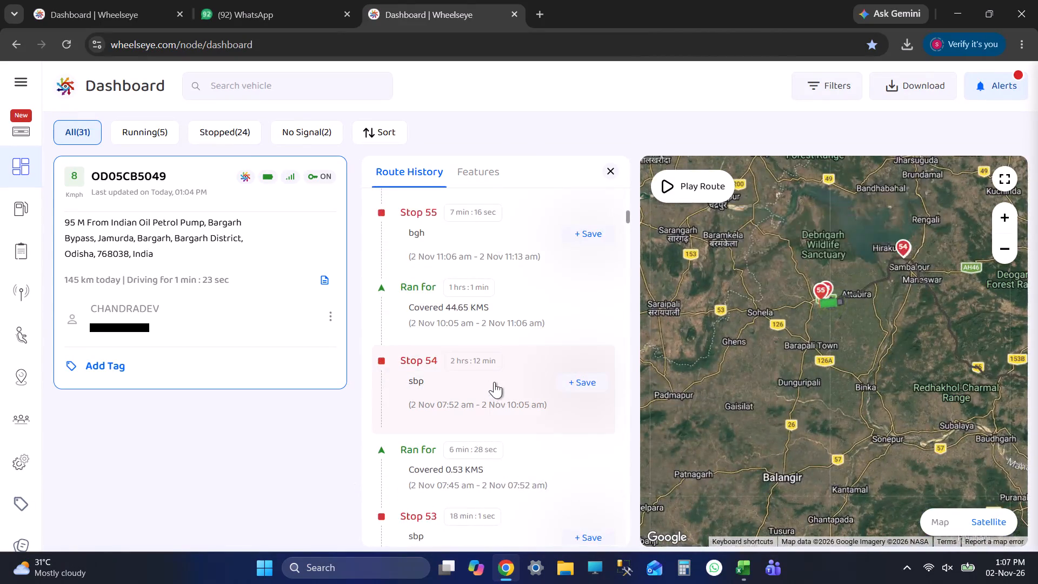
scroll(504, 384, "up", 2)
left_click(471, 363)
scroll(482, 382, "up", 3)
left_click(482, 382)
left_click(471, 415)
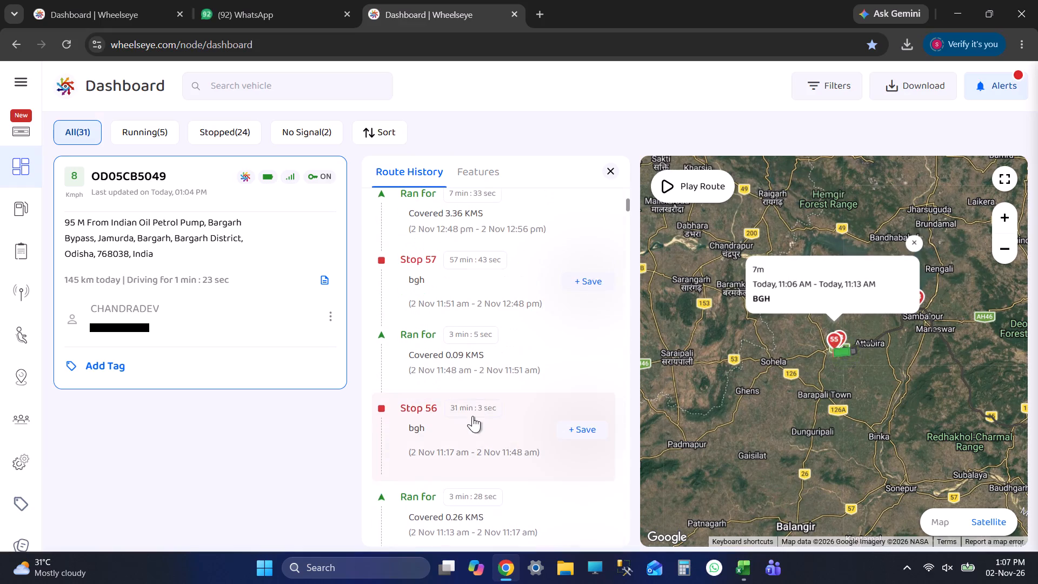
scroll(495, 424, "up", 3)
left_click(482, 413)
scroll(815, 357, "up", 8)
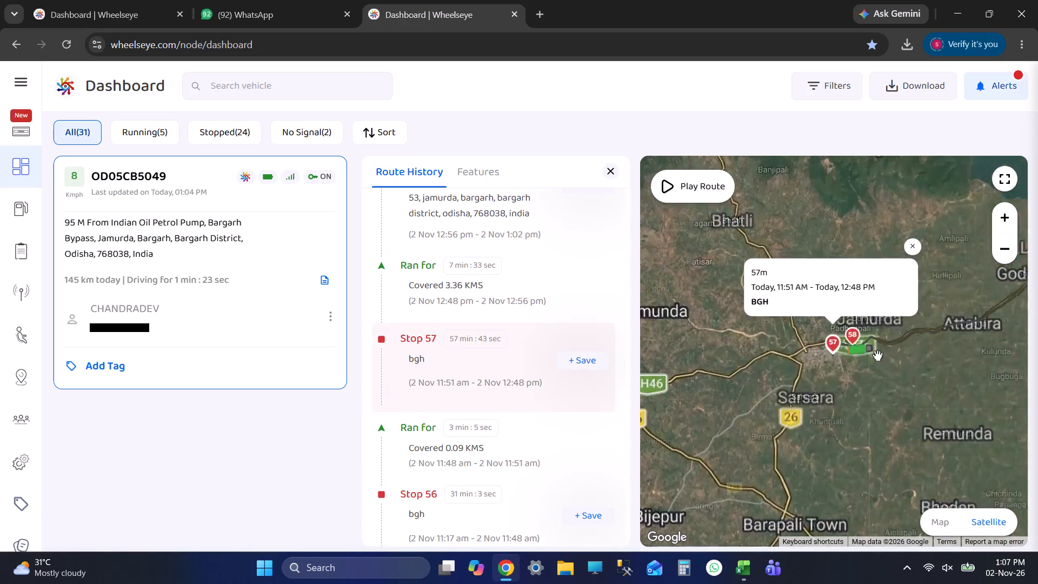
scroll(877, 355, "up", 6)
left_click_drag(794, 354, 831, 375)
scroll(834, 381, "down", 1)
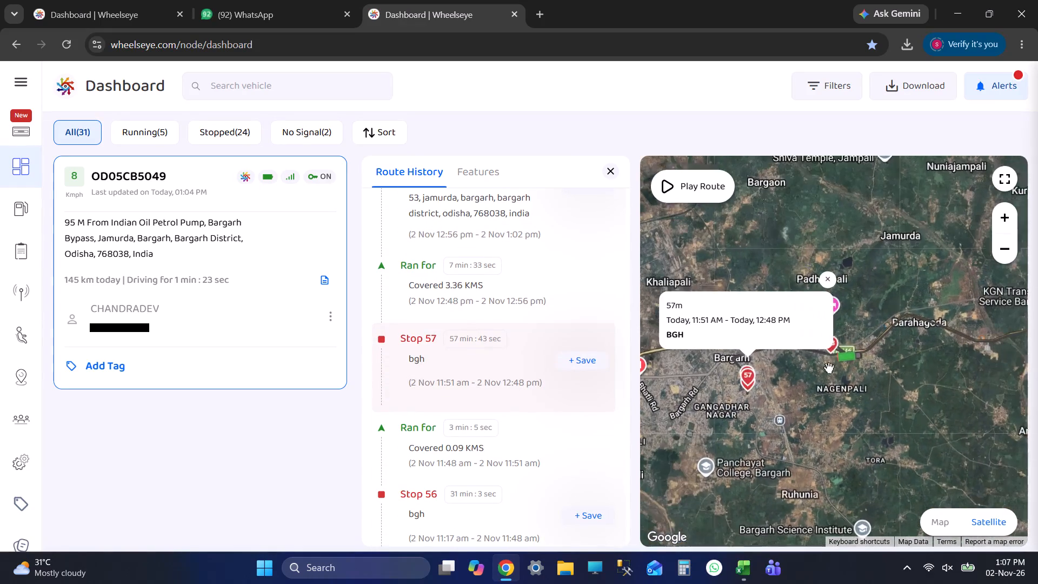
scroll(781, 360, "up", 2)
Inspect Stop 58 near Jagannath Motors, Bargarh, up close on the satellite map along with the roads around it.
scroll(432, 370, "up", 3)
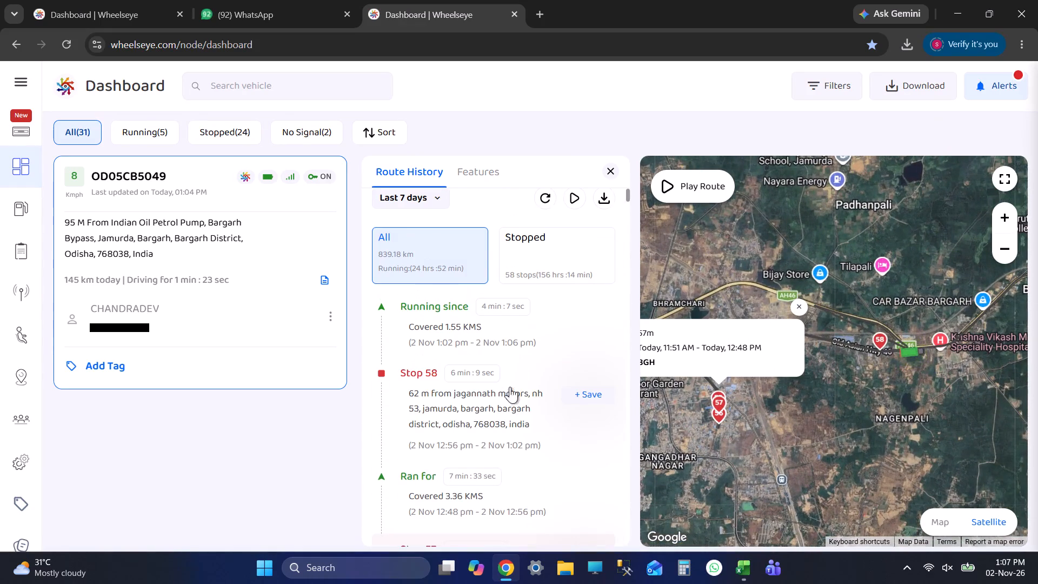
left_click(504, 399)
left_click_drag(851, 356, 799, 376)
scroll(809, 376, "up", 3)
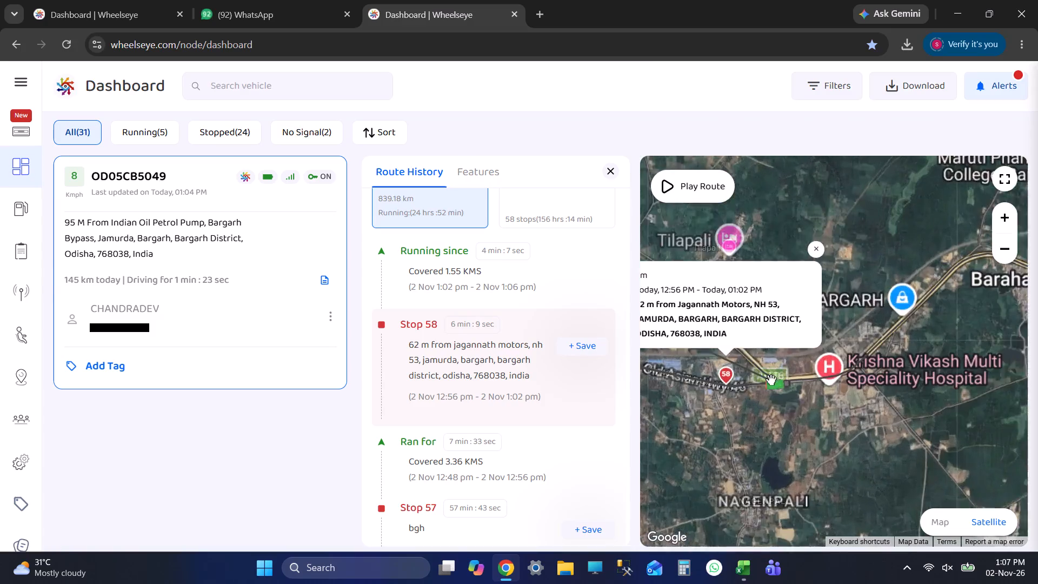
scroll(771, 380, "up", 4)
scroll(778, 389, "down", 1)
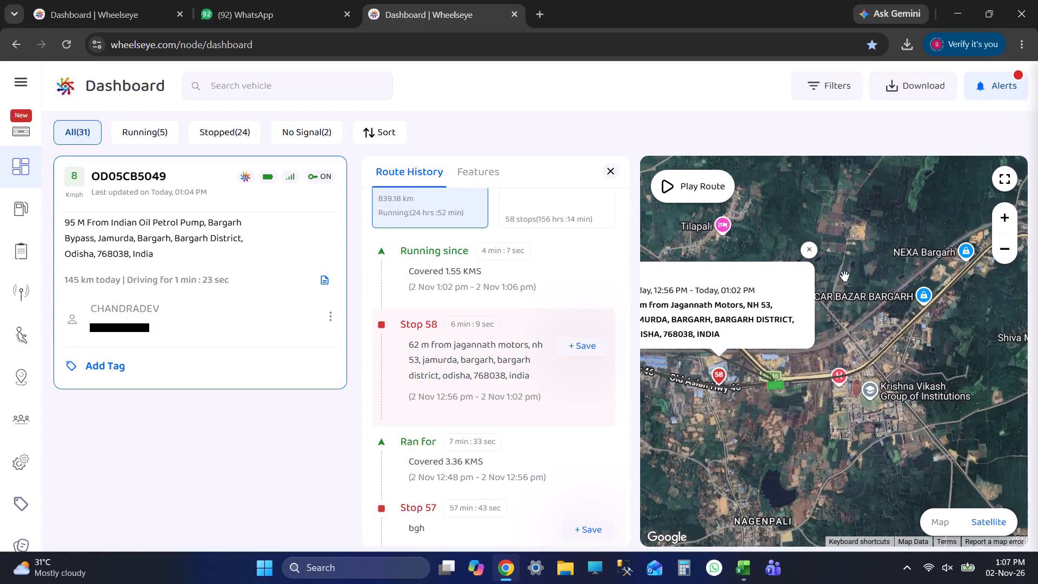
left_click(810, 260)
left_click(809, 256)
left_click_drag(758, 303, 843, 325)
scroll(870, 339, "down", 2)
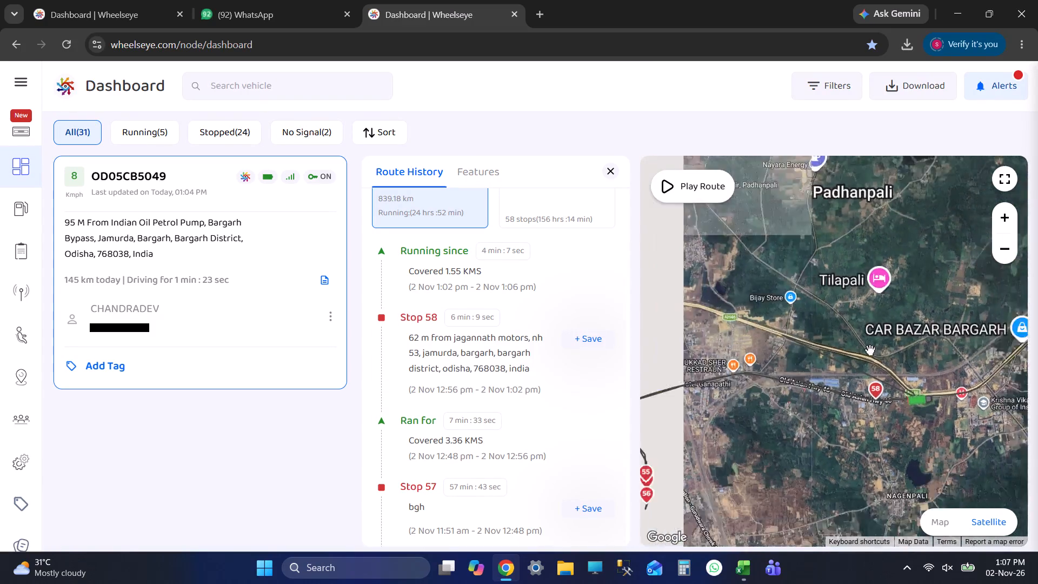
scroll(833, 340, "down", 2)
scroll(807, 376, "down", 2)
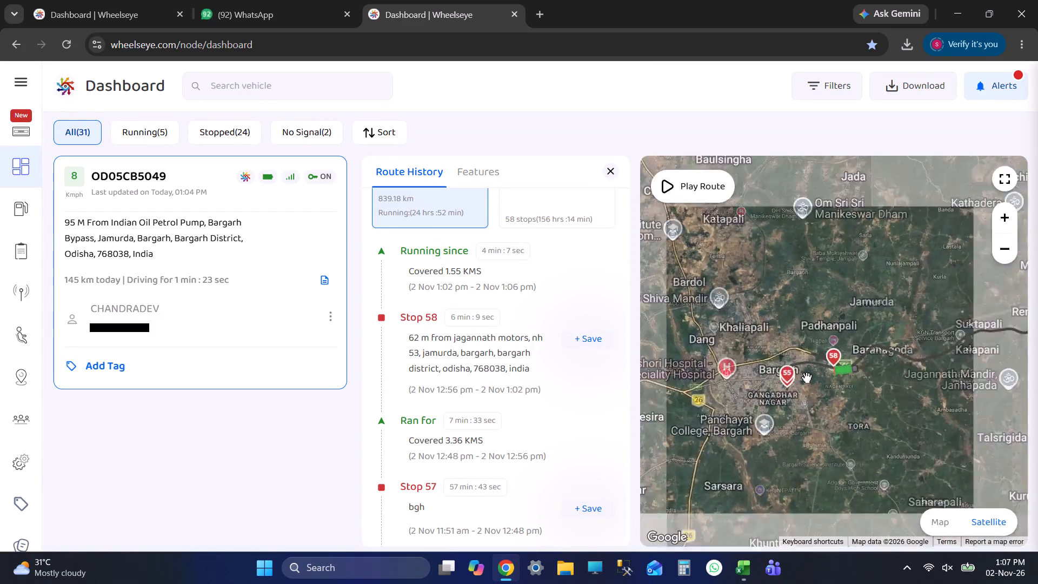
Compare Stop 58's location with the nearby bgh stops and check the 2 Nov runs and distances between them.
scroll(482, 367, "up", 2)
left_click(541, 406)
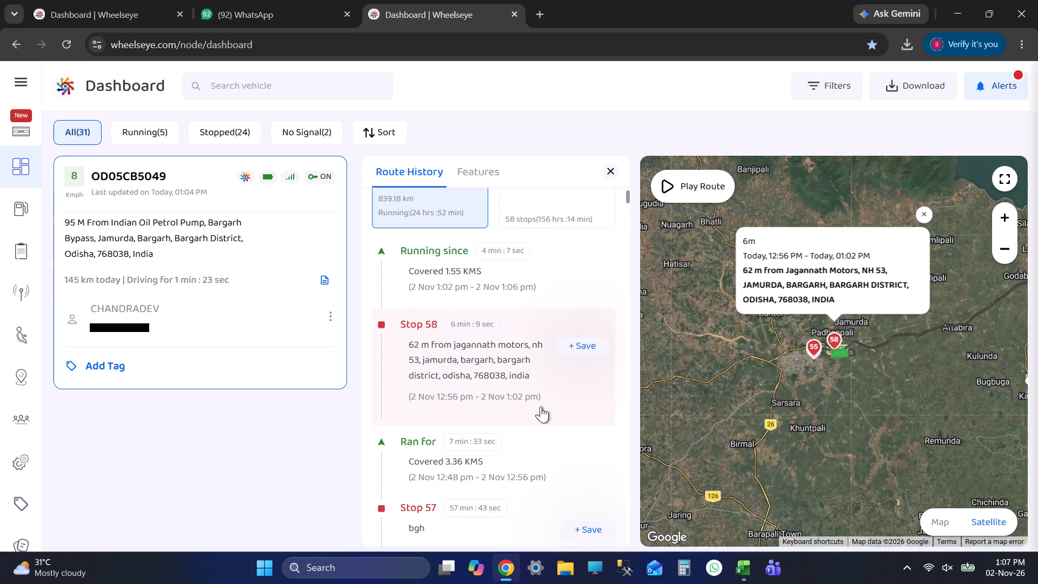
scroll(834, 353, "up", 6)
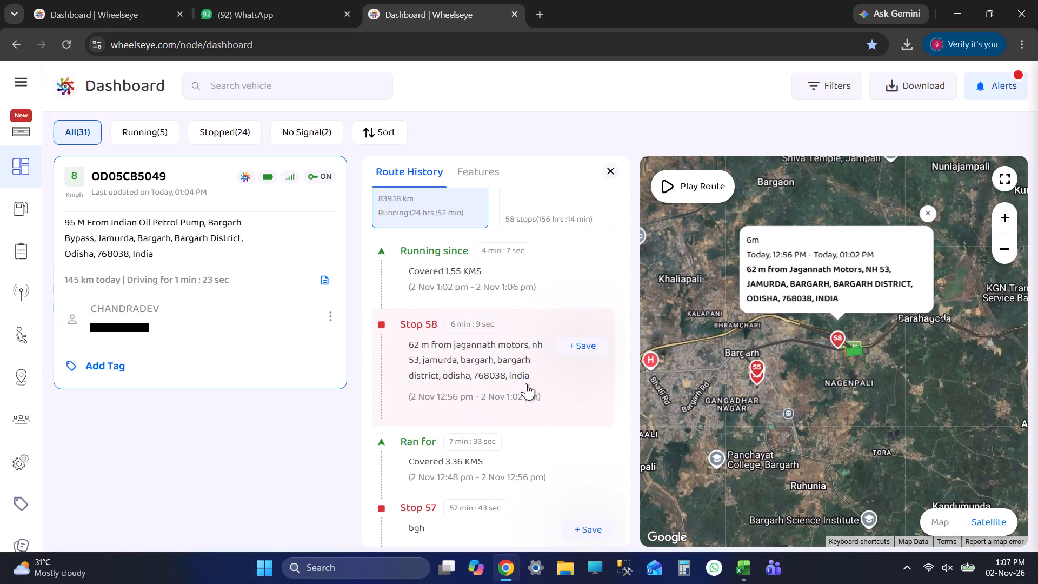
scroll(502, 379, "down", 8)
scroll(501, 360, "up", 6)
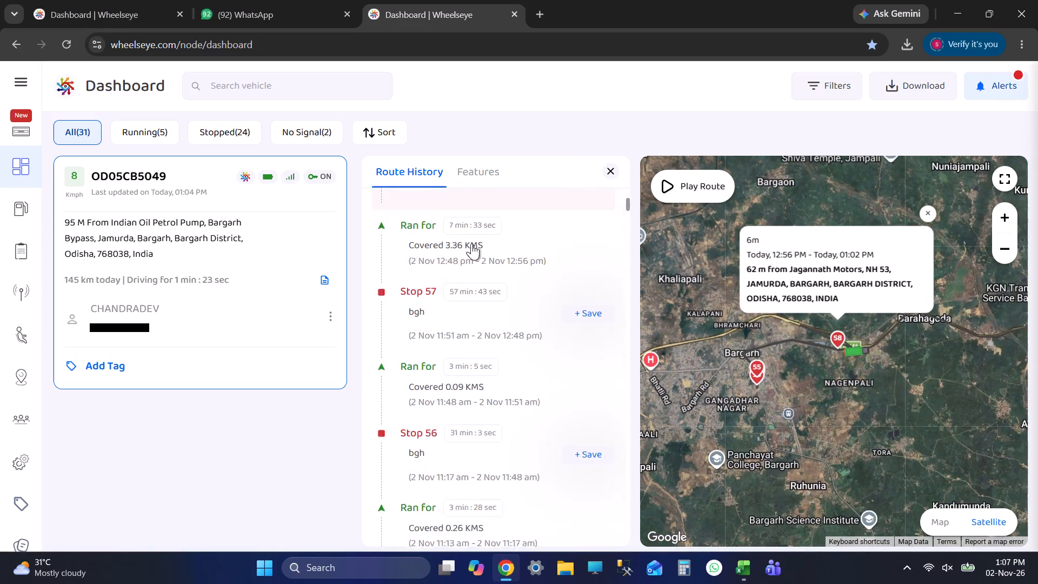
scroll(471, 243, "up", 3)
scroll(853, 349, "down", 1)
scroll(781, 373, "down", 3)
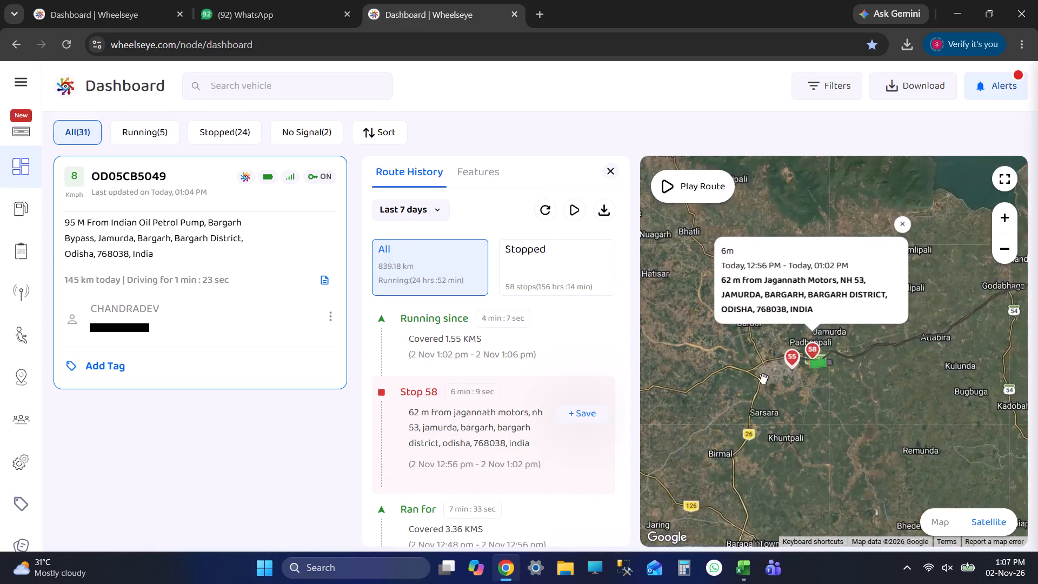
scroll(763, 379, "down", 1)
scroll(453, 399, "down", 4)
scroll(481, 369, "up", 1)
scroll(481, 369, "down", 7)
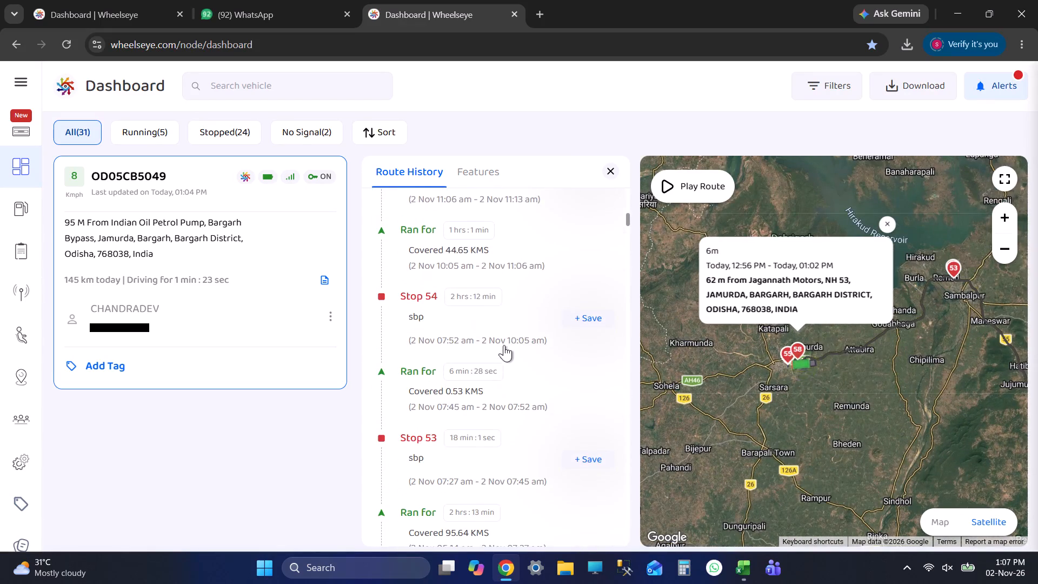
left_click(479, 330)
scroll(543, 350, "down", 2)
left_click(516, 348)
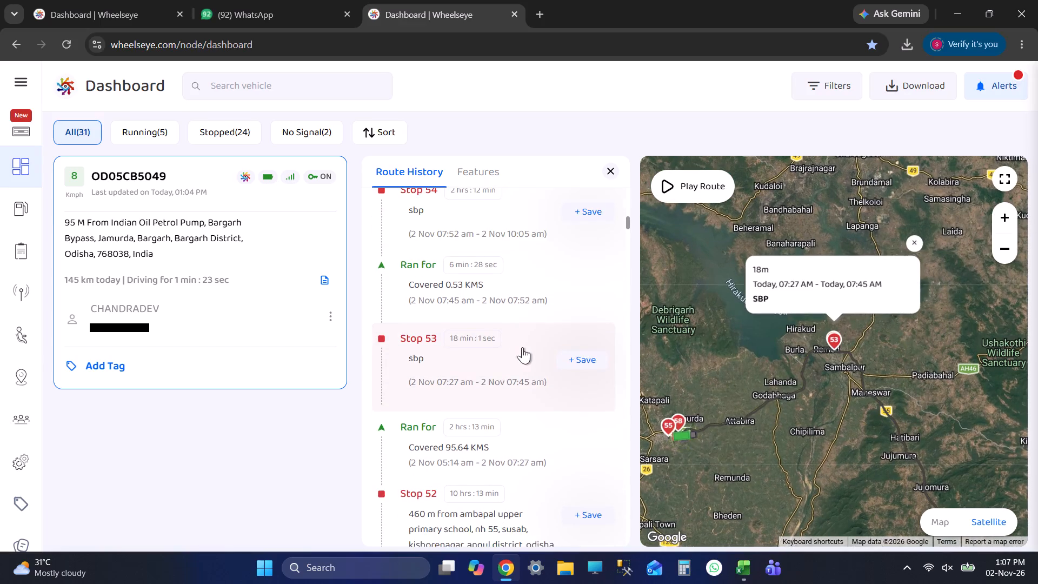
scroll(534, 364, "down", 2)
left_click(491, 388)
scroll(529, 366, "down", 3)
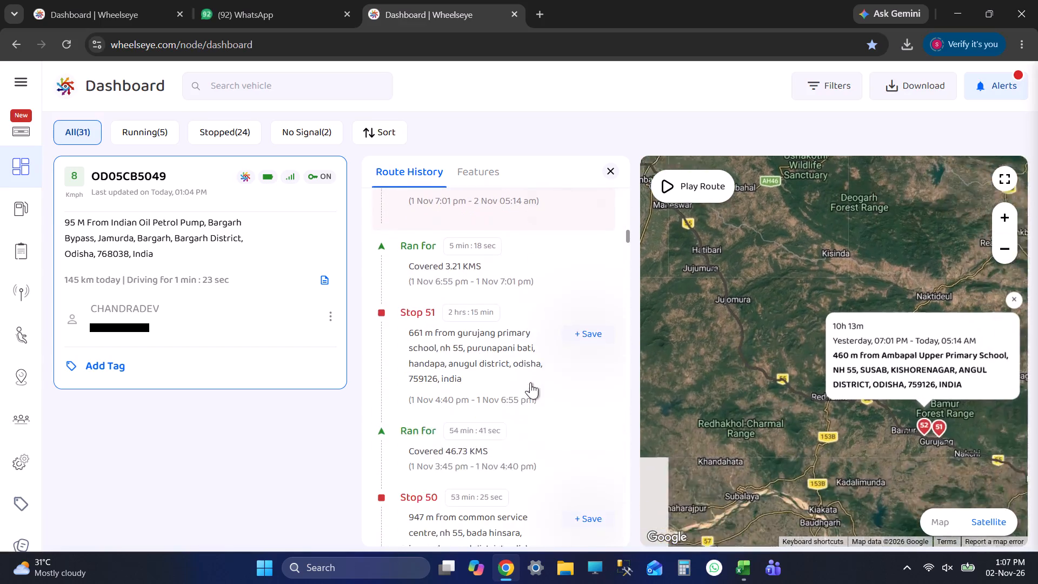
Examine Stop 51 near Gurujang Primary School, checking its 1 Nov times and its location up close on the satellite map.
scroll(518, 327, "up", 2)
left_click(508, 477)
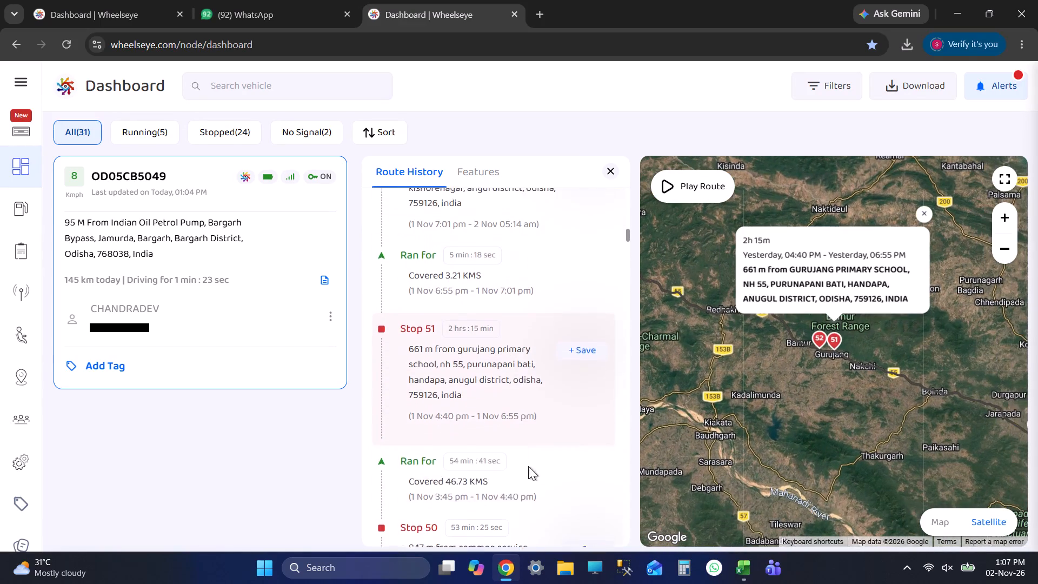
scroll(504, 360, "up", 1)
scroll(504, 367, "down", 1)
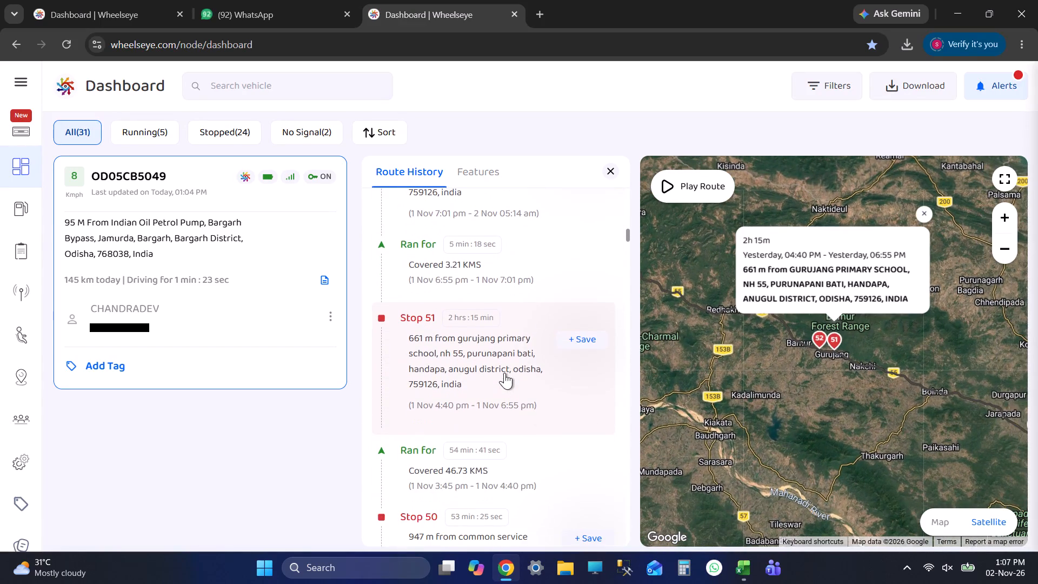
scroll(800, 354, "up", 3)
scroll(871, 368, "up", 3)
left_click_drag(881, 360, 794, 398)
scroll(786, 389, "up", 5)
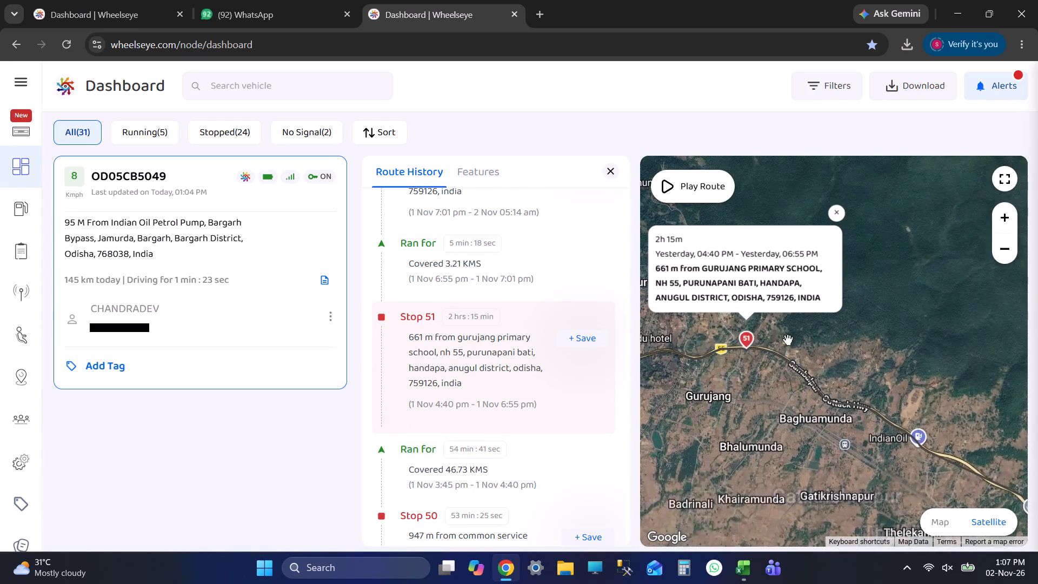
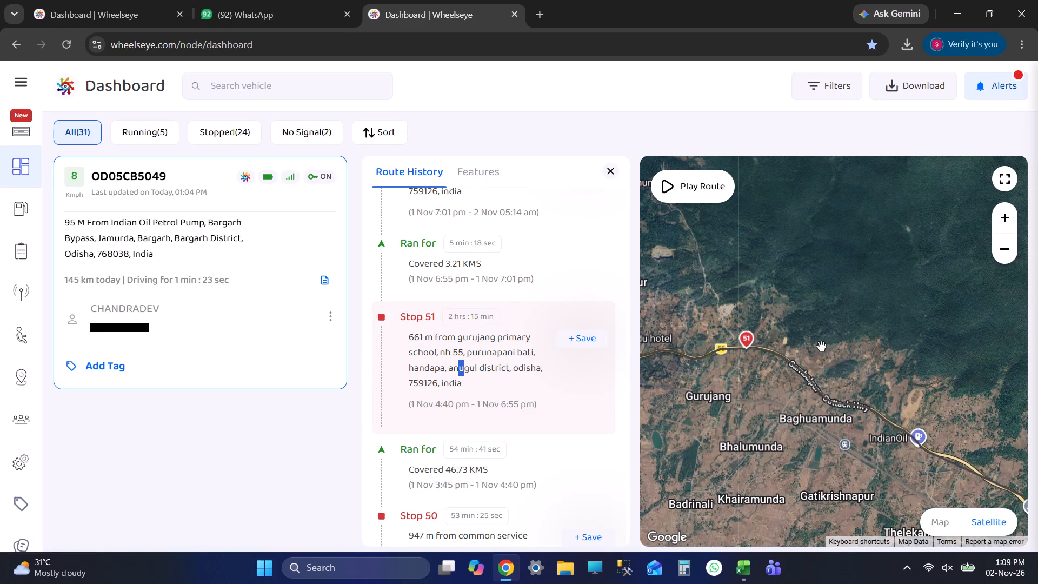
scroll(1037, 375, "down", 5)
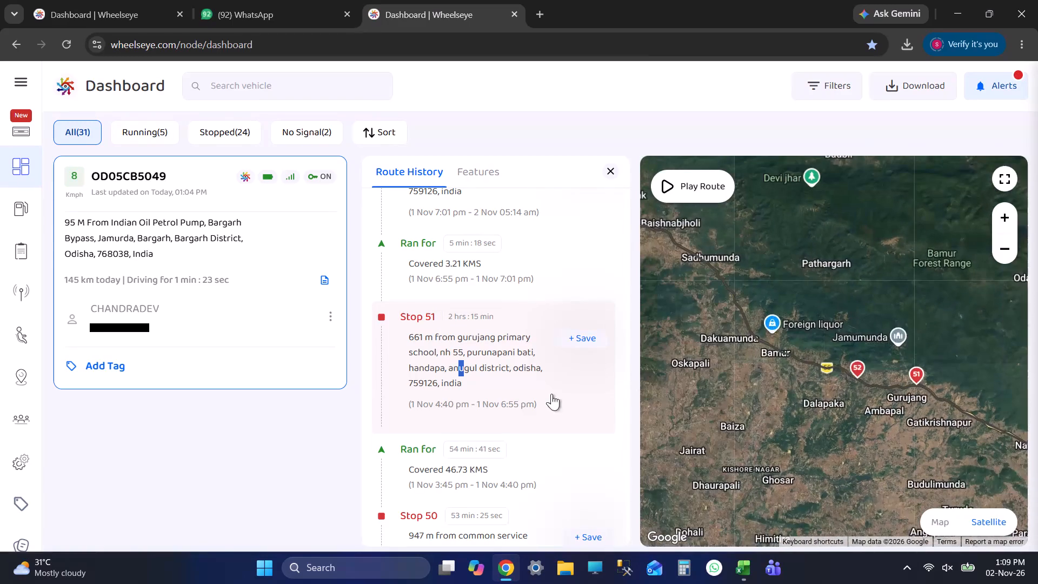
scroll(532, 394, "up", 1)
scroll(449, 386, "up", 2)
left_click(461, 384)
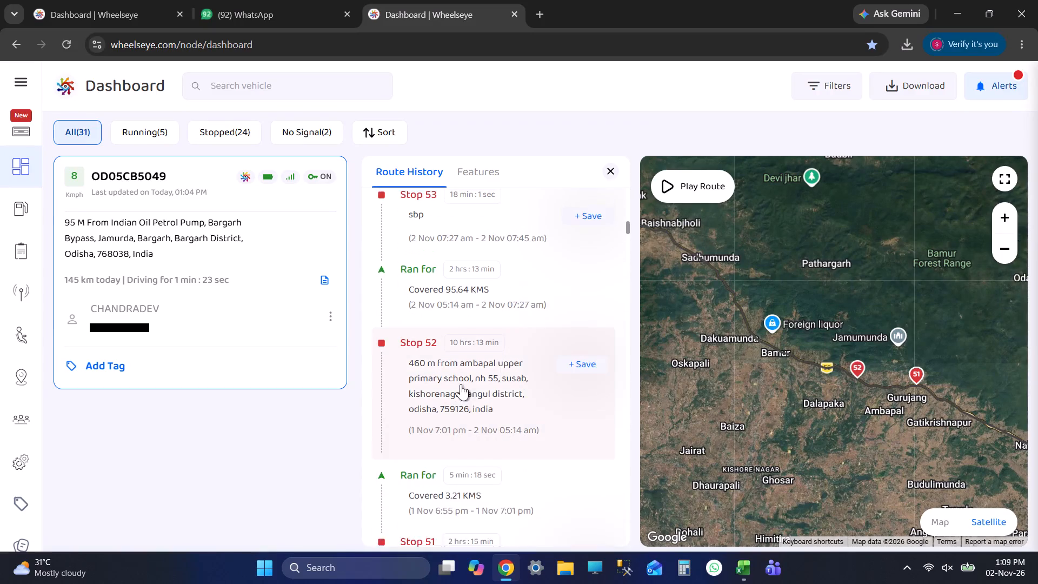
scroll(487, 376, "up", 2)
left_click(488, 350)
scroll(488, 350, "down", 3)
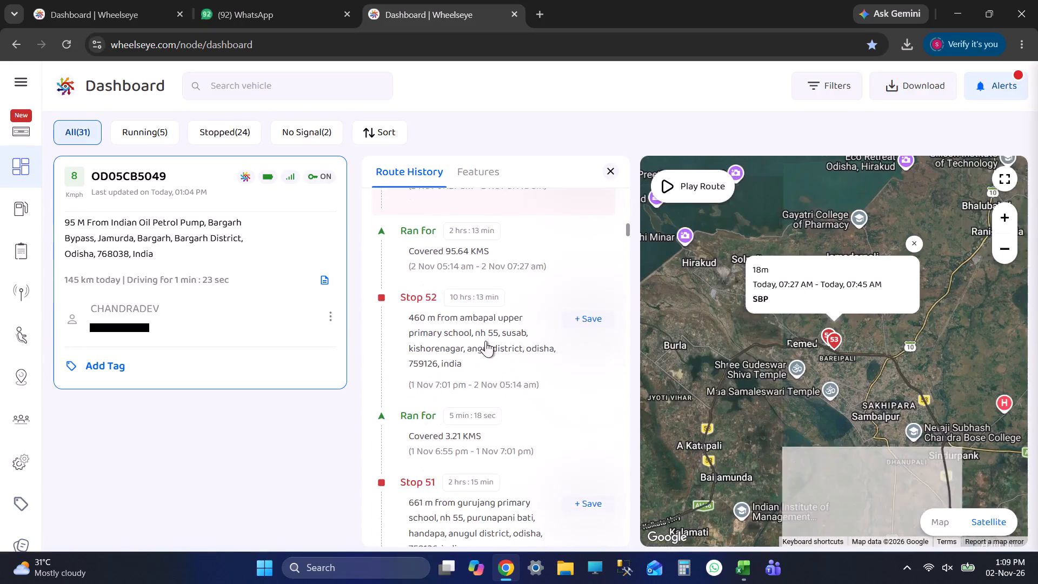
left_click(483, 333)
scroll(496, 347, "down", 2)
left_click(495, 384)
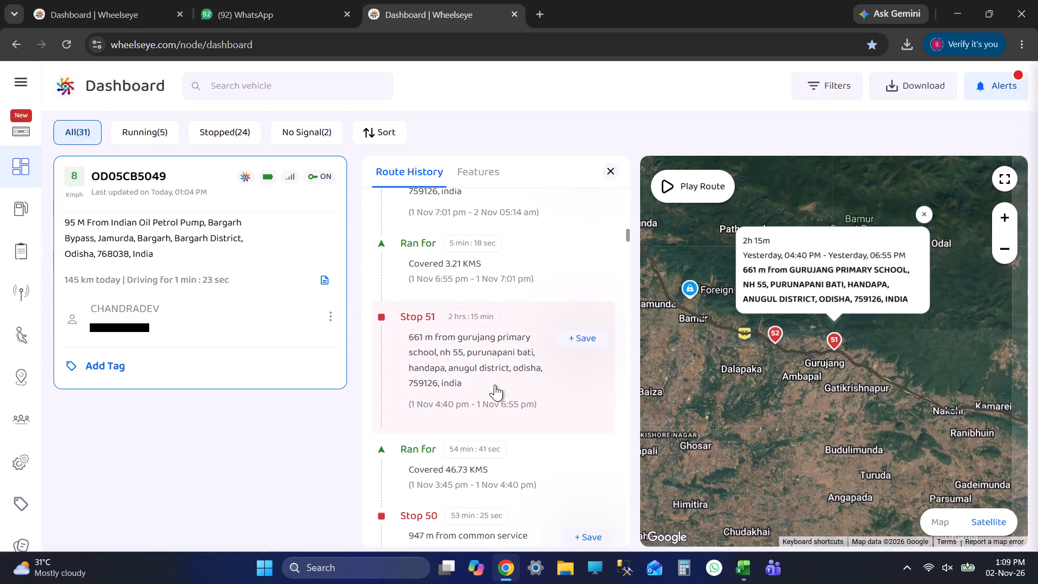
Examine Stop 51 against the wider route between sbp and Angul, and the roads close around it.
scroll(851, 379, "down", 1)
scroll(848, 390, "up", 1)
scroll(848, 390, "down", 6)
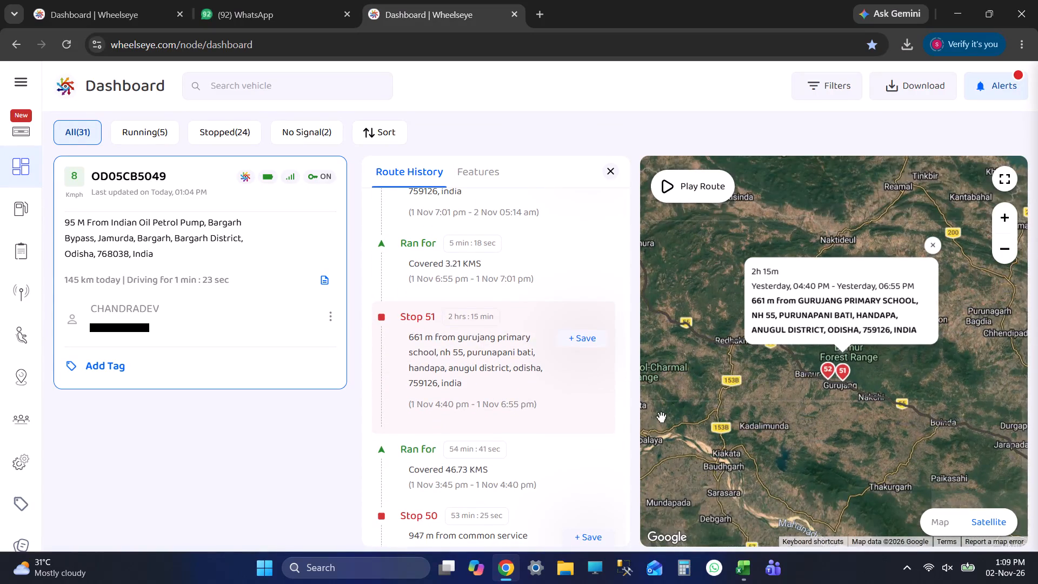
scroll(806, 421, "down", 2)
left_click_drag(814, 402, 839, 421)
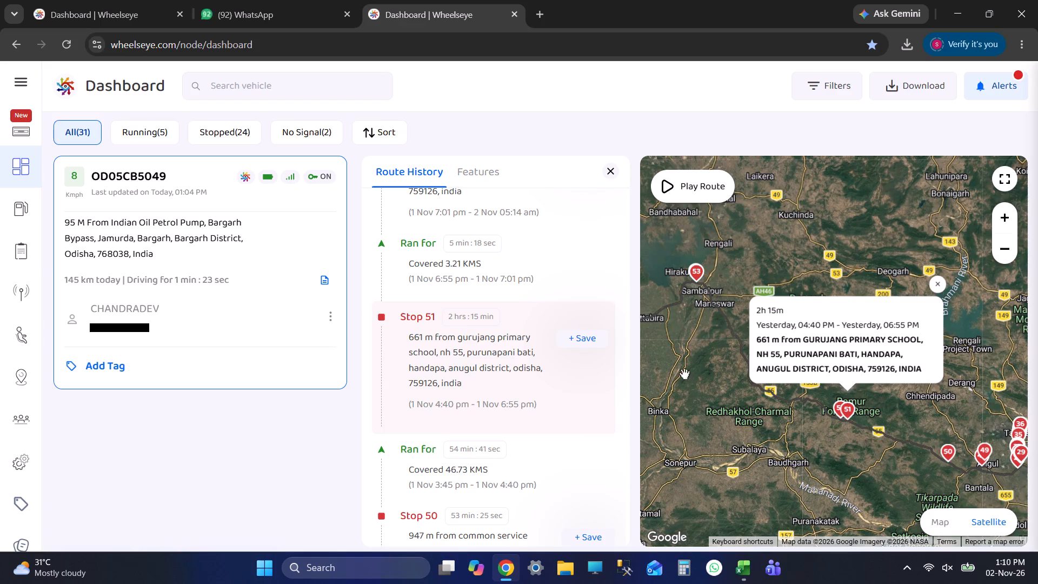
left_click(520, 377)
scroll(853, 416, "up", 7)
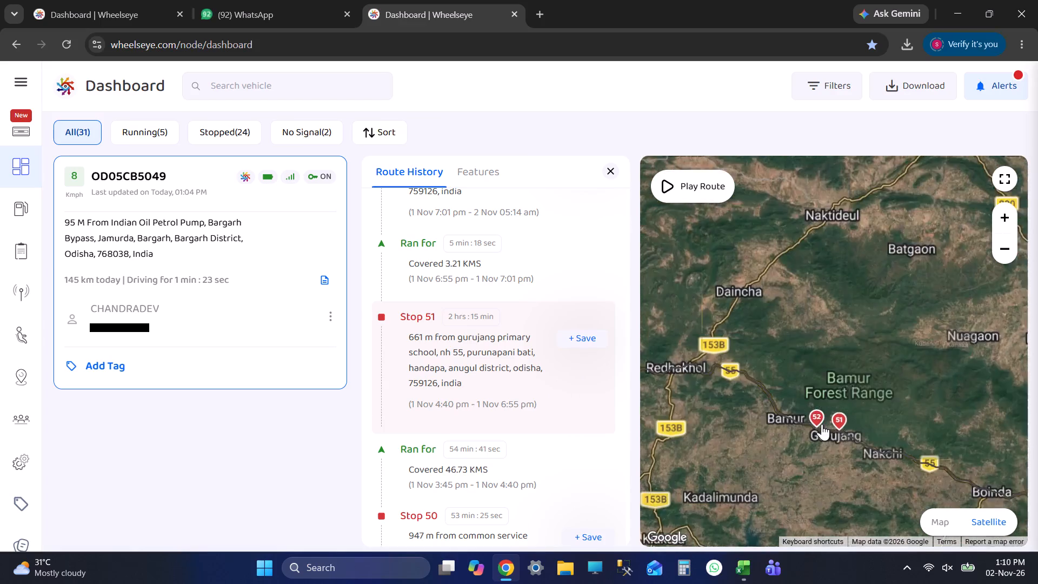
scroll(837, 430, "up", 8)
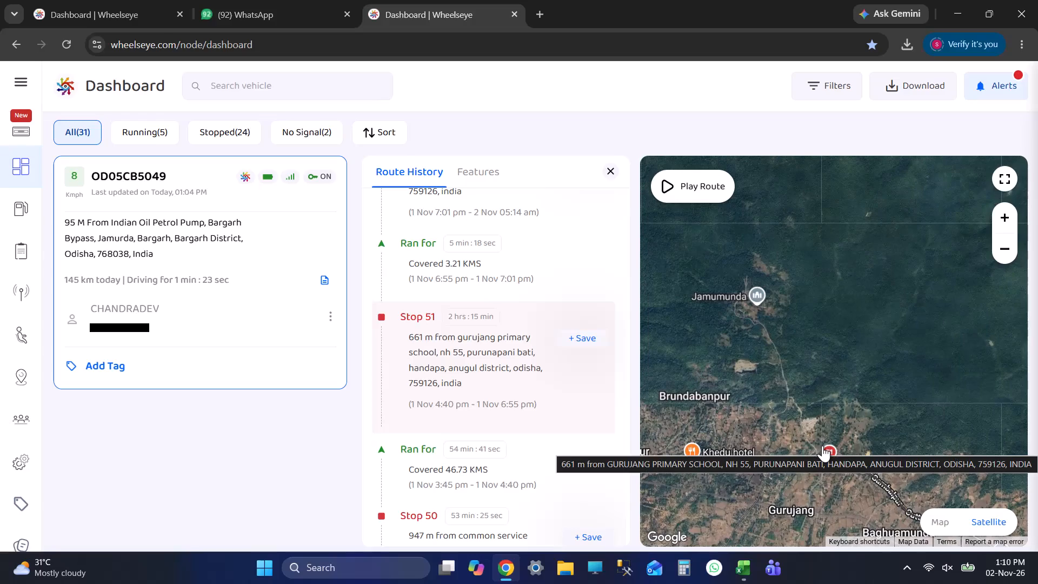
Switch to Excel and save the distance report workbook.
key("alt+Tab")
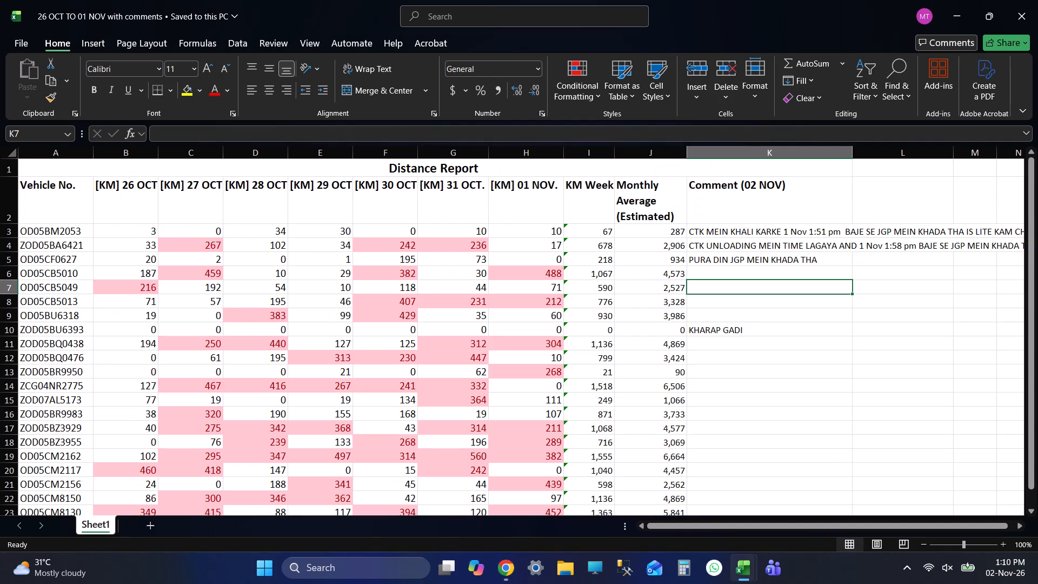
key("ctrl+s")
key("ctrl+s")
key("ctrl+s")
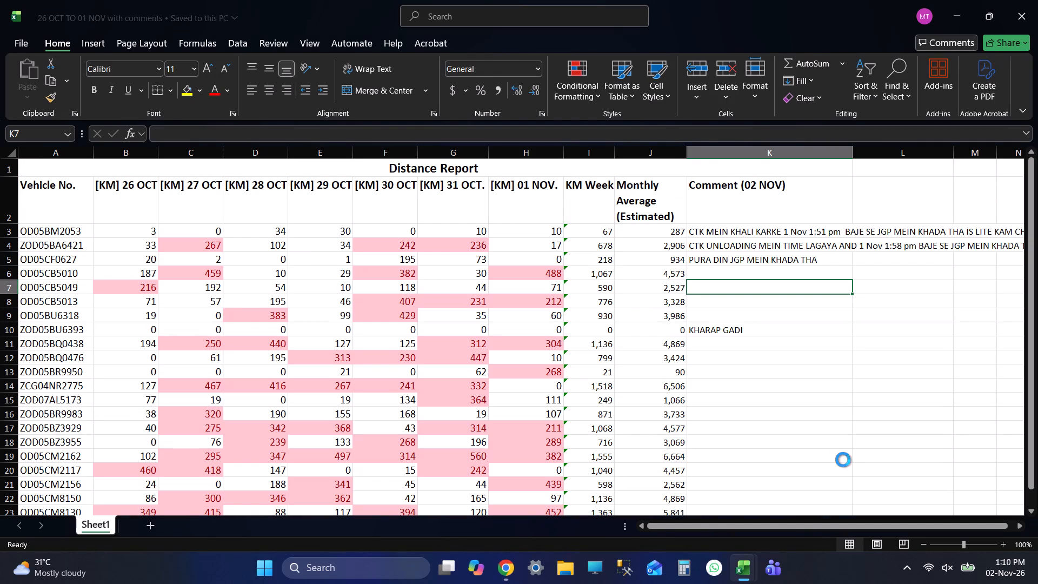
In Wheelseye, re-examine the distance between Stops 51 and 52 and the surroundings of Stop 51 on the satellite map.
key("alt+Tab")
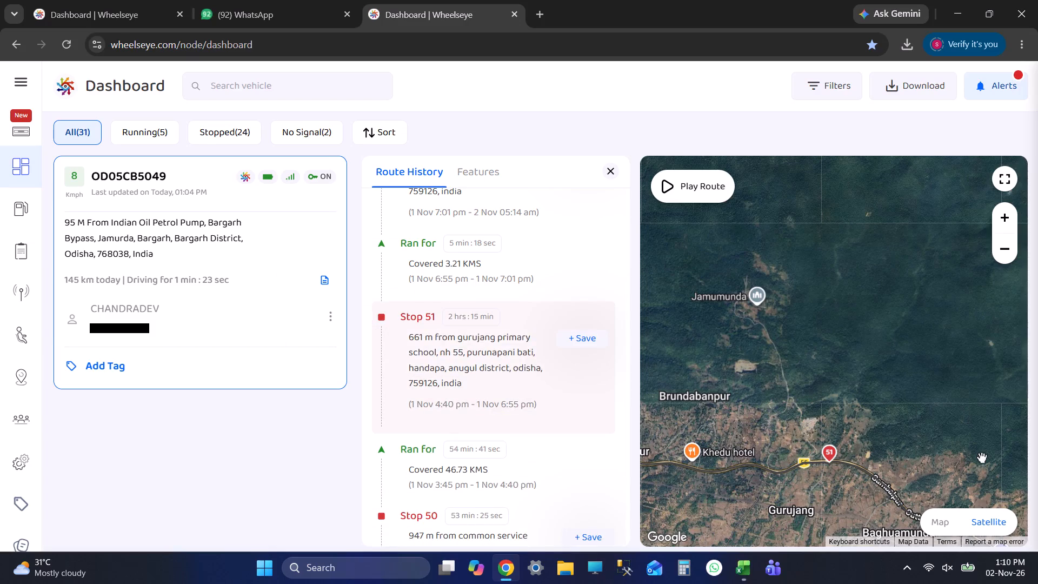
scroll(951, 391, "down", 4)
left_click_drag(927, 367, 916, 320)
scroll(916, 320, "down", 3)
left_click_drag(925, 330, 901, 369)
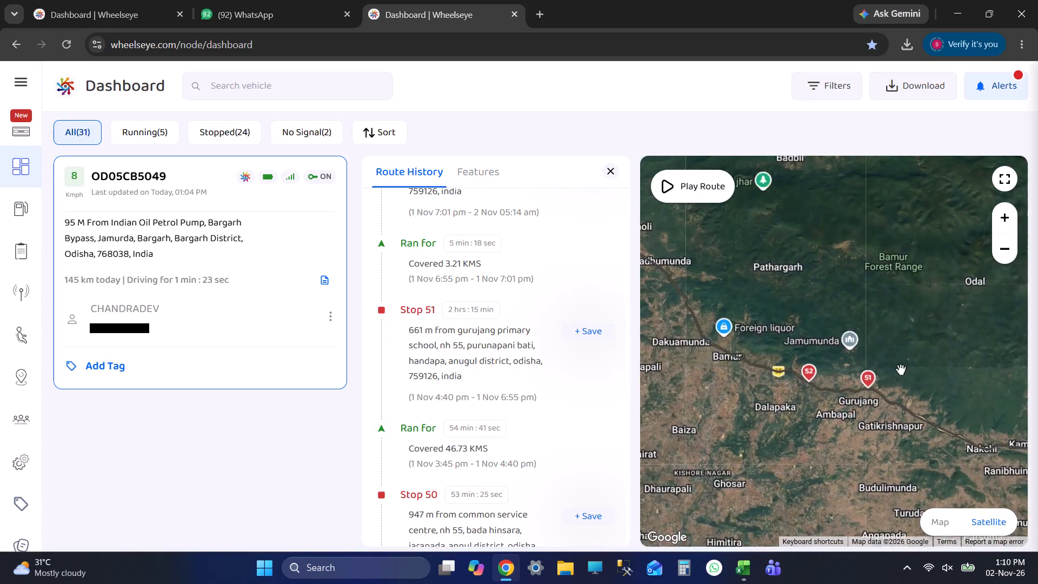
scroll(901, 369, "down", 7)
scroll(868, 326, "down", 2)
scroll(868, 326, "up", 1)
left_click_drag(866, 290, 832, 335)
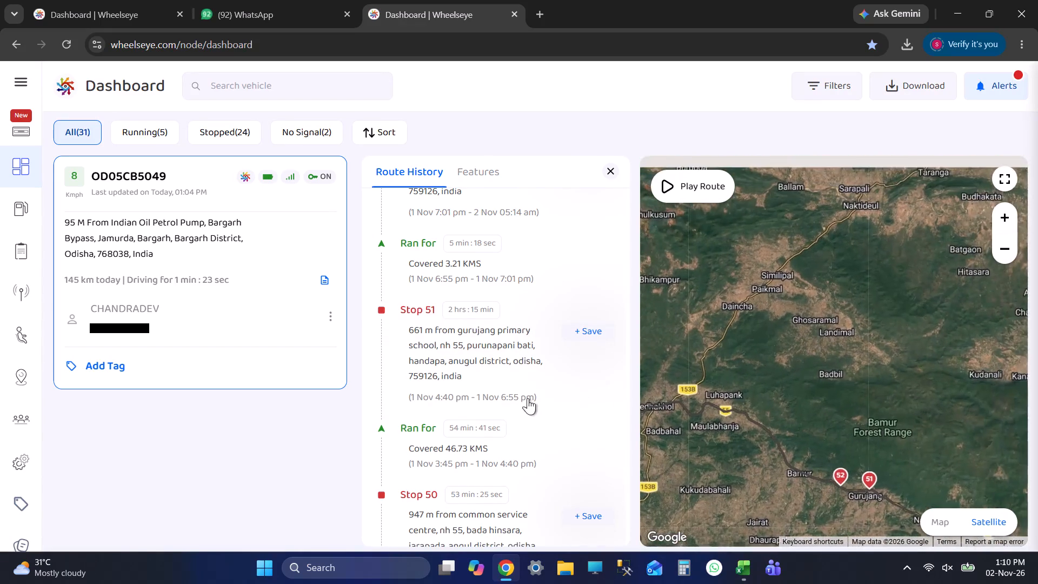
left_click(444, 390)
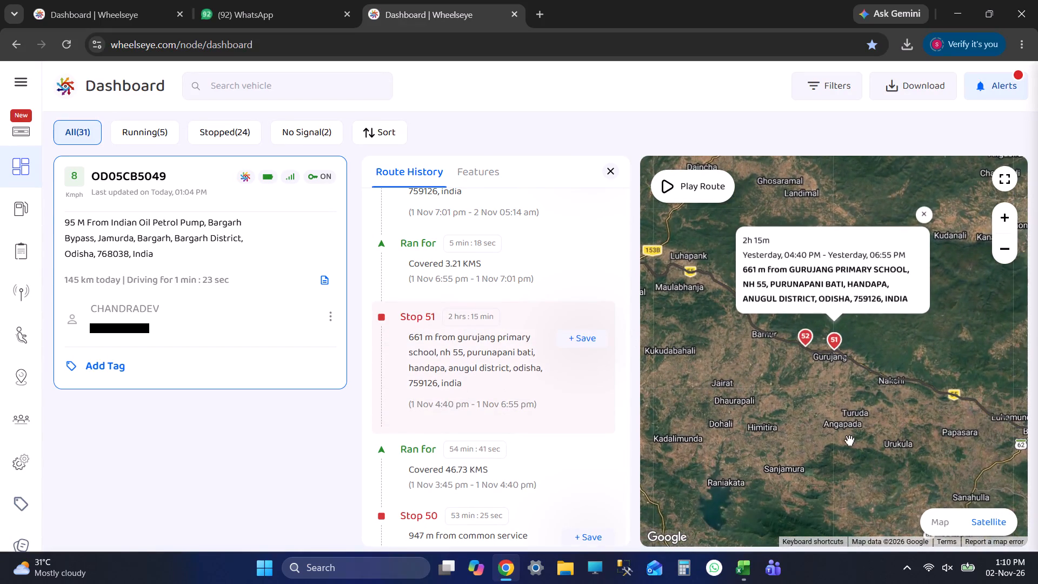
key("alt+Tab")
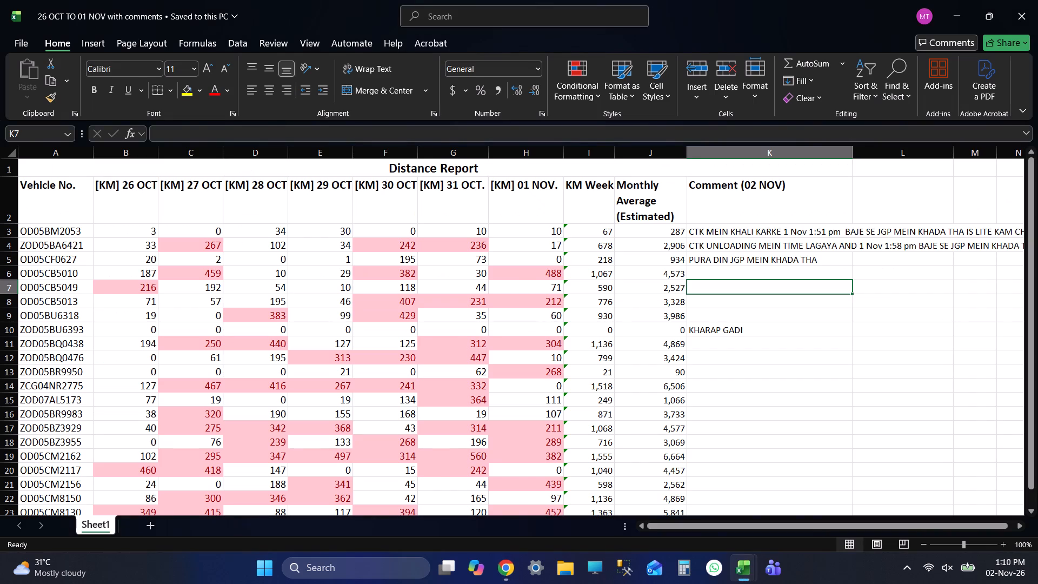
key("alt+Tab")
scroll(513, 449, "down", 3)
left_click(495, 356)
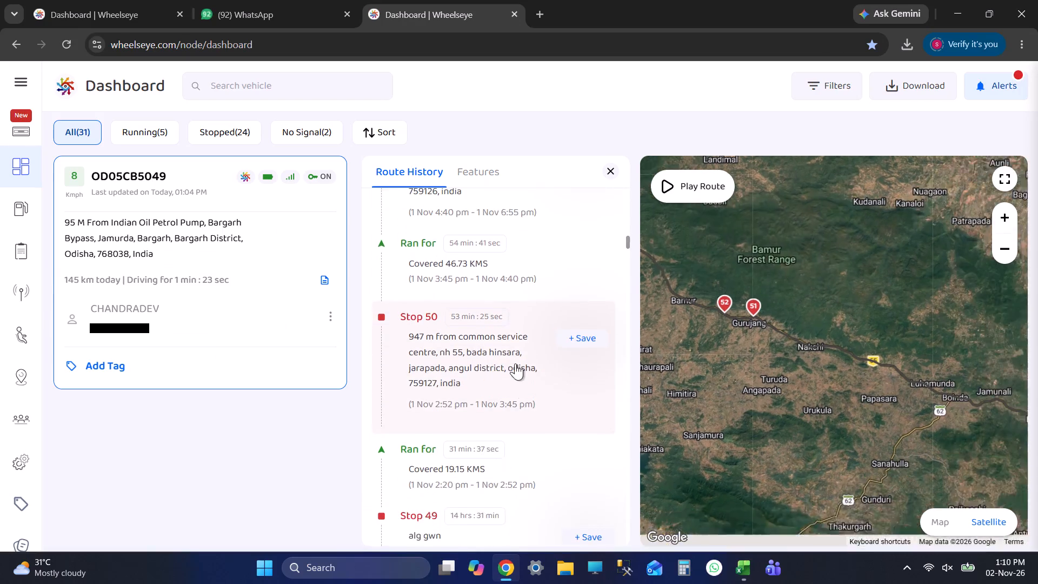
scroll(520, 384, "down", 2)
left_click(489, 393)
key("alt+Tab")
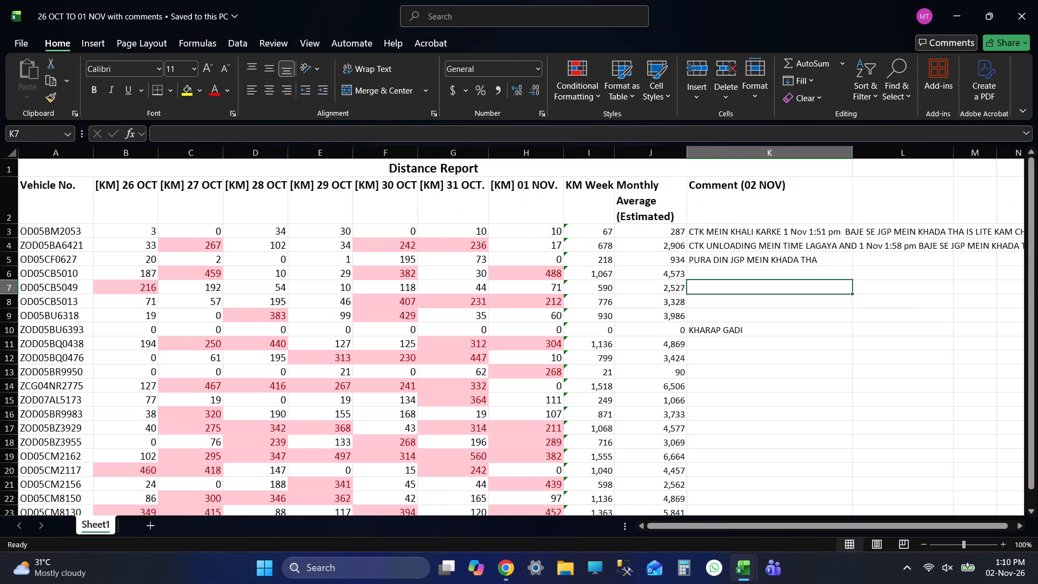
type("ALG")
key("space")
type("MEIN TIME LAGAYA AND")
key("space")
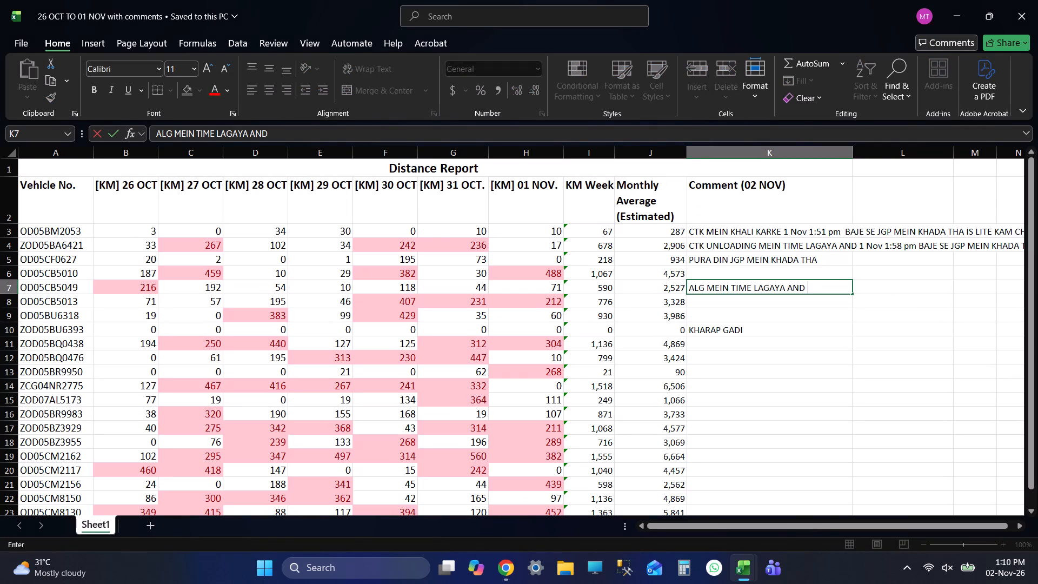
type("GADI KA")
key("space")
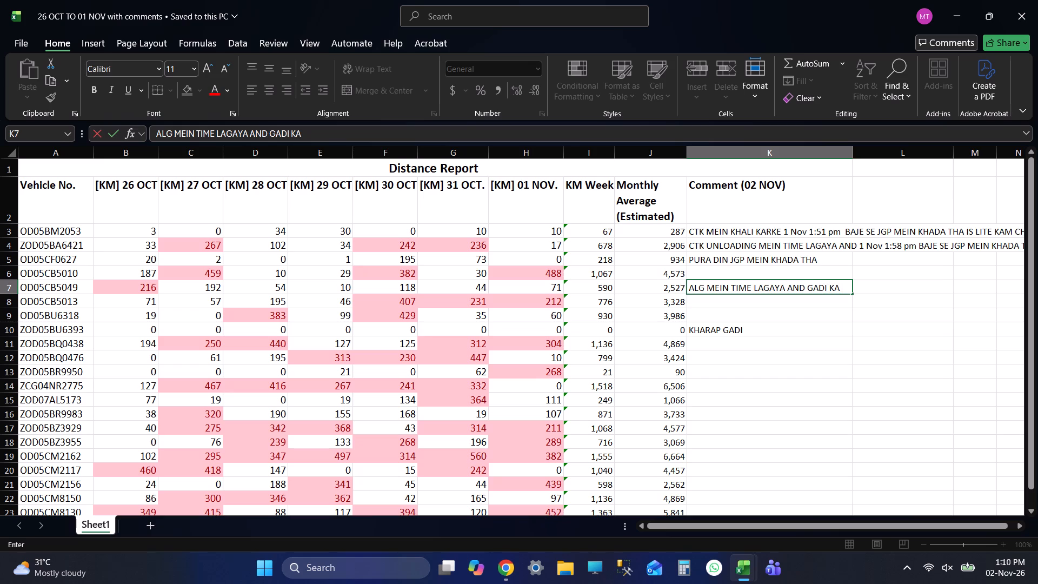
type("TYRE PALTI")
key("space")
type("KARW")
key("BackSpace")
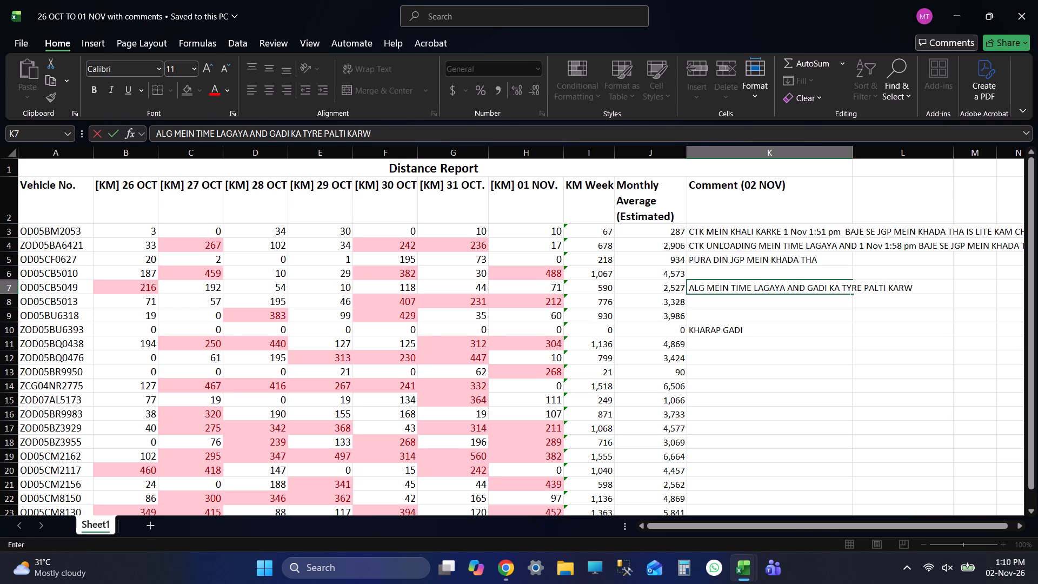
key("BackSpace")
key("BackSpace")
key("BackSpace")
type("KIYA THGA")
key("space")
key("BackSpace")
key("BackSpace")
key("BackSpace")
type("S")
key("space")
key("BackSpace")
key("BackSpace")
type("A IS LIYE")
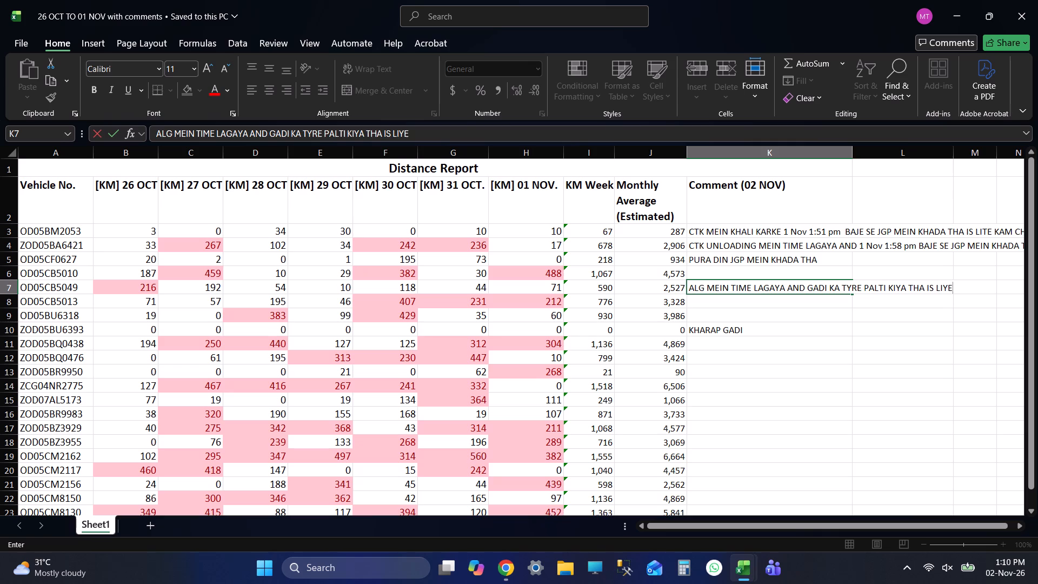
key("space")
type("RUKAS")
key("space")
key("BackSpace")
key("BackSpace")
key("space")
type("THA")
key("space")
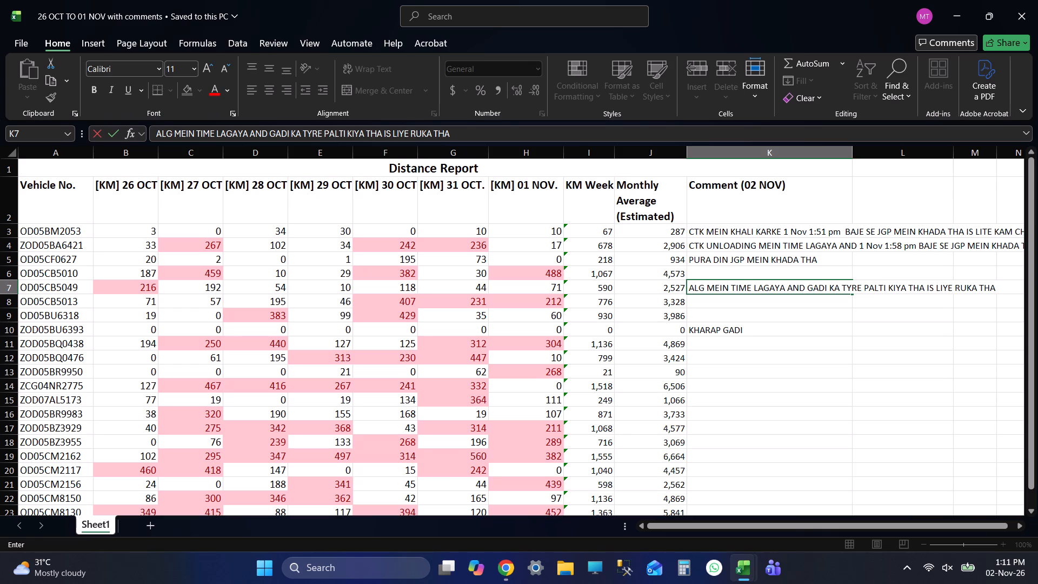
key("BackSpace")
key("BackSpace")
key("BackSpace")
key("BackSpace")
key("BackSpace")
key("Return")
key("ctrl+s")
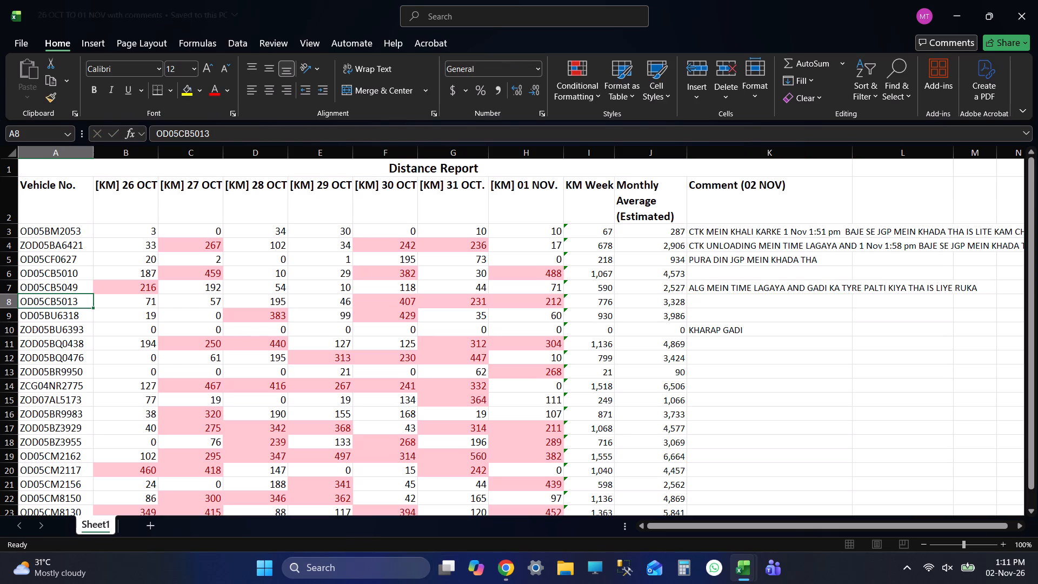
left_click(725, 322)
left_click(726, 313)
key("shift+Tab")
key("shift+Tab")
key("shift+Tab")
key("shift+Tab")
key("shift+Tab")
key("shift+Tab")
key("shift+Tab")
key("shift+Tab")
key("shift+Tab")
key("shift+Tab")
key("shift+Tab")
key("shift+Tab")
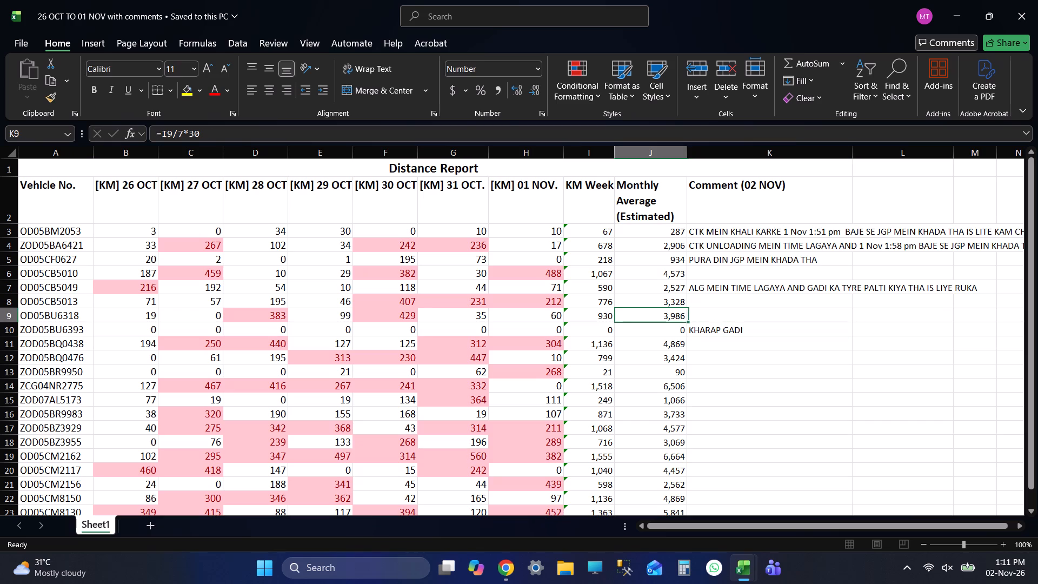
key("ctrl+c")
key("alt+Tab")
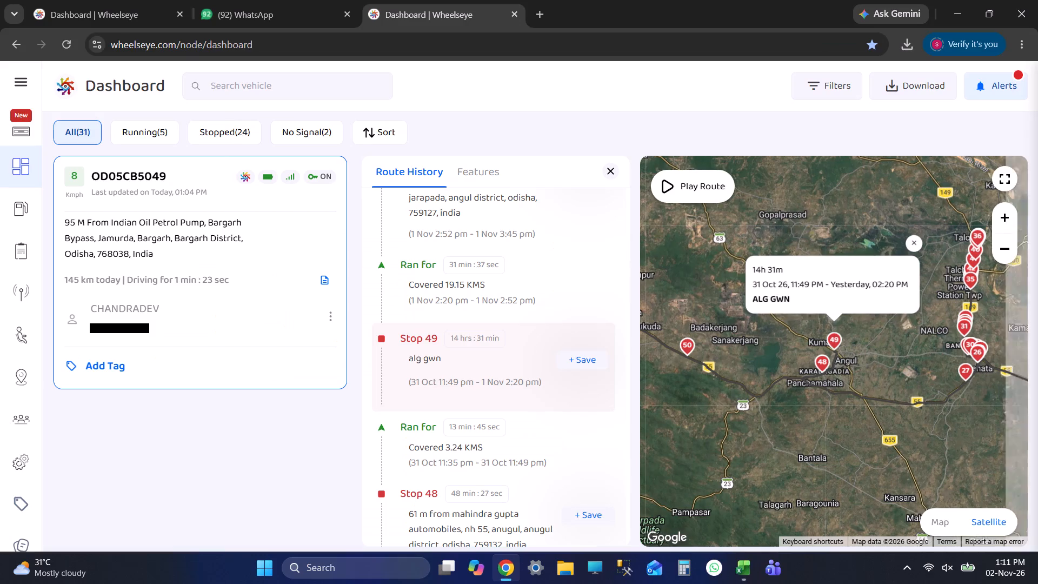
left_click(207, 79)
key("ctrl+v")
key("Return")
left_click(112, 163)
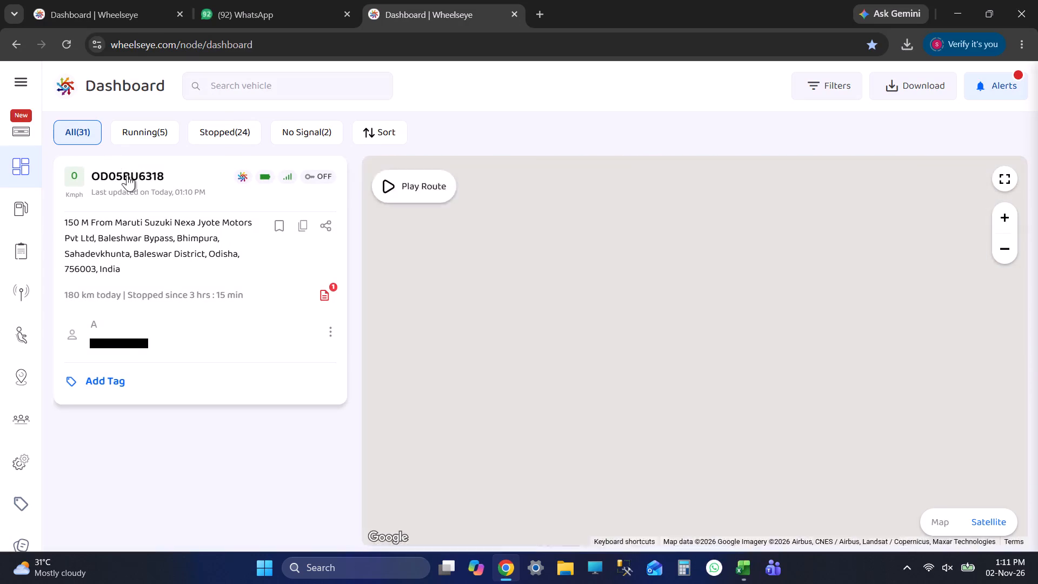
left_click(400, 216)
left_click(429, 339)
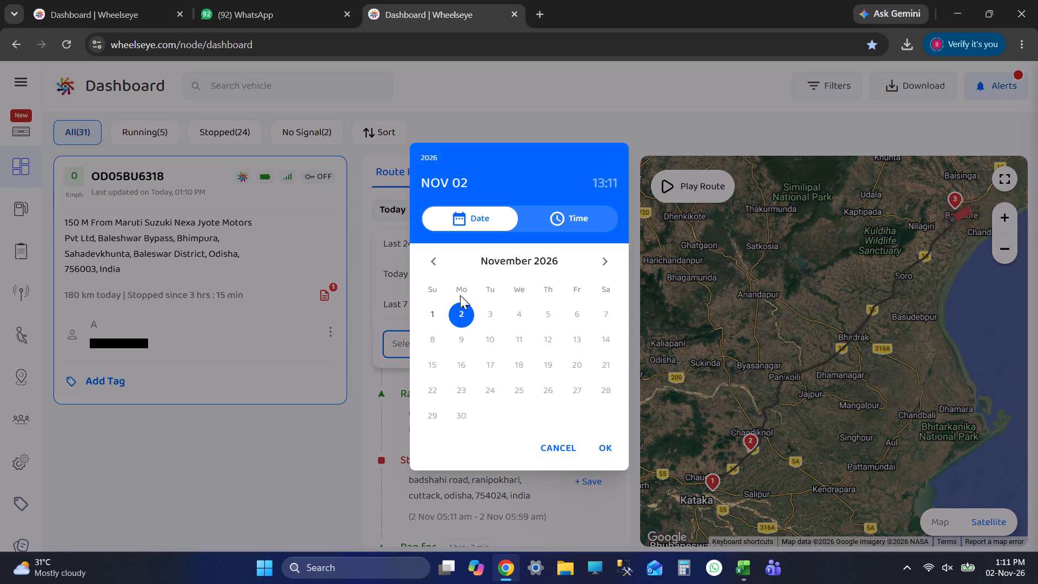
left_click(423, 326)
left_click(434, 308)
left_click(523, 287)
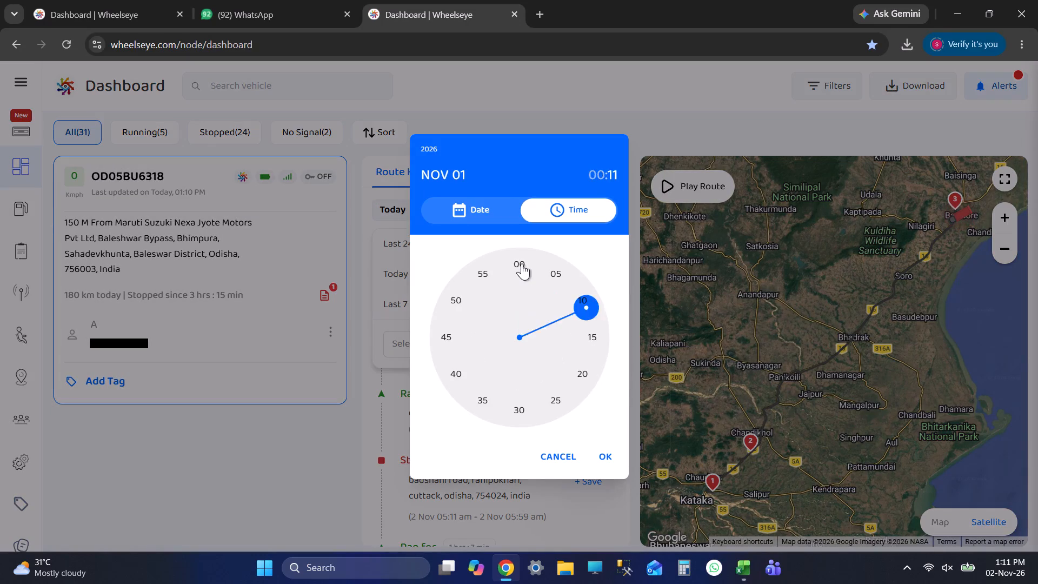
left_click(522, 263)
left_click(603, 450)
left_click(534, 353)
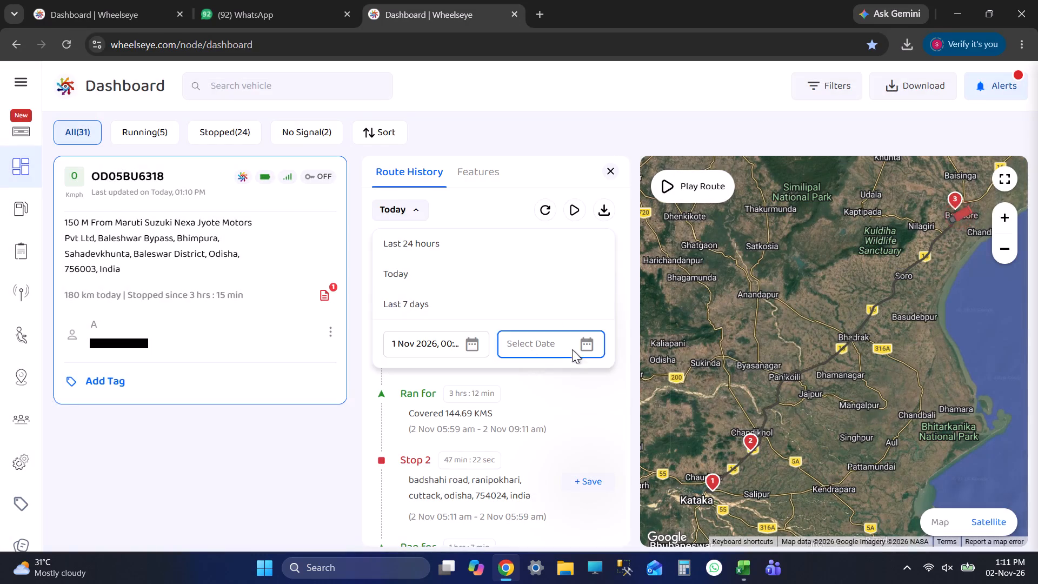
left_click(427, 318)
left_click(491, 295)
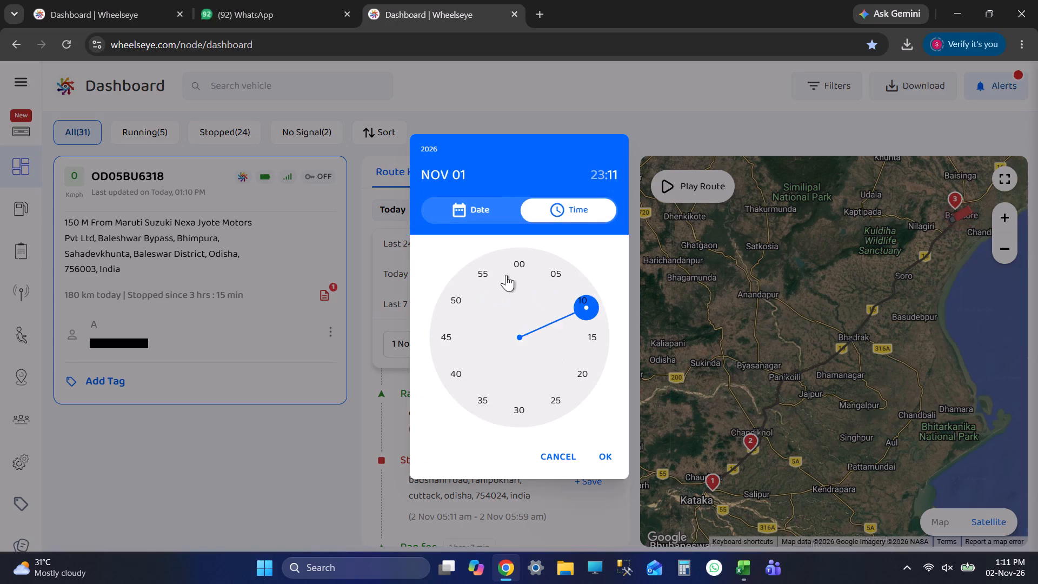
left_click(512, 260)
left_click(606, 461)
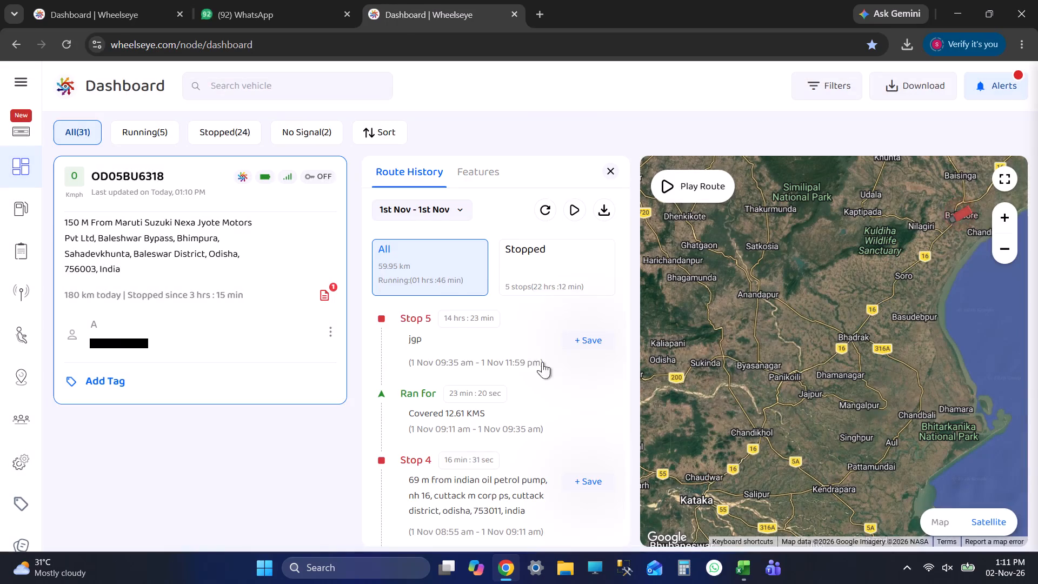
left_click(508, 334)
scroll(515, 405, "down", 8)
scroll(527, 433, "up", 1)
scroll(527, 433, "down", 6)
left_click(495, 507)
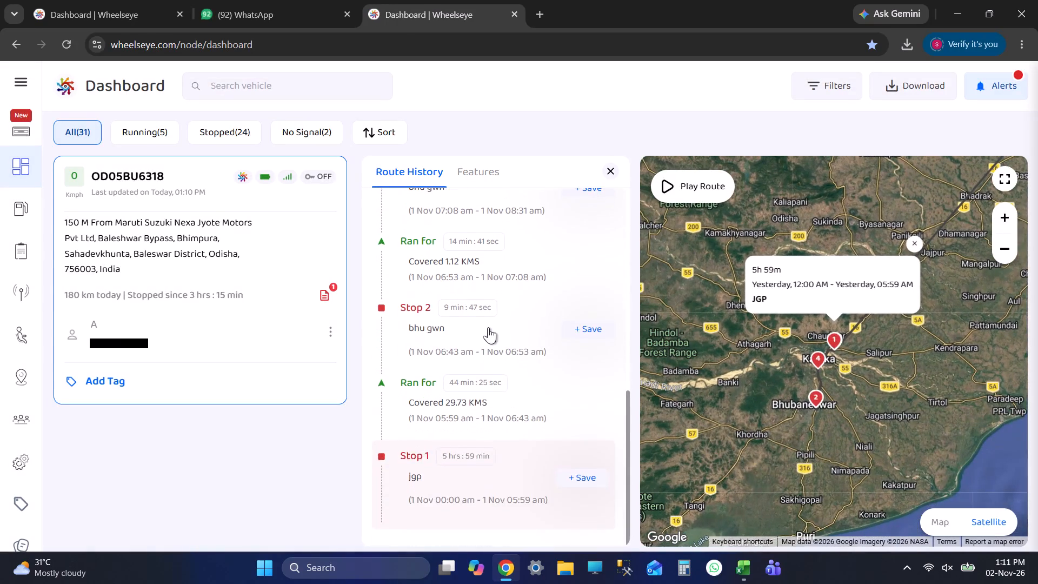
left_click(488, 327)
scroll(848, 338, "up", 4)
scroll(511, 346, "up", 3)
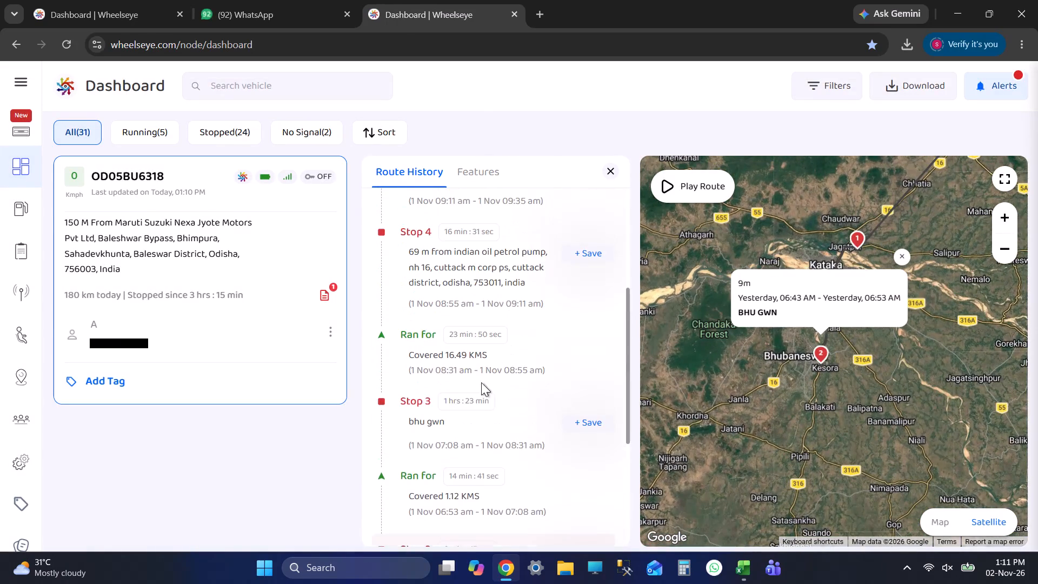
left_click(476, 417)
scroll(513, 403, "up", 3)
left_click(513, 371)
scroll(531, 406, "up", 3)
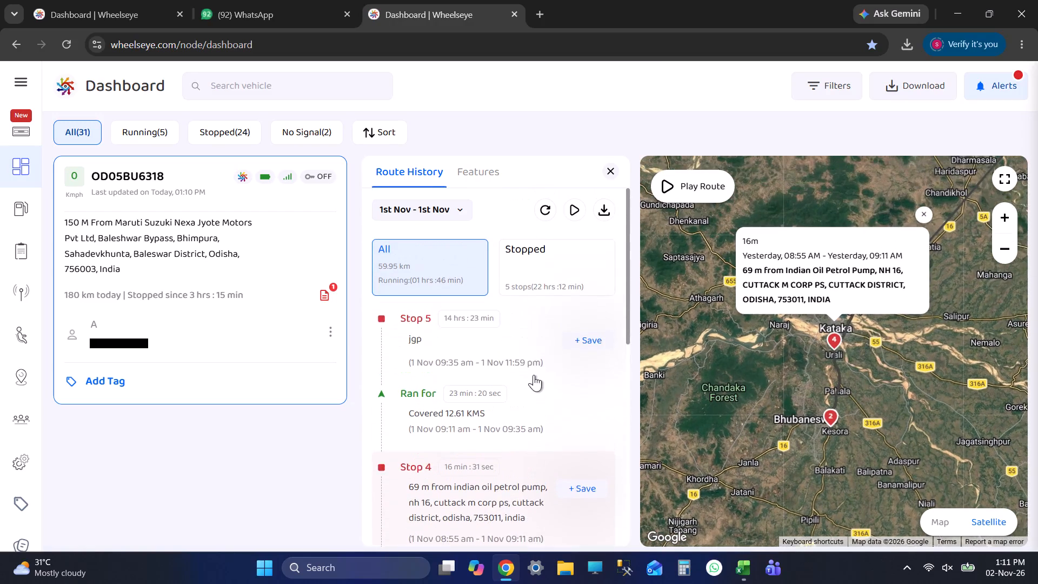
left_click(534, 371)
key("alt+Tab")
key("Tab")
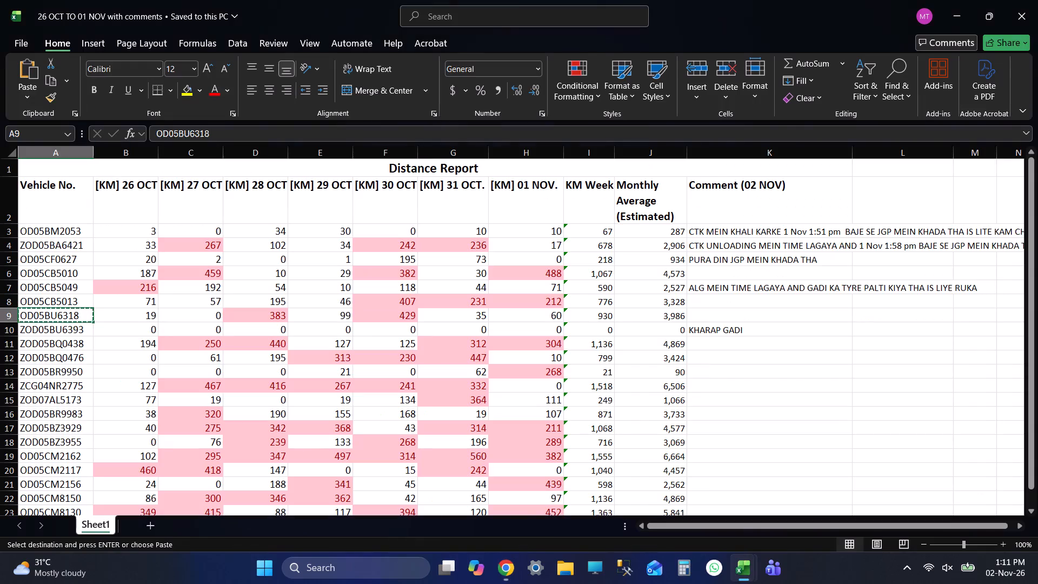
key("Tab")
key("Tab")
key("Tab")
key("Tab")
key("Tab")
key("Tab")
key("Tab")
key("Tab")
key("Tab")
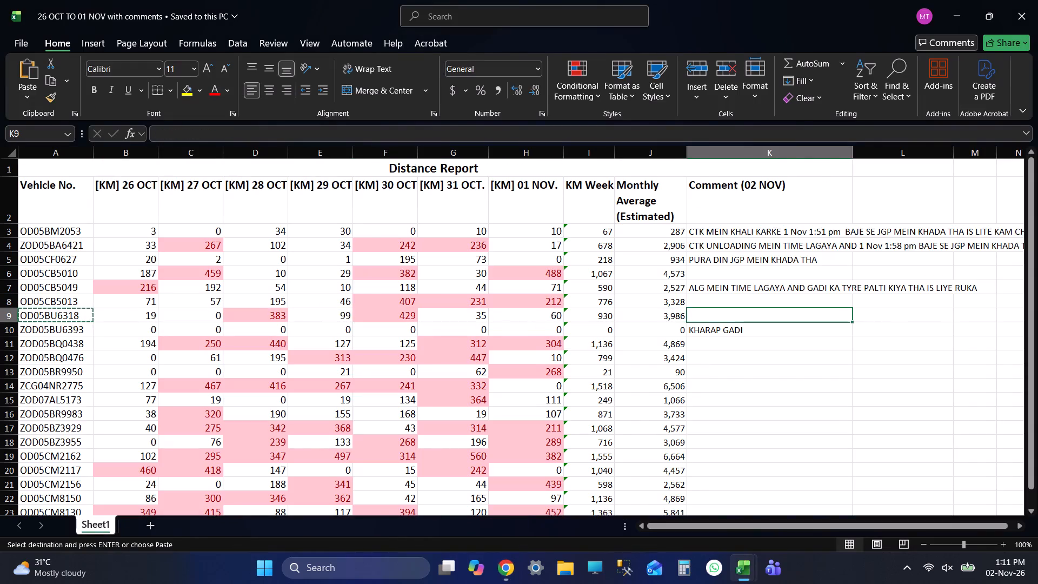
key("alt+Tab")
left_click(357, 269)
key("alt+Tab")
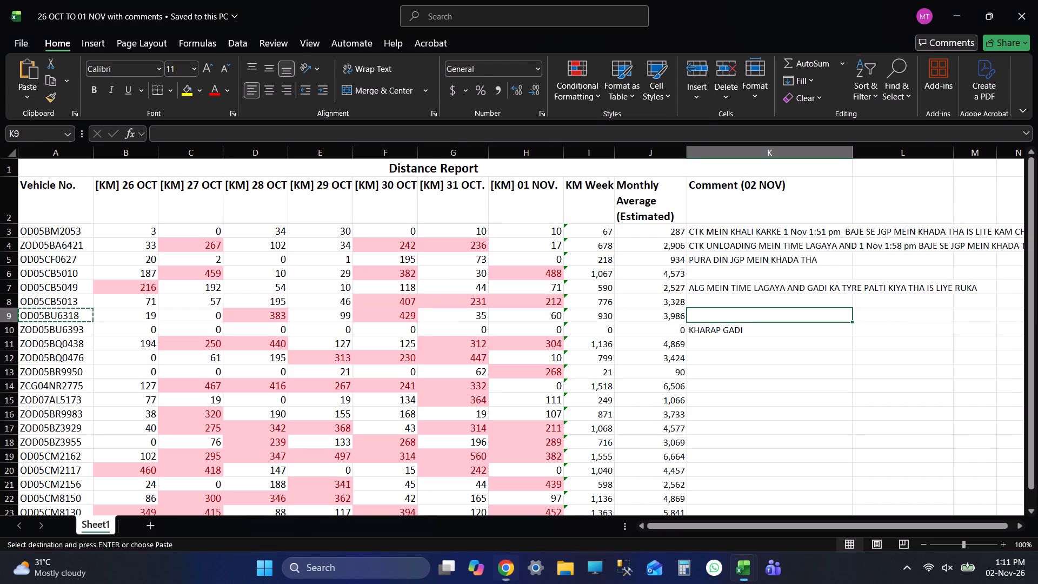
key("alt+Tab")
key("alt+Tab")
key("alt+Tab")
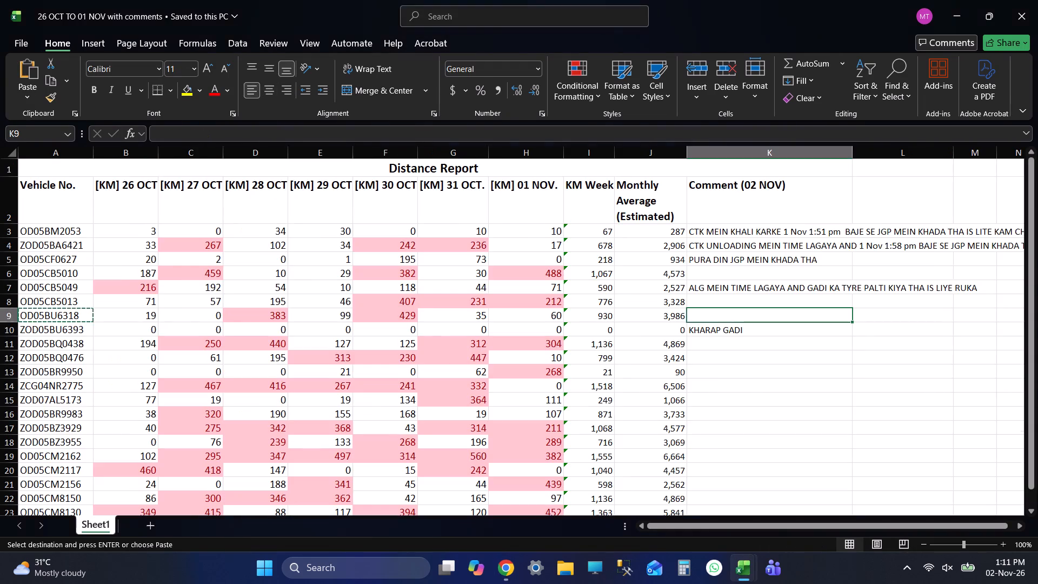
key("alt+Tab")
left_click(116, 527)
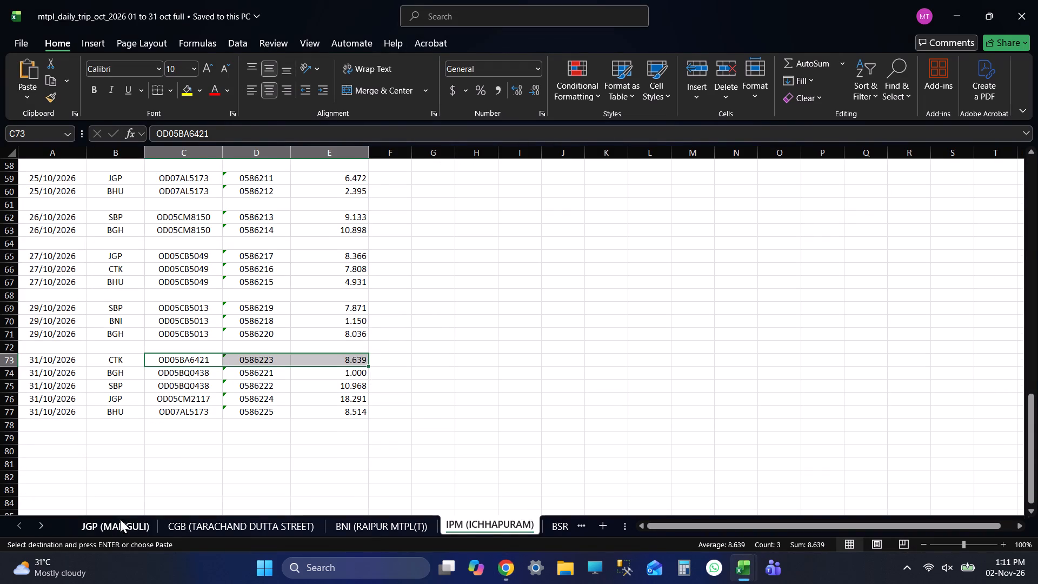
key("alt+Tab")
key("alt+Tab")
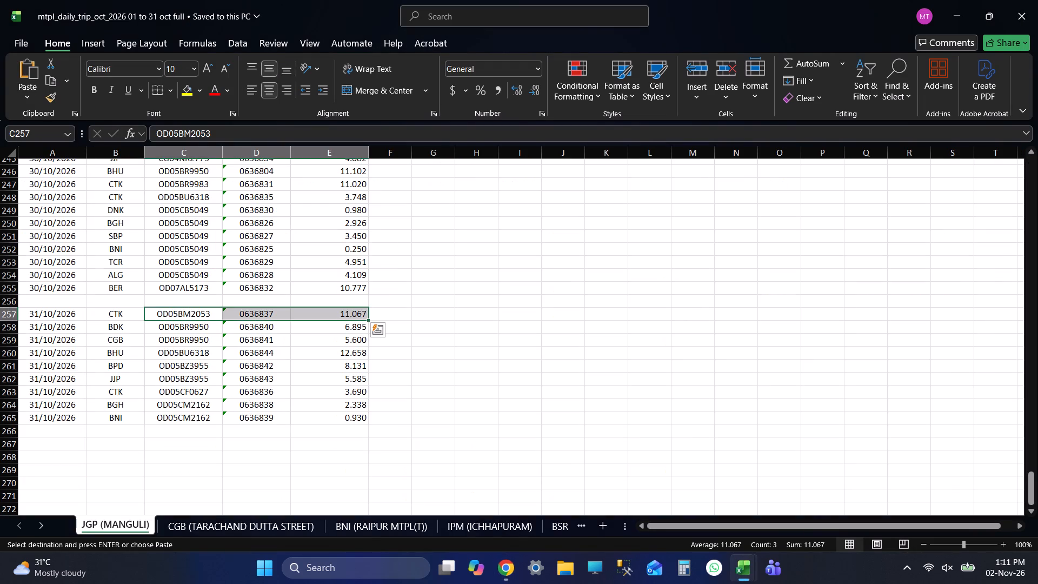
left_click_drag(196, 356, 344, 359)
key("alt+Tab")
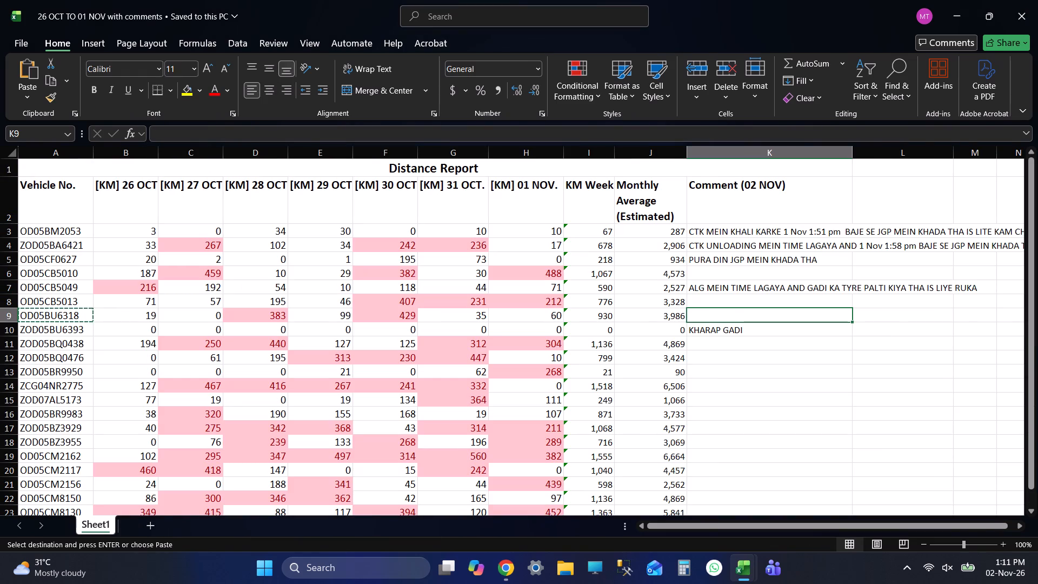
type("JGP TO BHU KA")
key("space")
type("1 HI TRIP NIKLA")
key("space")
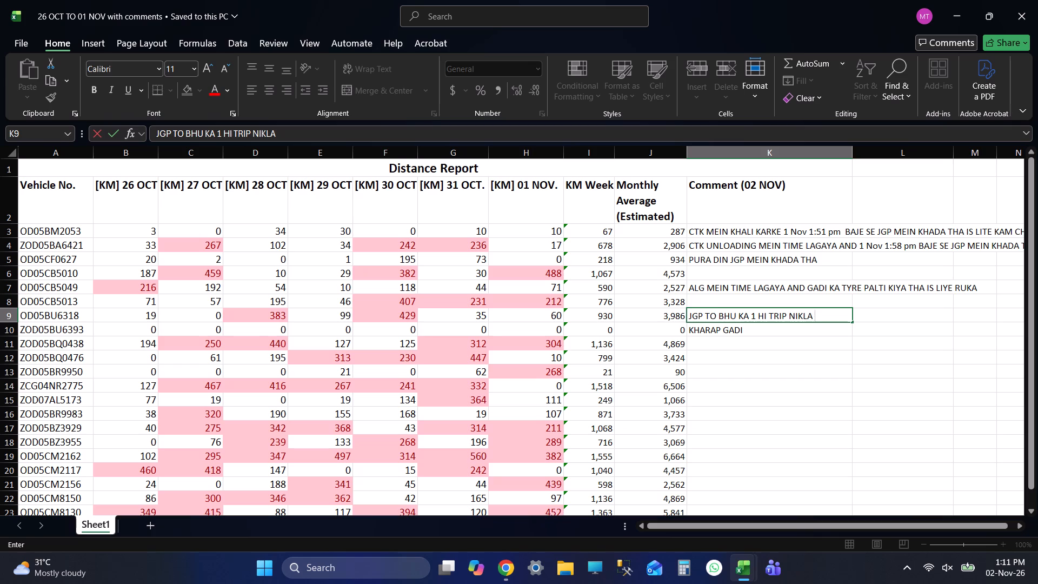
type("THA IS LIYE KAM CHALA")
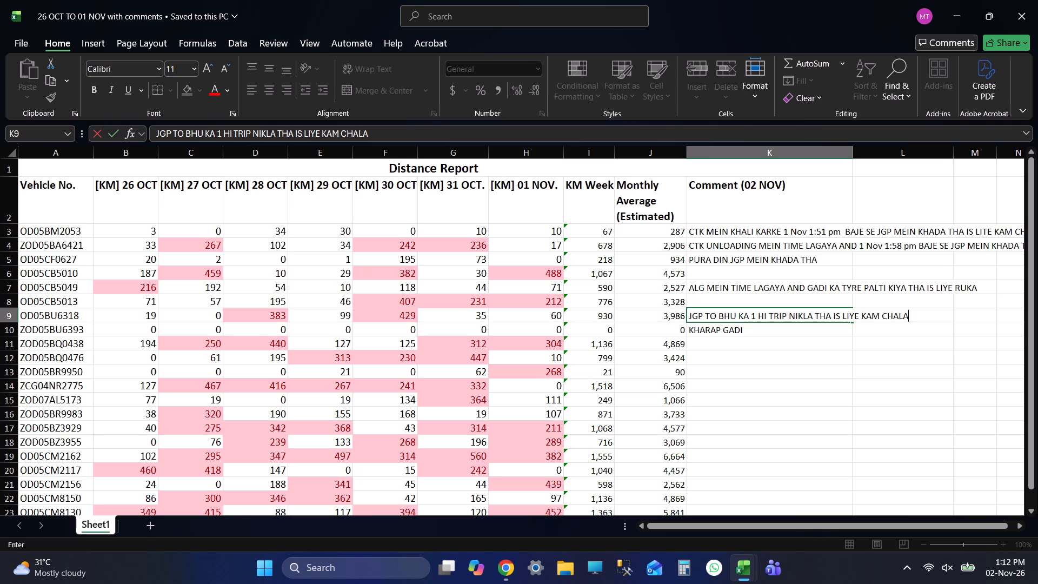
type(".")
key("space")
type("BHU KHALI KARKJE")
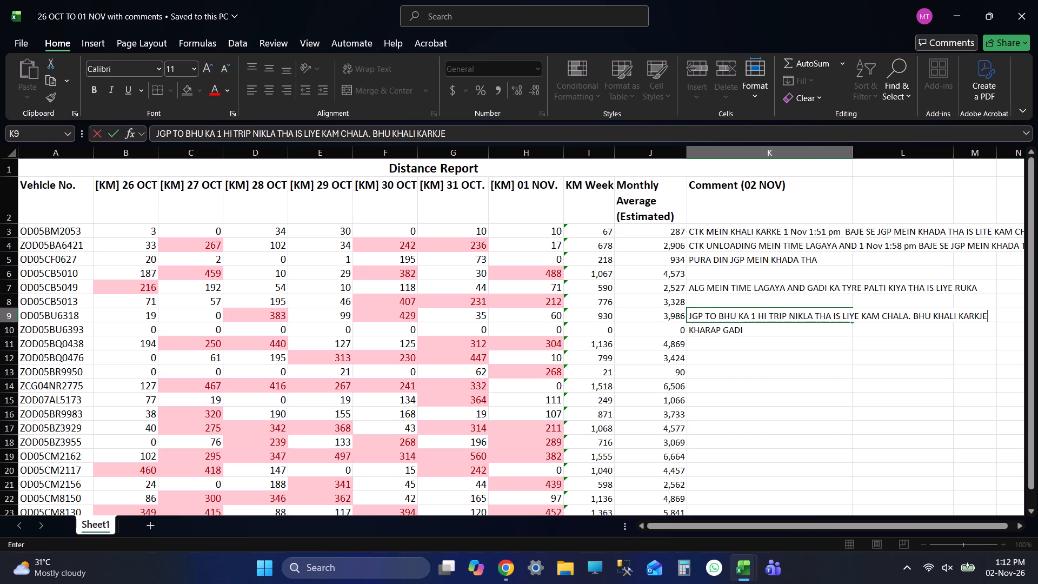
key("BackSpace")
key("BackSpace")
type("E")
key("space")
key("alt+Tab")
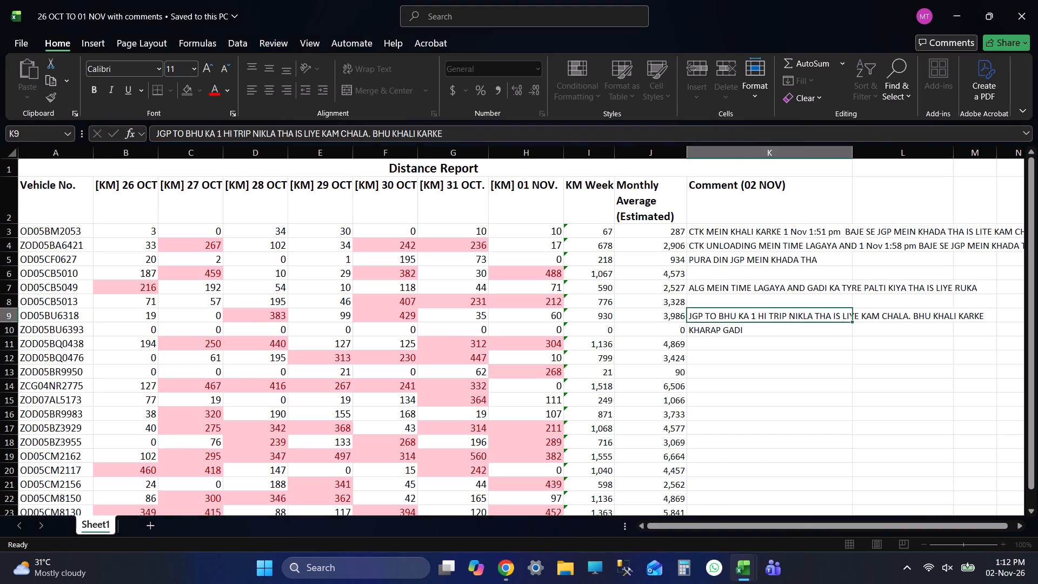
key("alt+Tab")
key("alt+Tab")
key("alt+Tab")
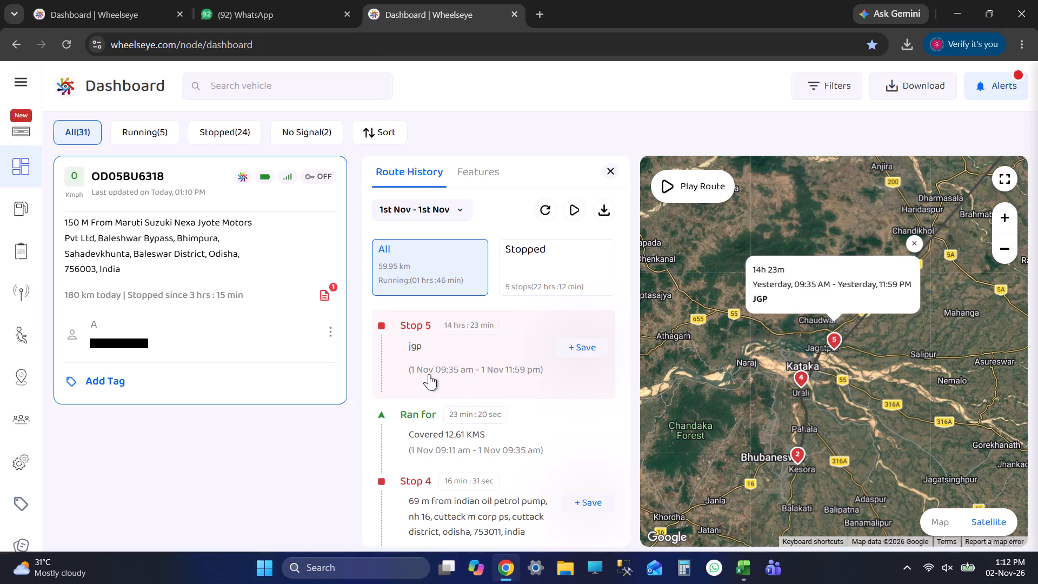
left_click_drag(409, 368, 472, 379)
key("ctrl+c")
key("alt+Tab")
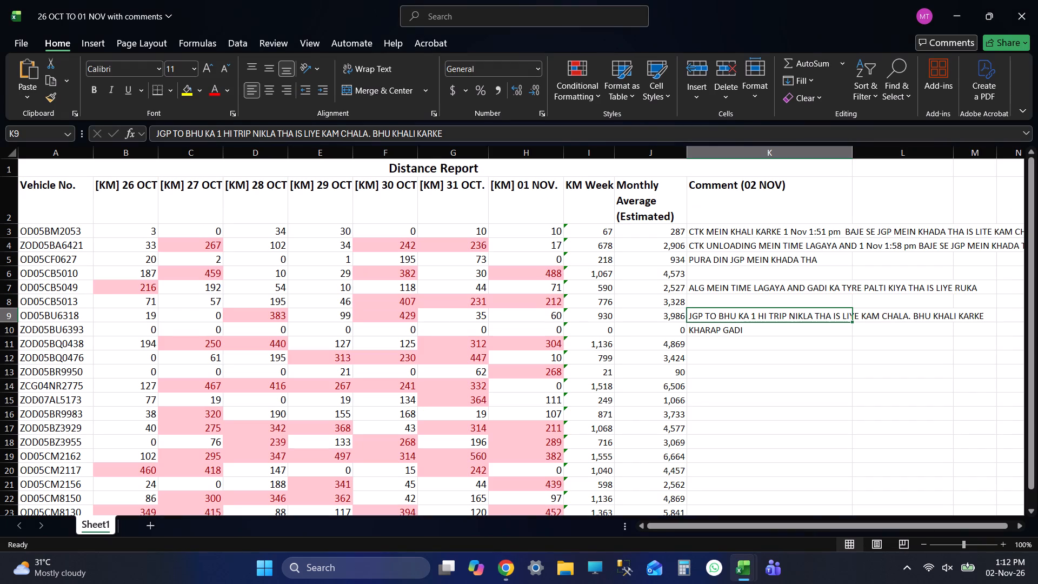
left_click(455, 136)
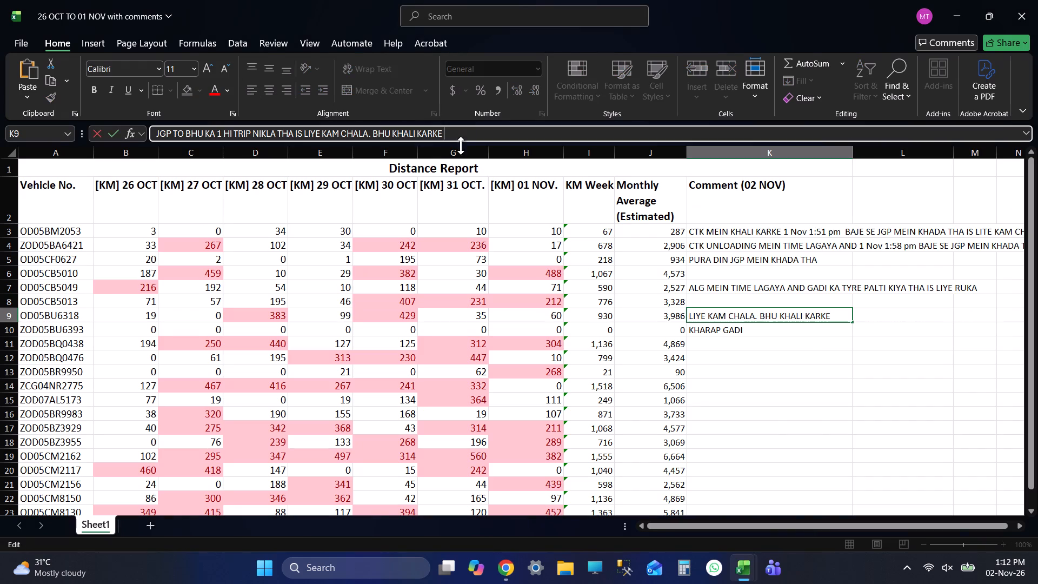
key("ctrl+v")
left_click(448, 138)
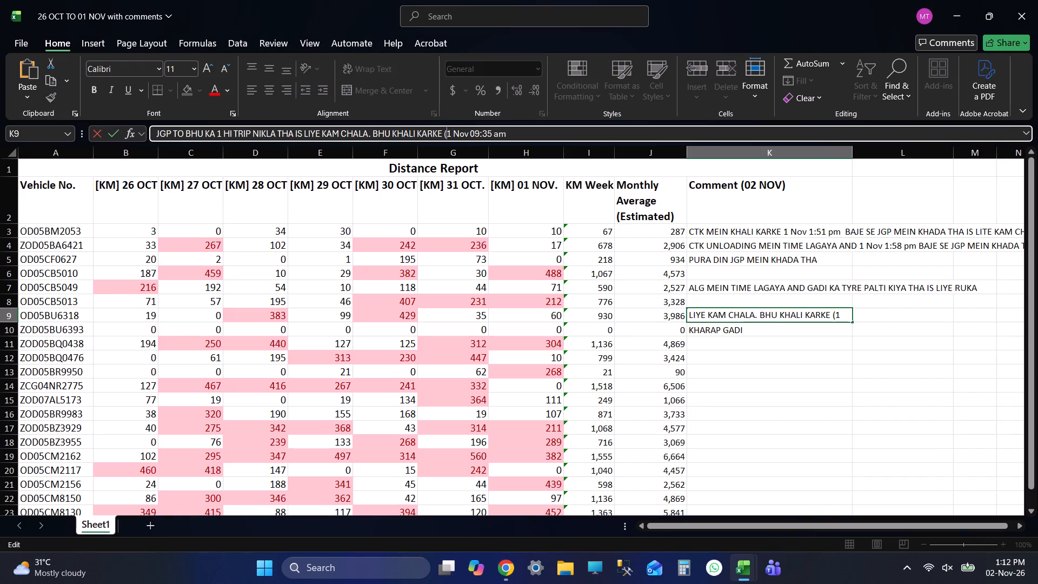
key("BackSpace")
key("ctrl+Right")
key("ctrl+Right")
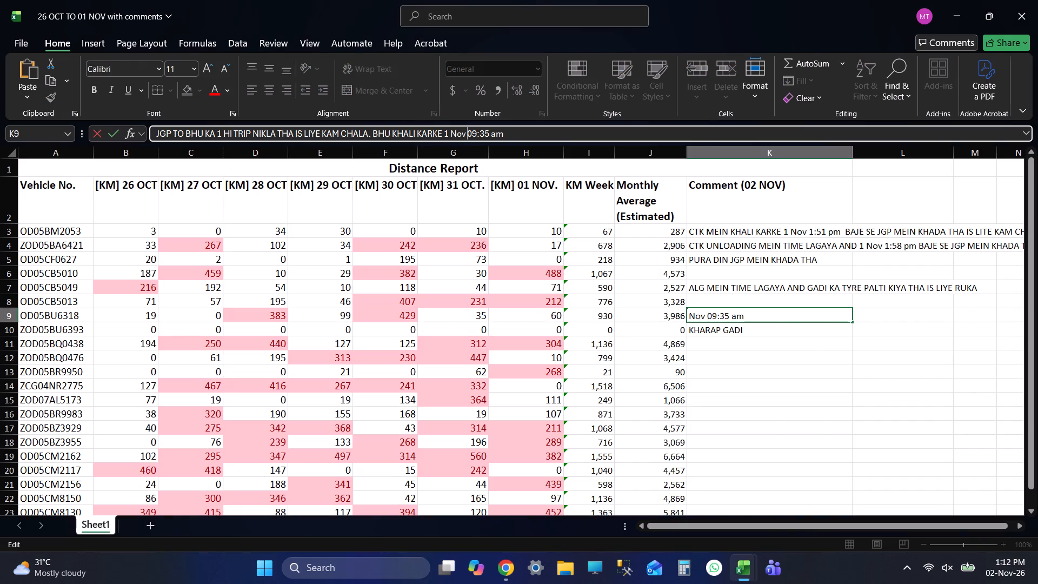
key("ctrl+Right")
key("ctrl+Right")
key("ctrl+Right")
key("ctrl+Right")
key("space")
type("BAJE SE JGP MEINMKHADA THA")
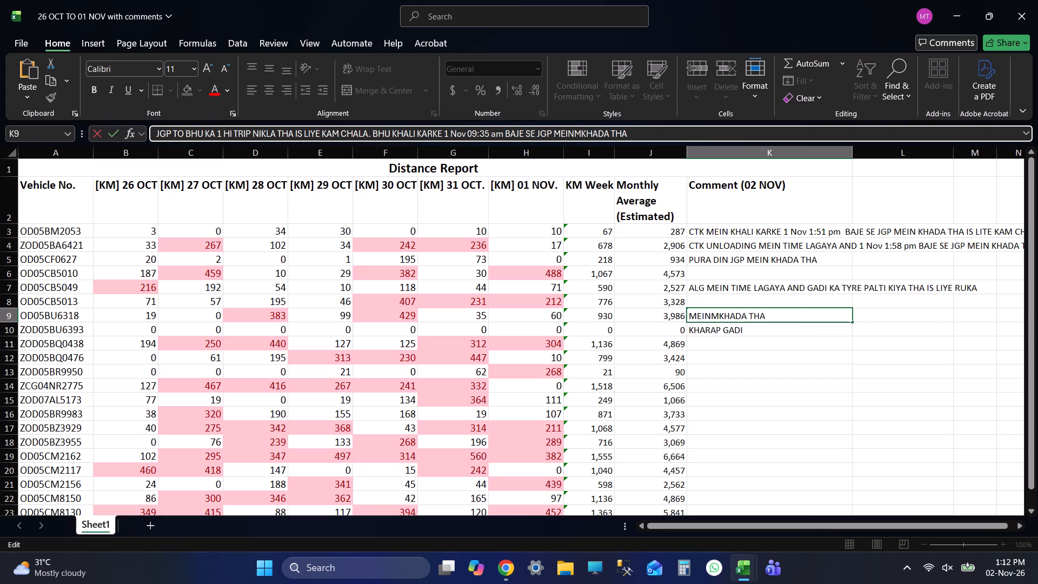
key("period")
key("Return")
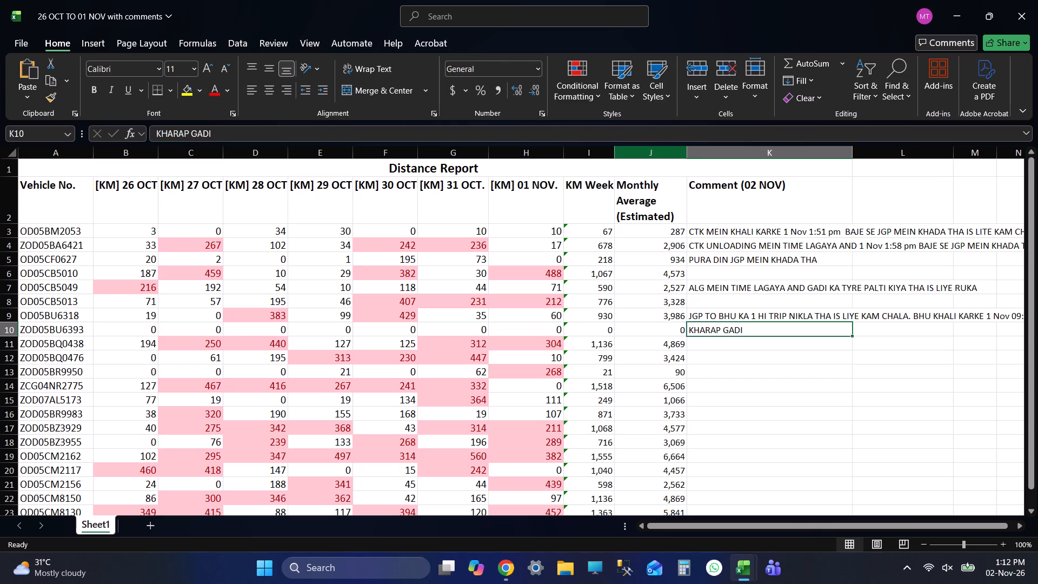
left_click(779, 314)
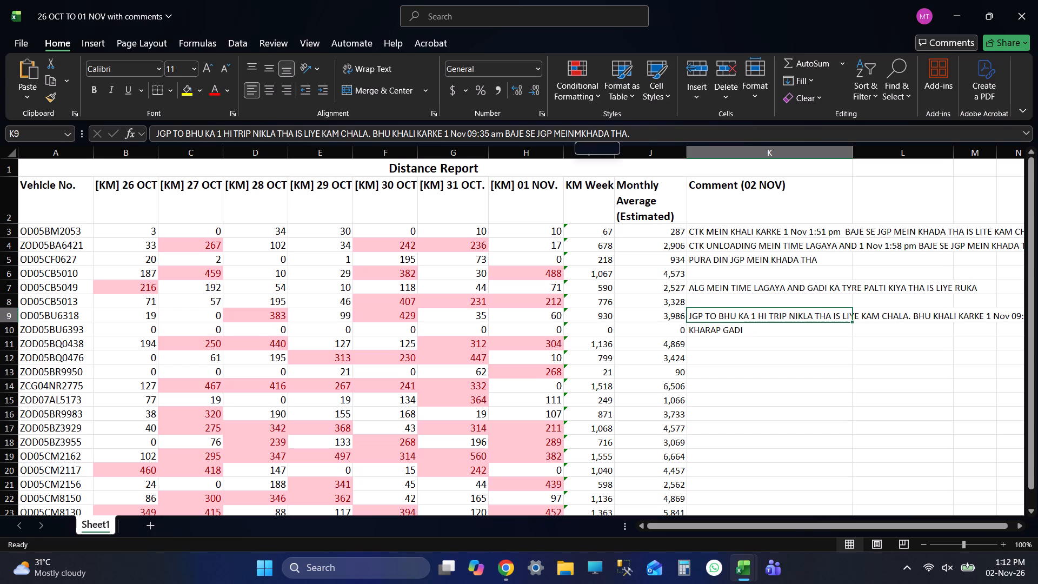
left_click(576, 132)
key("space")
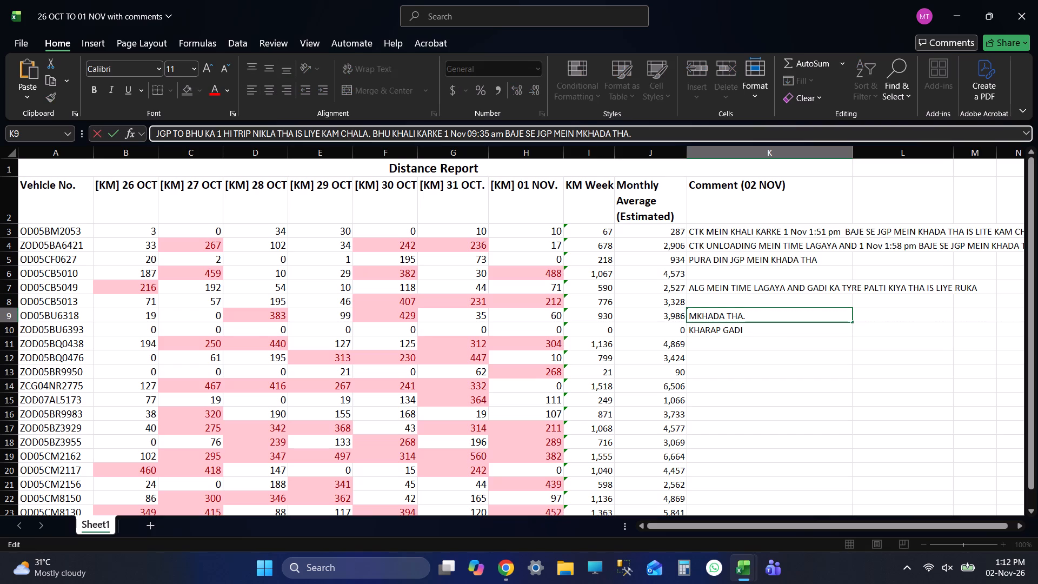
left_click(584, 131)
key("BackSpace")
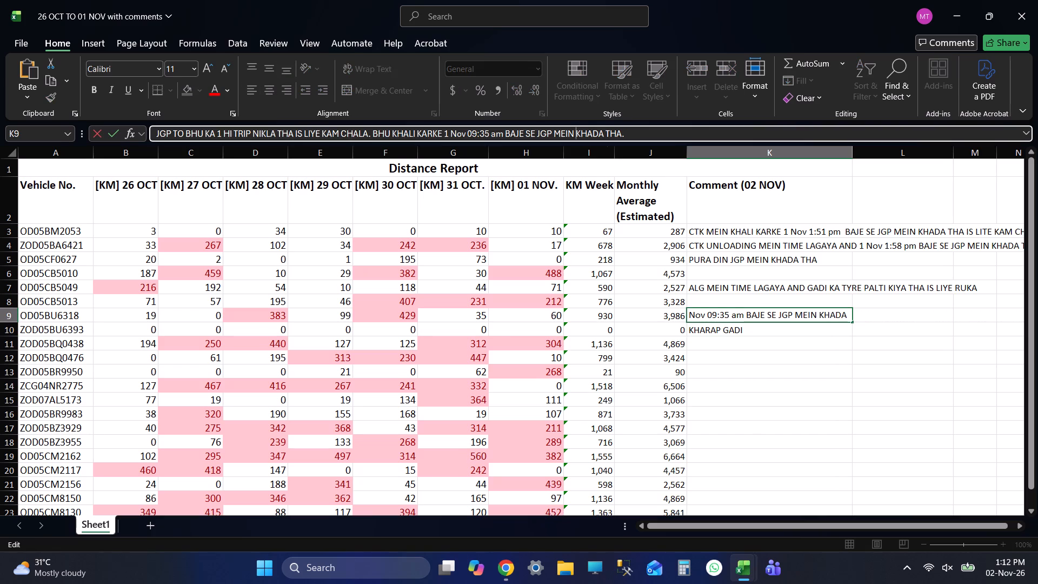
key("Return")
key("ctrl+s")
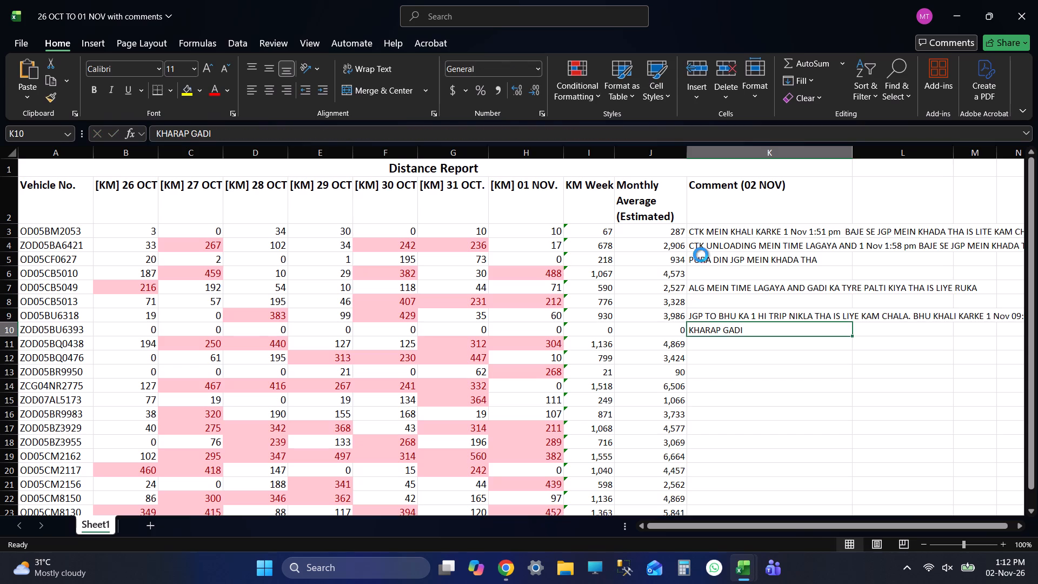
left_click(716, 352)
key("shift+Tab")
key("shift+Tab")
key("shift+Tab")
key("shift+Tab")
key("shift+Tab")
key("shift+Tab")
key("shift+Tab")
key("shift+Tab")
key("shift+Tab")
key("shift+Tab")
key("shift+Tab")
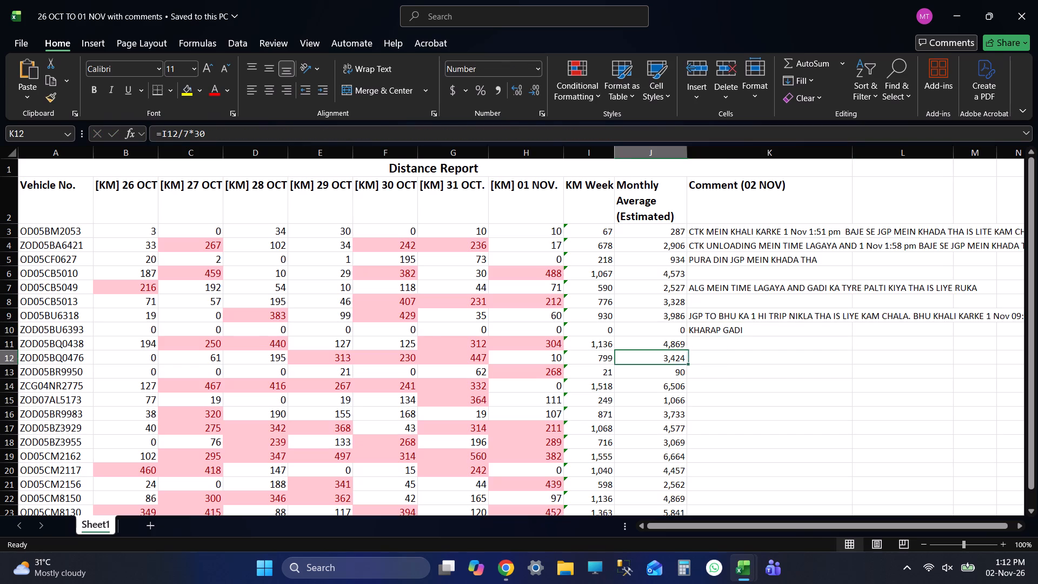
key("ctrl+c")
key("alt+Tab")
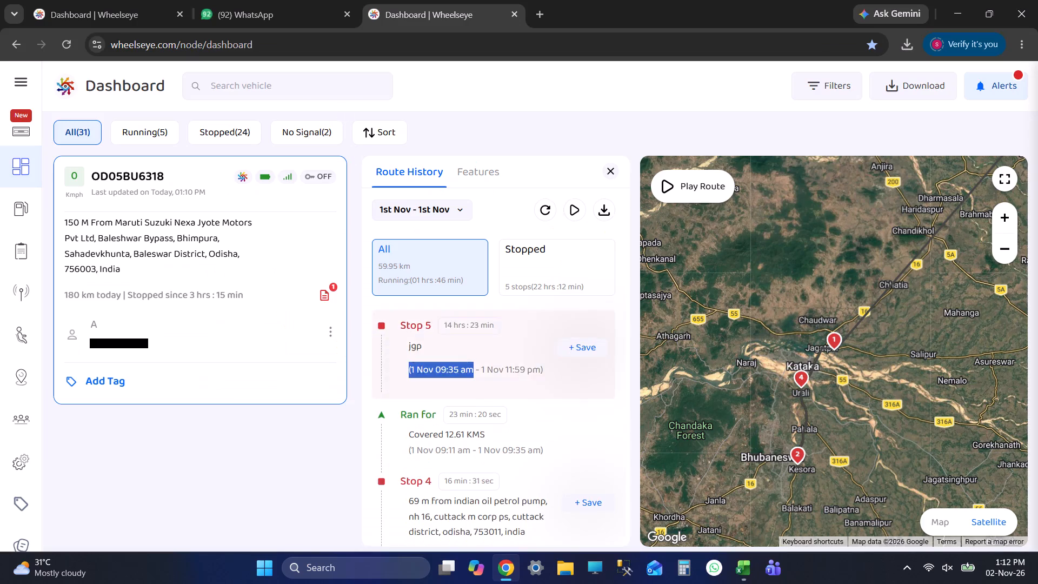
left_click(326, 99)
key("ctrl+v")
key("Return")
left_click(106, 230)
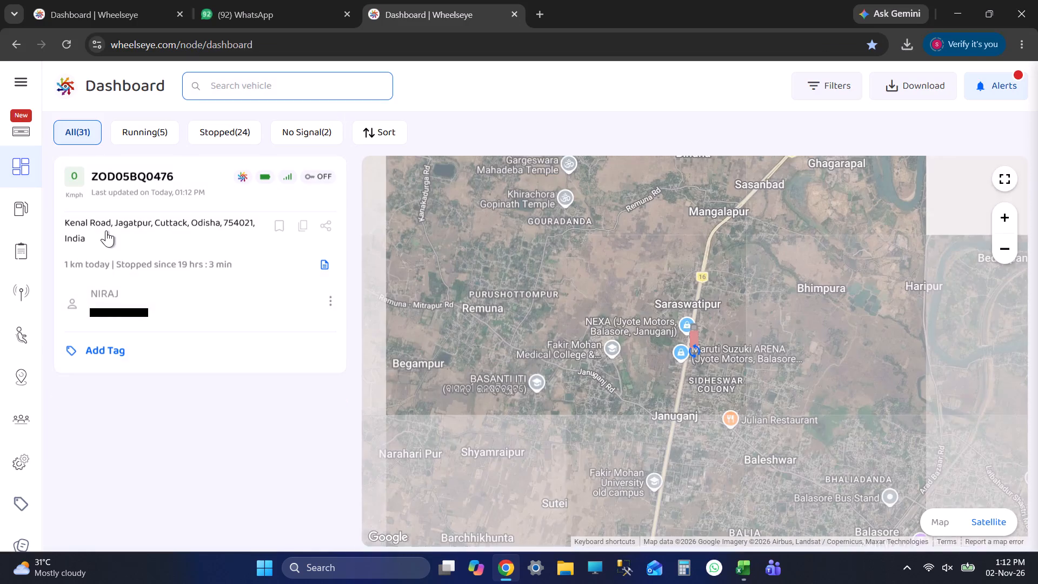
left_click(413, 214)
left_click(422, 342)
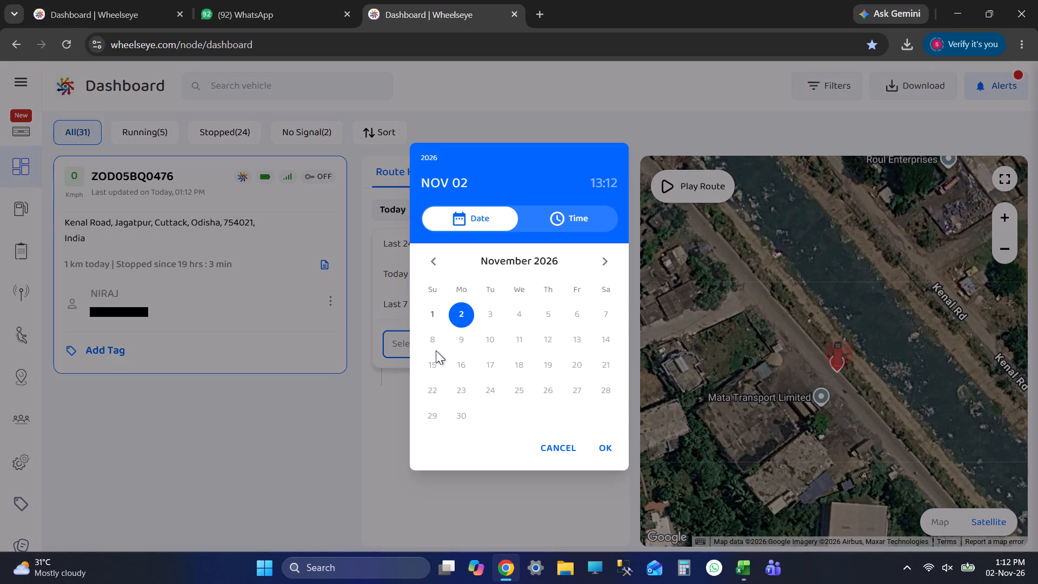
left_click(425, 314)
left_click(520, 291)
left_click(520, 269)
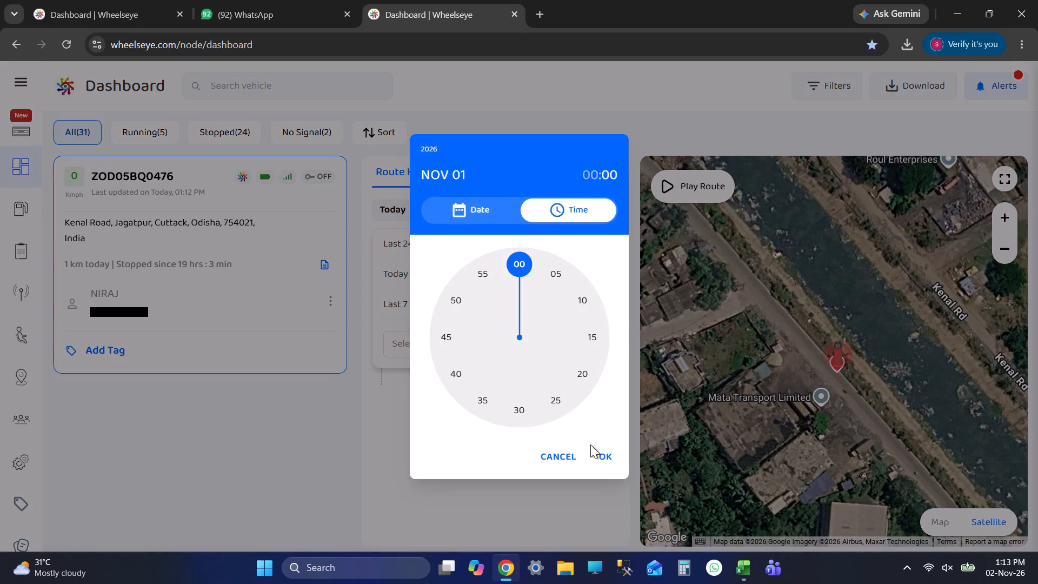
left_click(604, 463)
left_click(562, 336)
left_click(431, 316)
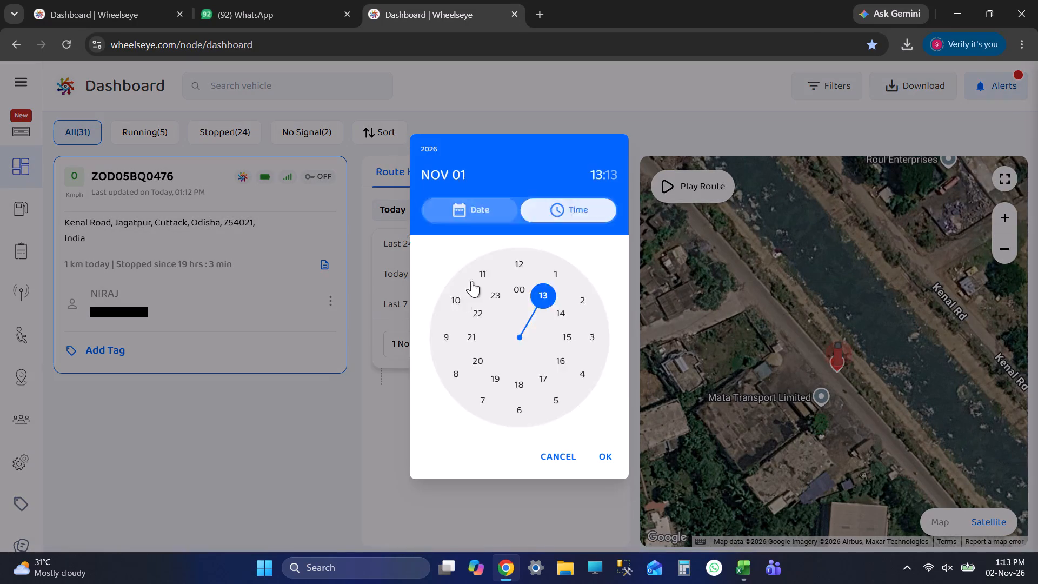
left_click(495, 302)
left_click(508, 262)
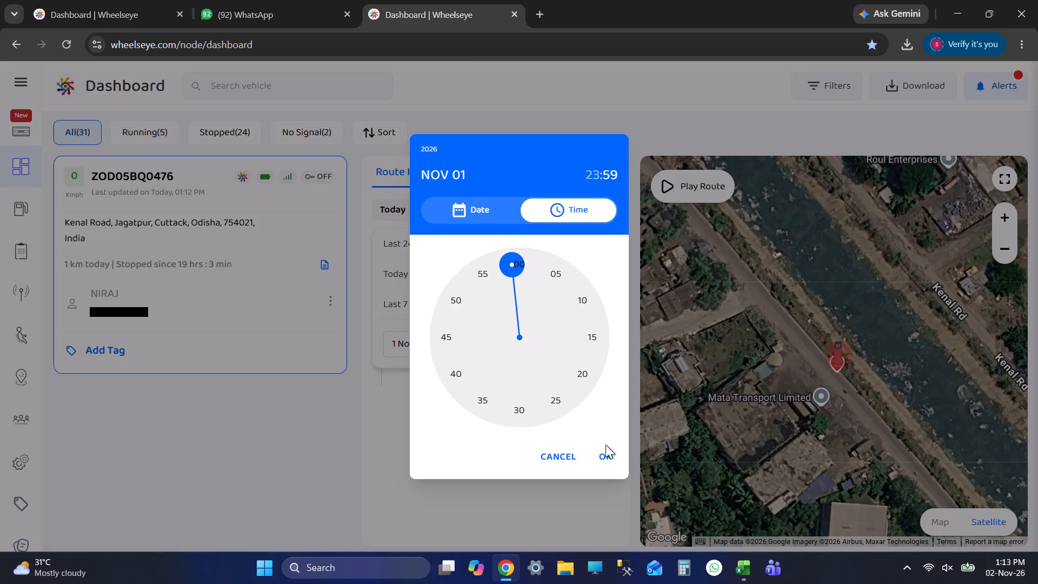
left_click(605, 450)
left_click(483, 339)
scroll(543, 418, "down", 6)
scroll(543, 422, "up", 1)
scroll(543, 423, "down", 3)
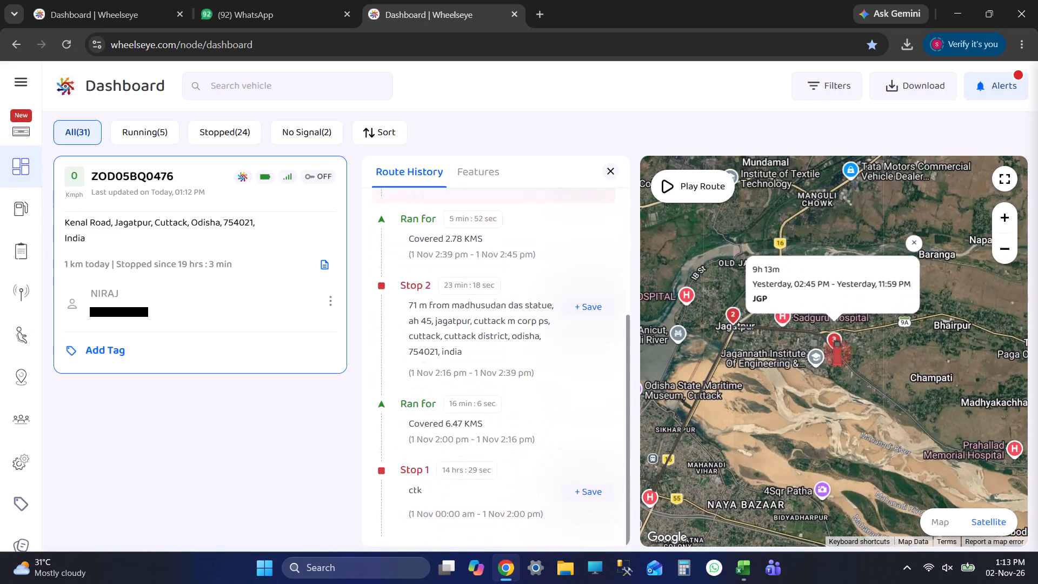
left_click(480, 512)
left_click(493, 320)
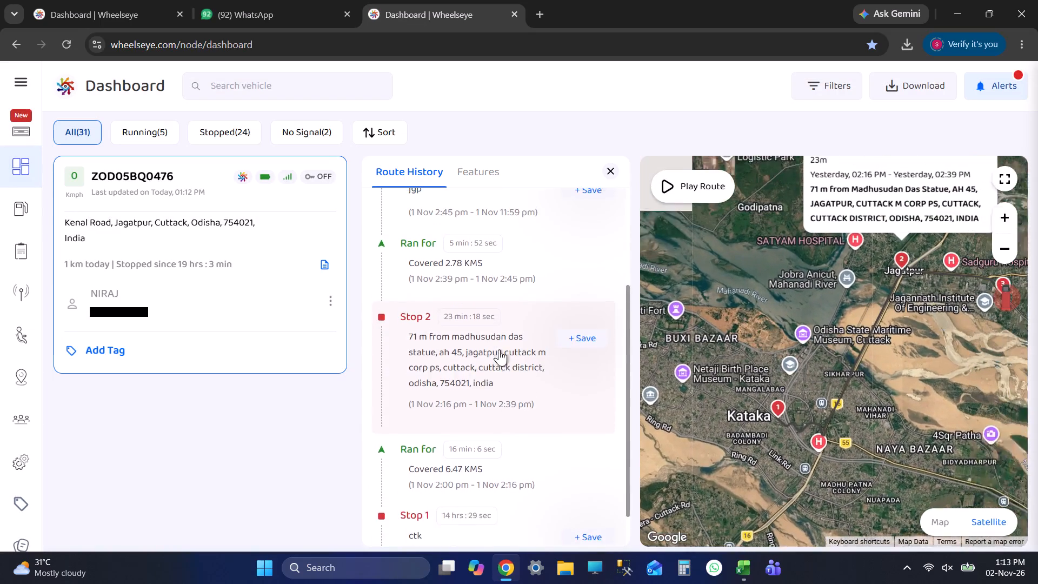
scroll(506, 361, "up", 3)
left_click(510, 344)
scroll(865, 347, "up", 5)
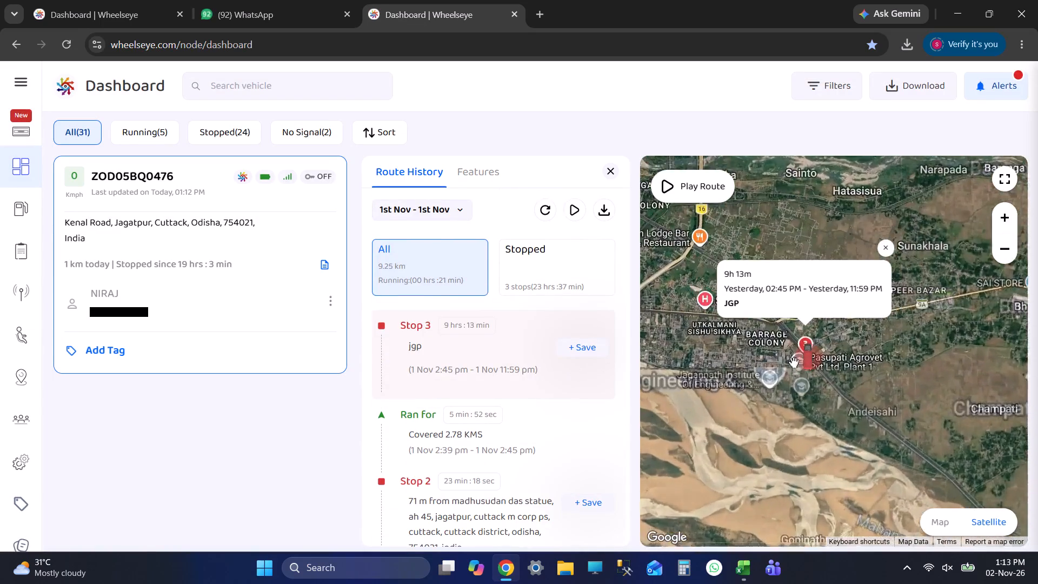
scroll(794, 362, "up", 1)
scroll(448, 447, "down", 9)
left_click(532, 495)
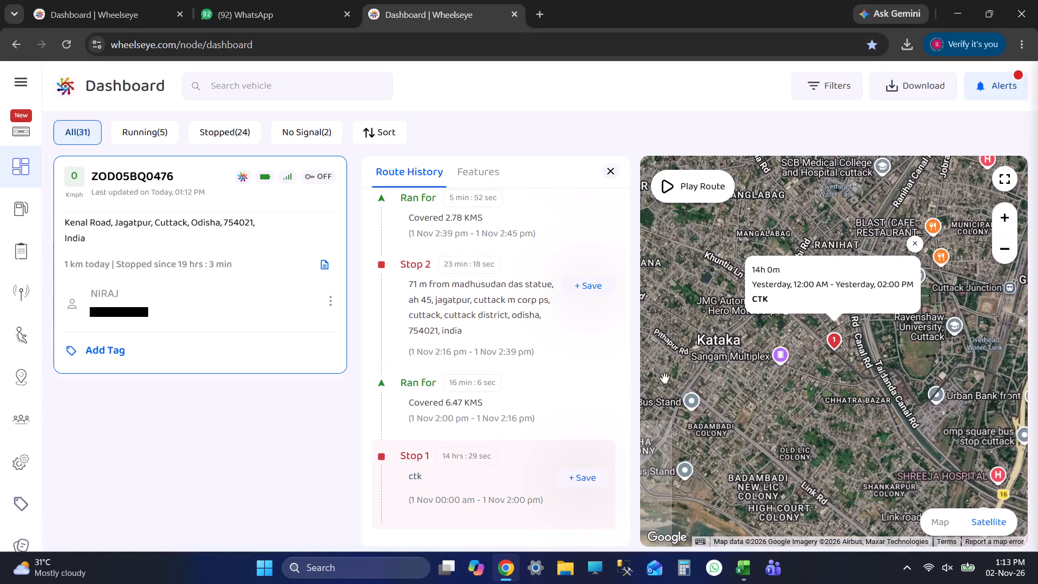
scroll(811, 321, "up", 7)
left_click_drag(856, 377, 745, 388)
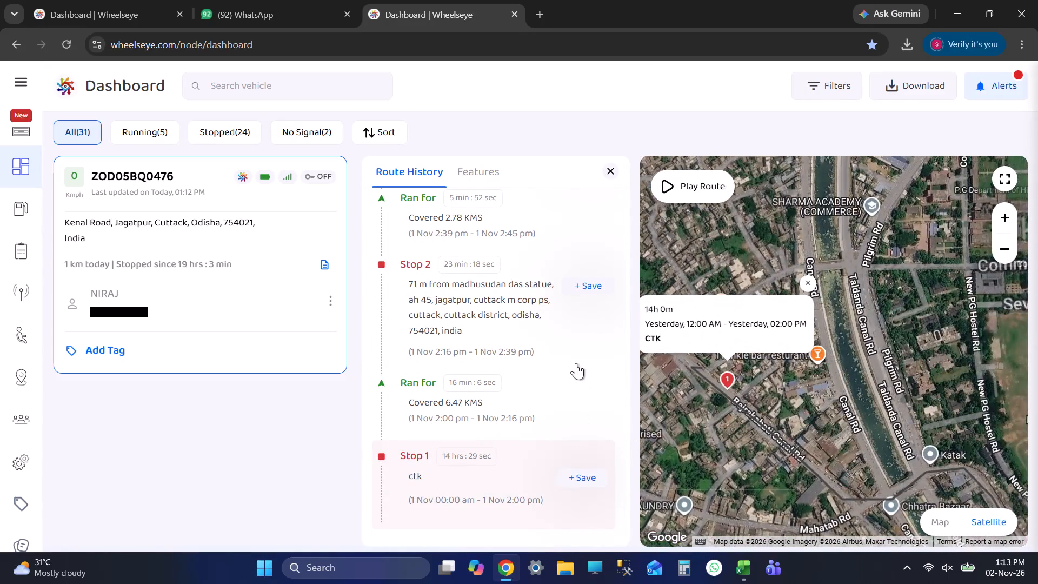
left_click(527, 336)
scroll(501, 363, "up", 1)
scroll(854, 348, "up", 2)
scroll(853, 352, "down", 3)
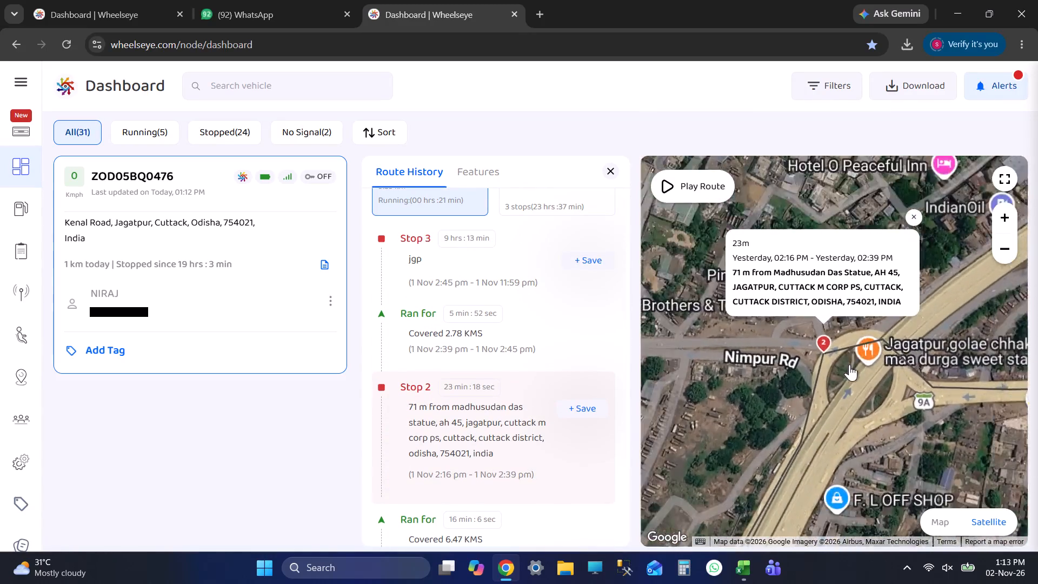
scroll(849, 364, "down", 5)
scroll(519, 441, "down", 6)
scroll(535, 423, "up", 1)
scroll(536, 423, "down", 2)
left_click(536, 497)
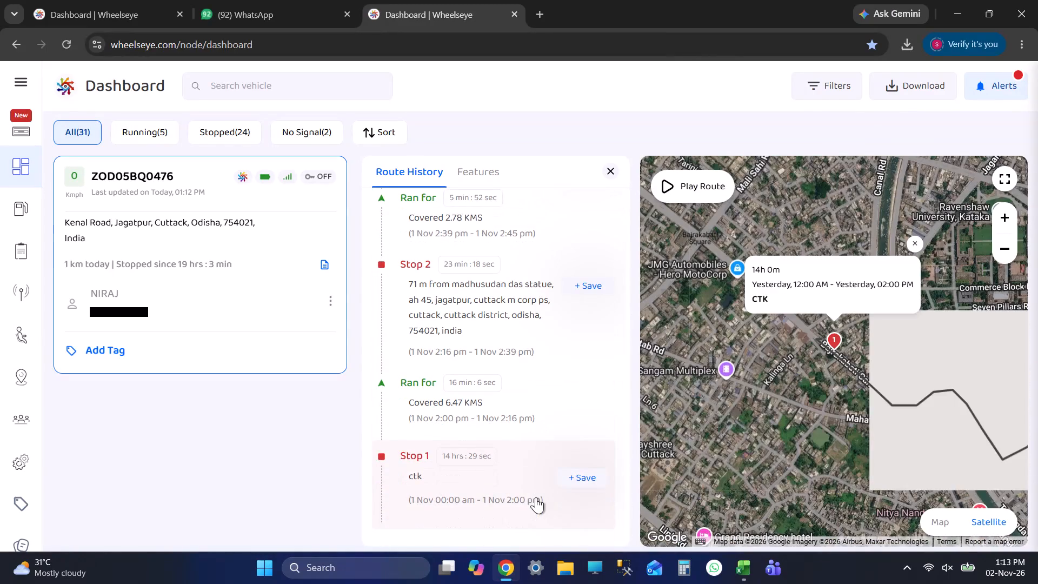
left_click(494, 284)
scroll(533, 370, "down", 3)
scroll(540, 377, "up", 1)
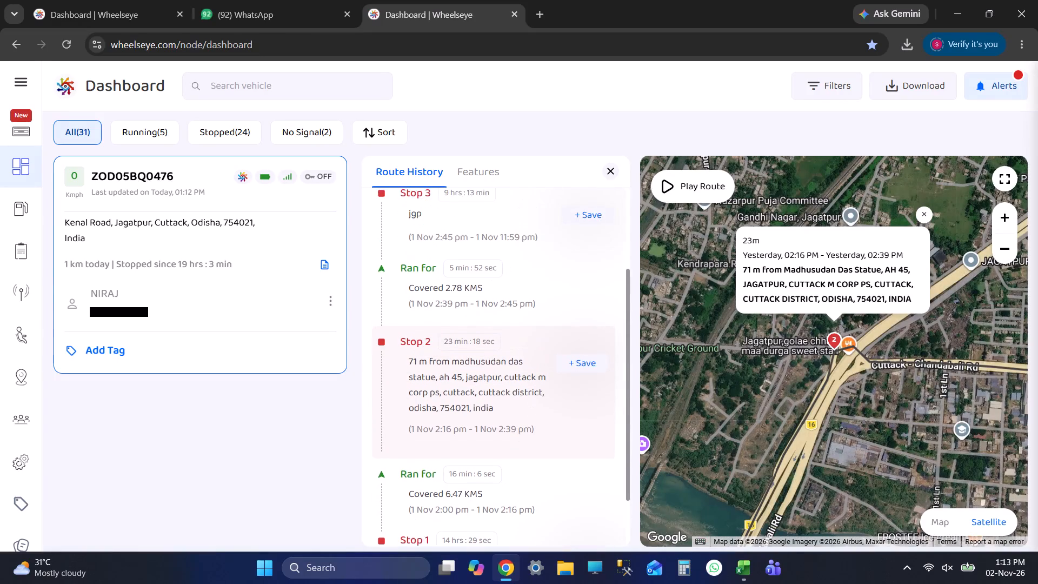
scroll(530, 475, "down", 1)
scroll(530, 475, "up", 1)
scroll(530, 475, "down", 3)
left_click(452, 496)
scroll(506, 413, "down", 5)
left_click(511, 333)
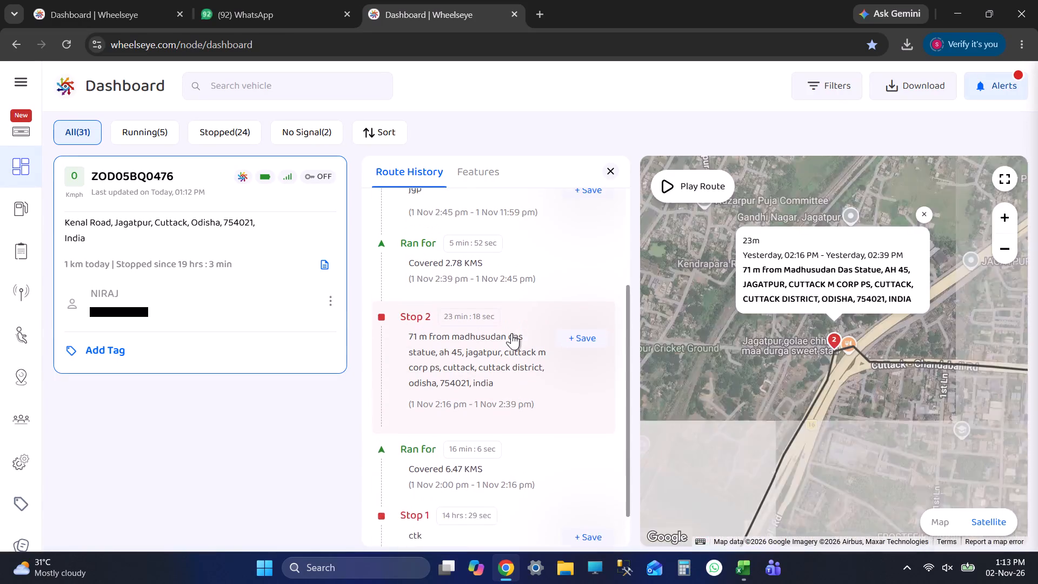
scroll(529, 355, "down", 4)
left_click(526, 520)
scroll(549, 453, "down", 4)
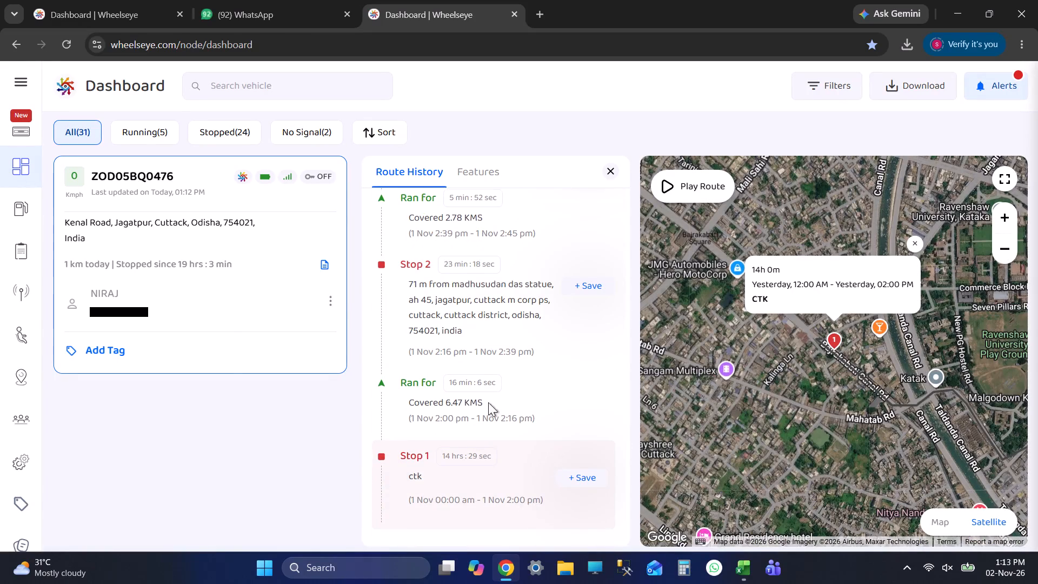
left_click(521, 359)
scroll(524, 356, "up", 3)
left_click(503, 349)
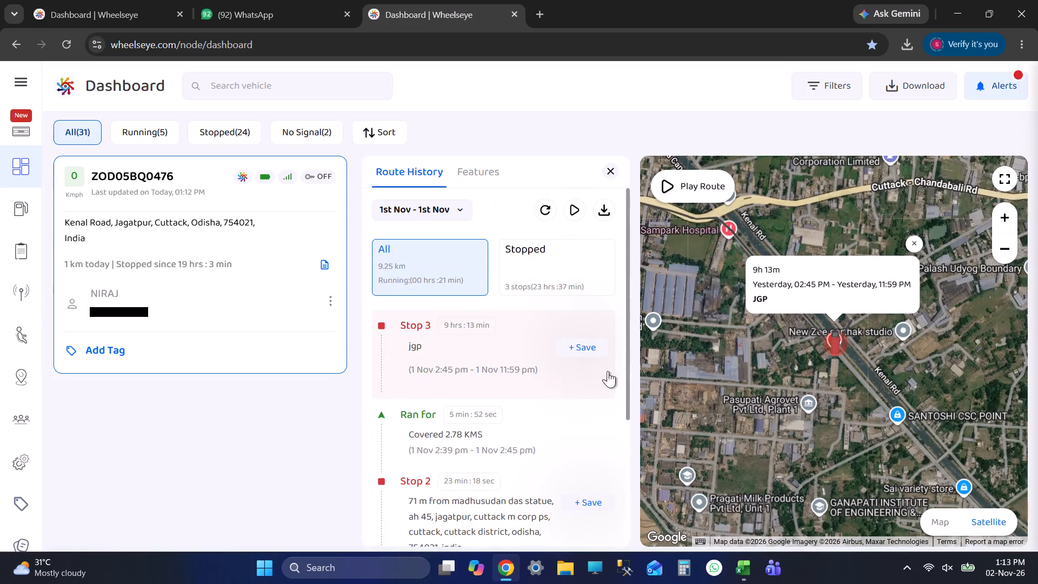
scroll(820, 355, "down", 4)
key("alt+Tab")
key("alt+Tab")
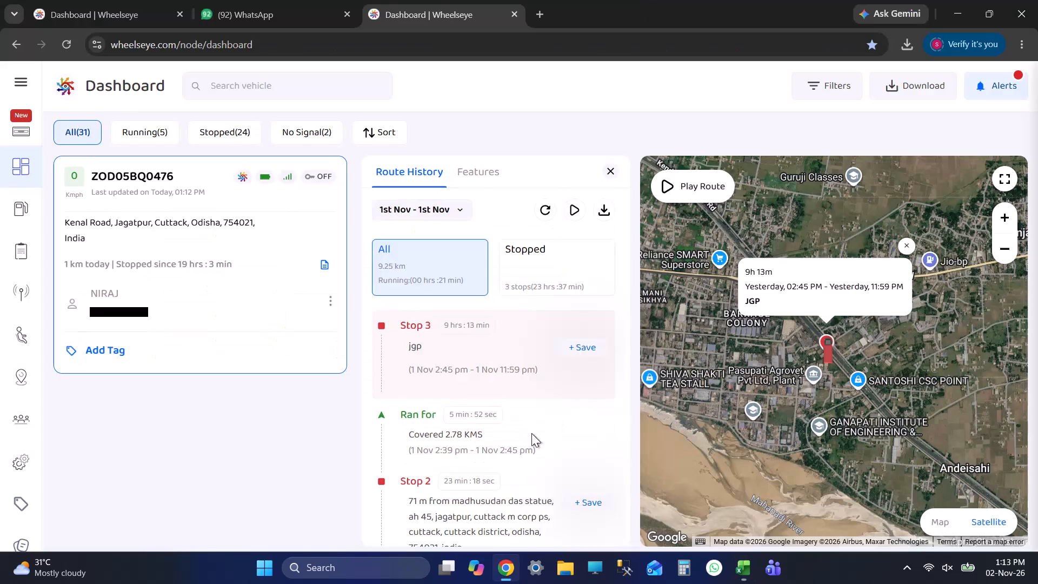
scroll(530, 431, "down", 6)
scroll(528, 422, "up", 1)
scroll(528, 423, "down", 3)
scroll(521, 521, "down", 3)
scroll(497, 459, "up", 3)
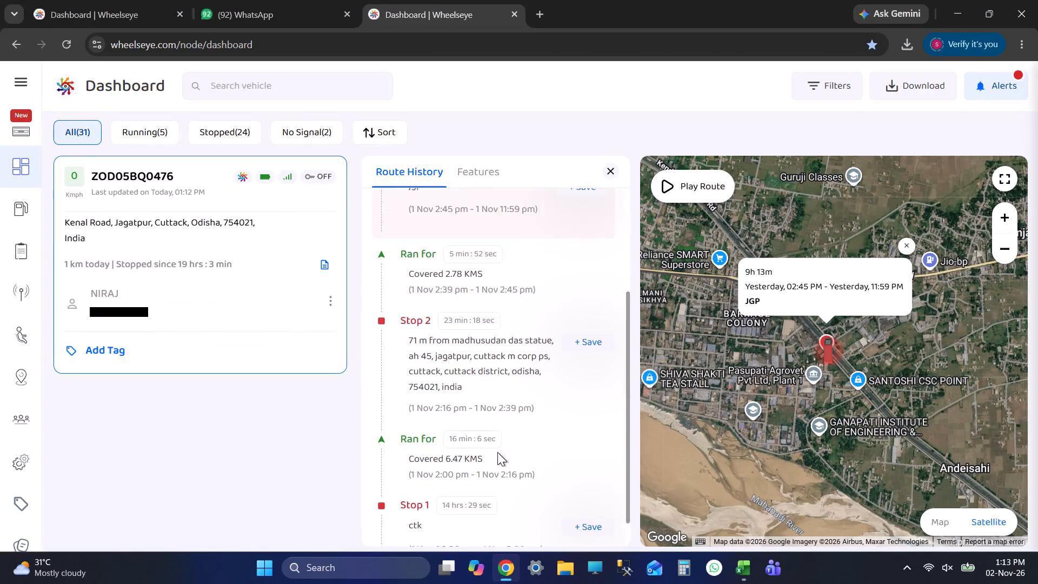
key("alt+Tab")
left_click(783, 233)
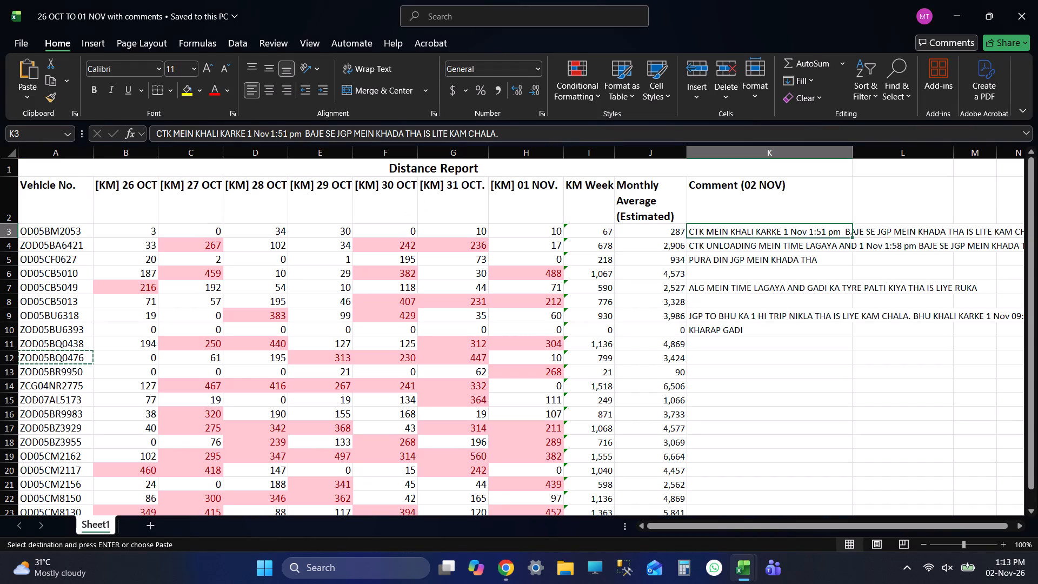
key("ctrl+c")
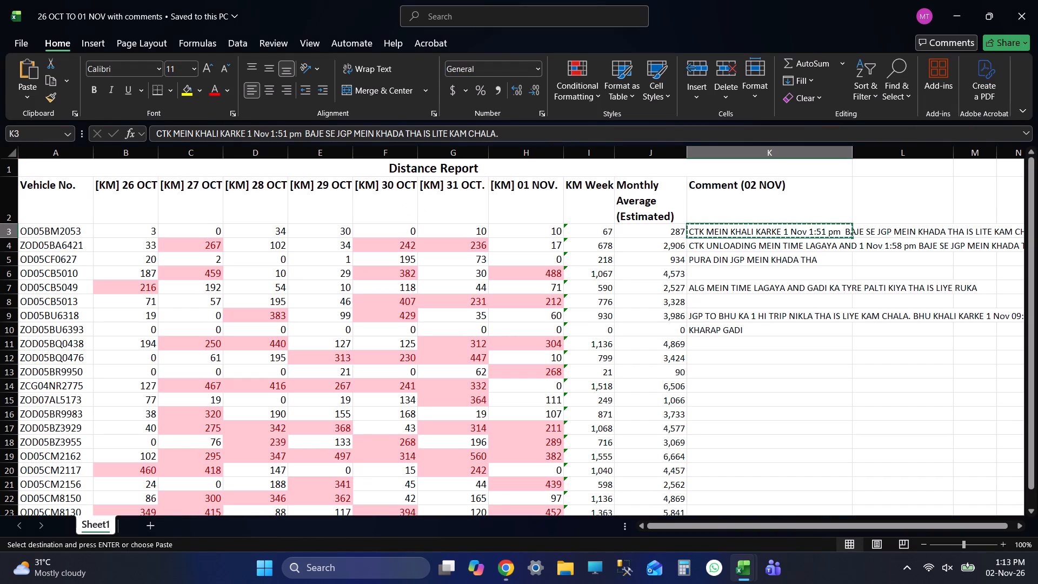
left_click(721, 357)
key("ctrl+v")
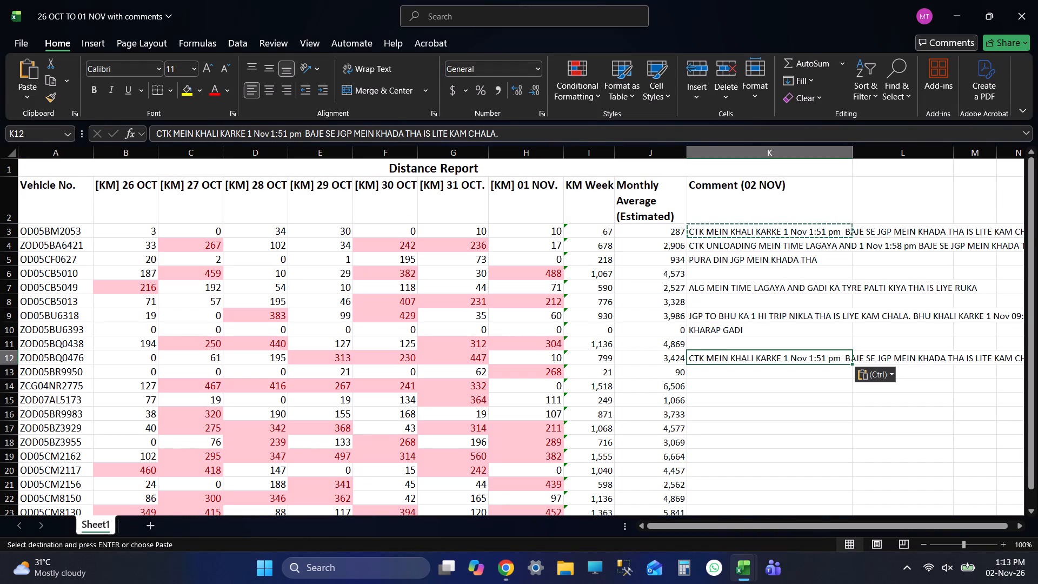
double_click(835, 360)
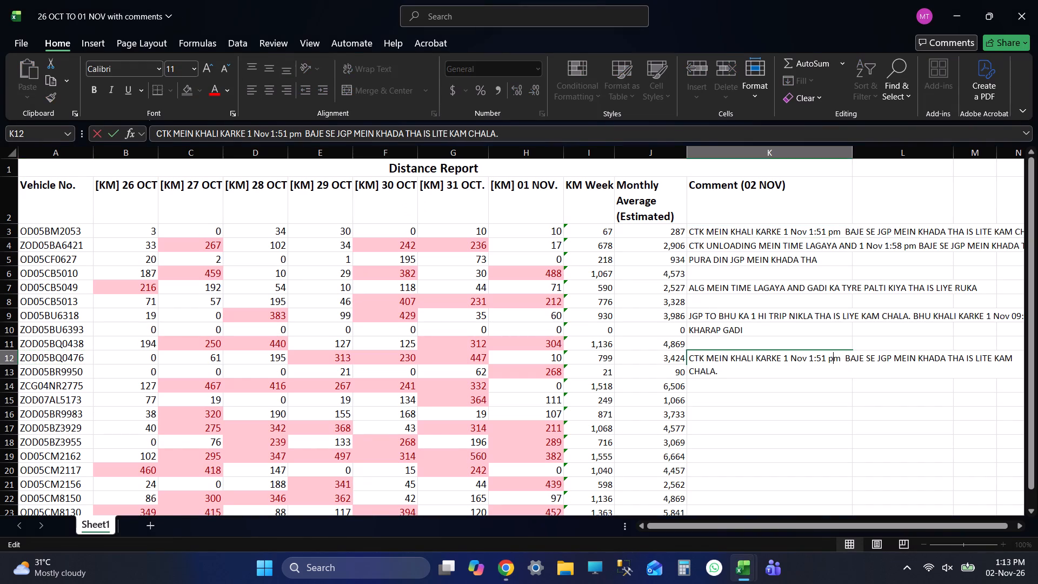
left_click(838, 356)
key("BackSpace")
key("BackSpace")
key("BackSpace")
key("BackSpace")
key("BackSpace")
key("BackSpace")
key("BackSpace")
key("BackSpace")
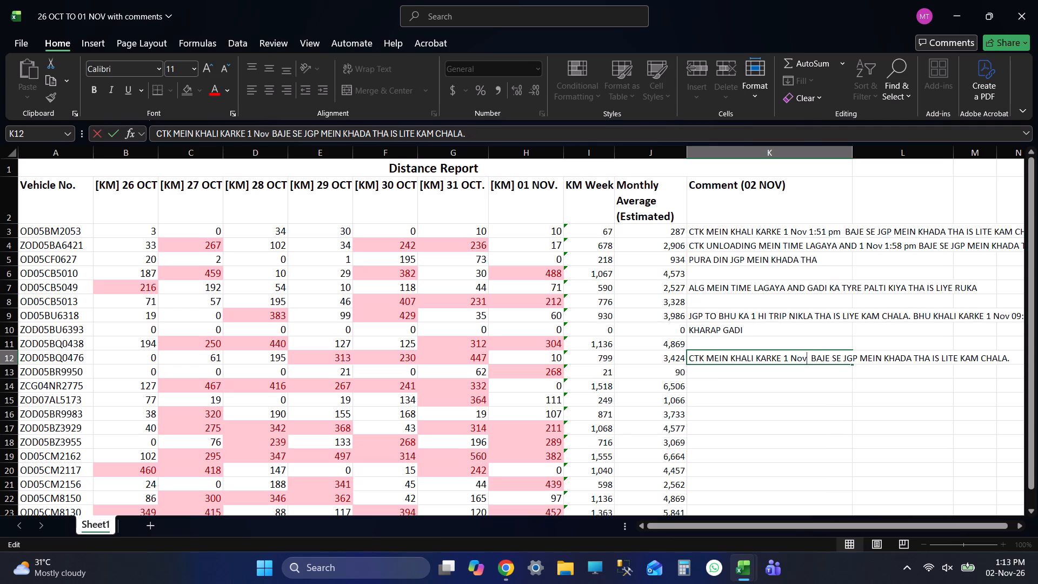
key("BackSpace")
key("BackSpace")
key("BackSpace")
key("BackSpace")
key("alt+Tab")
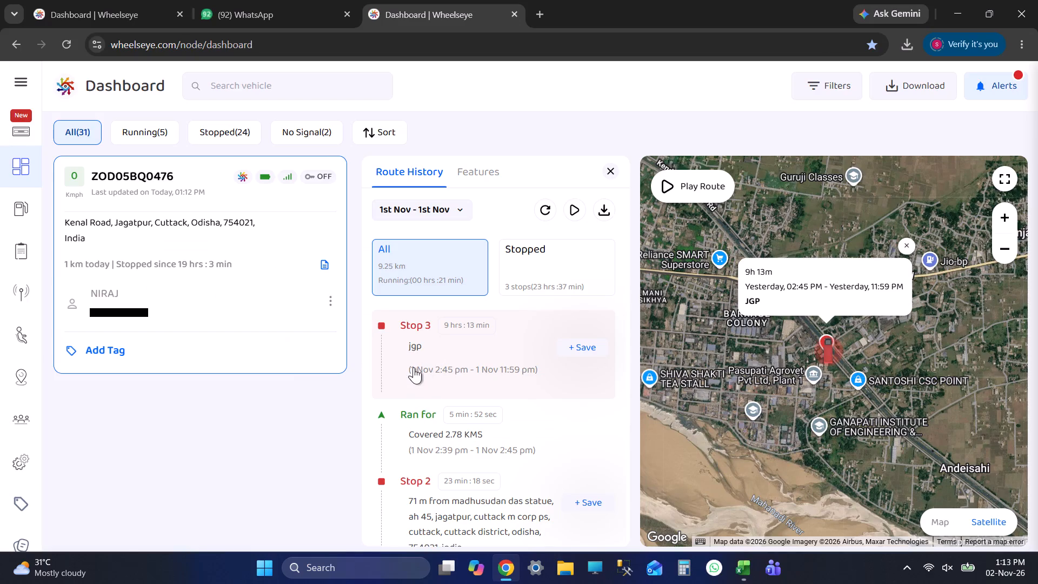
left_click_drag(410, 371, 463, 380)
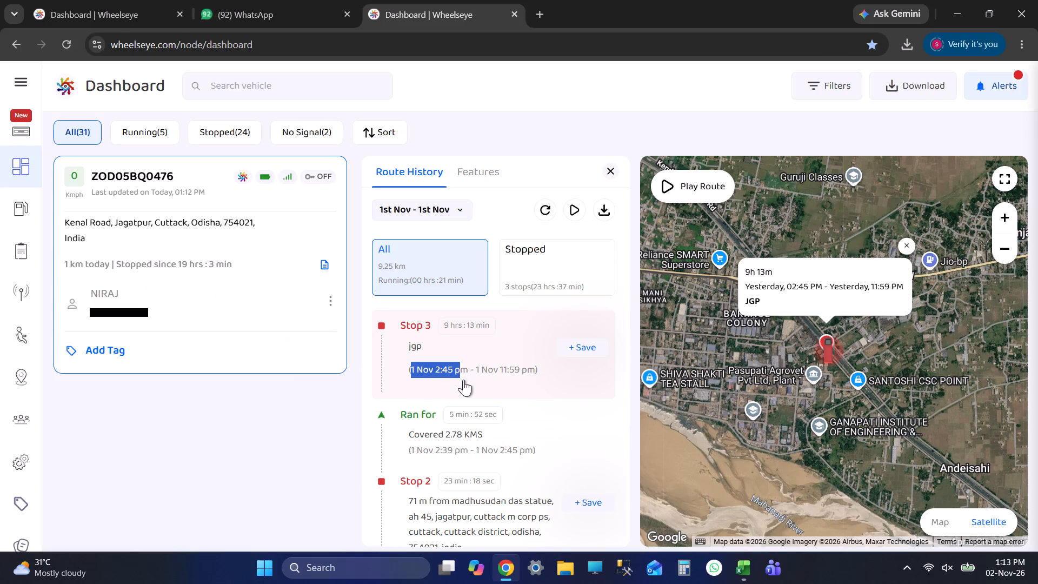
left_click_drag(463, 380, 464, 380)
key("ctrl+c")
key("alt+Tab")
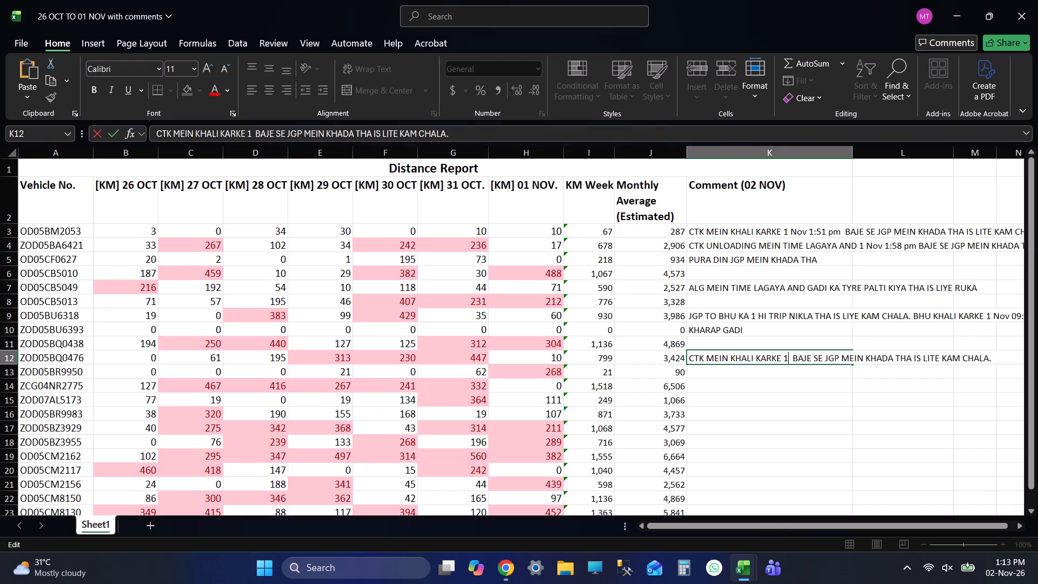
key("BackSpace")
key("ctrl+v")
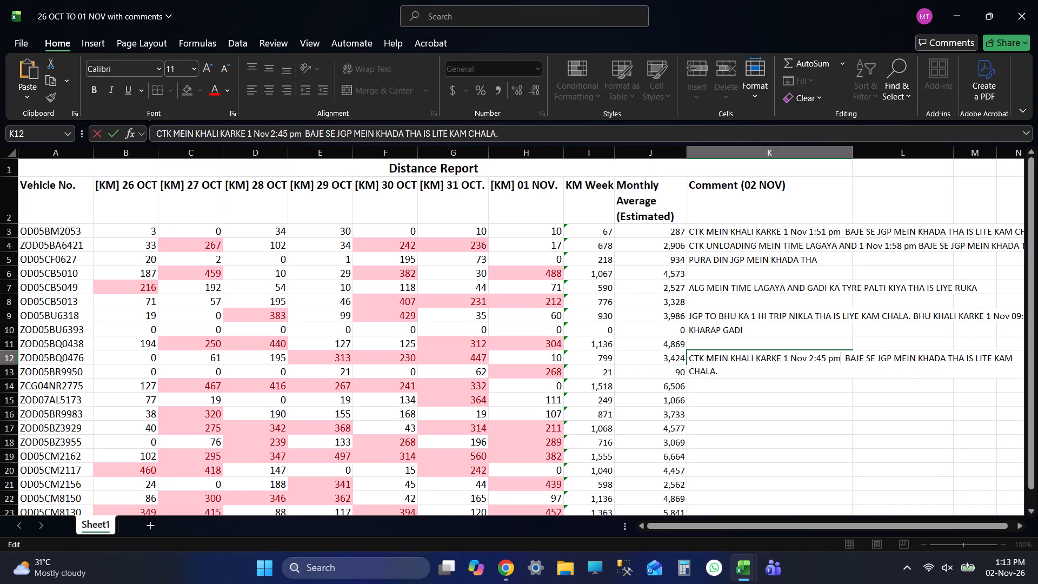
key("Return")
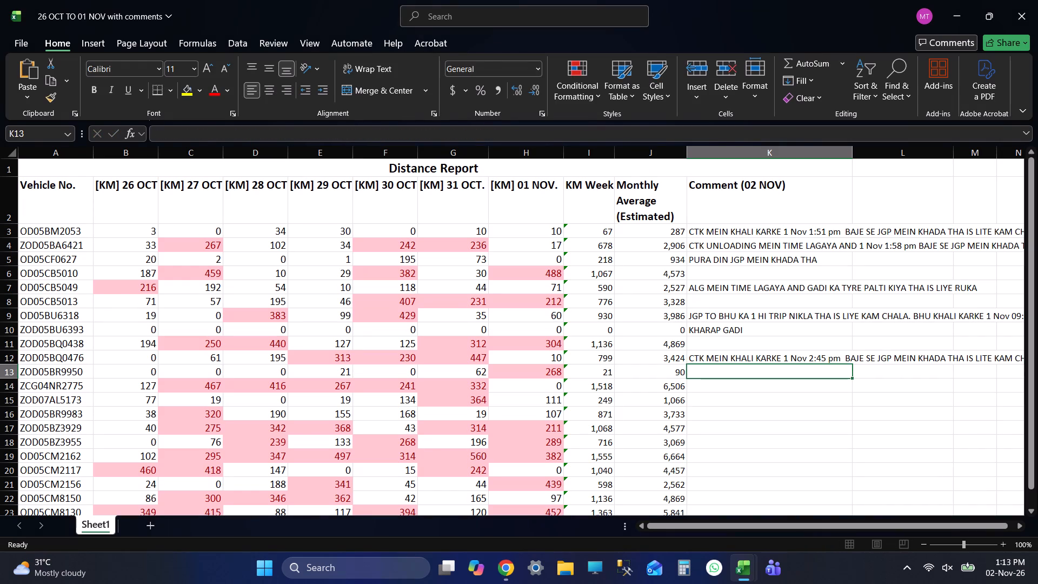
left_click(796, 361)
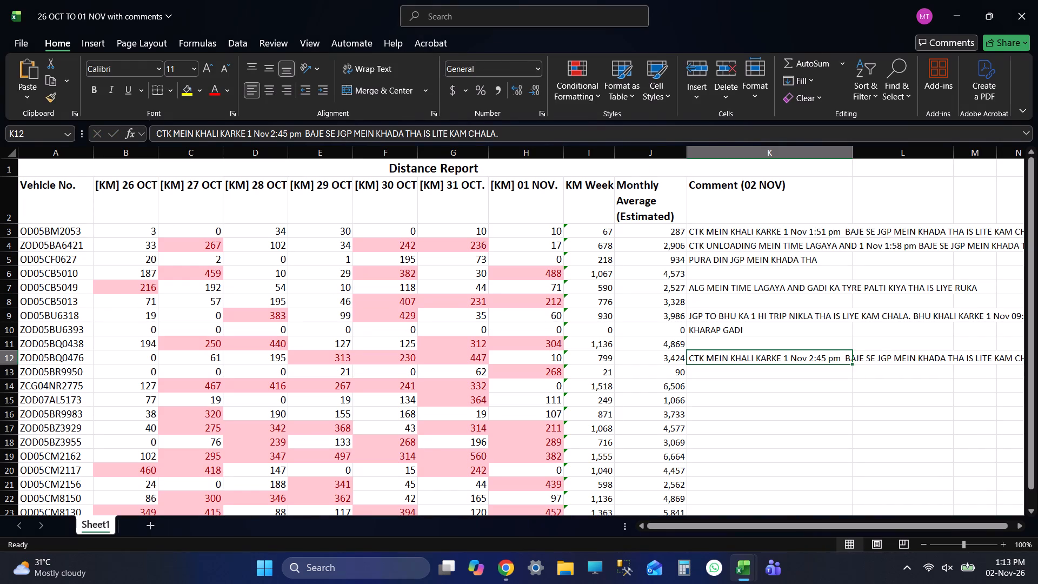
key("Return")
key("ctrl+s")
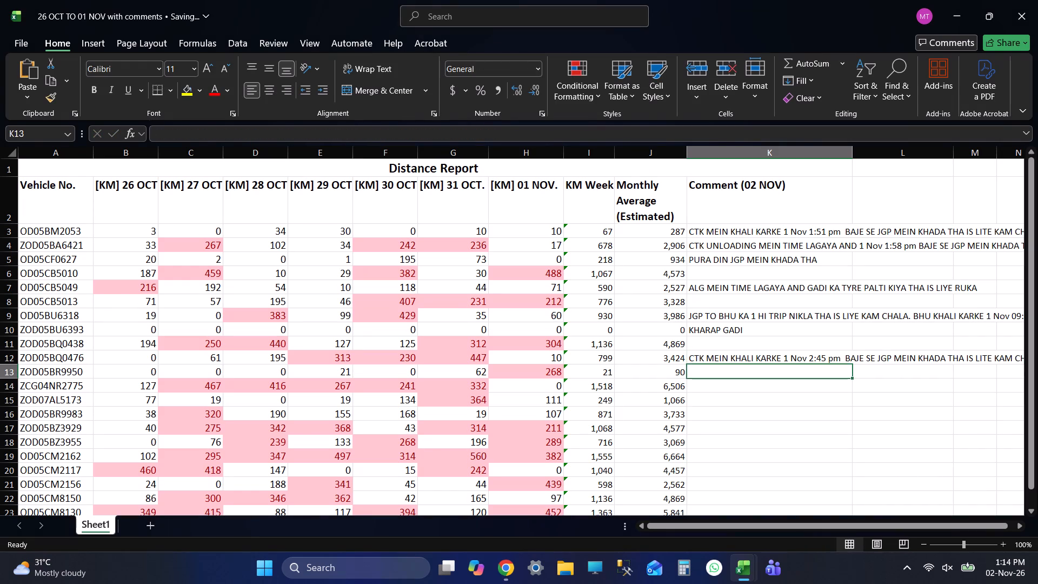
key("Return")
key("ctrl+s")
key("shift+Tab")
key("shift+Tab")
key("shift+Tab")
key("shift+Tab")
key("shift+Tab")
key("shift+Tab")
key("shift+Tab")
key("shift+Tab")
key("shift+Tab")
key("shift+Tab")
key("shift+Tab")
key("shift+Tab")
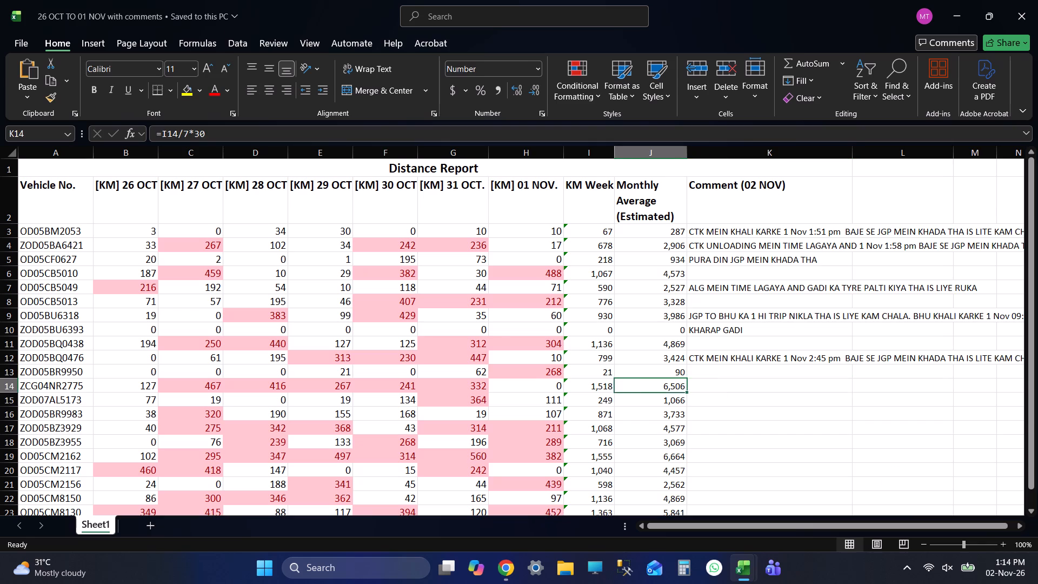
key("ctrl+c")
key("alt+Tab")
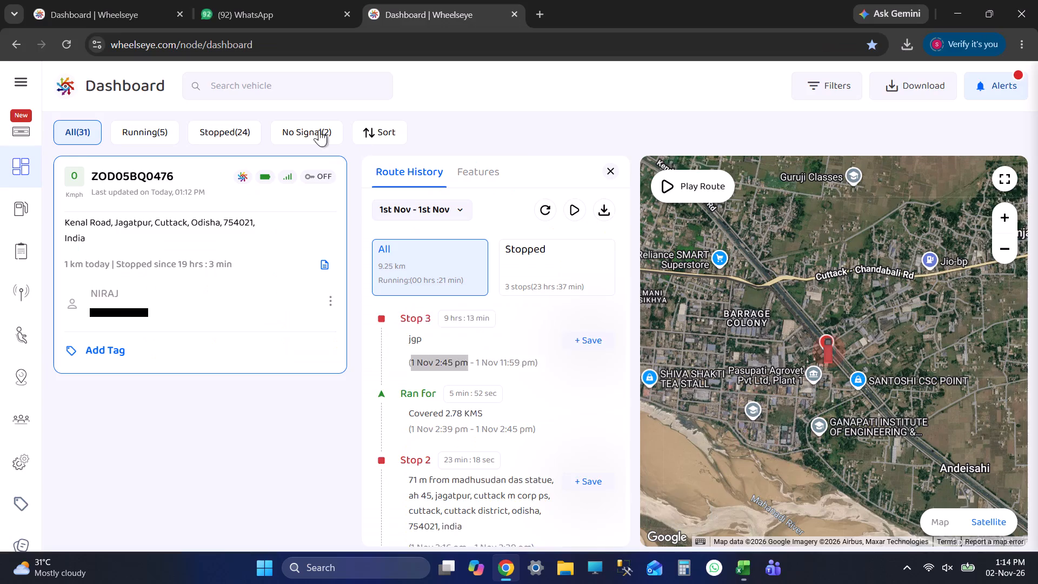
left_click(271, 90)
key("ctrl+v")
key("Return")
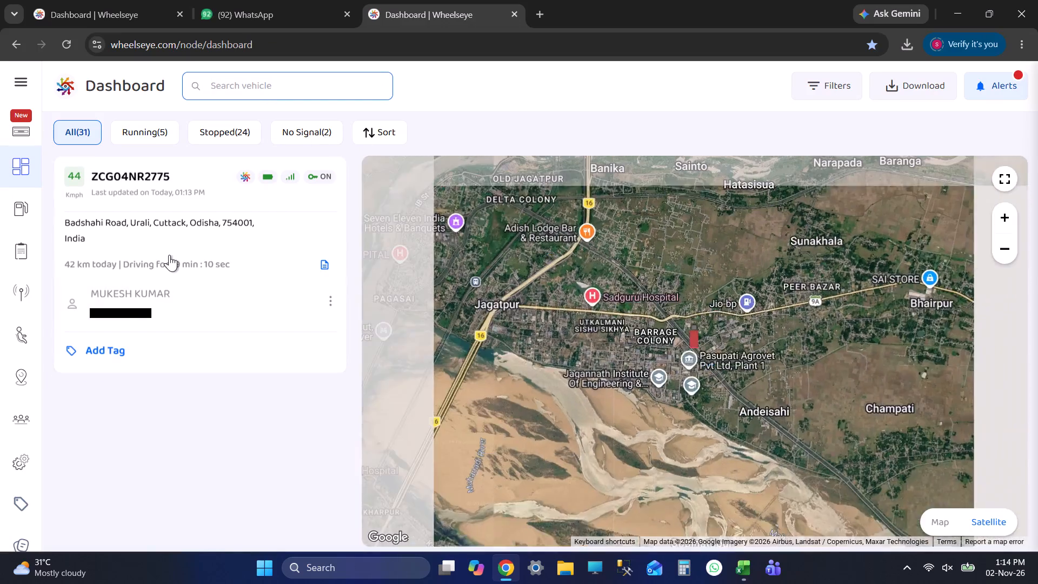
left_click(169, 255)
left_click(410, 217)
left_click(413, 344)
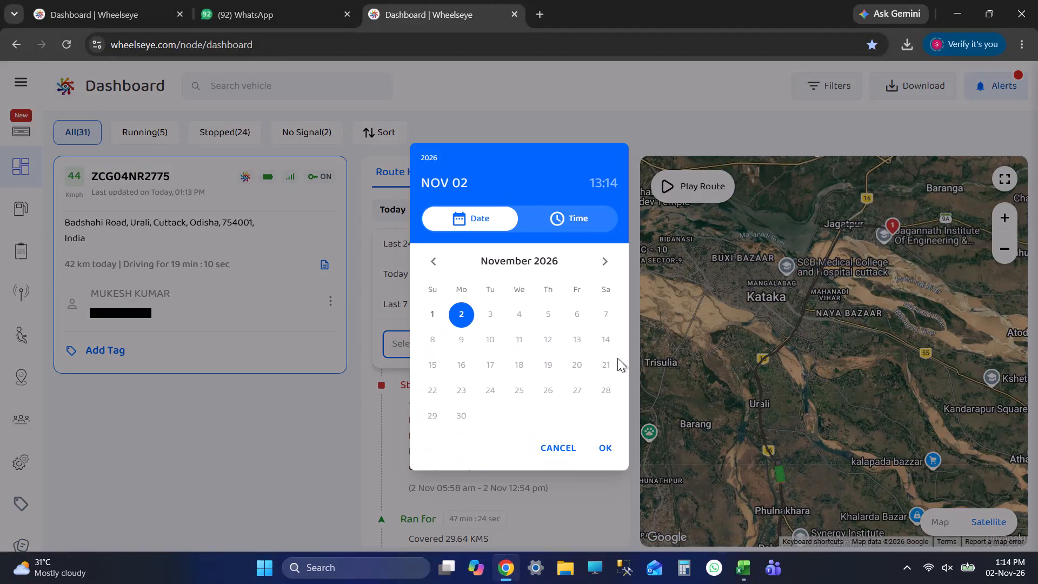
left_click(434, 309)
left_click(523, 289)
left_click(515, 267)
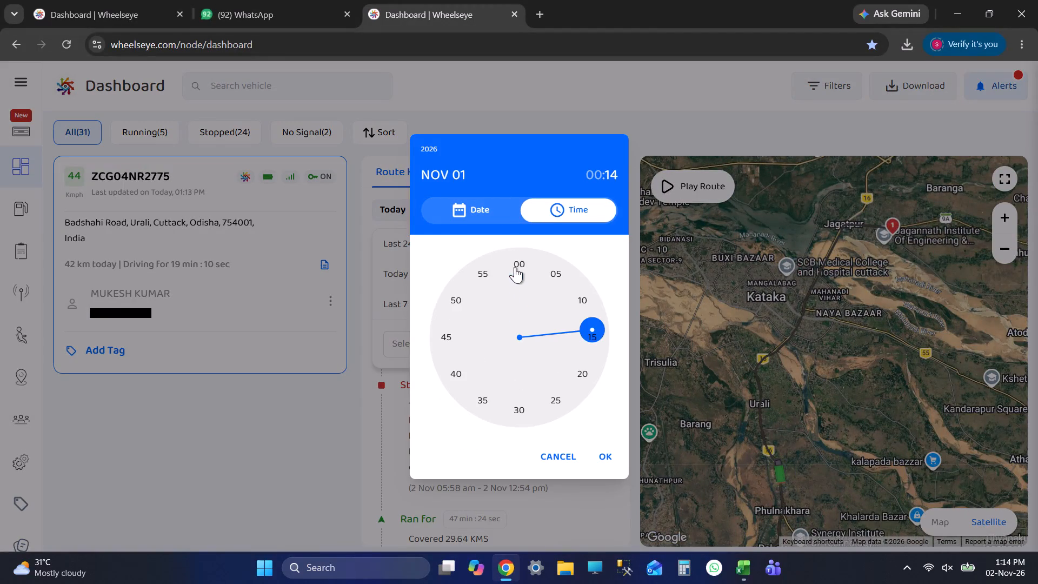
left_click(519, 249)
left_click(607, 459)
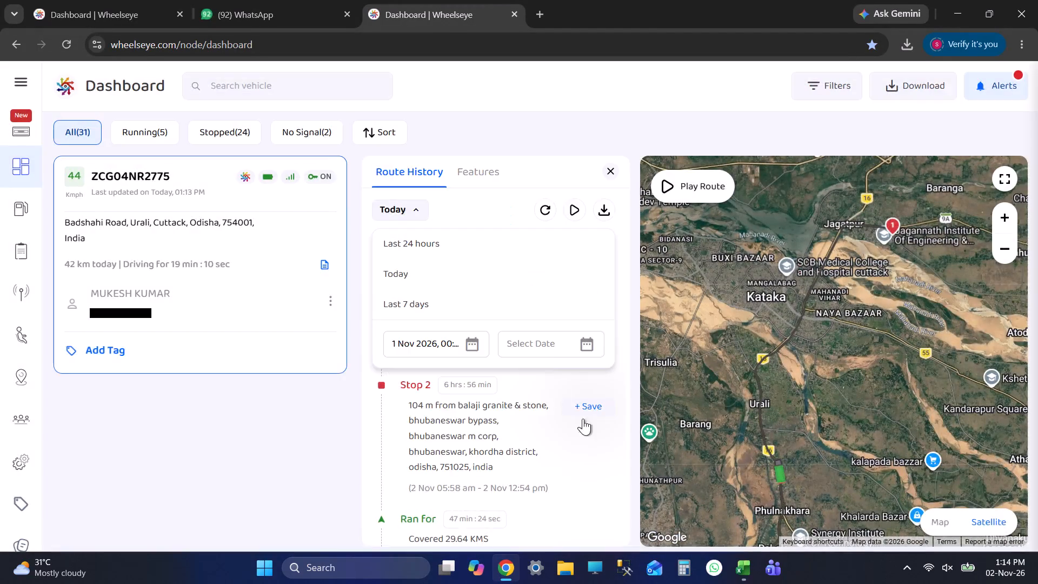
left_click(542, 361)
left_click(543, 351)
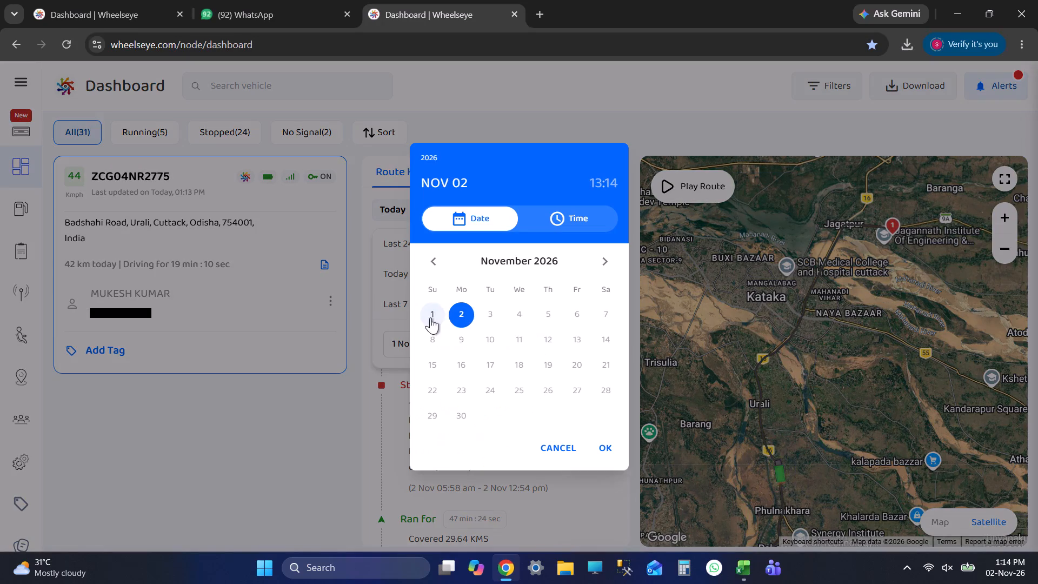
left_click(430, 317)
left_click(497, 294)
left_click(514, 263)
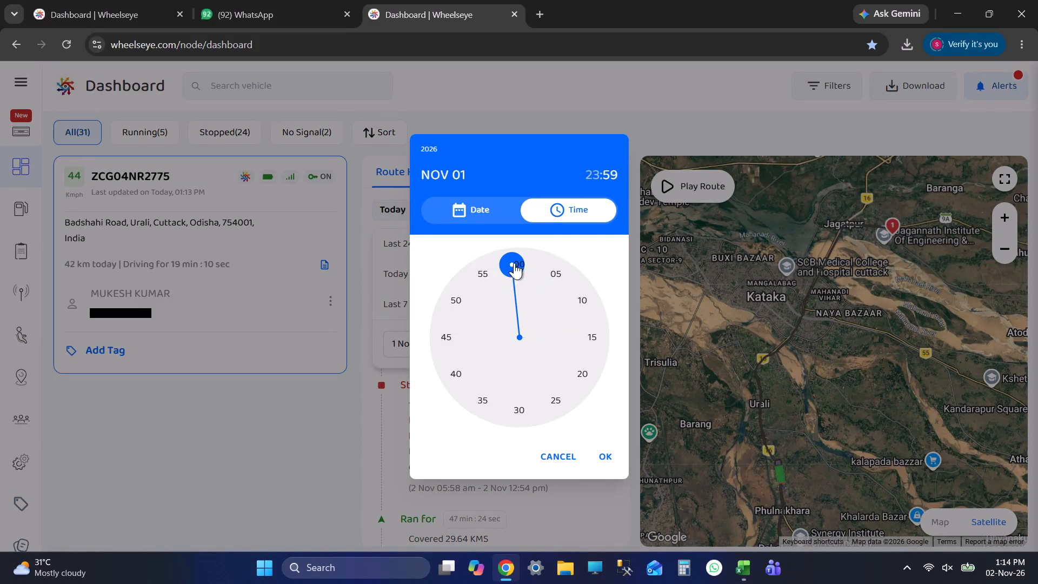
left_click(607, 455)
scroll(498, 370, "down", 4)
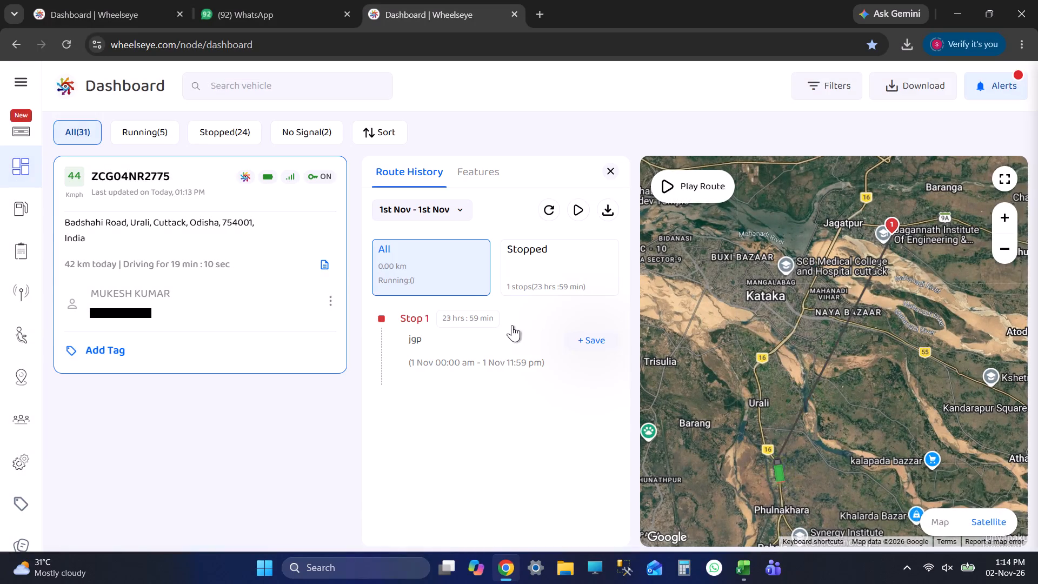
left_click(512, 325)
key("alt+Tab")
key("Tab")
key("Tab")
key("Tab")
key("Tab")
key("Tab")
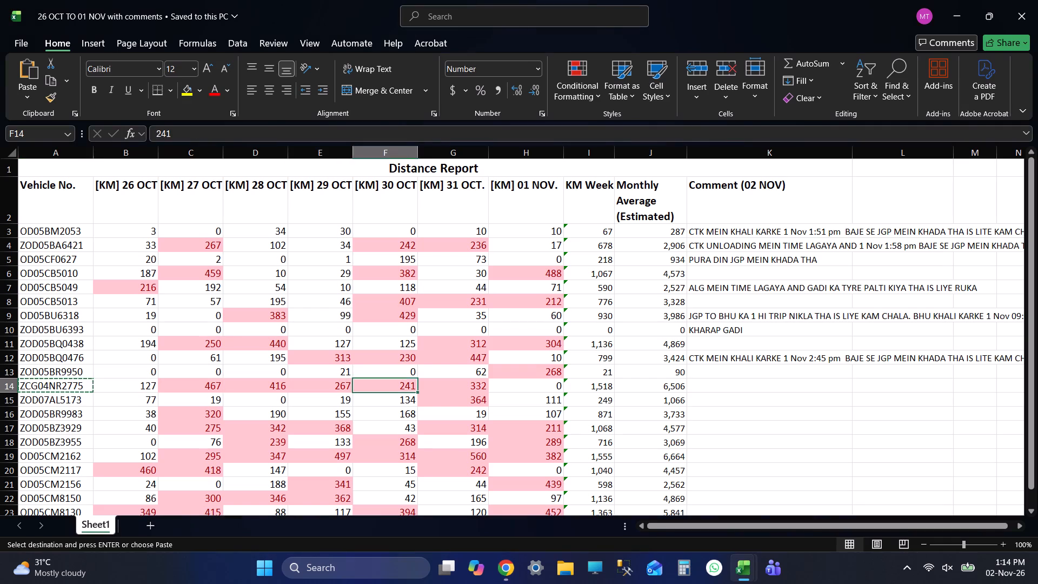
key("Tab")
key("Tab")
key("Tab")
key("Tab")
key("Tab")
left_click(734, 267)
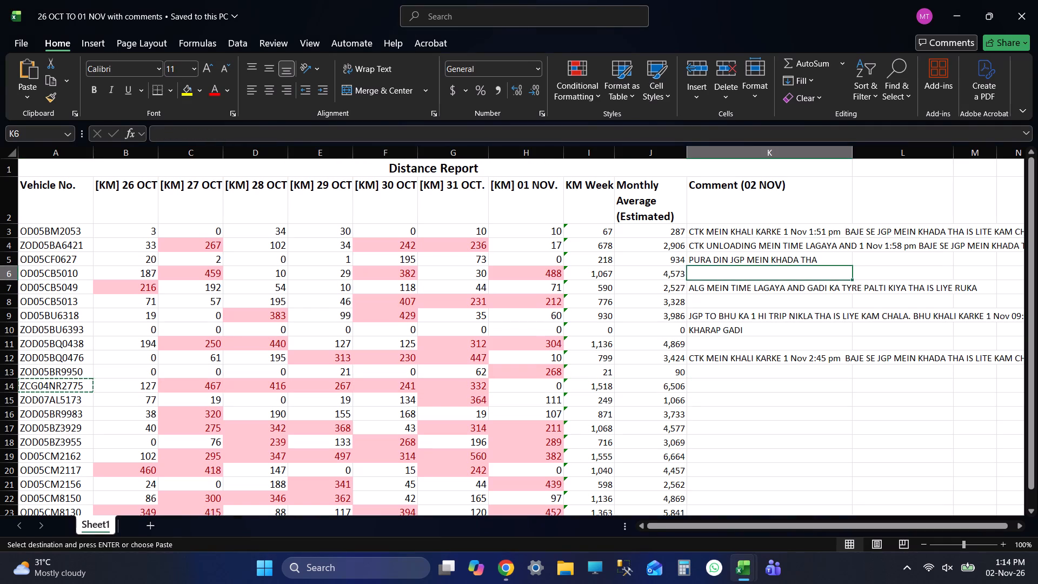
left_click(749, 256)
key("ctrl+c")
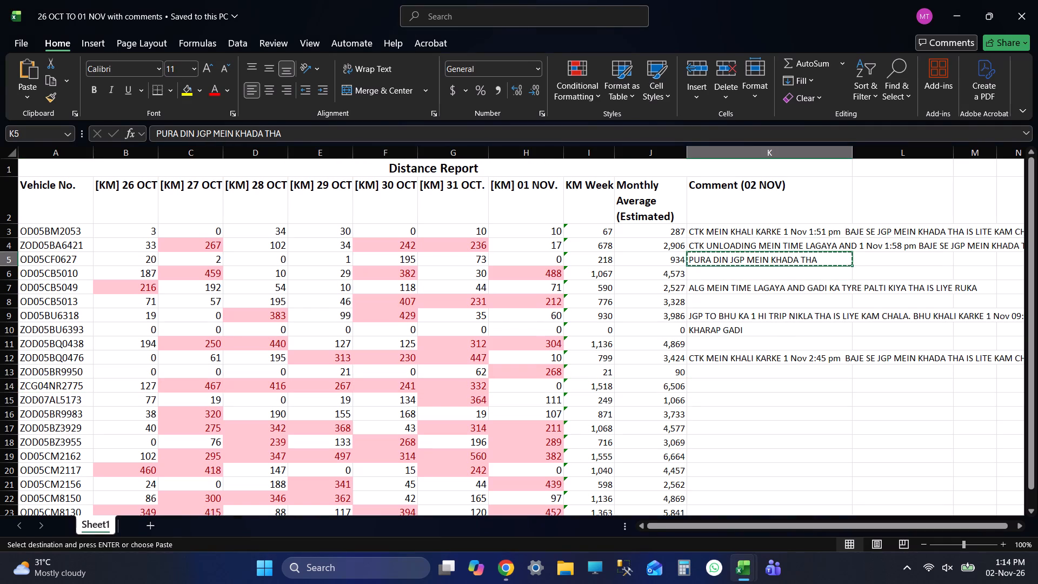
left_click(717, 386)
key("ctrl+v")
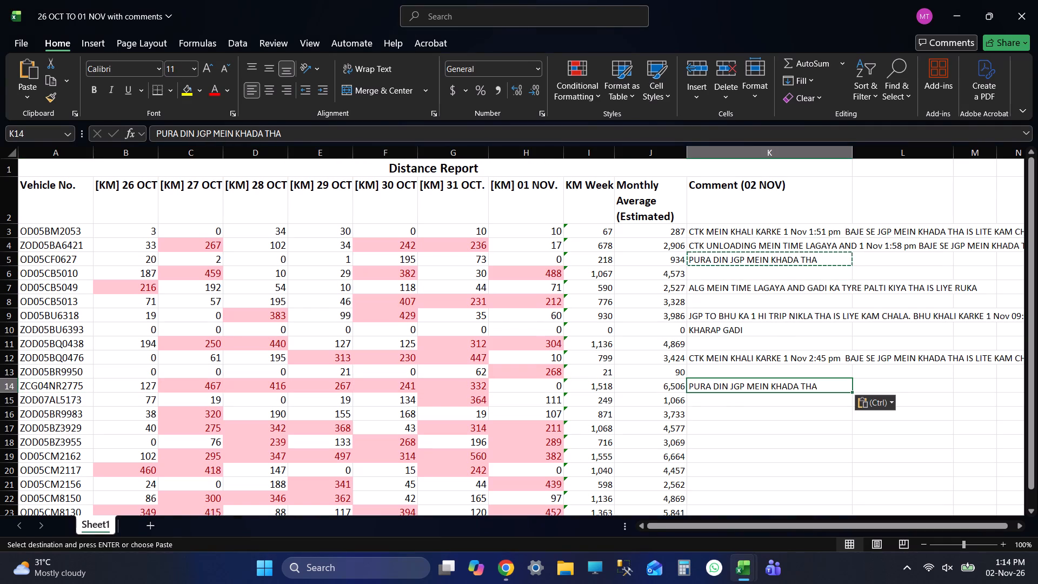
key("Return")
key("ctrl+s")
key("Return")
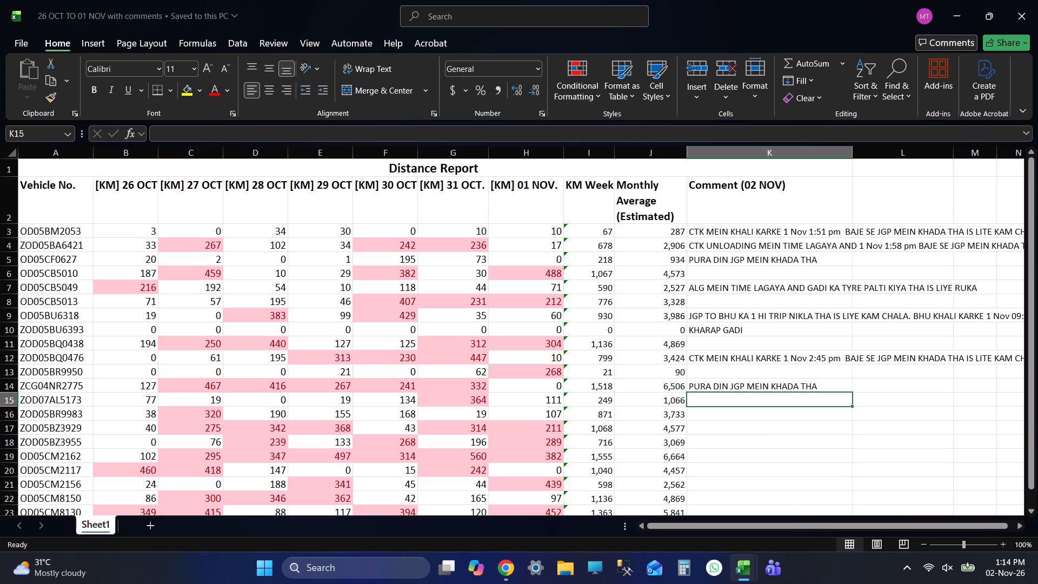
key("ctrl+s")
key("shift+Tab")
key("shift+Tab")
key("shift+Tab")
key("shift+Tab")
key("shift+Tab")
key("shift+Tab")
key("shift+Tab")
key("shift+Tab")
key("shift+Tab")
key("shift+Tab")
key("shift+Tab")
key("shift+Tab")
key("shift+Tab")
key("shift+Tab")
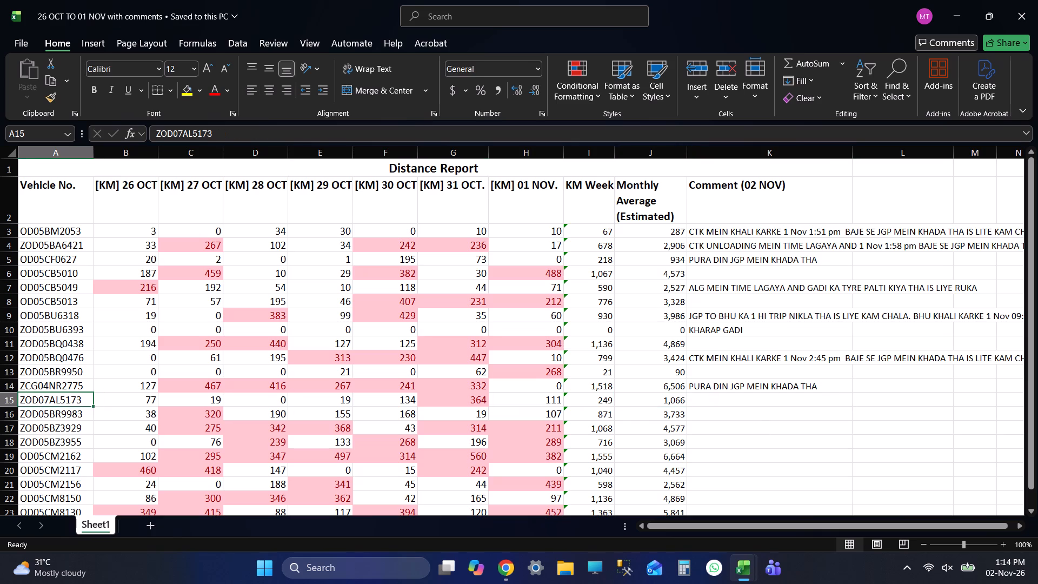
key("ctrl+c")
scroll(773, 410, "up", 1)
scroll(773, 410, "down", 2)
key("alt+Tab")
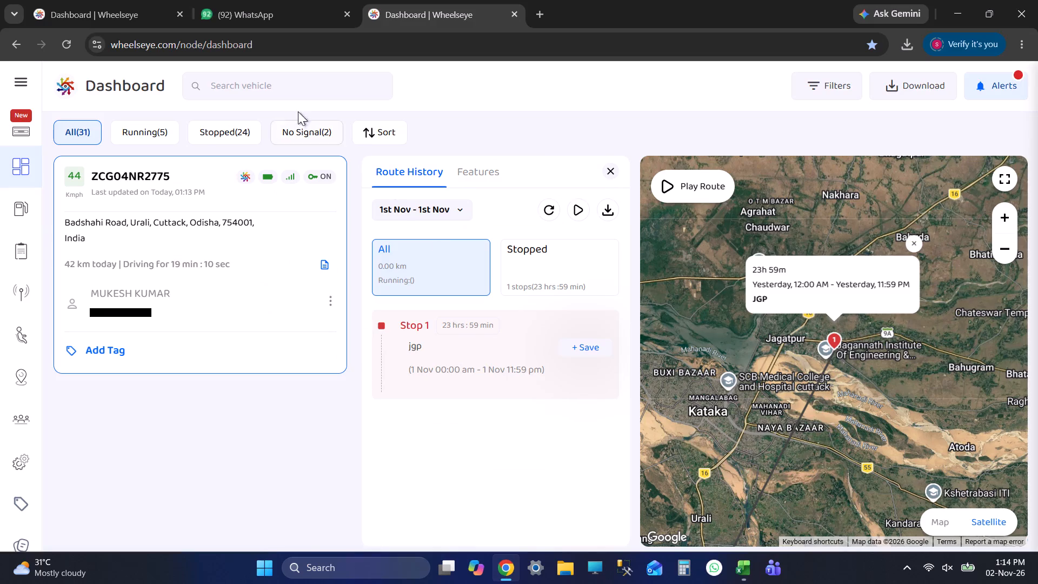
left_click(270, 98)
key("ctrl+v")
key("Return")
left_click(141, 238)
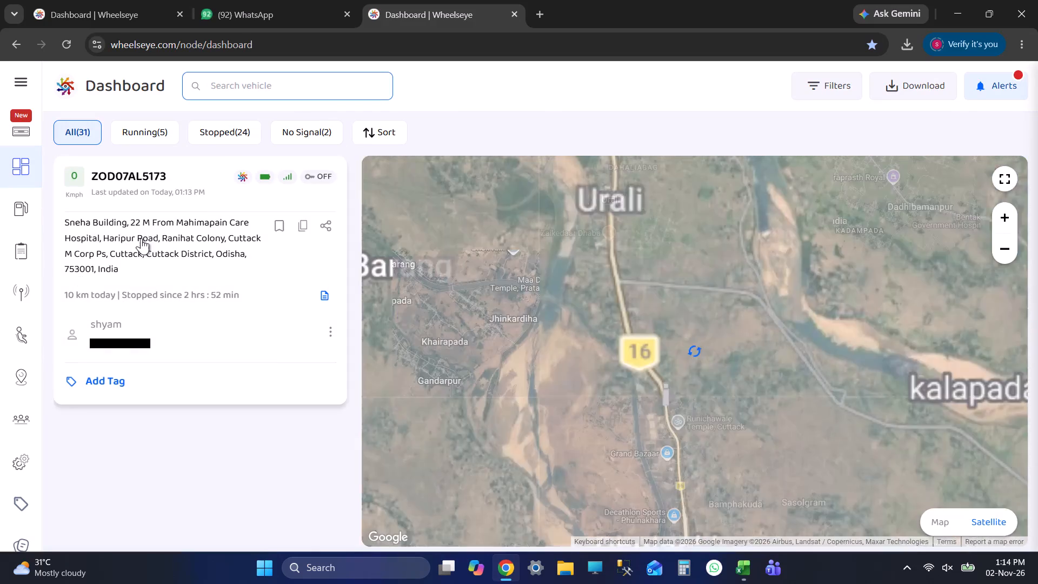
left_click(415, 211)
left_click(437, 333)
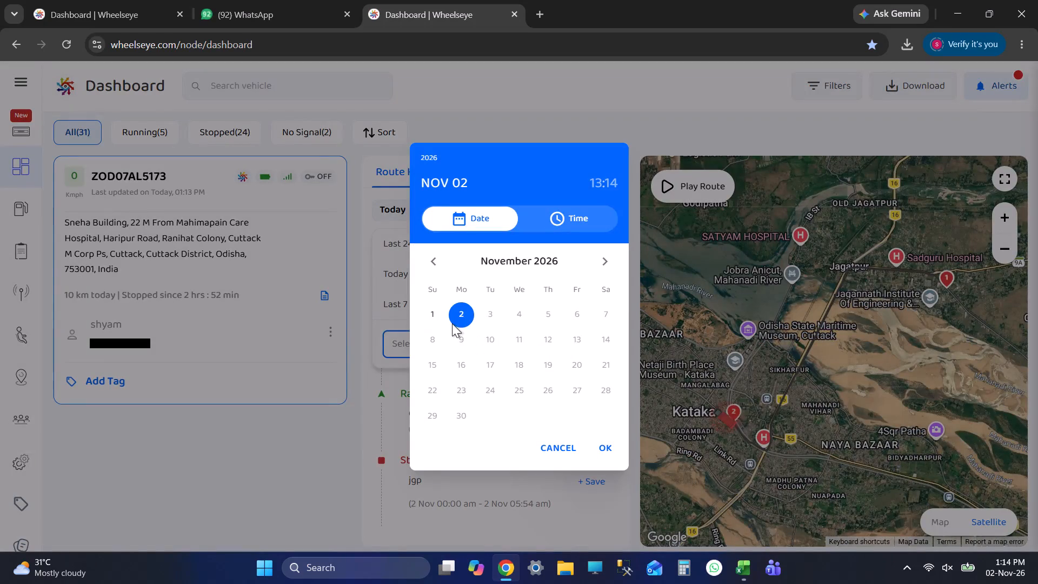
left_click(432, 310)
left_click(516, 291)
left_click(516, 251)
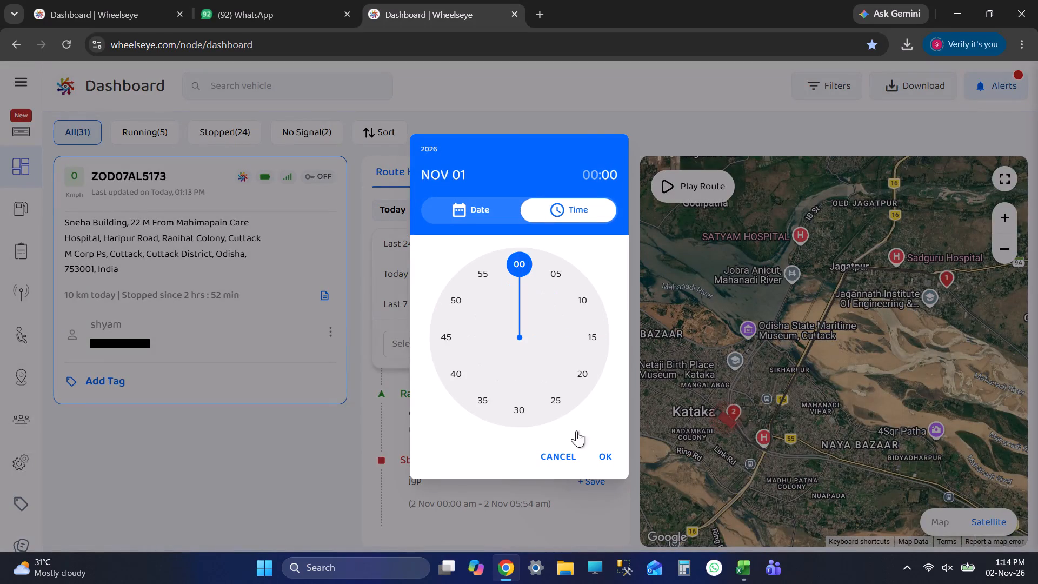
left_click(613, 454)
left_click(535, 346)
left_click(439, 320)
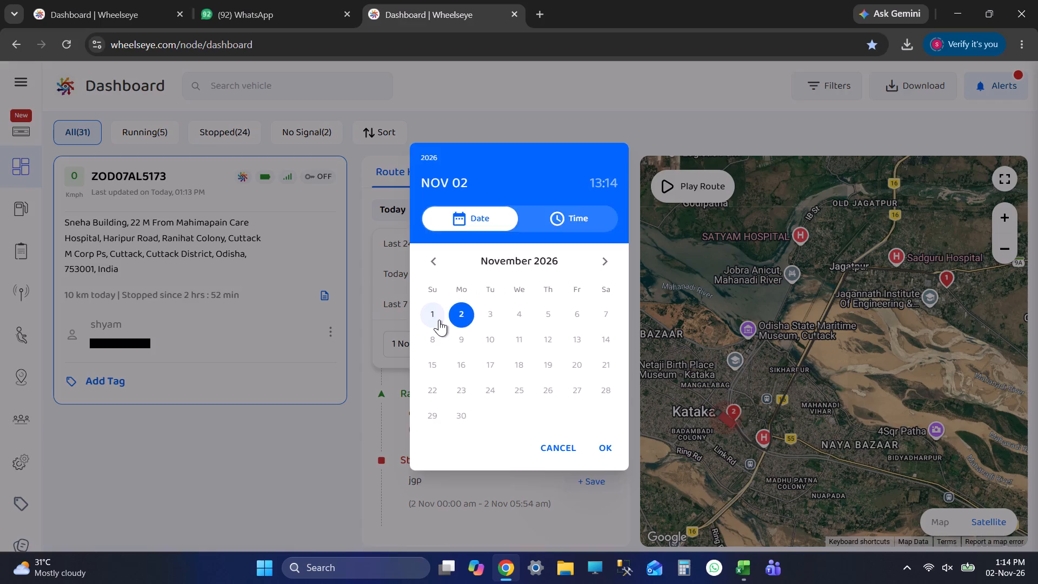
left_click(500, 295)
left_click(513, 263)
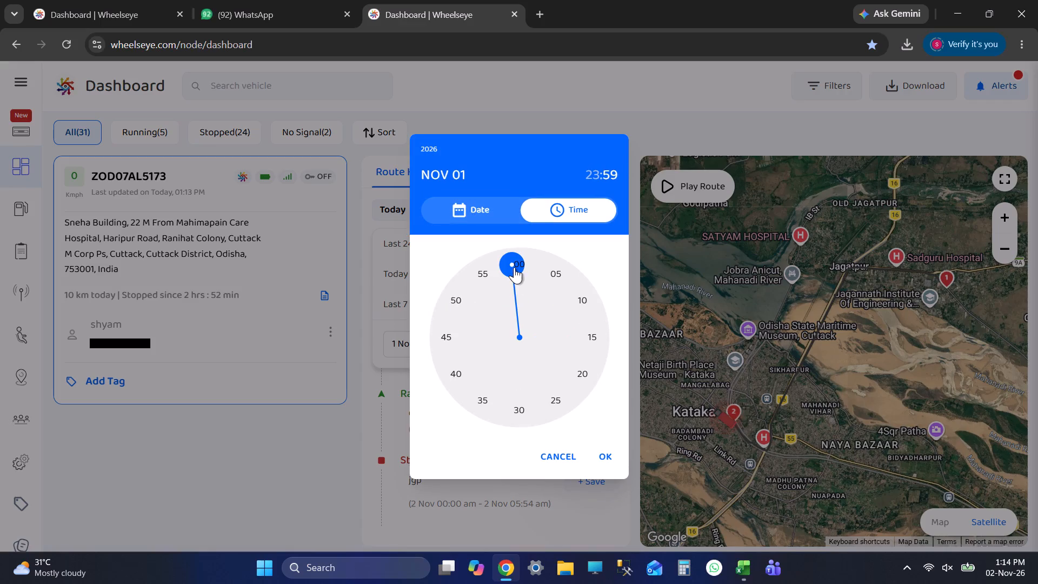
left_click(601, 453)
scroll(520, 398, "down", 7)
scroll(531, 455, "up", 1)
scroll(531, 455, "down", 3)
scroll(531, 477, "up", 1)
scroll(530, 481, "down", 1)
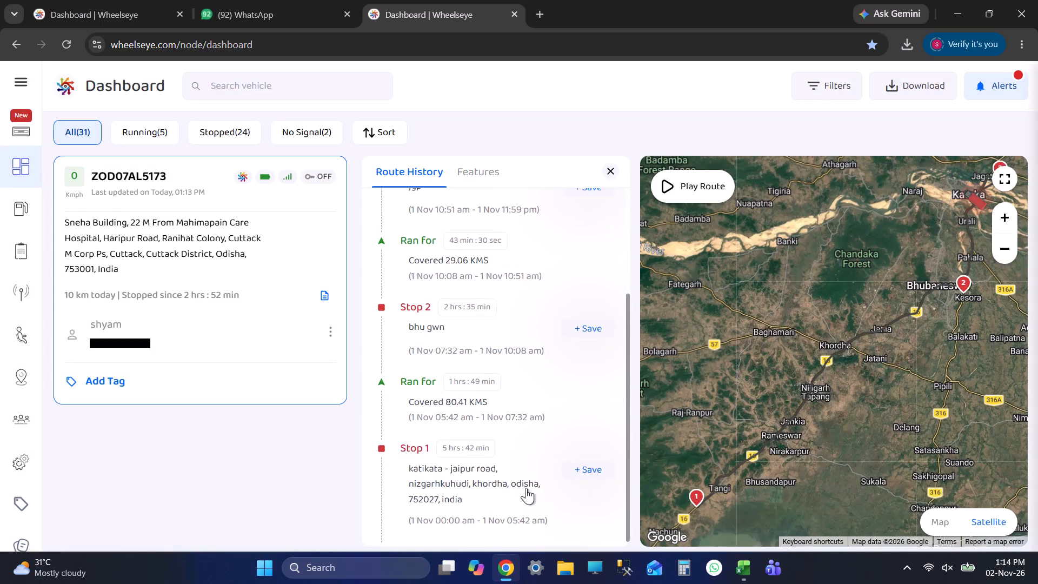
left_click(526, 488)
scroll(837, 342, "up", 7)
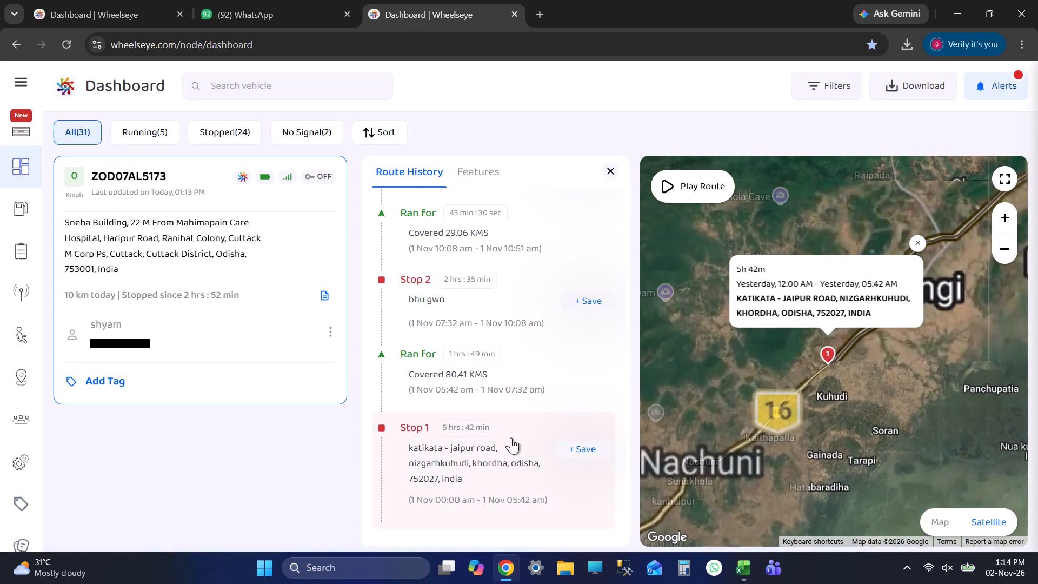
scroll(511, 437, "up", 2)
left_click(496, 427)
scroll(544, 454, "up", 4)
left_click(523, 351)
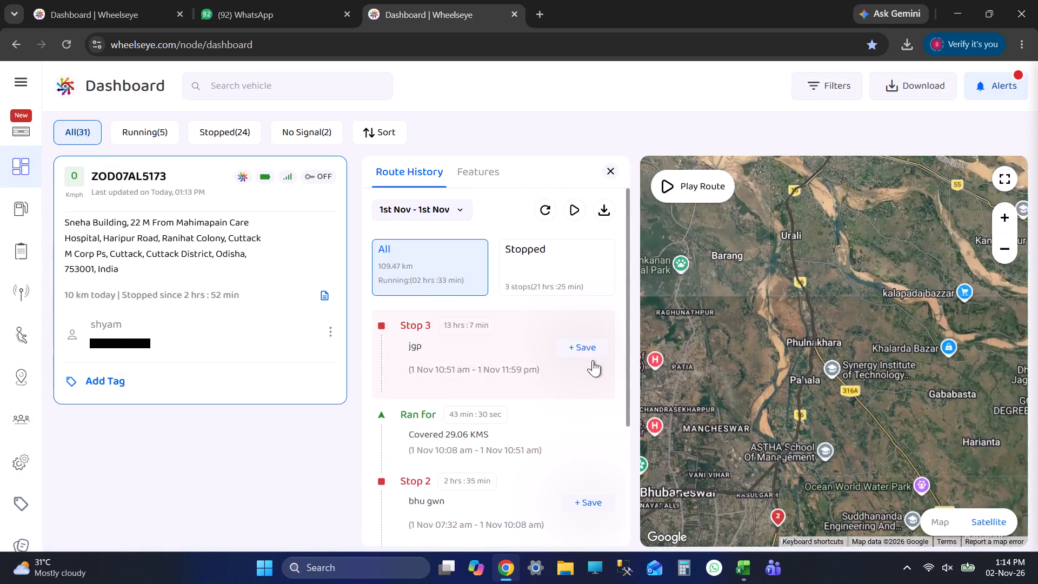
key("alt+Tab")
key("Tab")
key("Tab")
key("Tab")
key("Tab")
key("Tab")
key("Tab")
key("Tab")
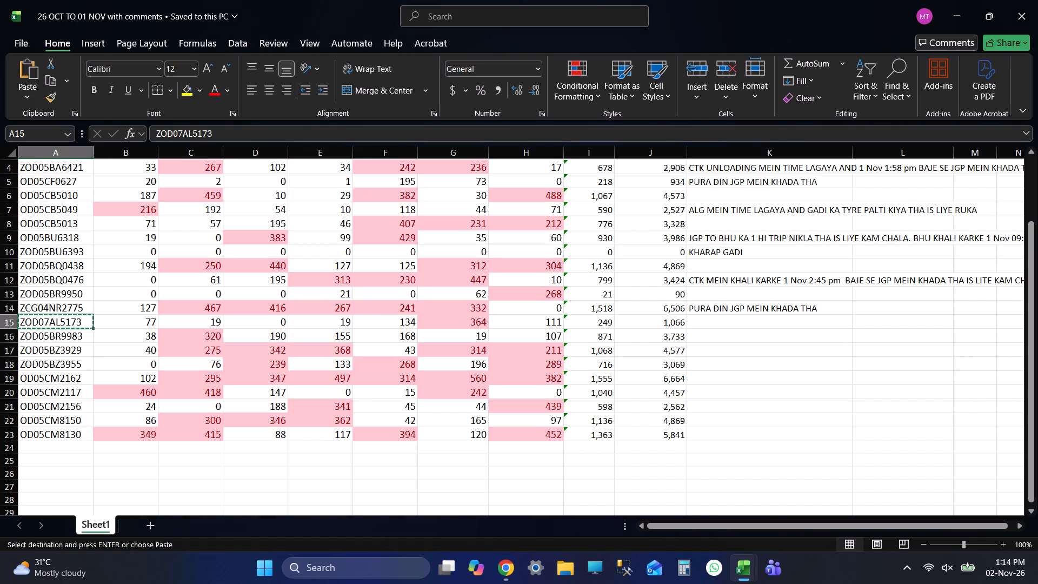
key("Tab")
key("Tab")
key("Tab")
key("alt+Tab")
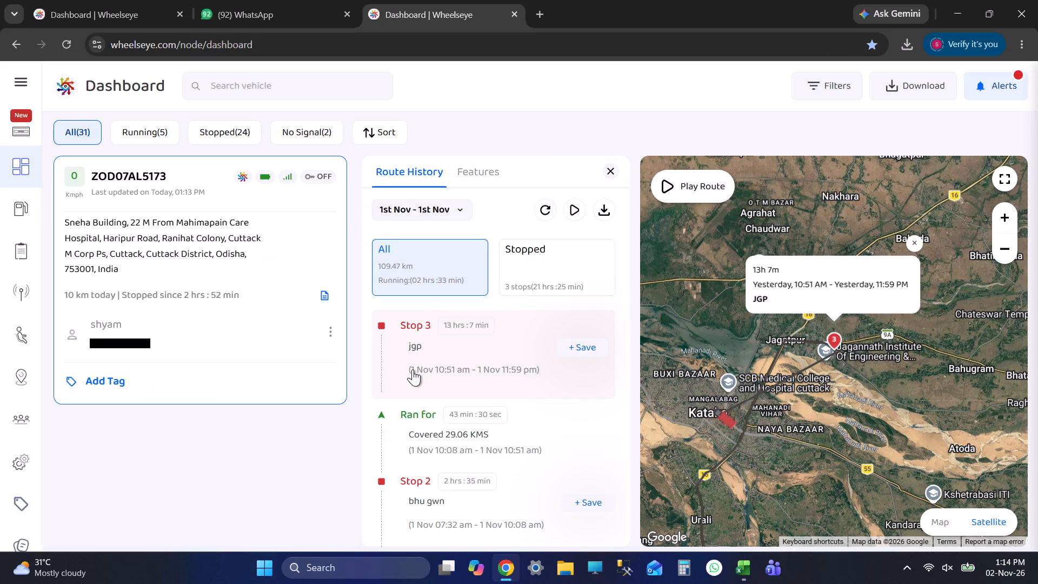
left_click_drag(410, 369, 471, 377)
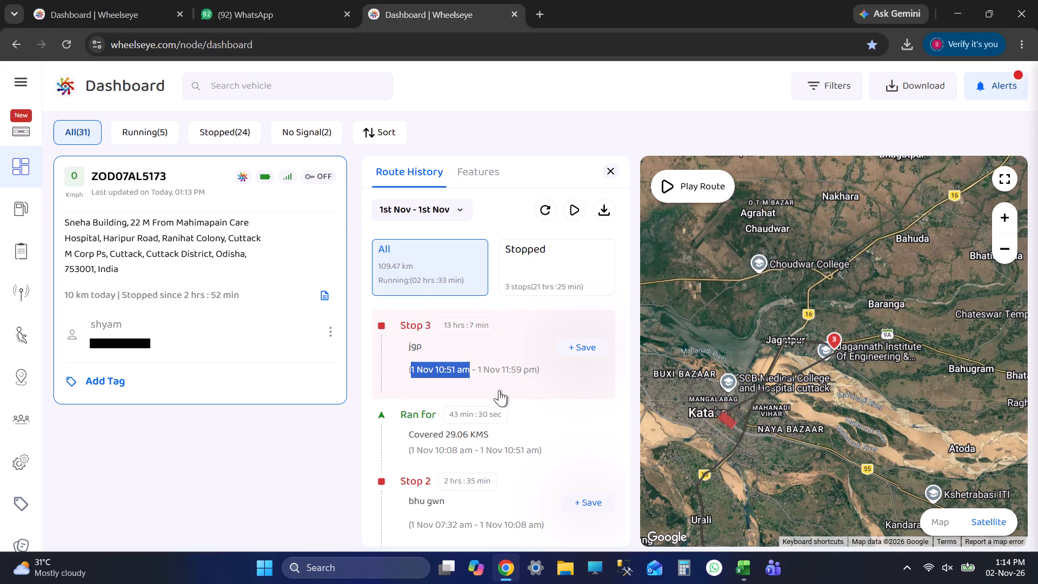
key("ctrl+c")
key("alt+Tab")
type("BHU KHALI KARKE")
key("space")
key("ctrl+v")
key("space")
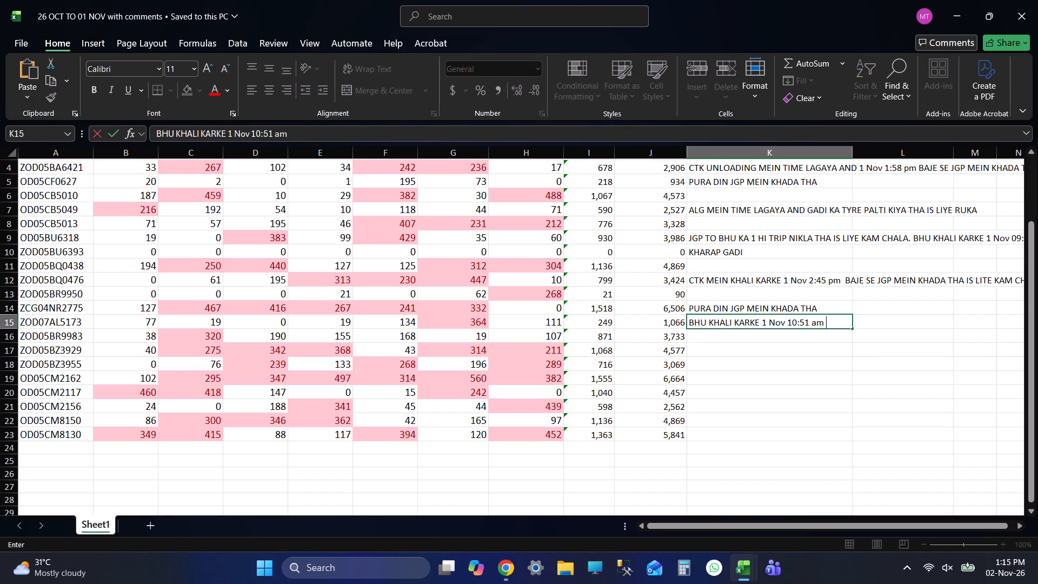
type("BAJE SE JGPO")
key("BackSpace")
key("BackSpace")
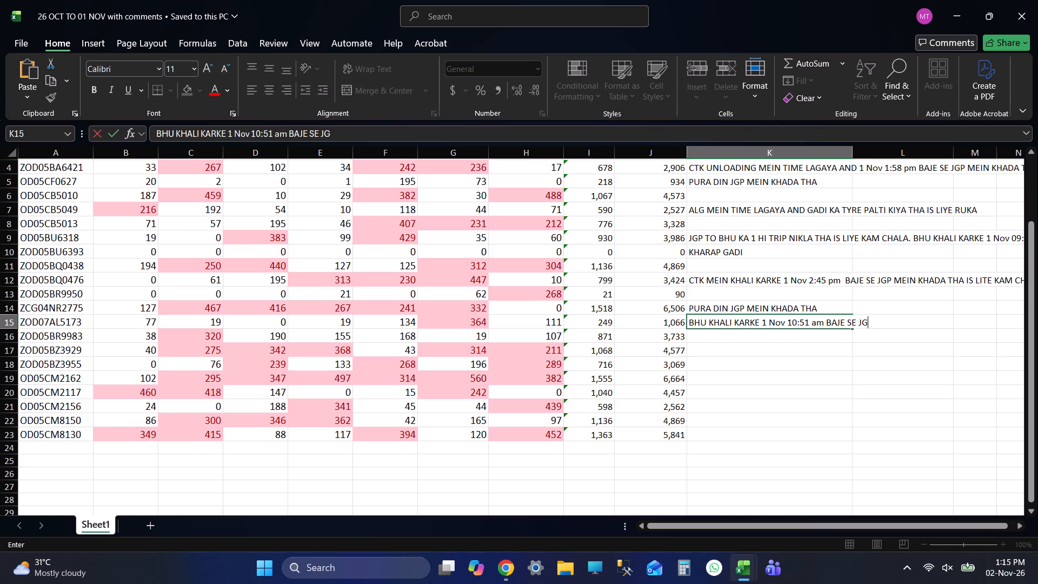
type("P MEIN KHADA")
key("space")
type("THA IS LIYE KAM CHALA.")
key("ctrl+s")
key("alt+Tab")
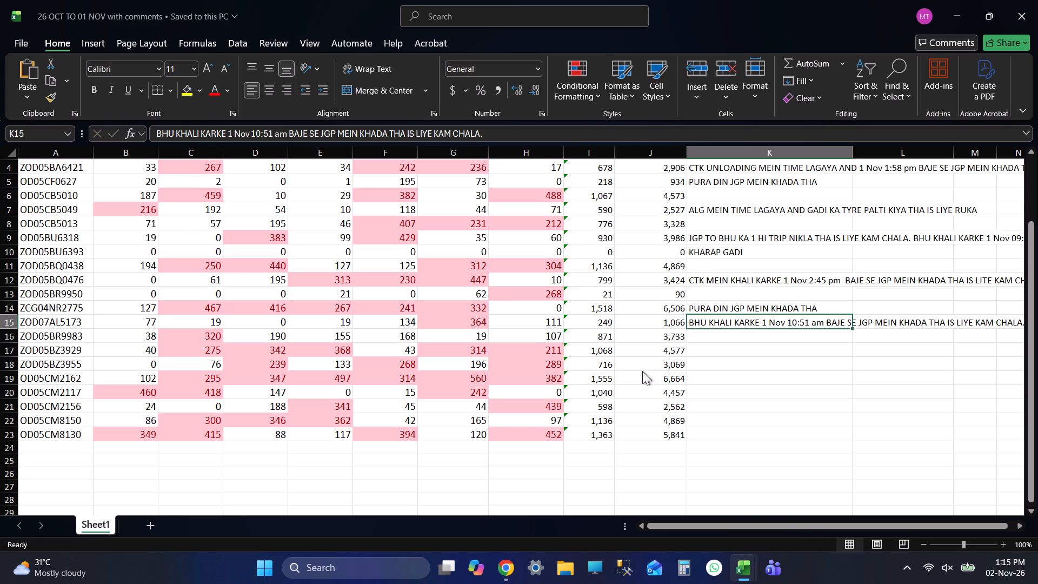
key("alt+Tab")
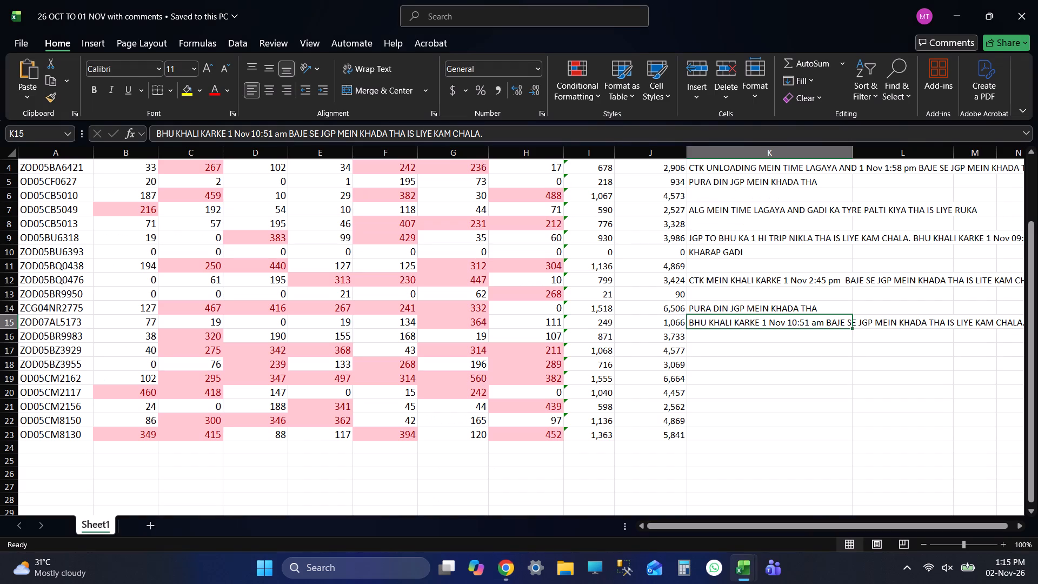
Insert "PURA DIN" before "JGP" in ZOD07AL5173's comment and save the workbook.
left_click(721, 321)
double_click(810, 324)
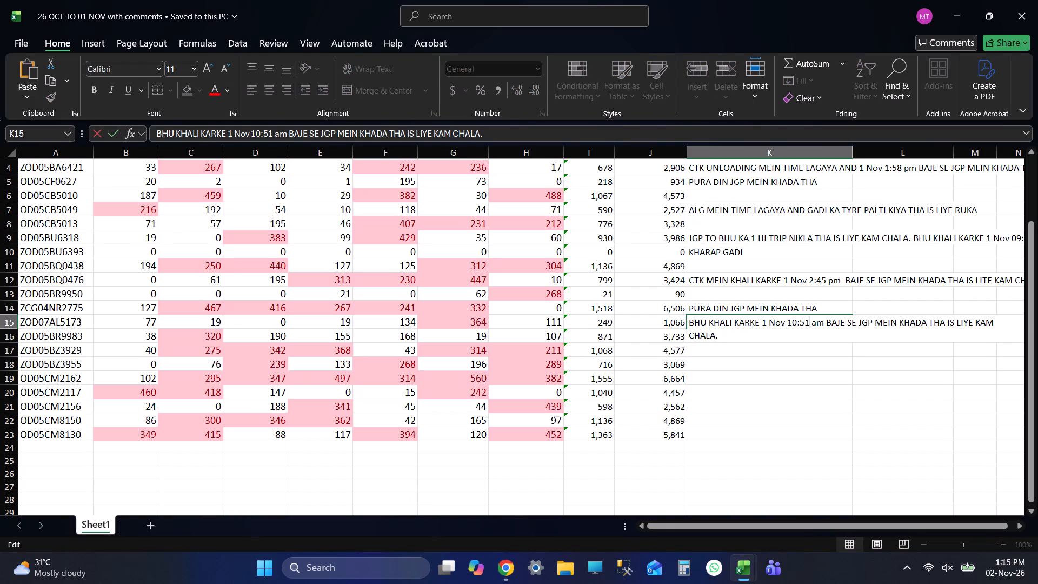
left_click(855, 321)
key("space")
type("PURA")
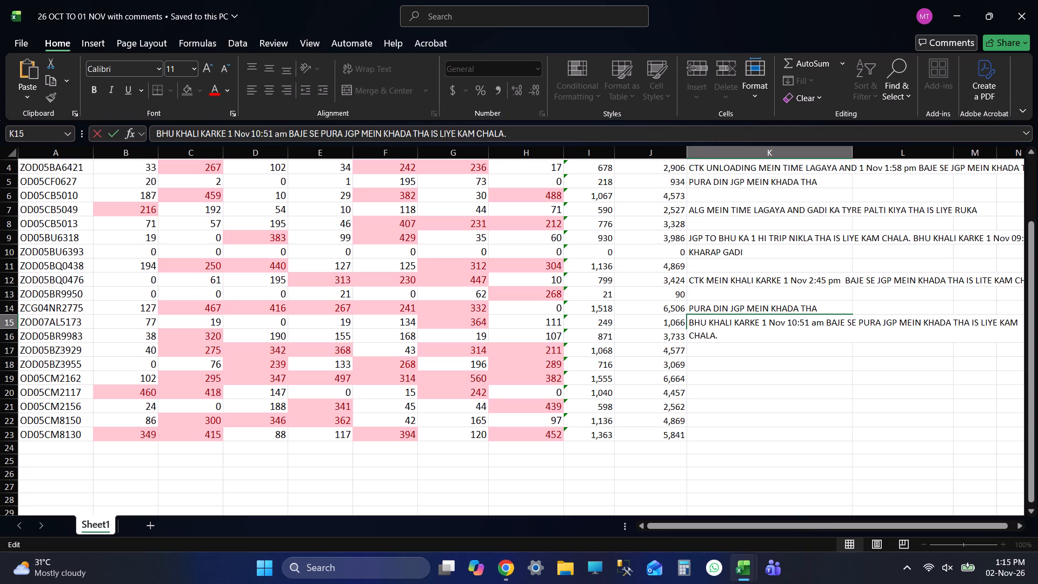
key("space")
type("DIN")
key("Return")
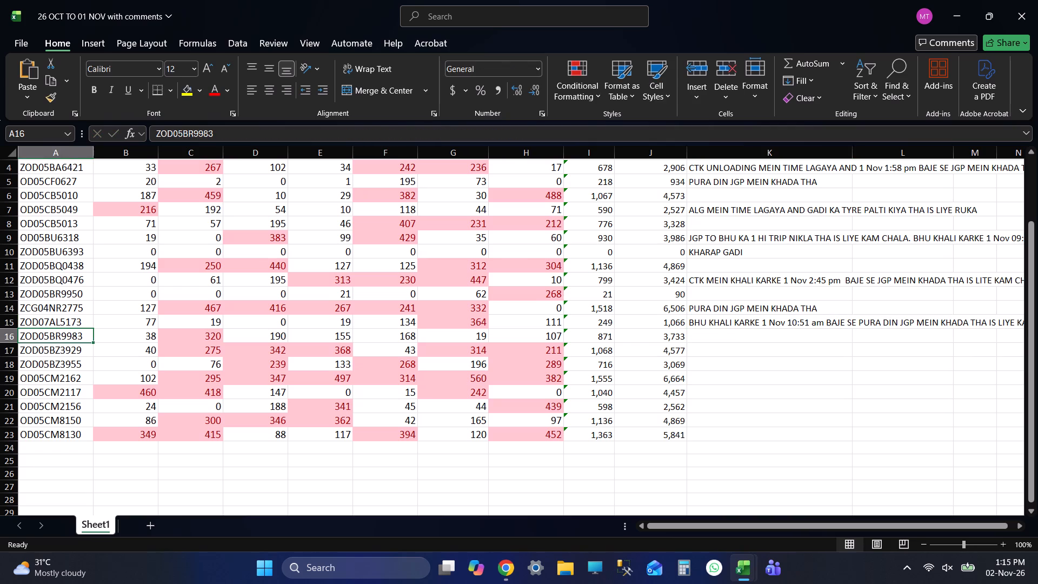
left_click(735, 323)
key("ctrl+s")
key("ctrl+s")
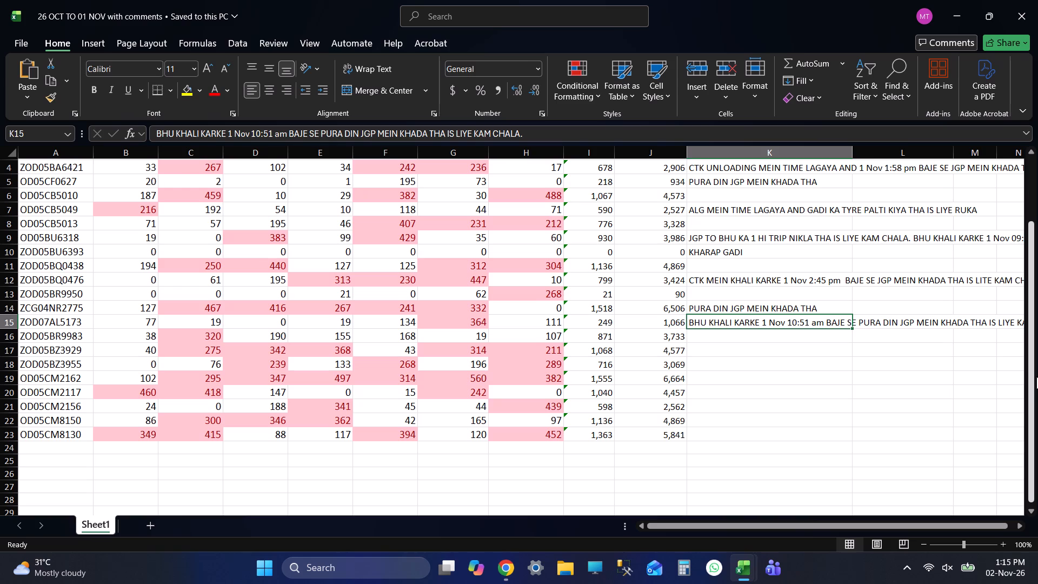
key("Return")
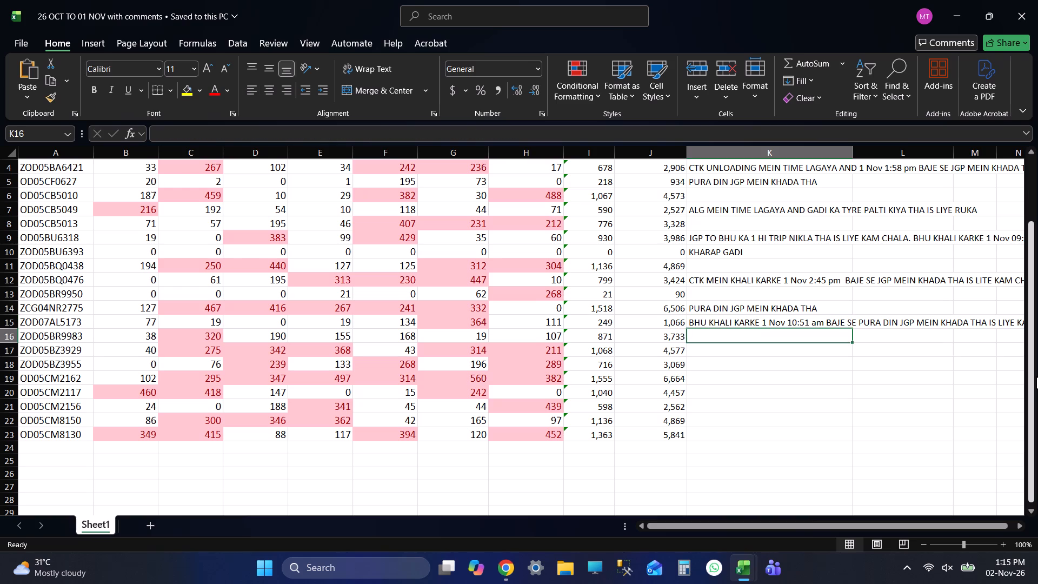
key("ctrl+s")
key("shift+Tab")
key("shift+Tab")
key("shift+Tab")
key("shift+Tab")
key("shift+Tab")
key("shift+Tab")
key("shift+Tab")
key("shift+Tab")
key("shift+Tab")
key("shift+Tab")
key("shift+Tab")
key("shift+Tab")
key("shift+Tab")
key("shift+Tab")
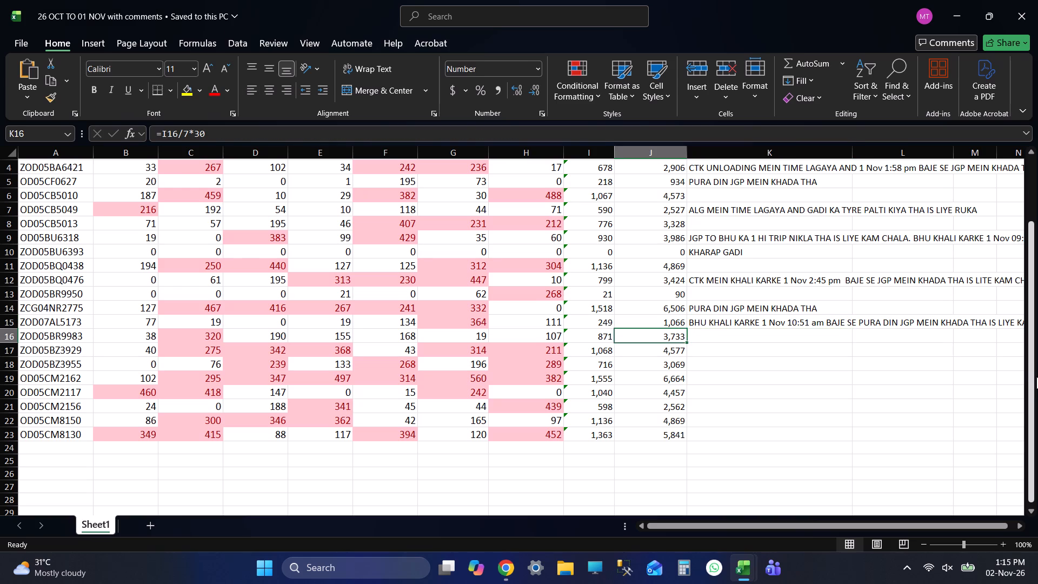
key("ctrl+c")
key("alt+Tab")
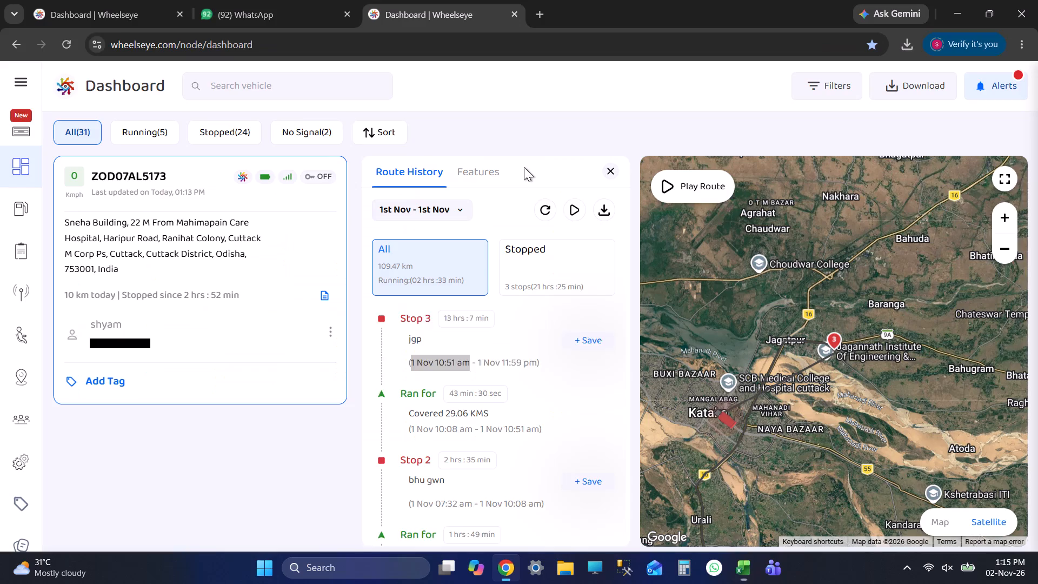
left_click(308, 99)
key("ctrl+v")
key("Return")
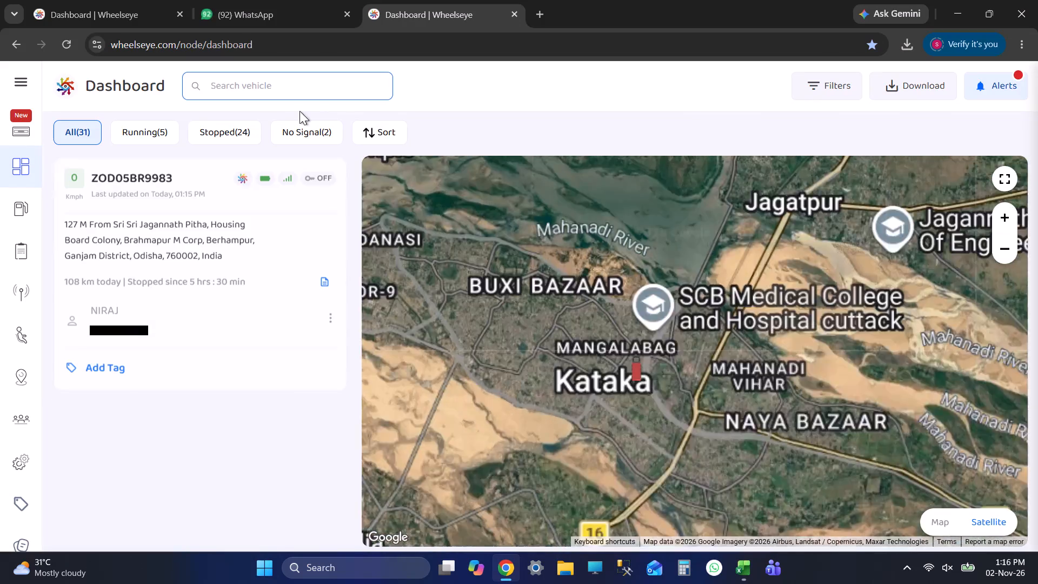
left_click_drag(138, 284, 128, 289)
left_click(409, 206)
left_click(410, 339)
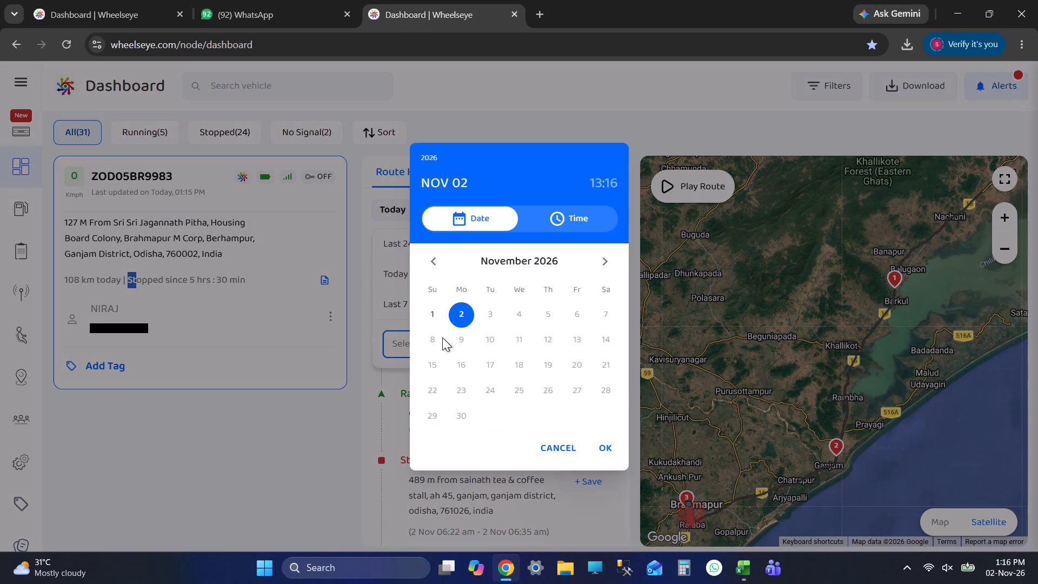
left_click(427, 313)
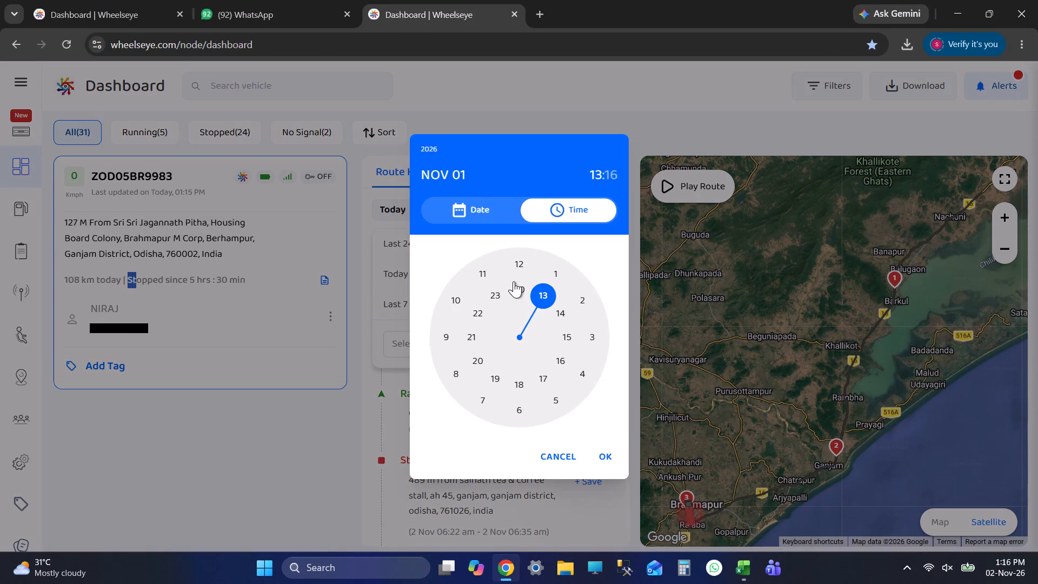
left_click(516, 288)
left_click(518, 267)
left_click(613, 461)
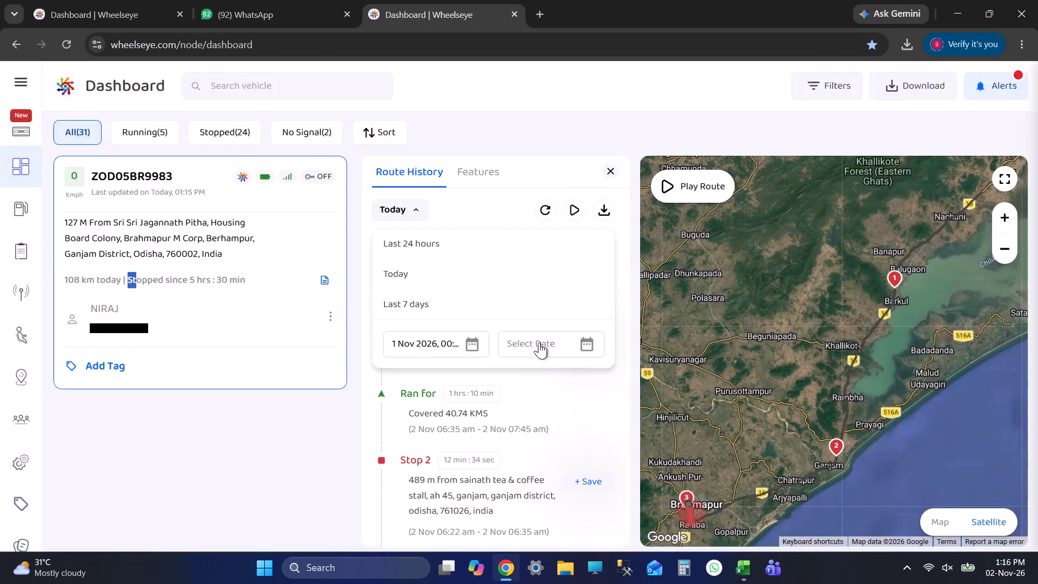
left_click(526, 337)
left_click(424, 304)
left_click(430, 316)
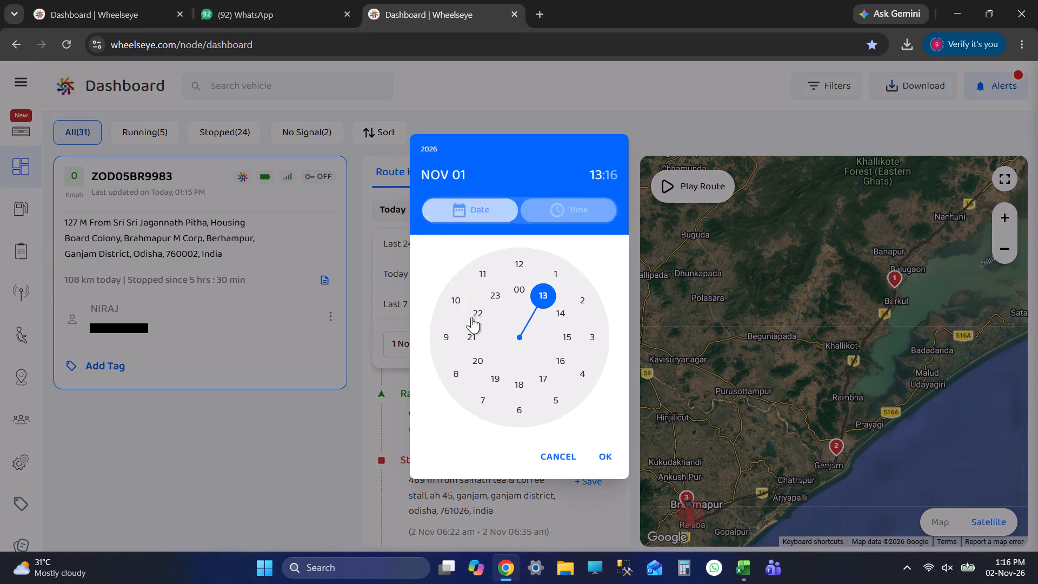
left_click(493, 286)
left_click(508, 262)
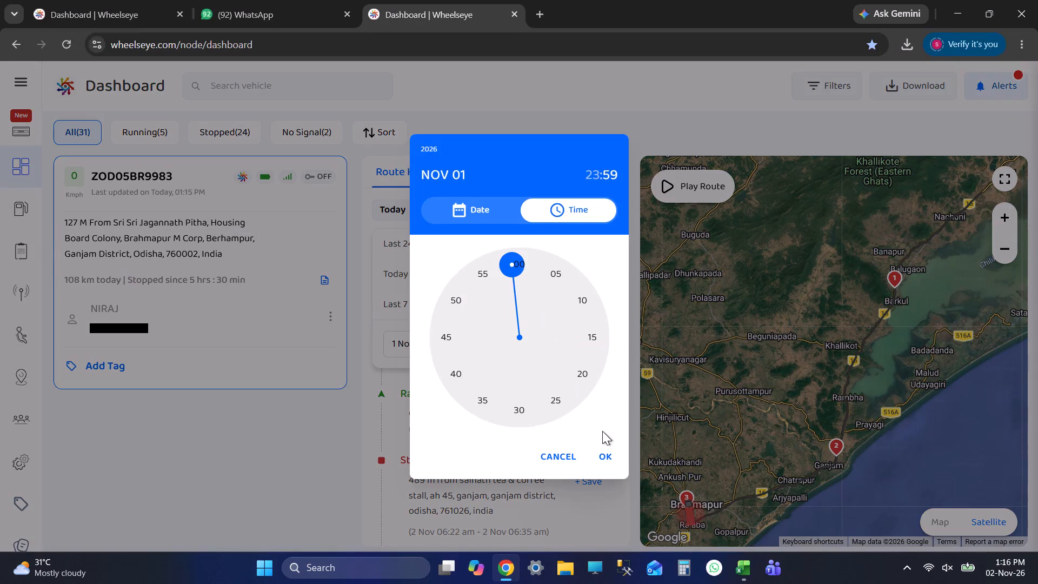
left_click(598, 463)
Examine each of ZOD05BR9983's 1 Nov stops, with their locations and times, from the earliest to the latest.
scroll(554, 437, "down", 7)
scroll(564, 477, "up", 1)
scroll(564, 478, "down", 1)
scroll(561, 448, "up", 1)
scroll(560, 452, "down", 3)
scroll(560, 454, "up", 1)
scroll(552, 463, "down", 3)
scroll(521, 496, "down", 4)
left_click(521, 500)
scroll(547, 447, "down", 3)
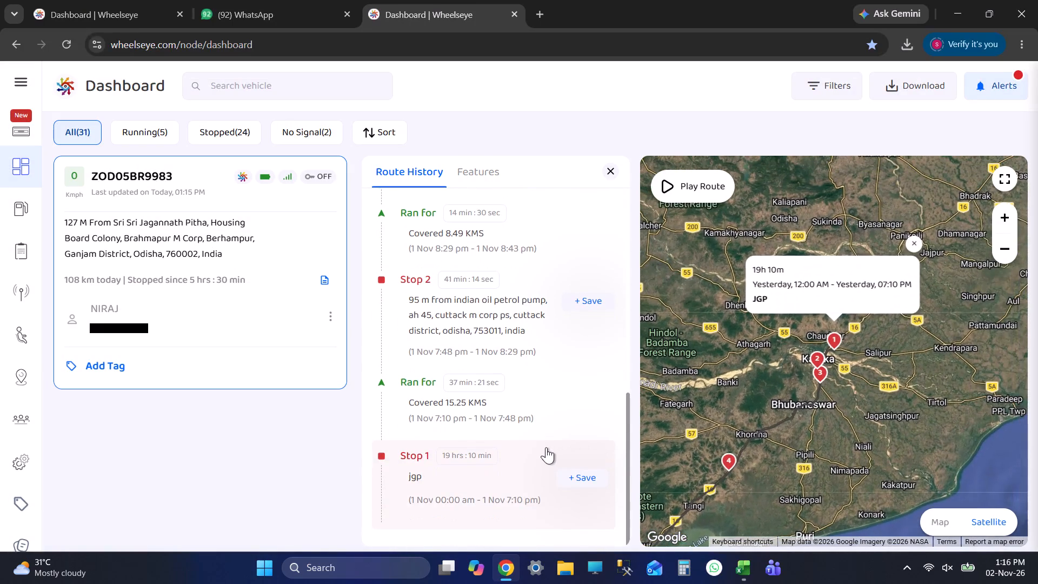
left_click(503, 335)
scroll(513, 356, "up", 2)
left_click(526, 329)
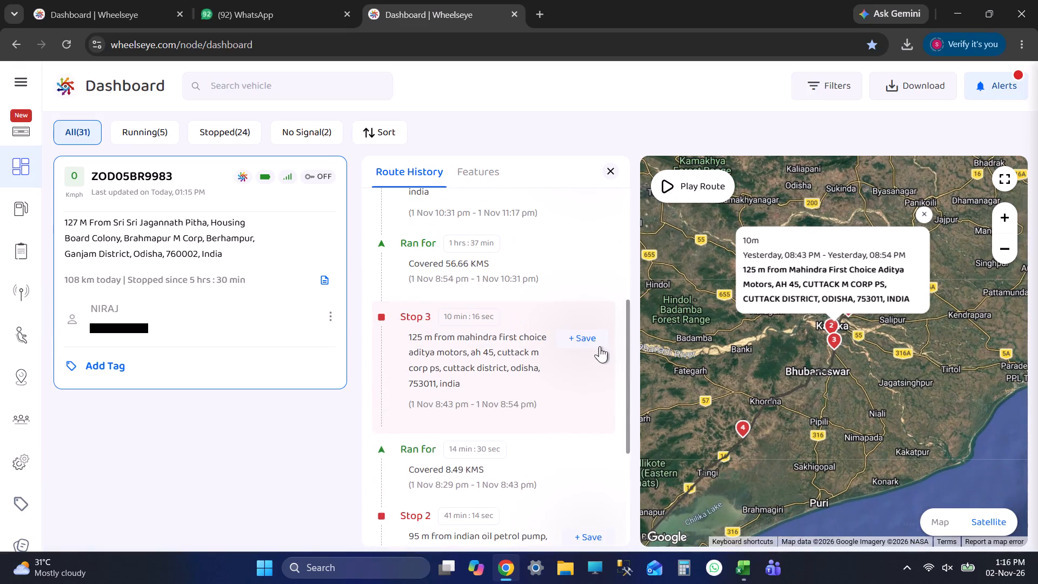
scroll(581, 347, "up", 3)
left_click(525, 343)
scroll(543, 377, "up", 3)
scroll(805, 364, "up", 2)
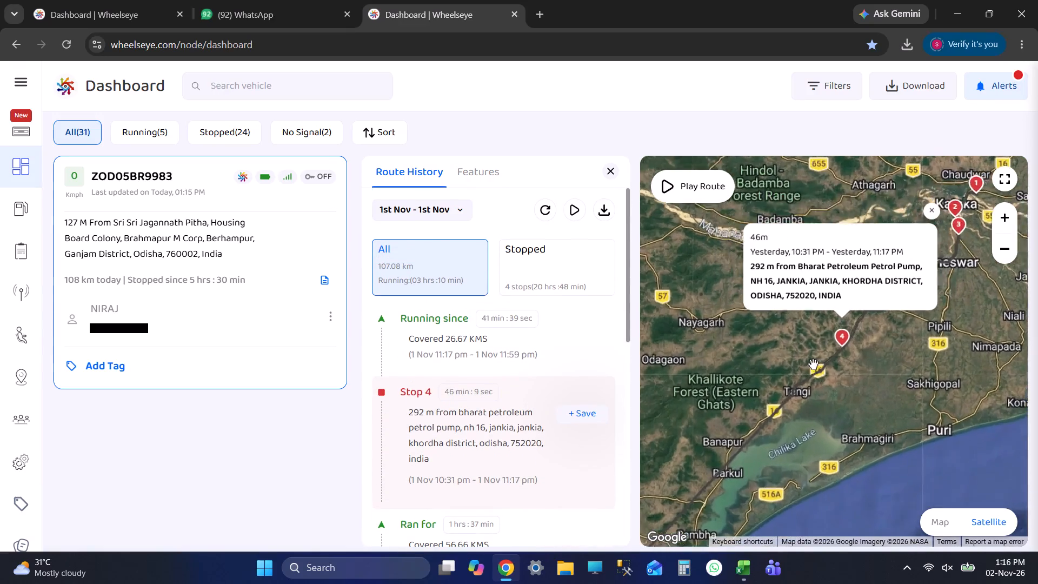
scroll(813, 364, "up", 1)
scroll(475, 414, "down", 6)
scroll(518, 409, "up", 1)
scroll(520, 411, "down", 1)
scroll(523, 412, "up", 1)
scroll(525, 413, "down", 10)
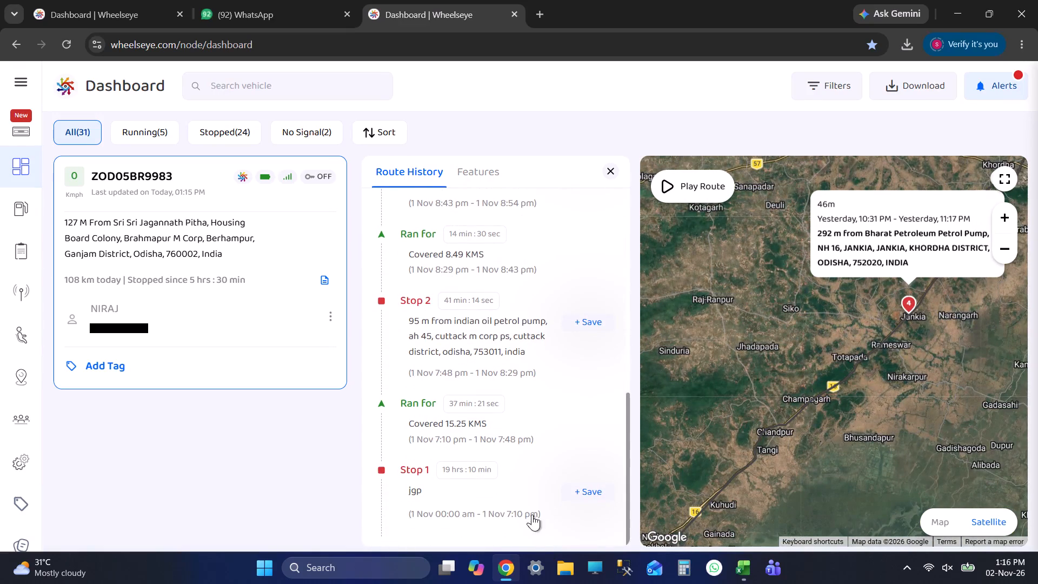
left_click_drag(483, 515, 536, 528)
key("ctrl+c")
key("alt+Tab")
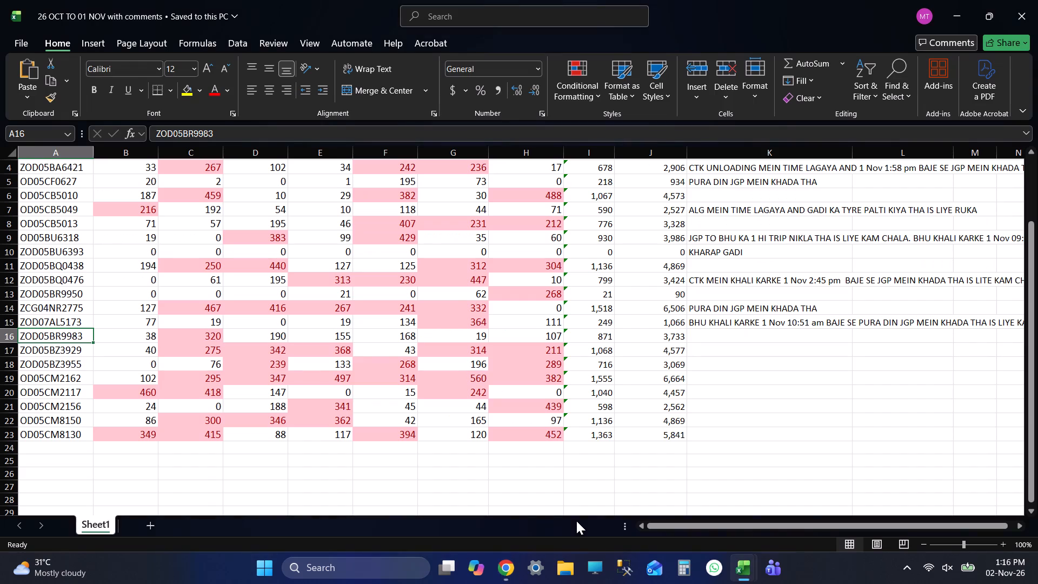
key("Tab")
key("Tab")
key("Tab")
key("Tab")
key("Tab")
key("Tab")
key("Tab")
key("Tab")
key("Tab")
key("Tab")
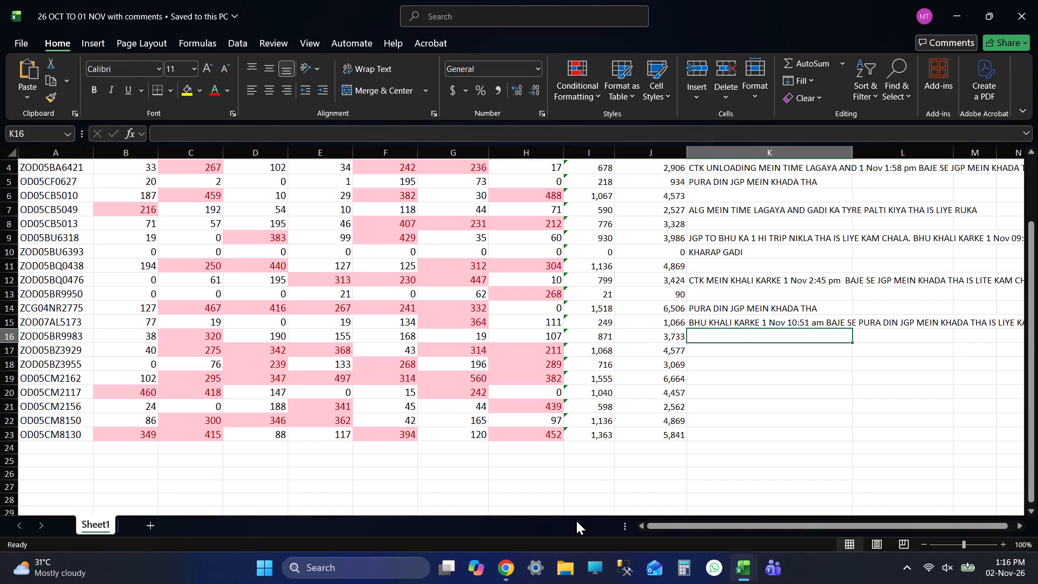
type("PURA DIN")
key("space")
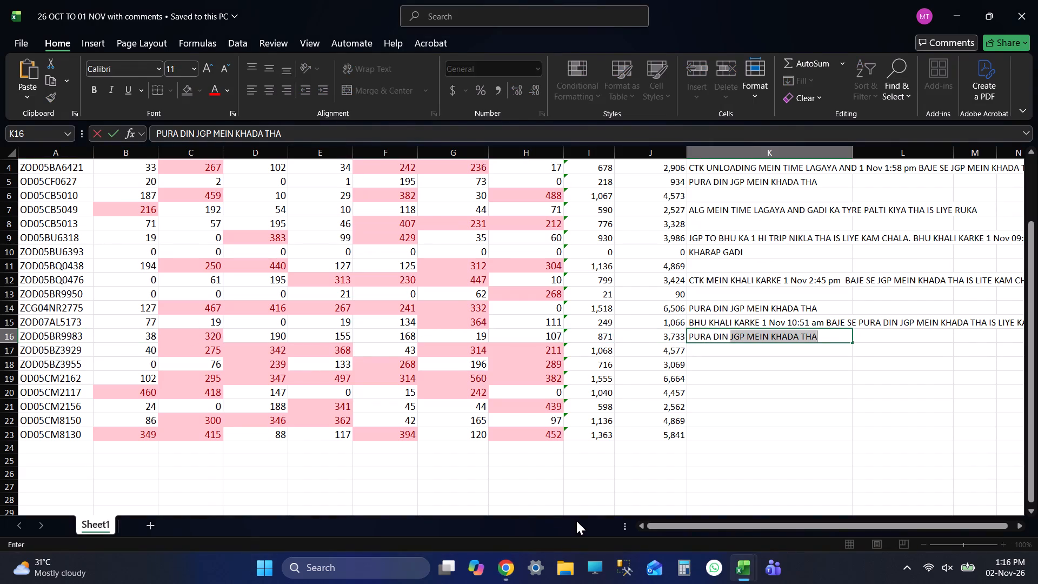
left_click(828, 339)
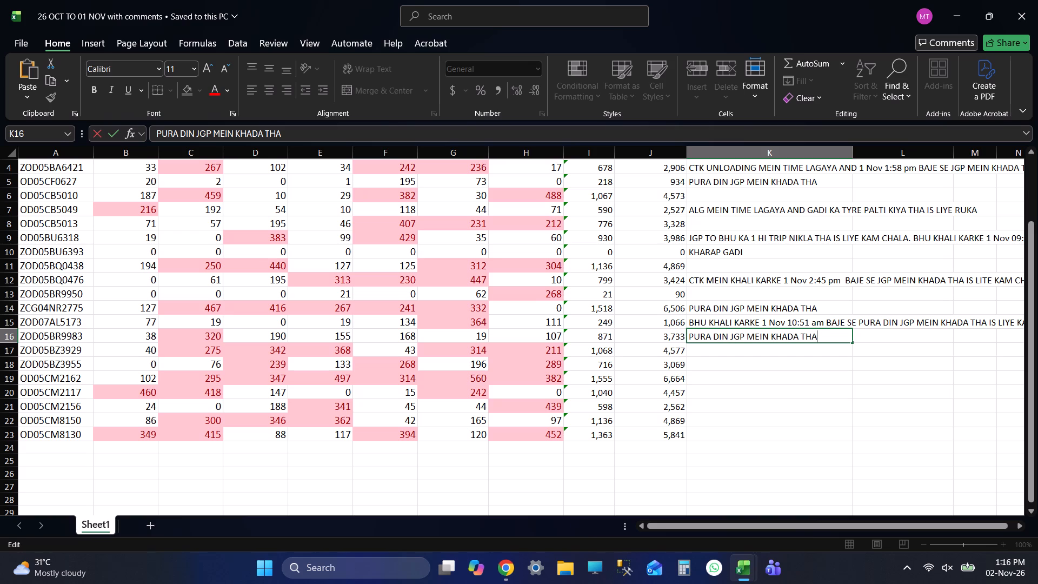
key("space")
key("ctrl+v")
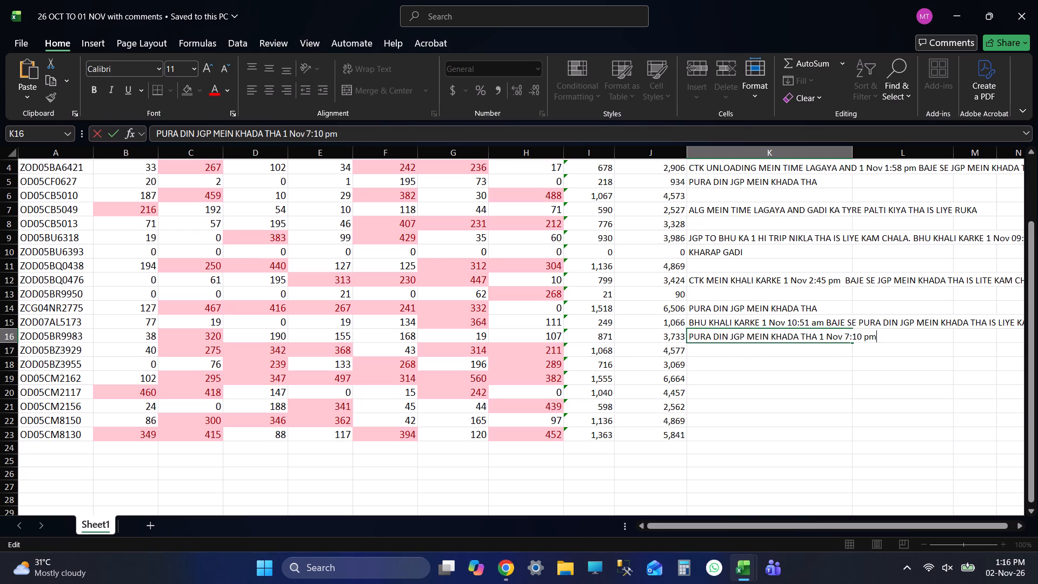
key("space")
type("BAJE")
key("space")
key("alt+Tab")
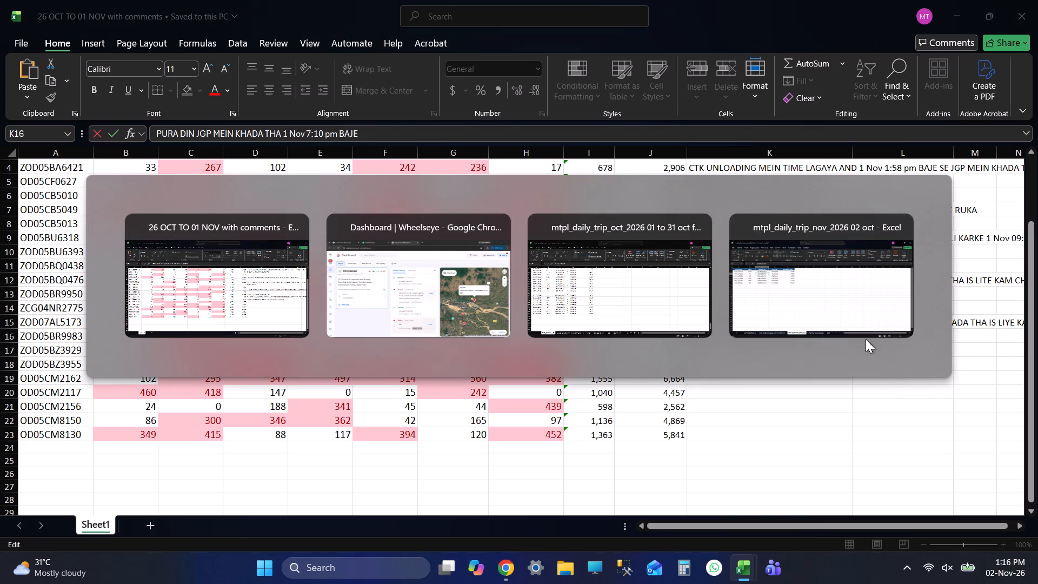
key("alt+Tab")
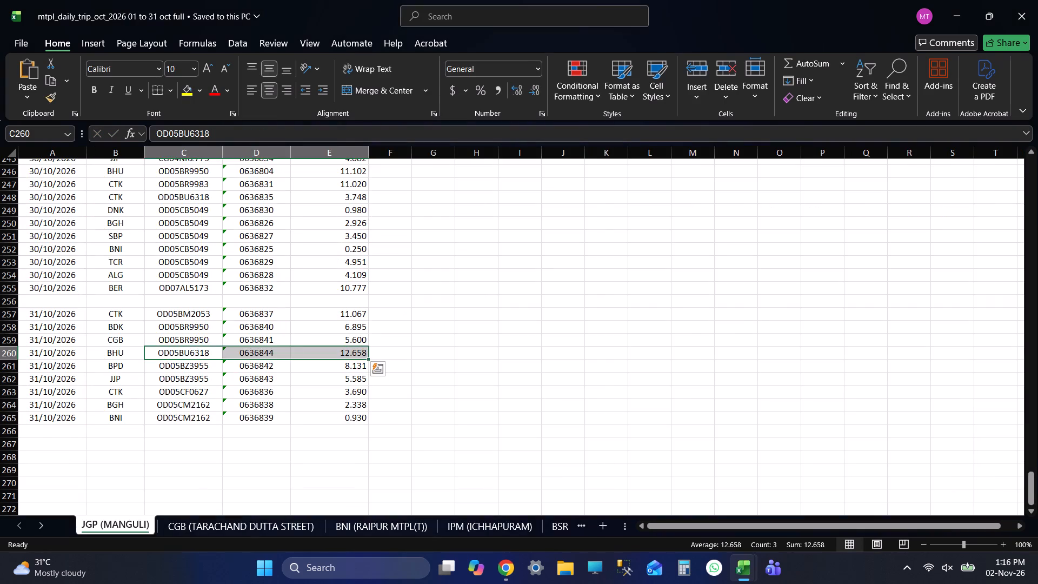
key("alt+Tab")
key("alt+Tab")
key("alt+Tab")
key("alt+Tab")
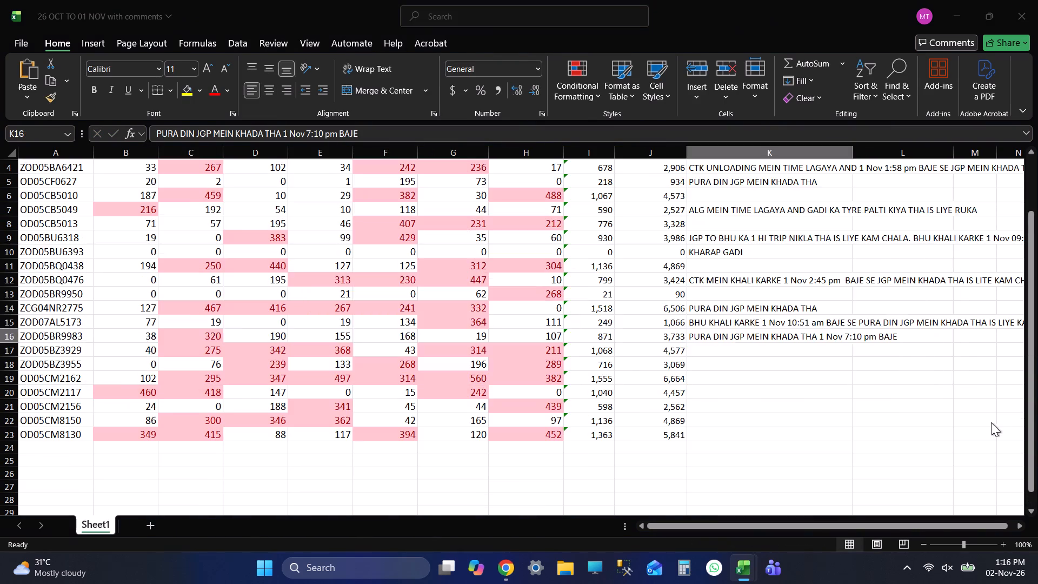
left_click(124, 525)
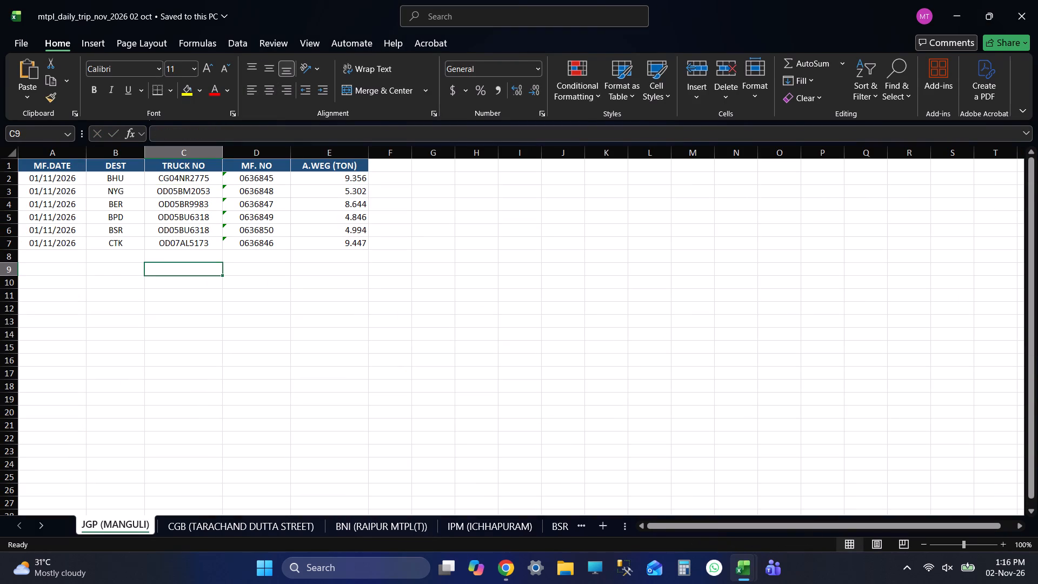
left_click_drag(187, 203, 350, 201)
key("alt+Tab")
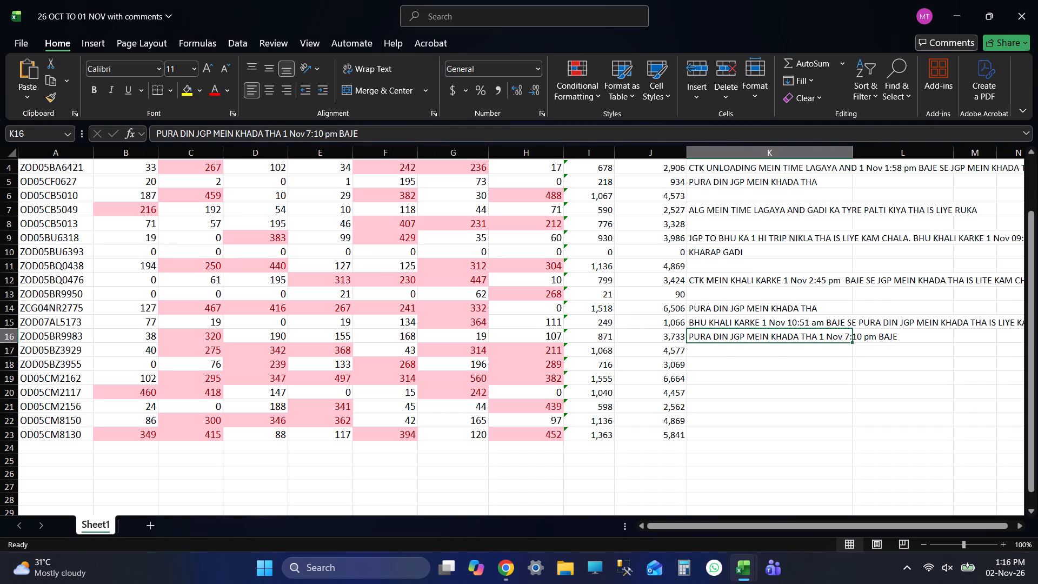
left_click(378, 140)
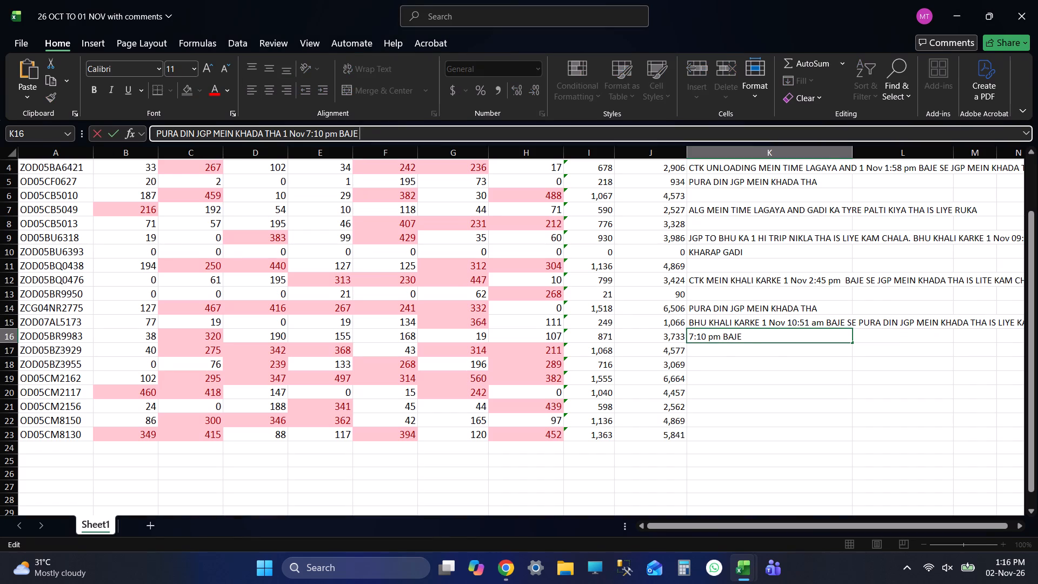
type("BERHAMPUR KE LIYE")
key("space")
type("NIKLA IS LIYE KAM CHALA")
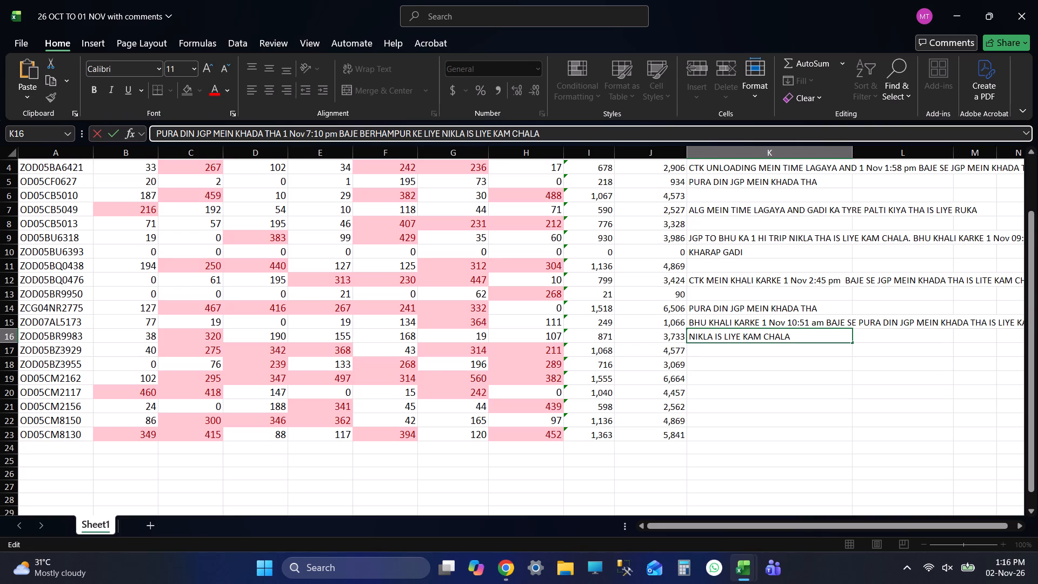
key("period")
key("Return")
key("ctrl+s")
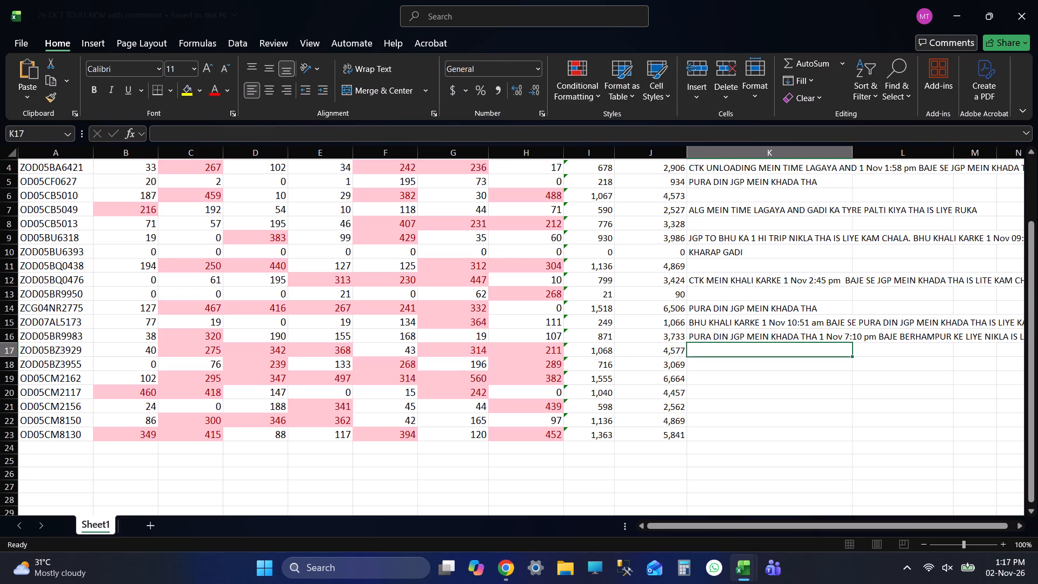
left_click(807, 332)
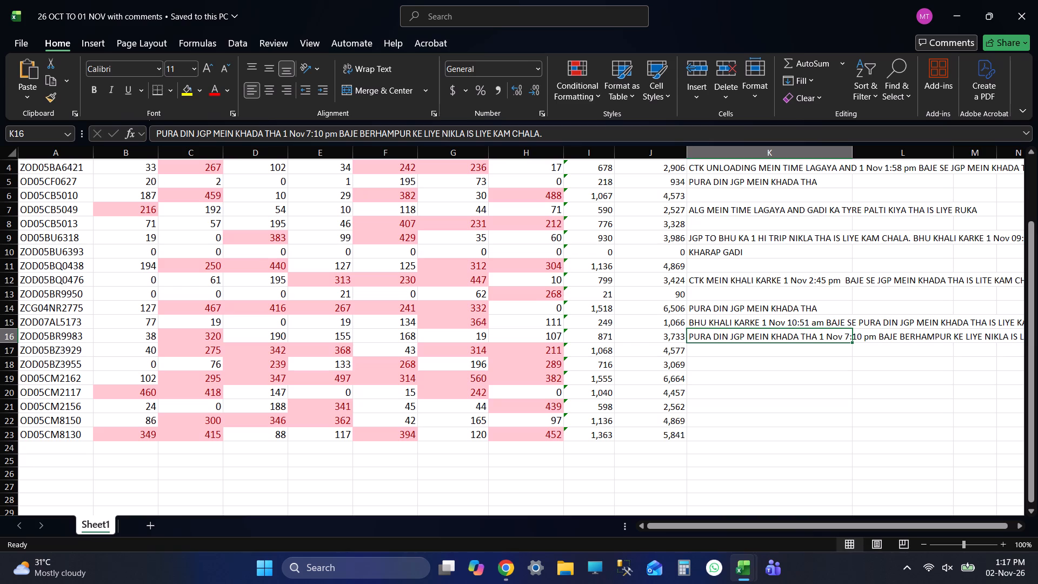
key("Return")
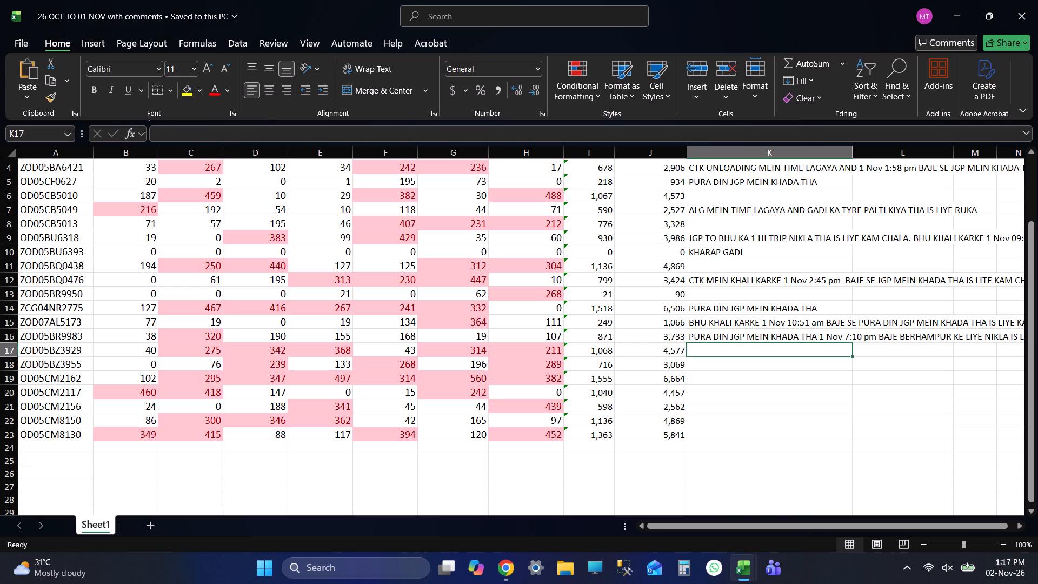
key("ctrl+s")
key("alt+Tab")
key("alt+Tab")
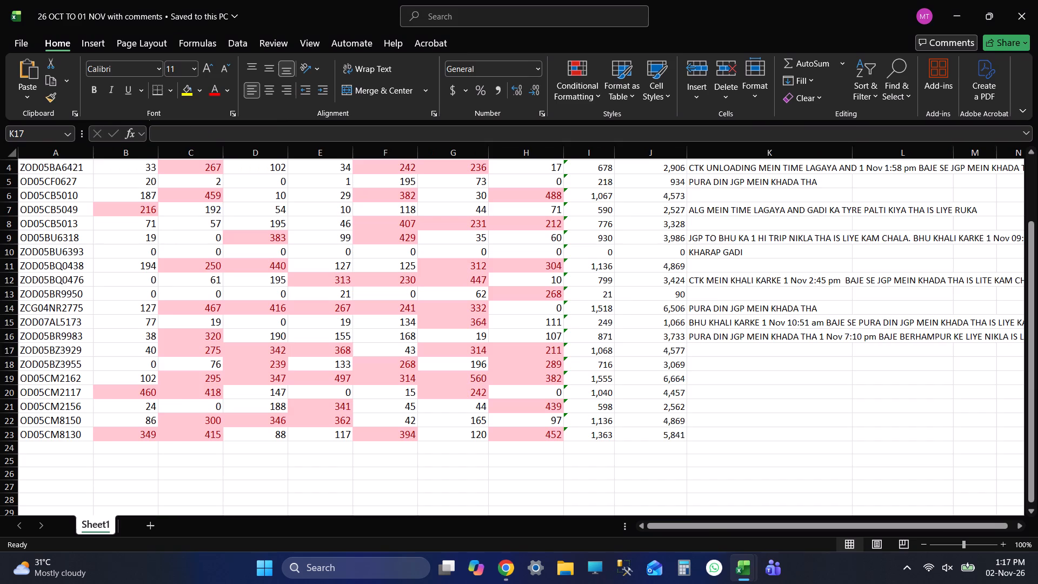
key("alt+Tab")
key("alt+Tab")
key("alt+Tab")
key("alt+Tab")
key("alt+Tab")
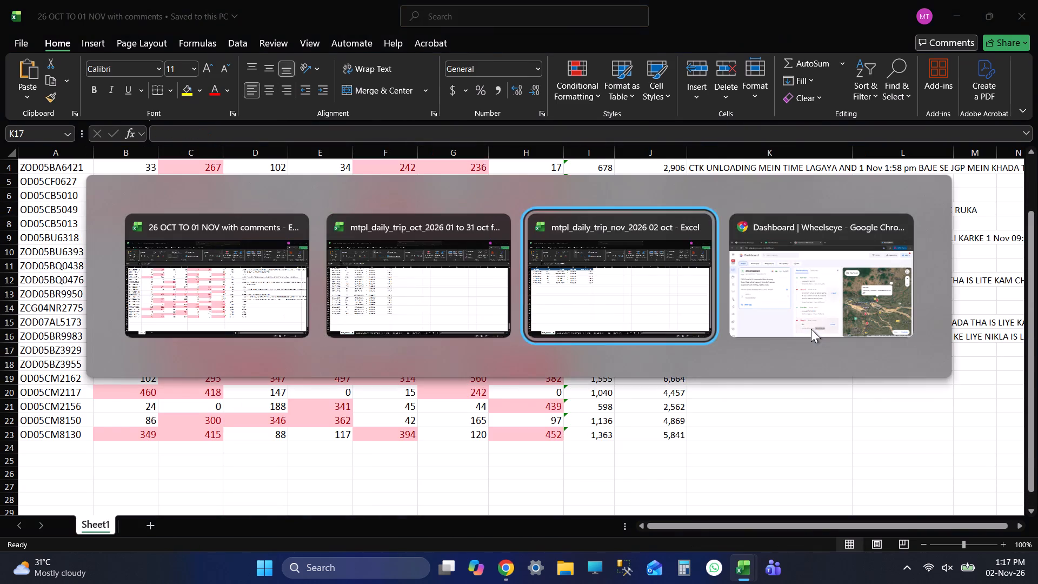
key("alt+Tab")
left_click(519, 323)
scroll(862, 347, "up", 3)
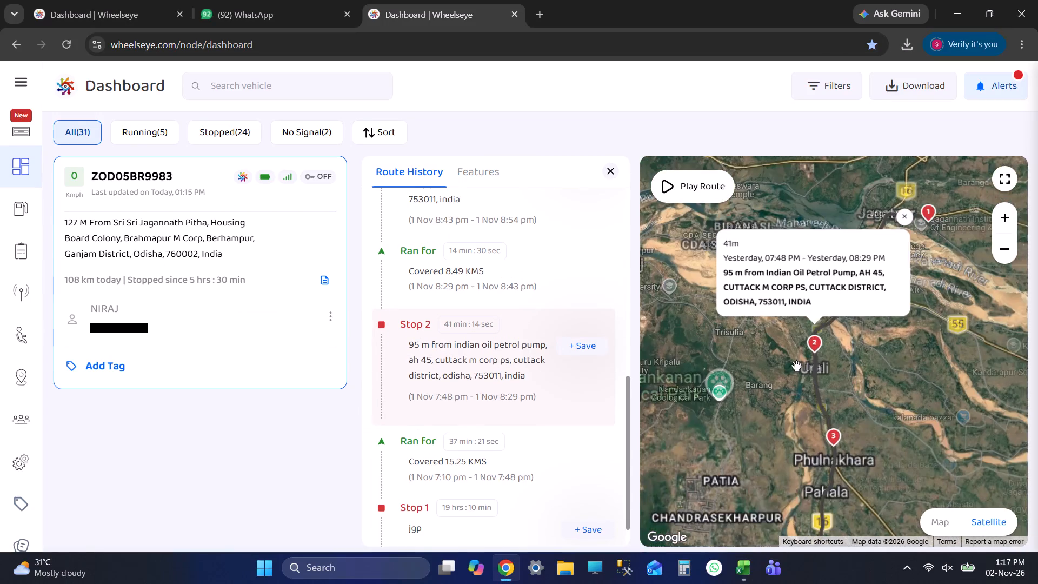
scroll(489, 381, "up", 4)
left_click(506, 435)
scroll(537, 430, "up", 2)
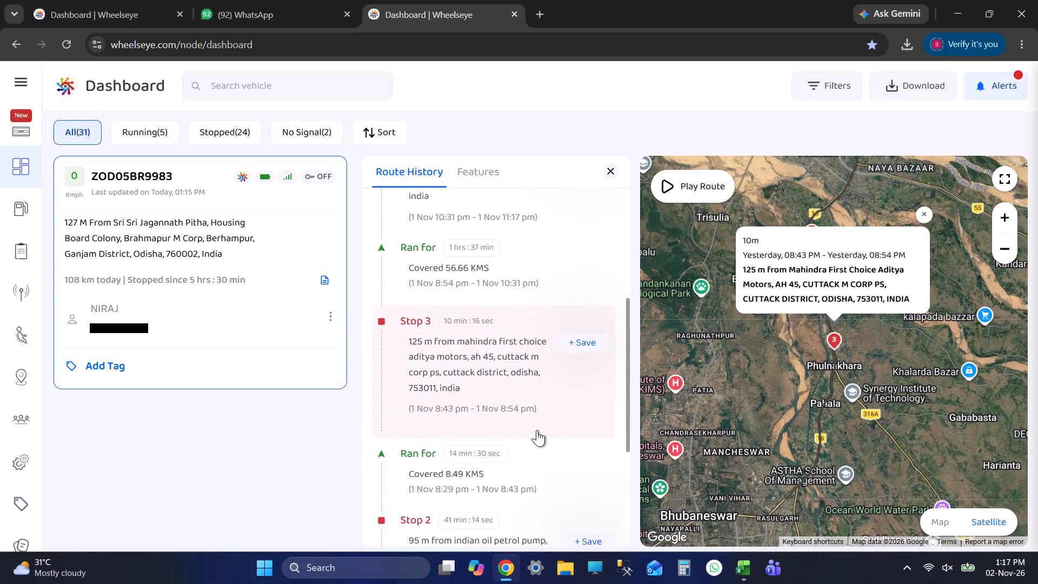
scroll(537, 430, "up", 2)
left_click(502, 404)
scroll(542, 401, "up", 2)
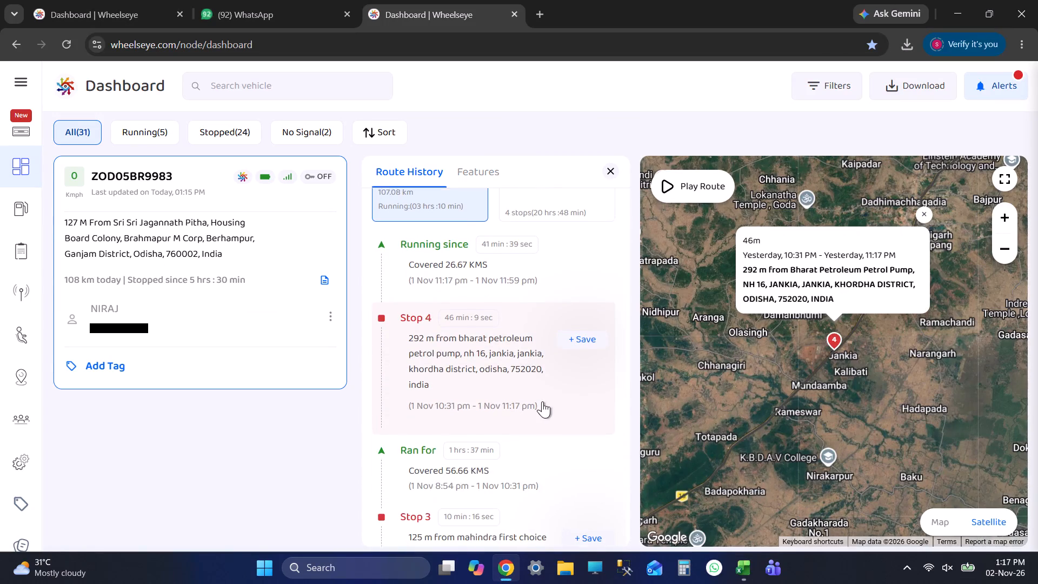
scroll(542, 401, "up", 3)
key("alt+Tab")
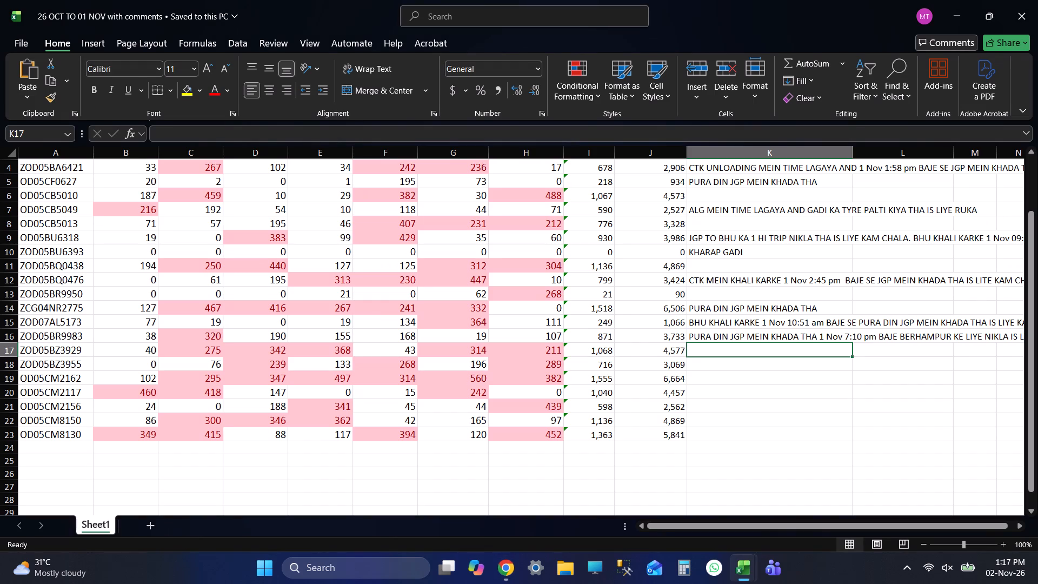
key("ctrl+s")
left_click(545, 396)
key("alt+Tab")
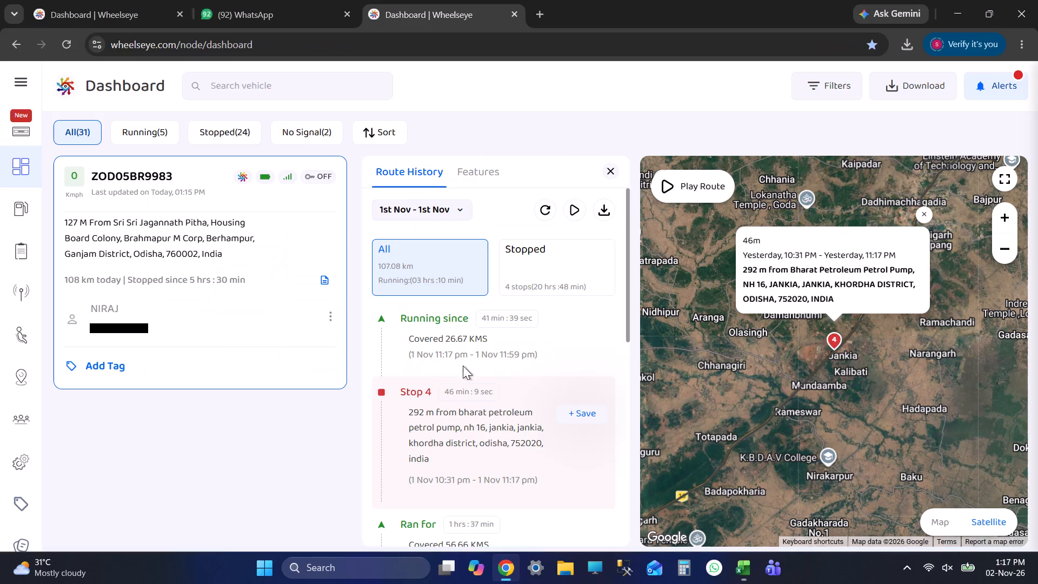
scroll(479, 374, "up", 1)
key("alt+Tab")
key("shift+Tab")
key("shift+Tab")
key("shift+Tab")
key("shift+Tab")
key("shift+Tab")
key("shift+Tab")
key("shift+Tab")
key("shift+Tab")
key("shift+Tab")
key("shift+Tab")
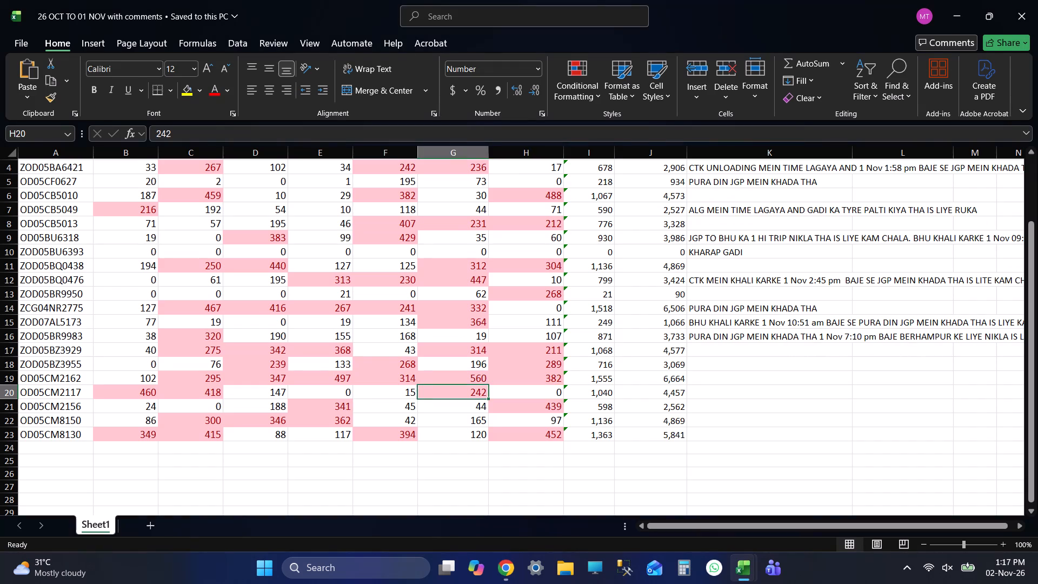
key("ctrl+c")
key("alt+Tab")
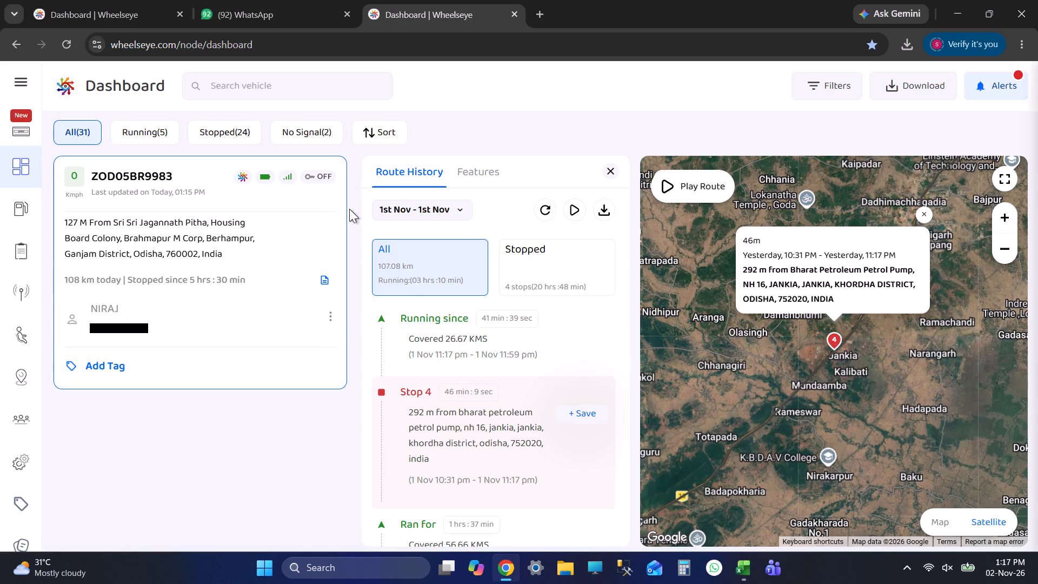
left_click(251, 96)
key("ctrl+v")
key("Return")
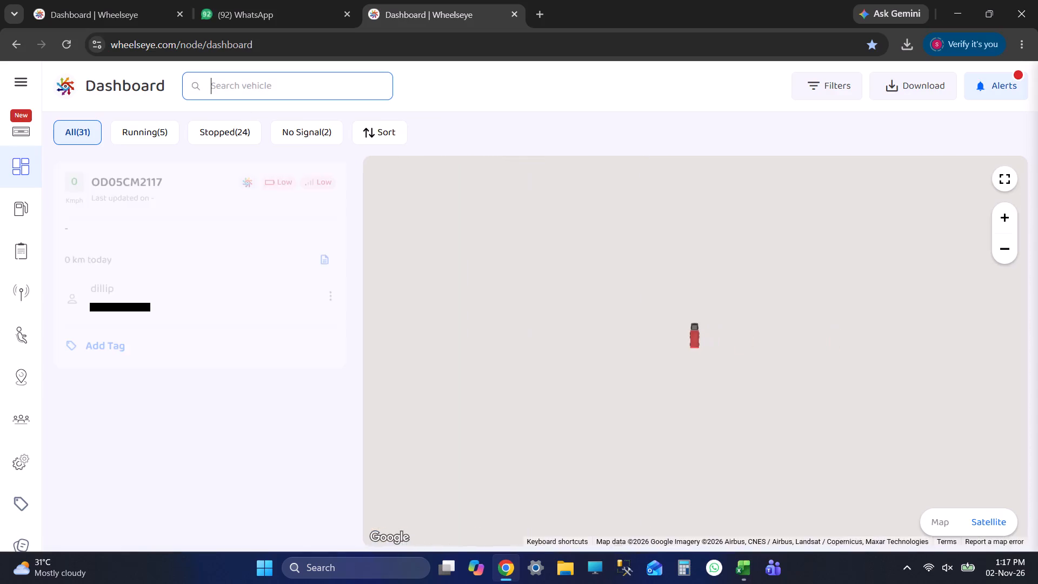
left_click(181, 269)
left_click(403, 205)
key("alt+Tab")
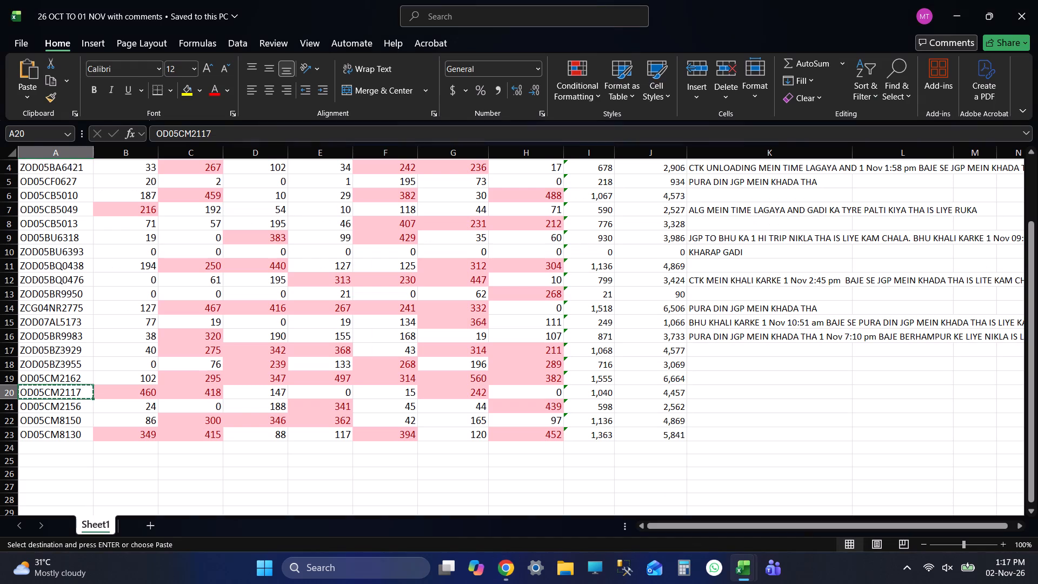
key("Tab")
key("Tab")
key("Tab")
key("Tab")
key("Tab")
key("Tab")
key("Tab")
key("Tab")
key("Tab")
key("Tab")
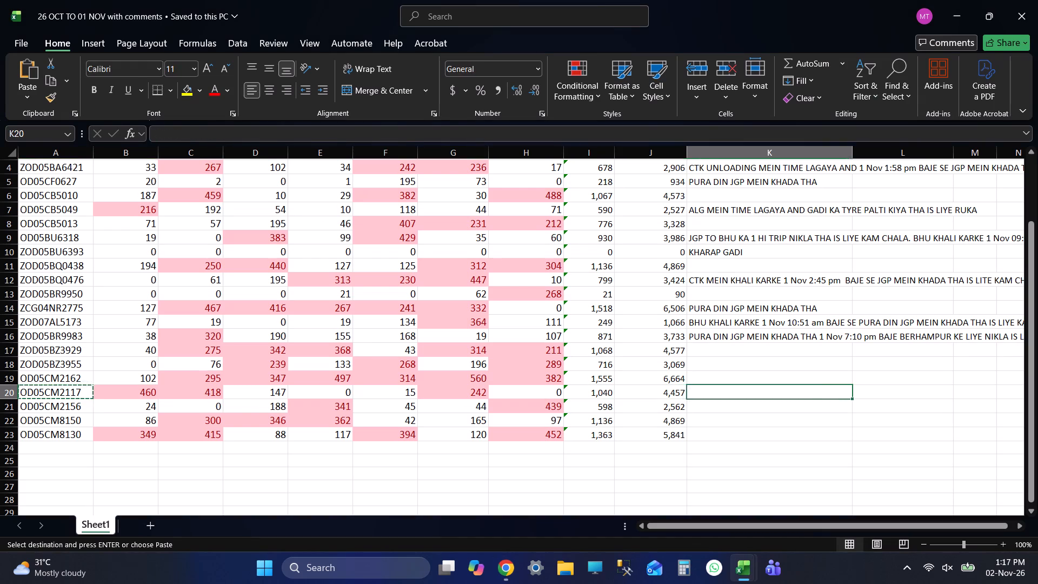
key("Tab")
key("shift+Tab")
key("alt+Tab")
left_click(422, 308)
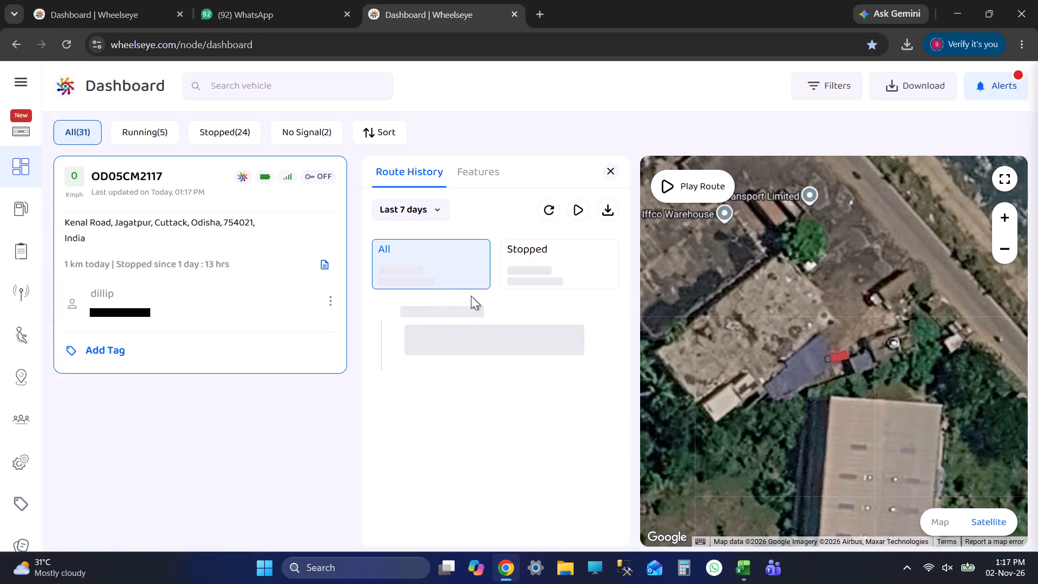
left_click(508, 334)
scroll(833, 350, "up", 3)
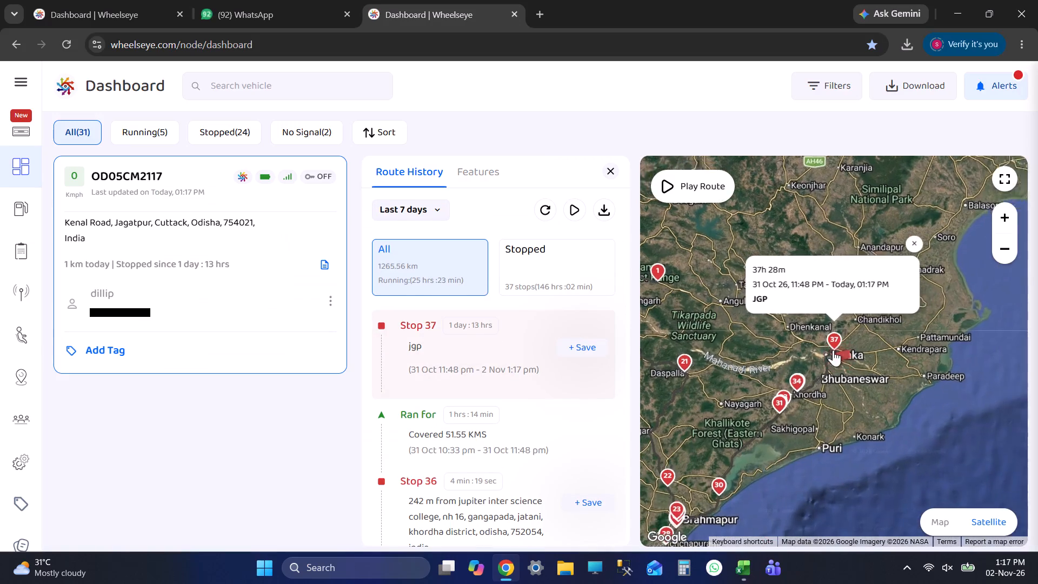
scroll(833, 350, "up", 15)
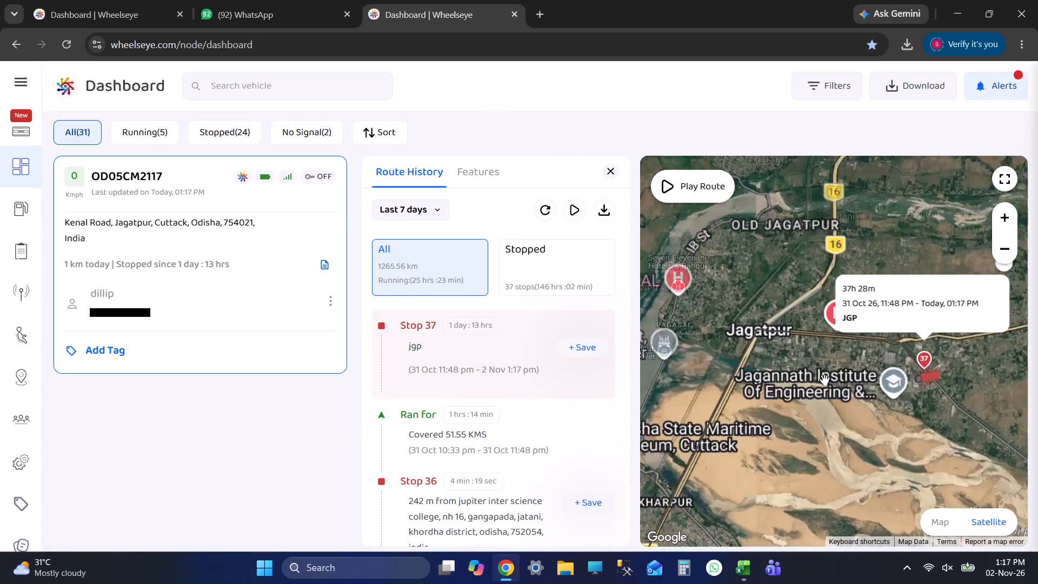
key("alt+Tab")
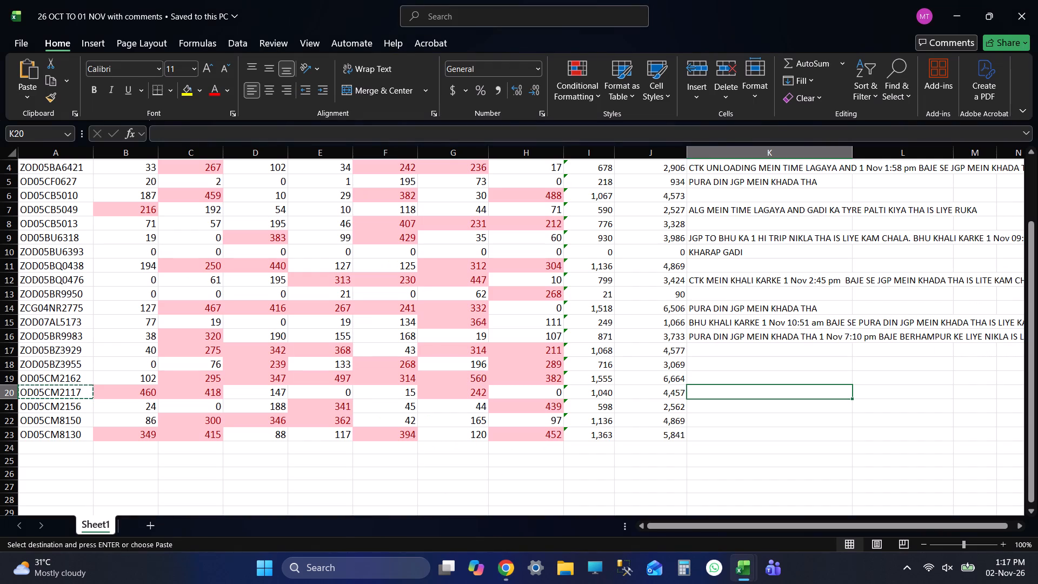
left_click(750, 309)
key("ctrl+c")
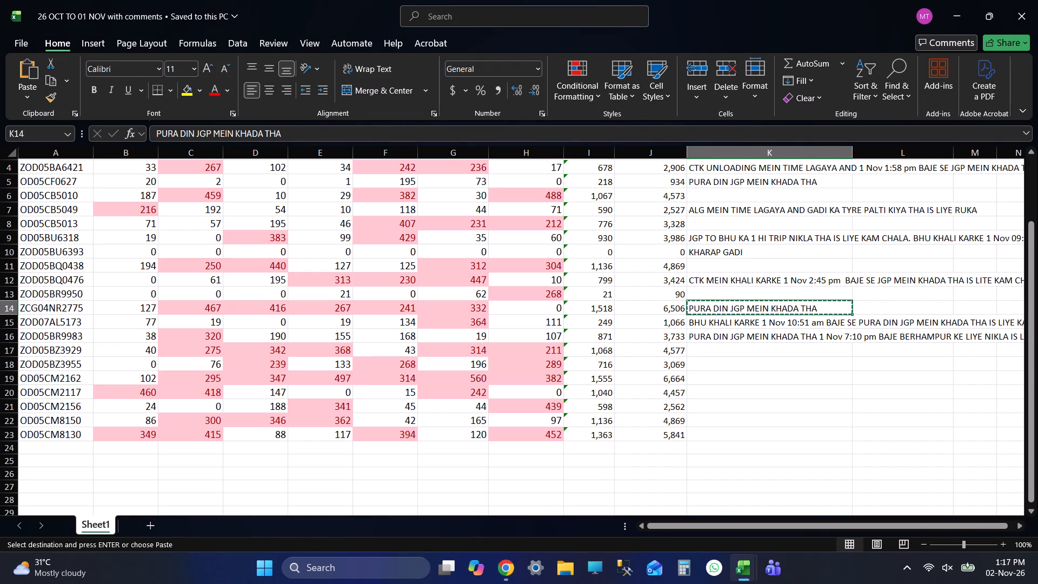
left_click(530, 392)
key("Tab")
key("Tab")
key("Tab")
key("ctrl+v")
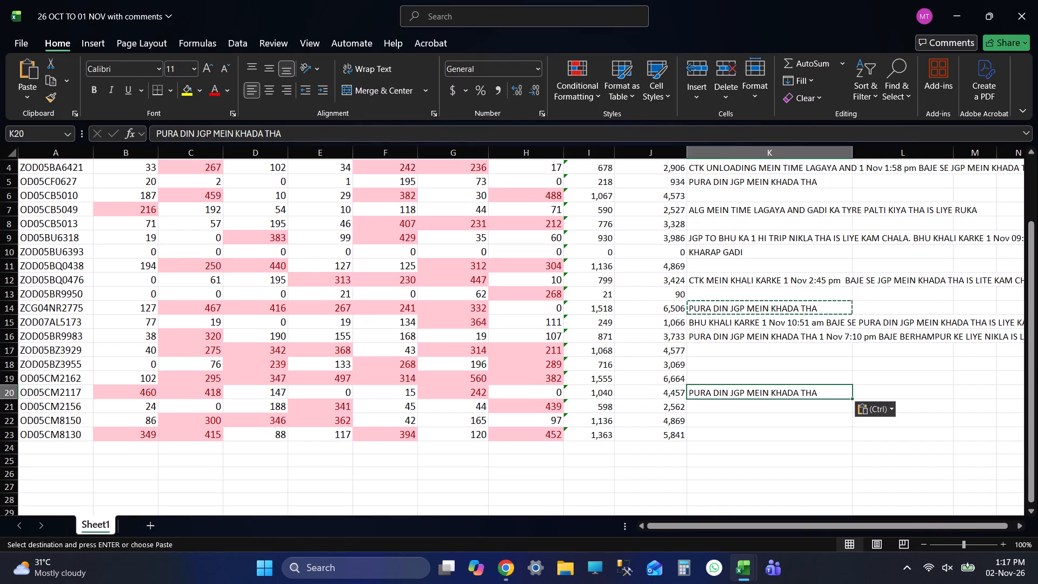
left_click(737, 447)
key("ctrl+s")
left_click(717, 406)
left_click(697, 417)
key("shift+Tab")
key("shift+Tab")
key("shift+Tab")
key("shift+Tab")
key("shift+Tab")
key("shift+Tab")
key("shift+Tab")
key("shift+Tab")
key("shift+Tab")
key("shift+Tab")
key("shift+Tab")
key("shift+Tab")
key("shift+Tab")
key("shift+Tab")
key("shift+Tab")
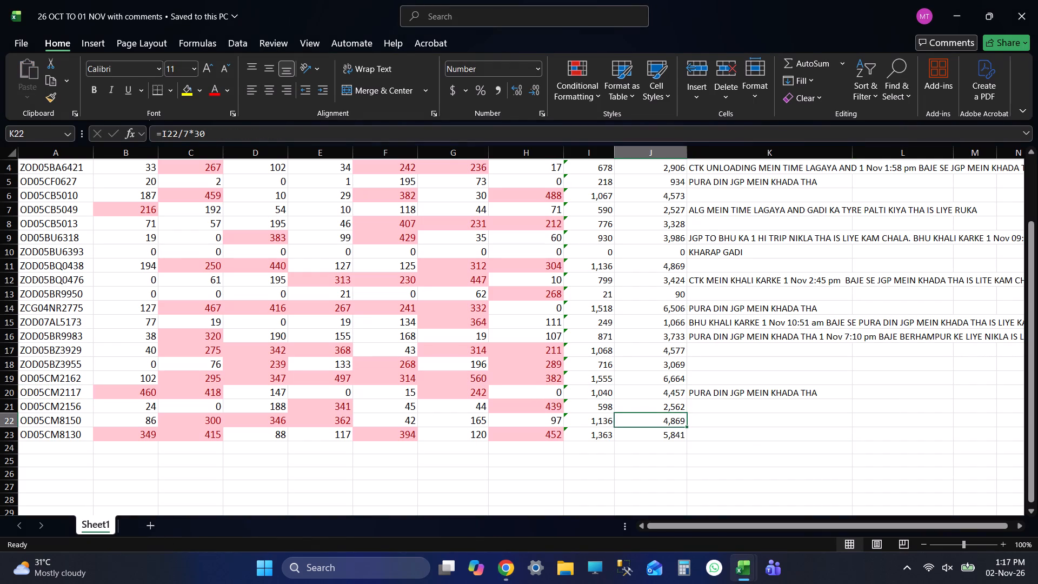
key("ctrl+c")
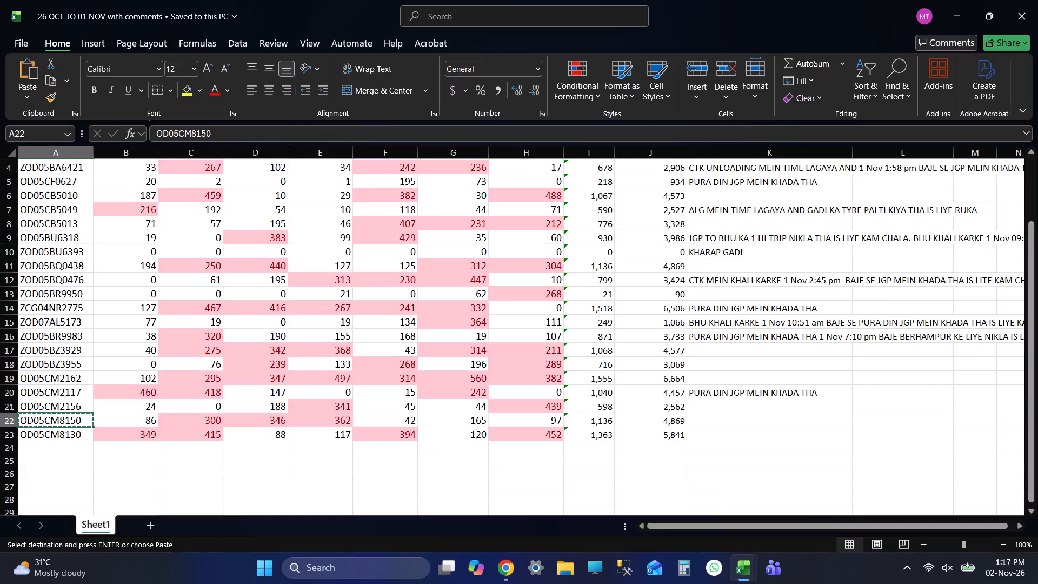
key("alt+Tab")
left_click(263, 95)
key("ctrl+v")
key("Return")
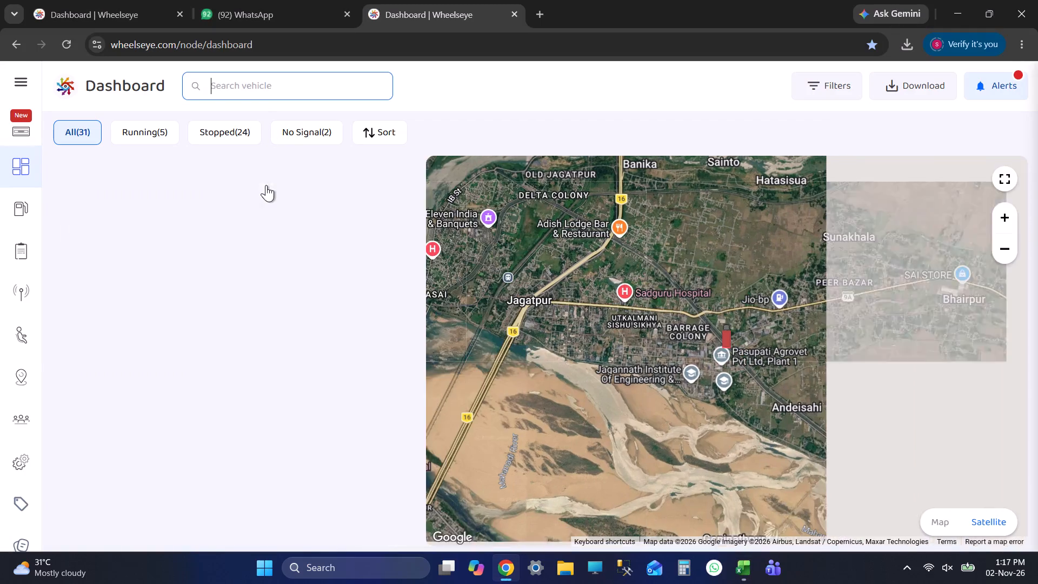
left_click(178, 248)
left_click(387, 204)
left_click(414, 340)
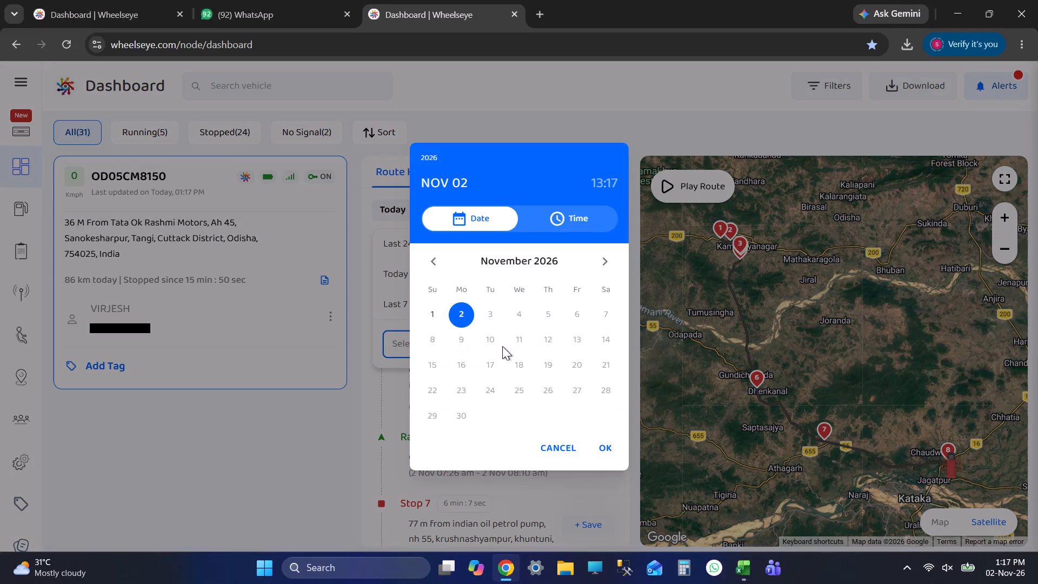
left_click(434, 310)
left_click(518, 293)
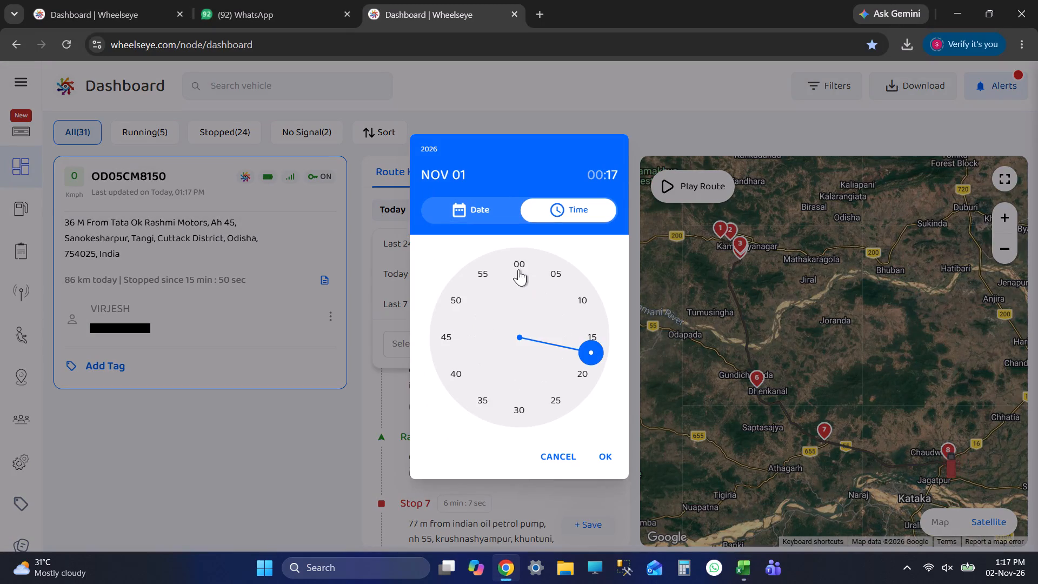
left_click(518, 269)
left_click(608, 460)
left_click(560, 340)
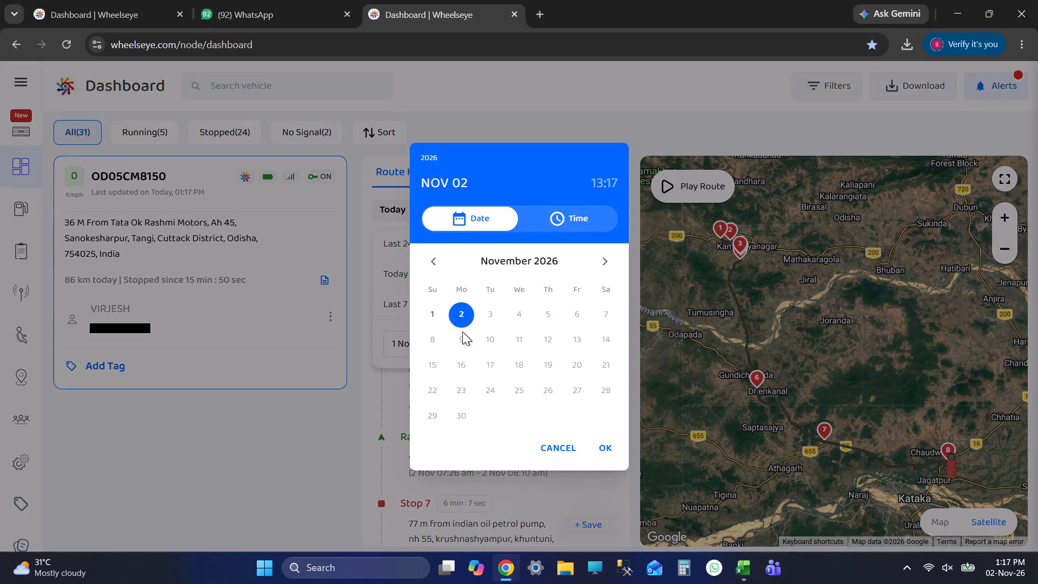
left_click(432, 317)
left_click(495, 293)
left_click(510, 264)
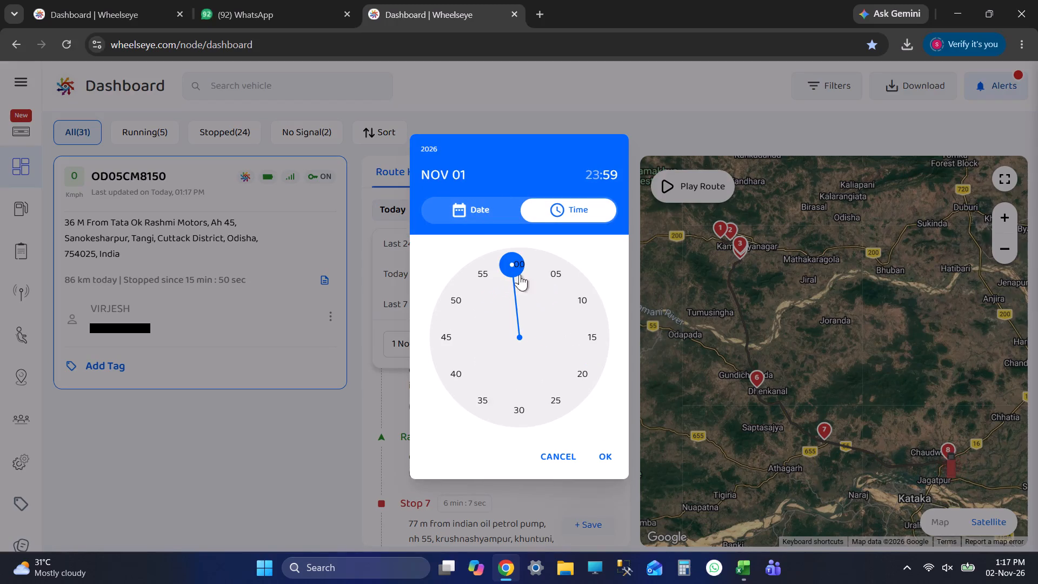
left_click(603, 456)
scroll(510, 442, "down", 1)
scroll(508, 448, "up", 1)
scroll(507, 449, "down", 5)
scroll(515, 481, "up", 1)
scroll(515, 483, "down", 1)
scroll(515, 488, "up", 1)
scroll(515, 488, "down", 3)
scroll(534, 470, "up", 1)
scroll(534, 471, "down", 1)
scroll(534, 472, "up", 1)
scroll(534, 472, "down", 3)
scroll(540, 449, "up", 1)
scroll(540, 450, "down", 3)
scroll(543, 447, "up", 1)
scroll(543, 447, "down", 1)
scroll(543, 448, "up", 1)
scroll(543, 448, "down", 3)
scroll(536, 448, "up", 1)
scroll(536, 449, "down", 1)
scroll(536, 449, "up", 1)
scroll(536, 449, "down", 3)
scroll(554, 436, "up", 1)
scroll(555, 436, "down", 2)
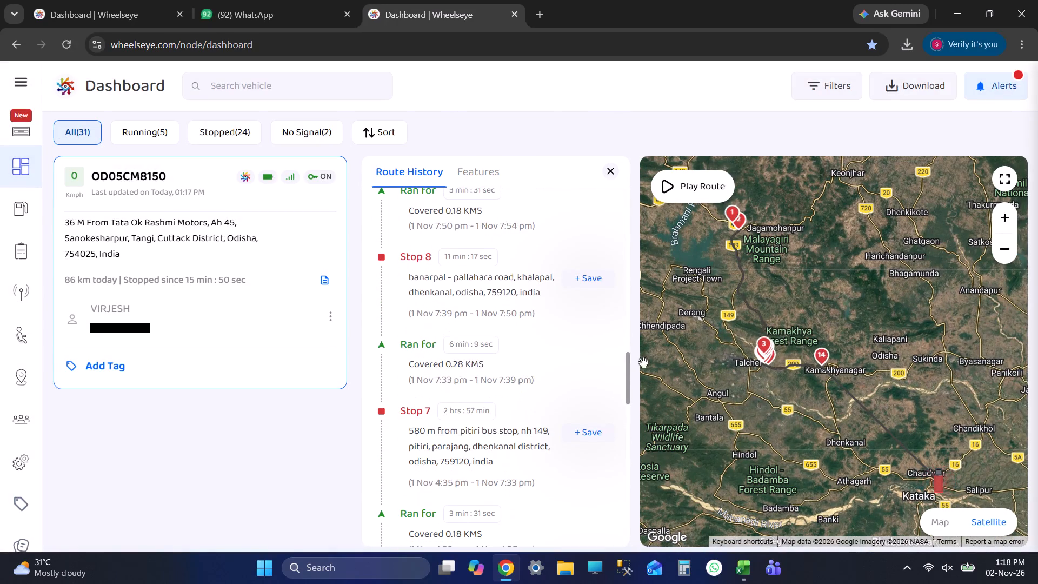
left_click_drag(626, 370, 591, 534)
left_click(500, 503)
scroll(520, 484, "down", 1)
scroll(524, 491, "up", 1)
scroll(525, 493, "down", 5)
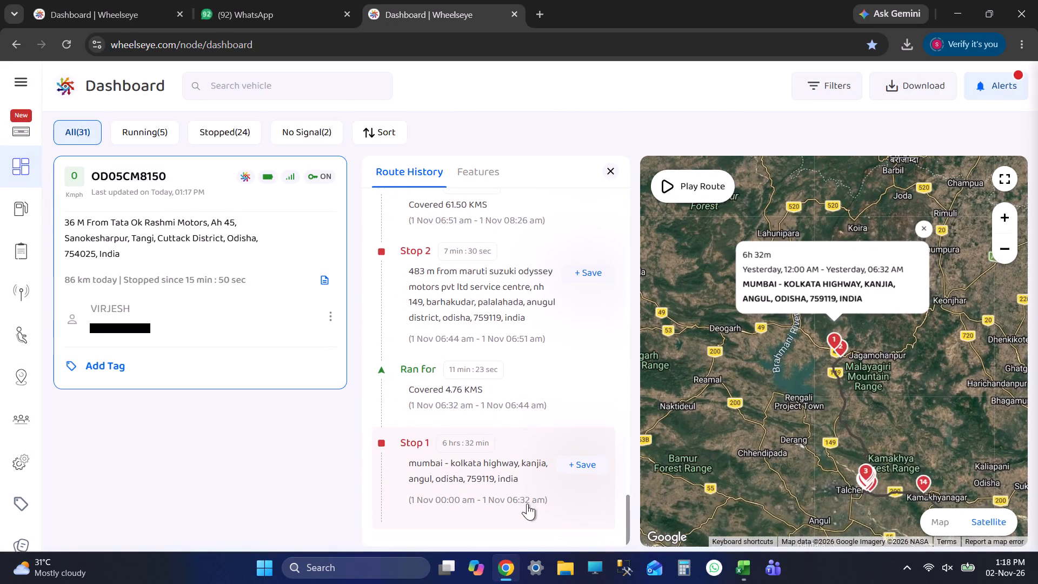
scroll(527, 503, "down", 1)
scroll(849, 333, "up", 16)
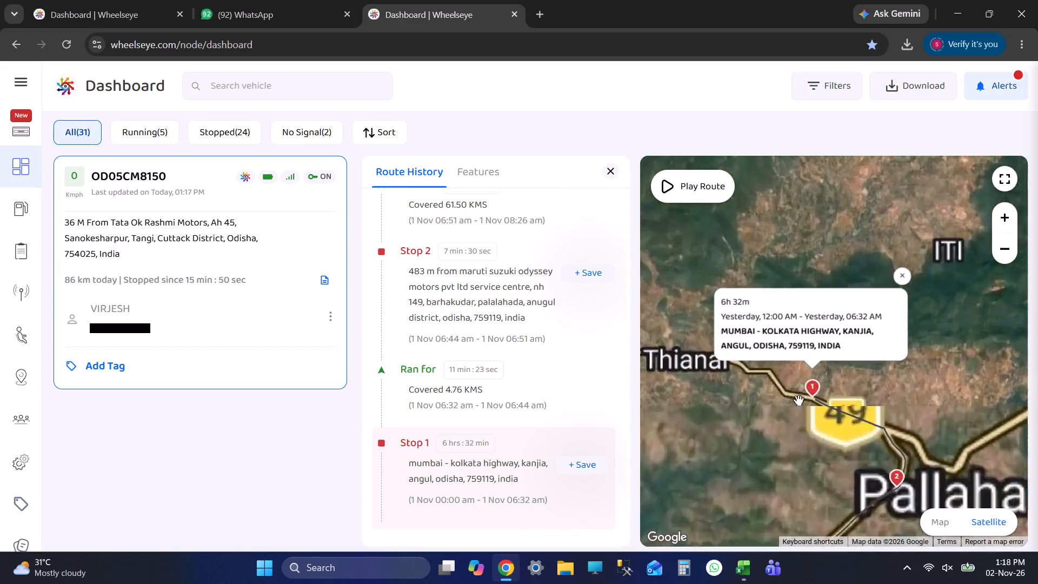
scroll(799, 400, "up", 5)
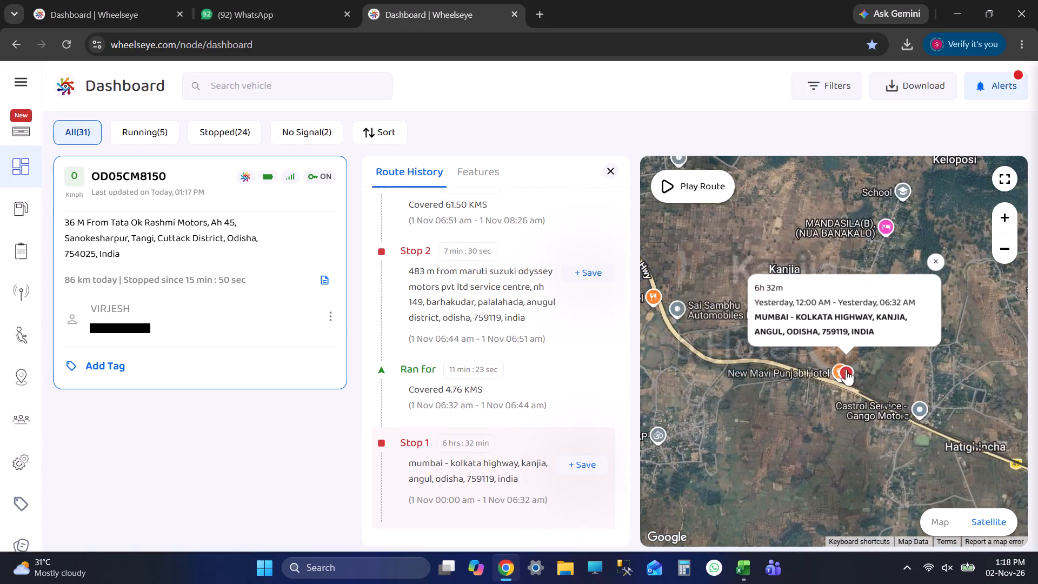
scroll(840, 382, "up", 10)
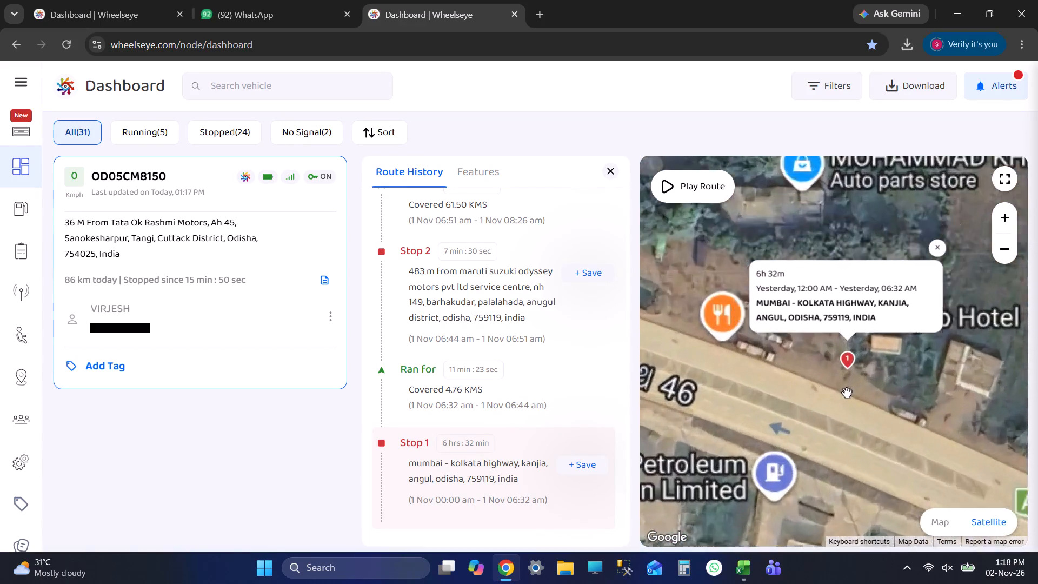
scroll(855, 413, "down", 6)
scroll(472, 497, "down", 3)
scroll(503, 427, "up", 2)
left_click(503, 427)
scroll(790, 413, "down", 1)
scroll(790, 415, "up", 1)
scroll(790, 415, "down", 9)
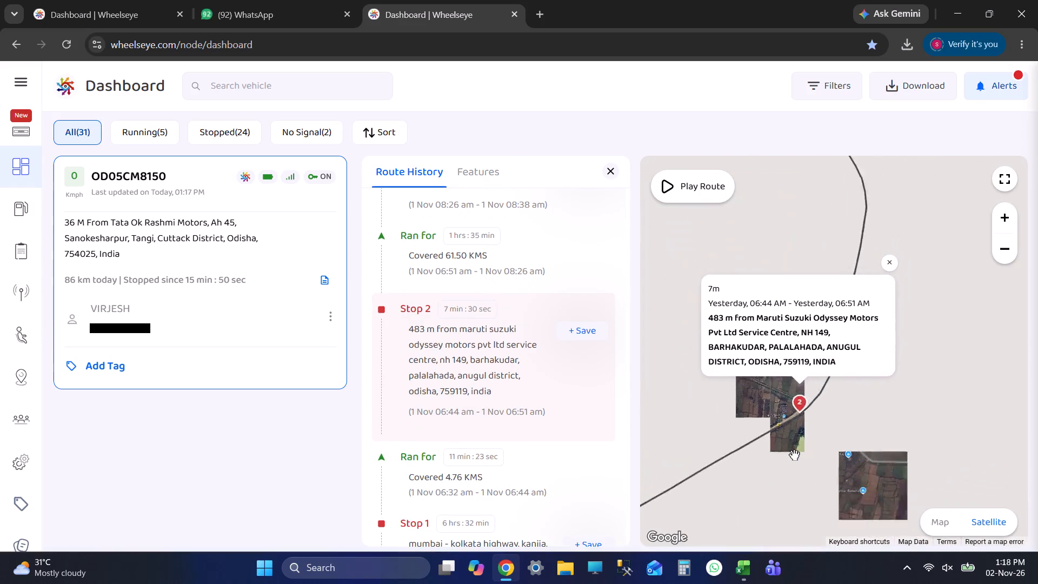
scroll(794, 455, "down", 2)
scroll(794, 456, "up", 1)
scroll(794, 457, "down", 3)
scroll(794, 460, "up", 1)
scroll(794, 460, "down", 6)
scroll(509, 422, "up", 3)
left_click(476, 371)
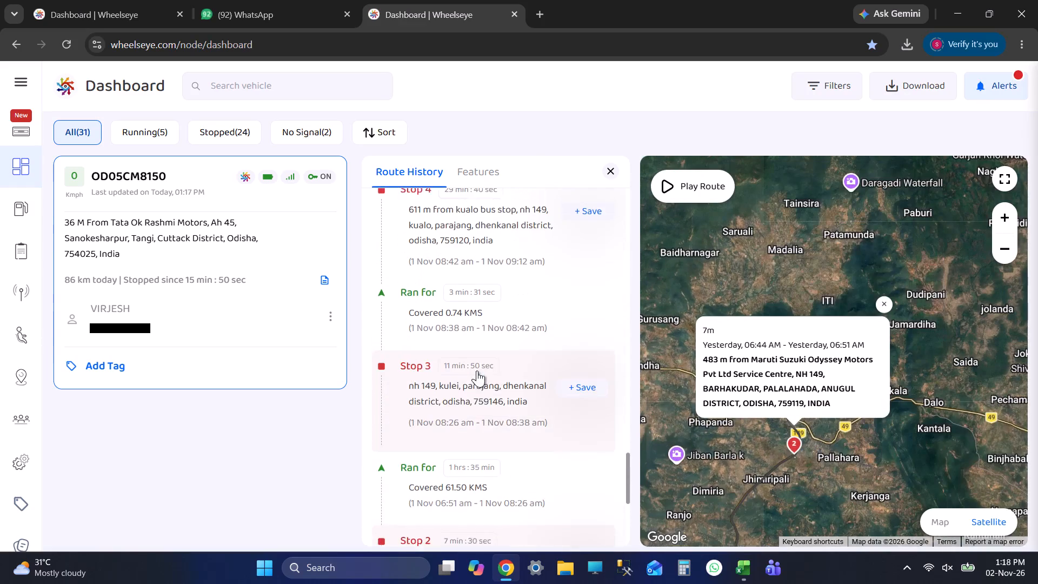
scroll(436, 396, "up", 3)
left_click(489, 387)
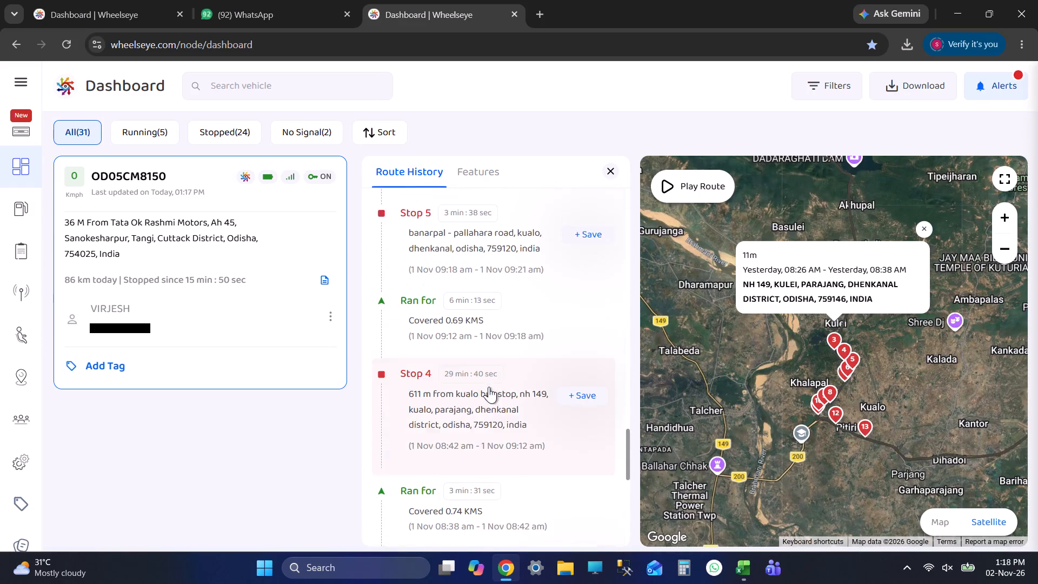
scroll(796, 357, "up", 5)
left_click_drag(837, 364, 727, 403)
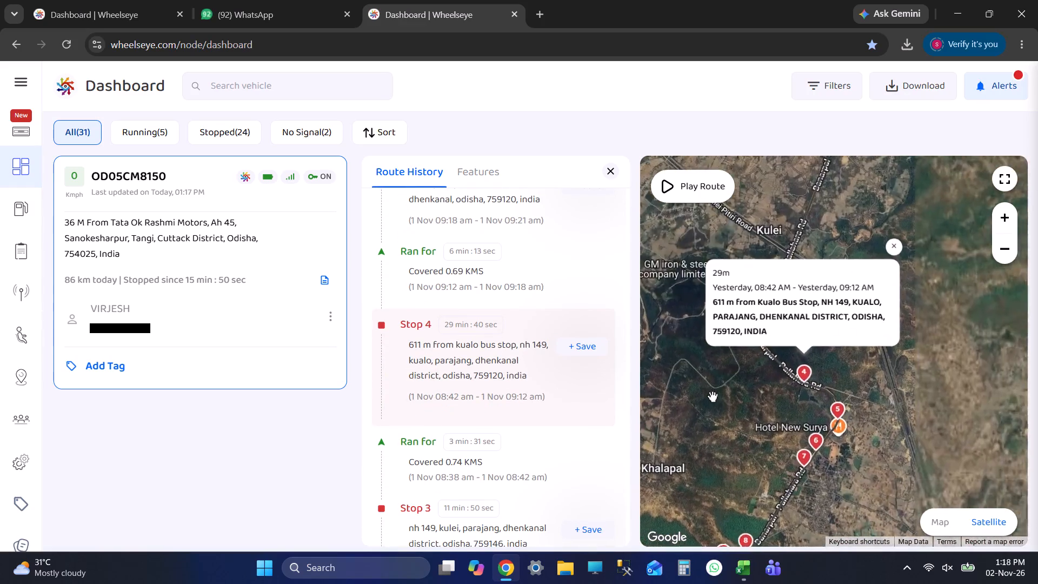
scroll(713, 396, "down", 2)
scroll(431, 353, "up", 2)
left_click(427, 329)
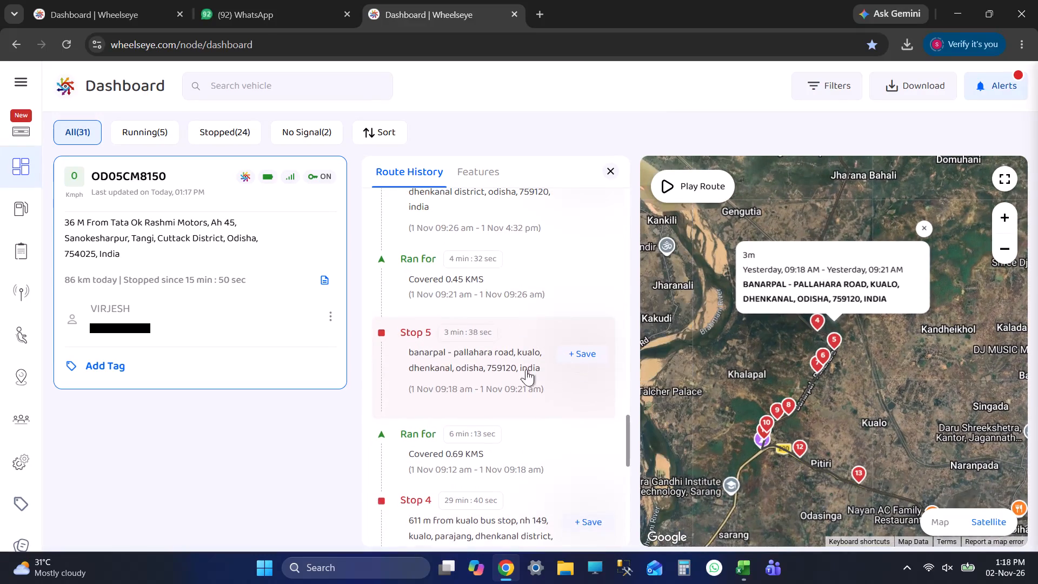
scroll(525, 369, "up", 2)
left_click(469, 323)
scroll(774, 353, "up", 3)
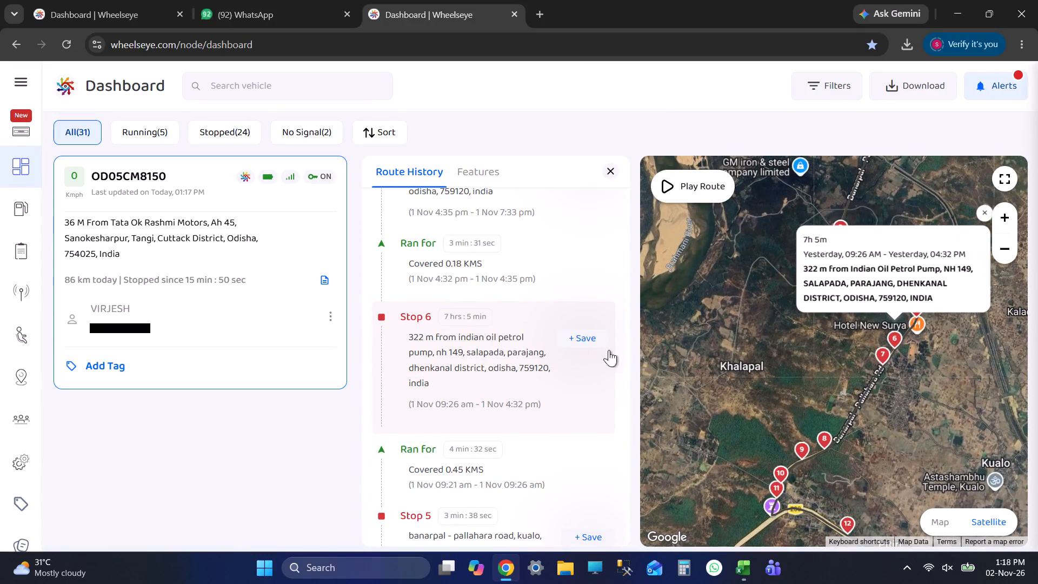
left_click_drag(894, 357, 799, 390)
scroll(478, 390, "up", 2)
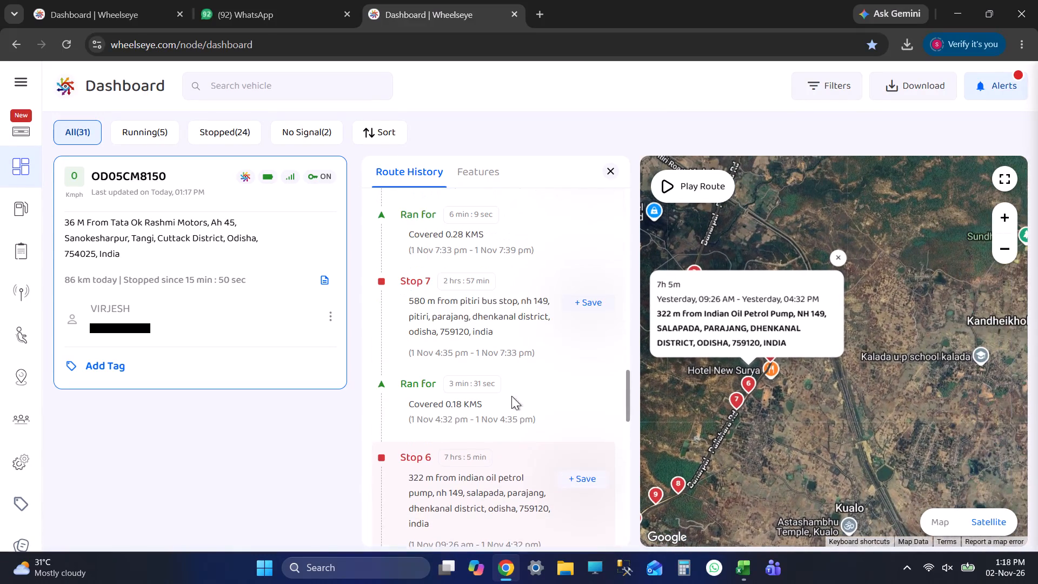
scroll(515, 403, "down", 2)
scroll(779, 386, "up", 5)
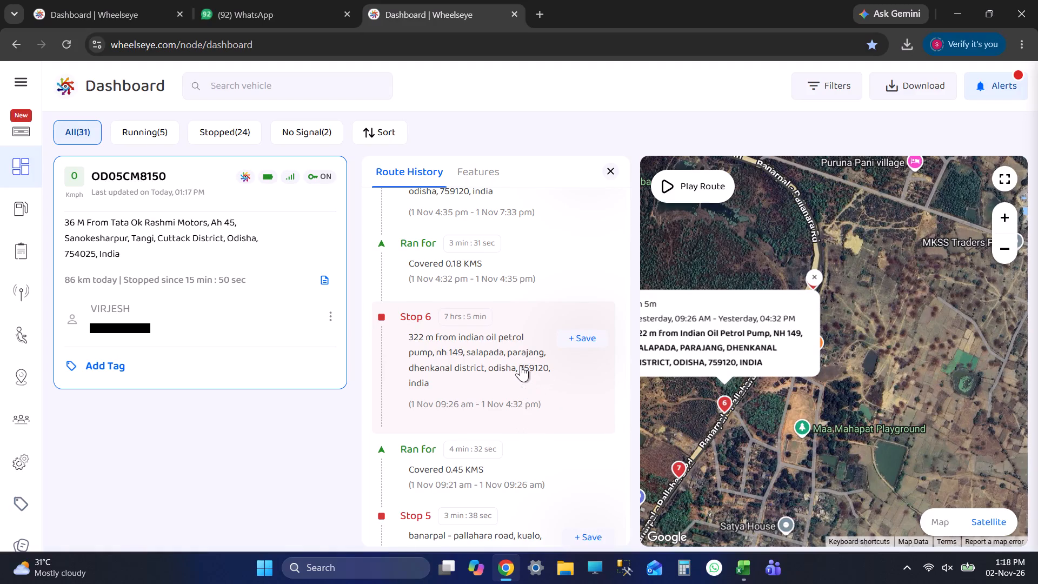
scroll(495, 367, "up", 2)
left_click(493, 343)
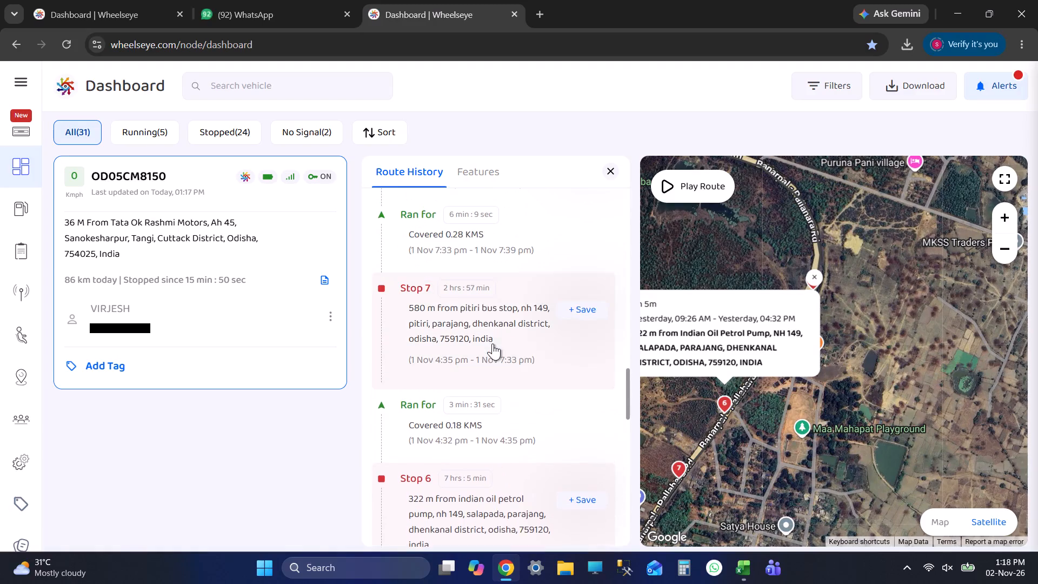
scroll(511, 364, "up", 3)
left_click(497, 359)
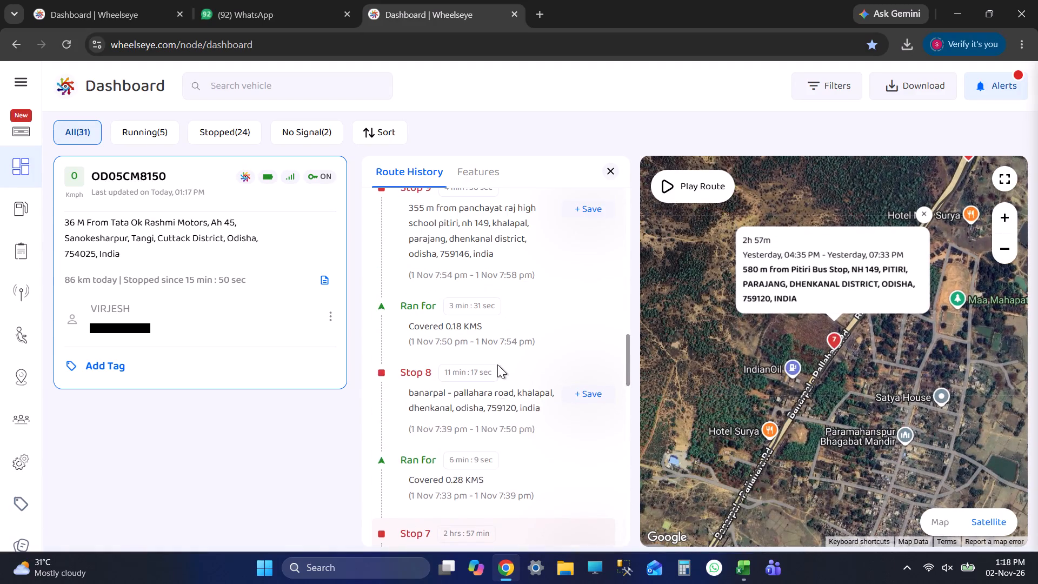
left_click(497, 388)
scroll(555, 405, "up", 2)
left_click(514, 357)
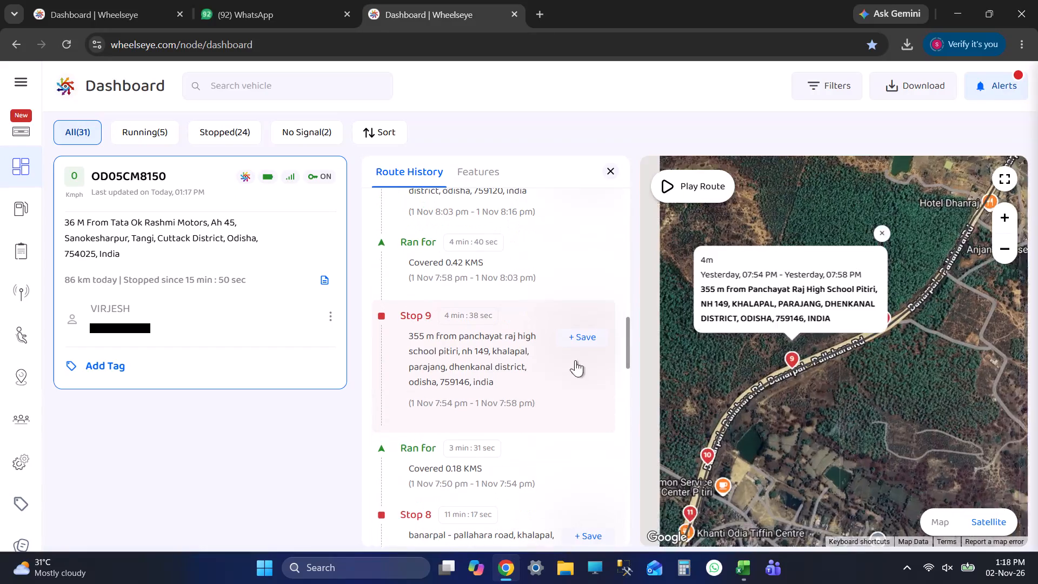
scroll(813, 395, "down", 13)
scroll(487, 389, "up", 3)
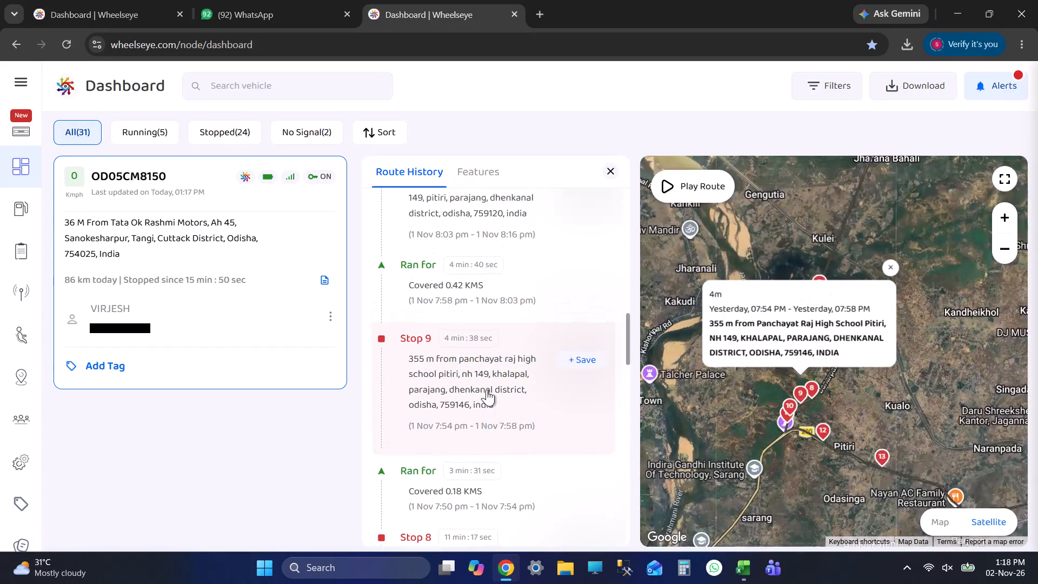
left_click(481, 355)
scroll(852, 332, "up", 5)
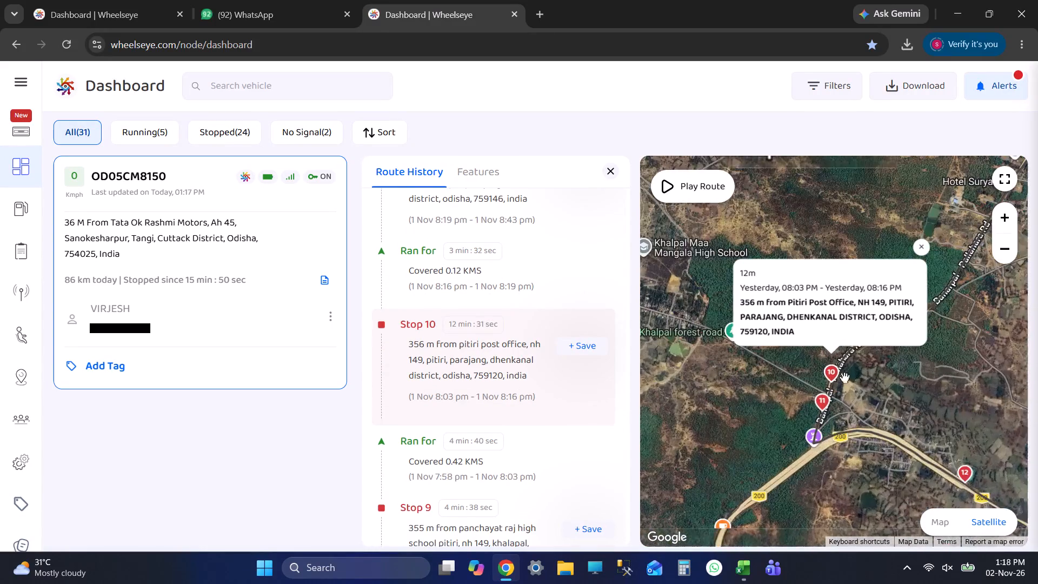
scroll(846, 377, "up", 3)
left_click_drag(833, 382, 762, 364)
left_click_drag(760, 412, 773, 376)
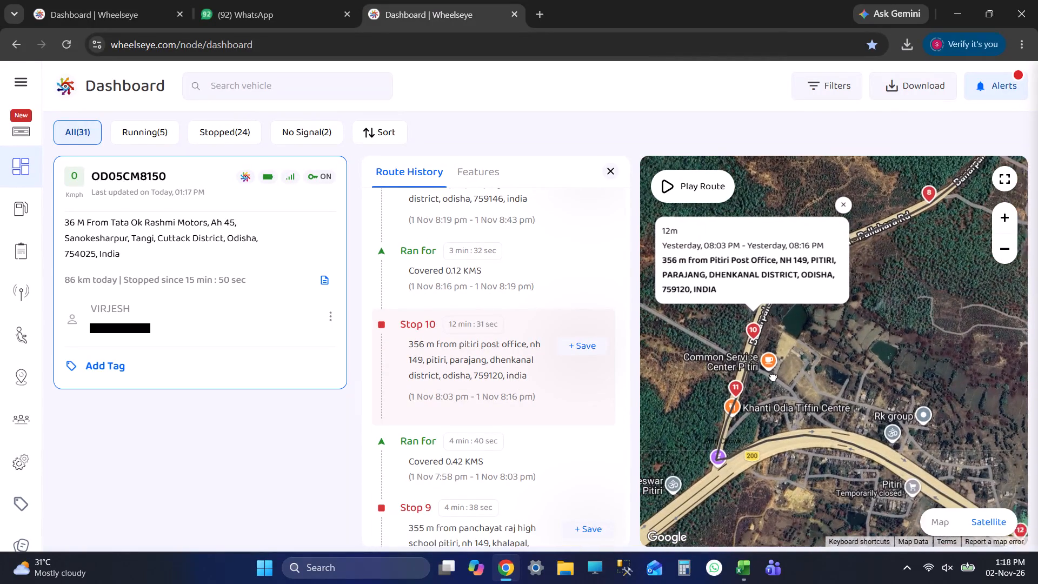
left_click_drag(773, 376, 774, 375)
scroll(786, 346, "up", 1)
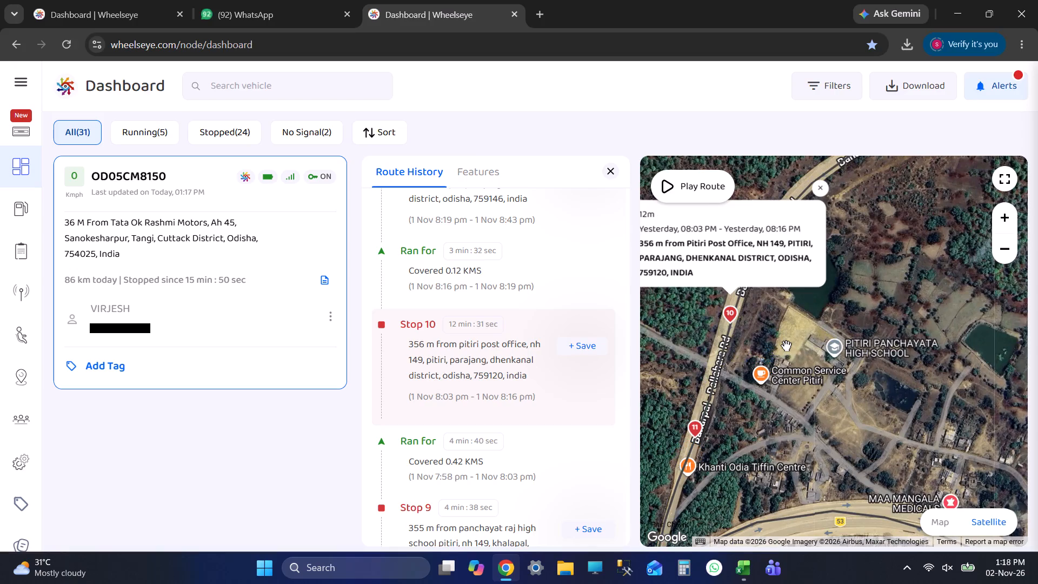
key("alt+Tab")
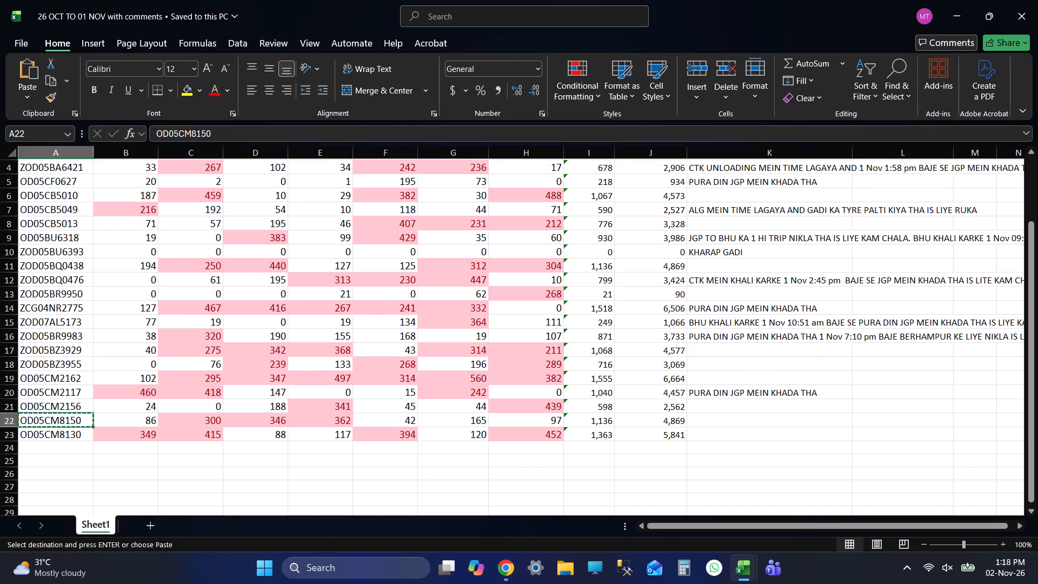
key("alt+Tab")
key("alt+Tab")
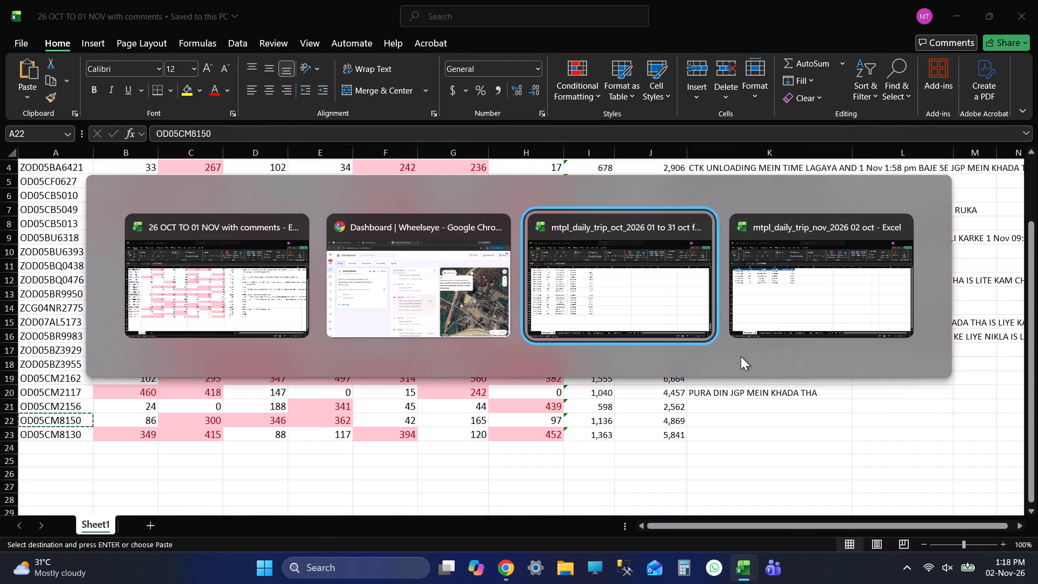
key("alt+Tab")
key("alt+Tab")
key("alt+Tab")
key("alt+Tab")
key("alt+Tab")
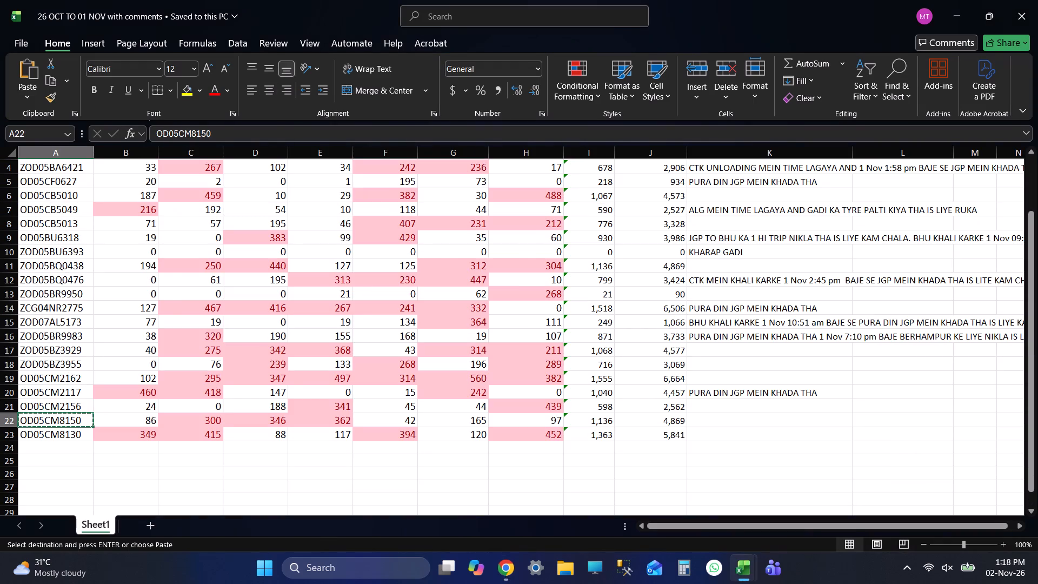
key("alt+Tab")
key("alt+Tab")
key("alt+Tab")
key("alt+Tab")
key("alt+Tab")
key("alt+Tab")
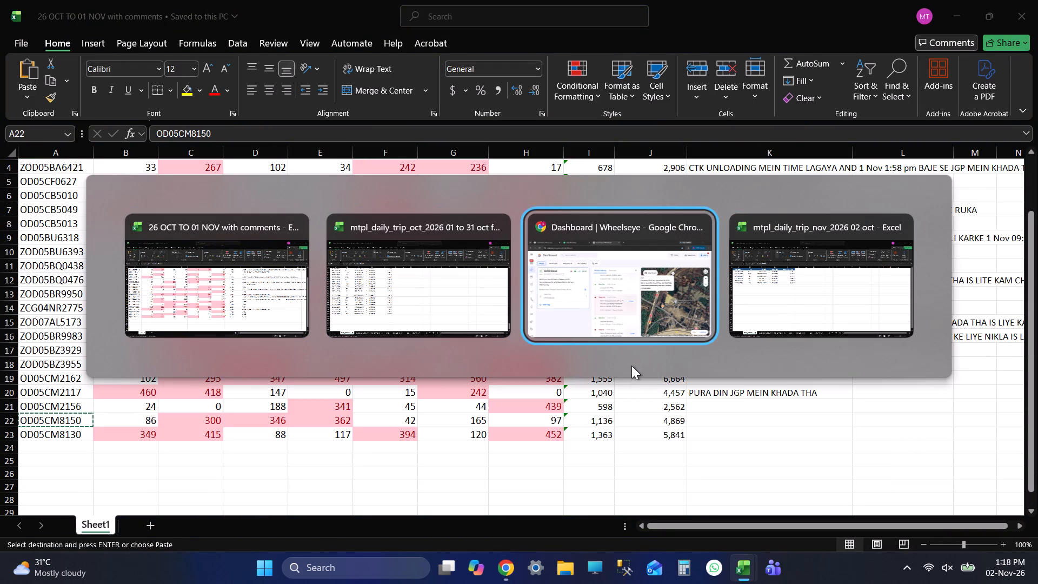
key("alt+Tab")
key("alt+Tab")
key("alt+Tab")
key("alt+Tab")
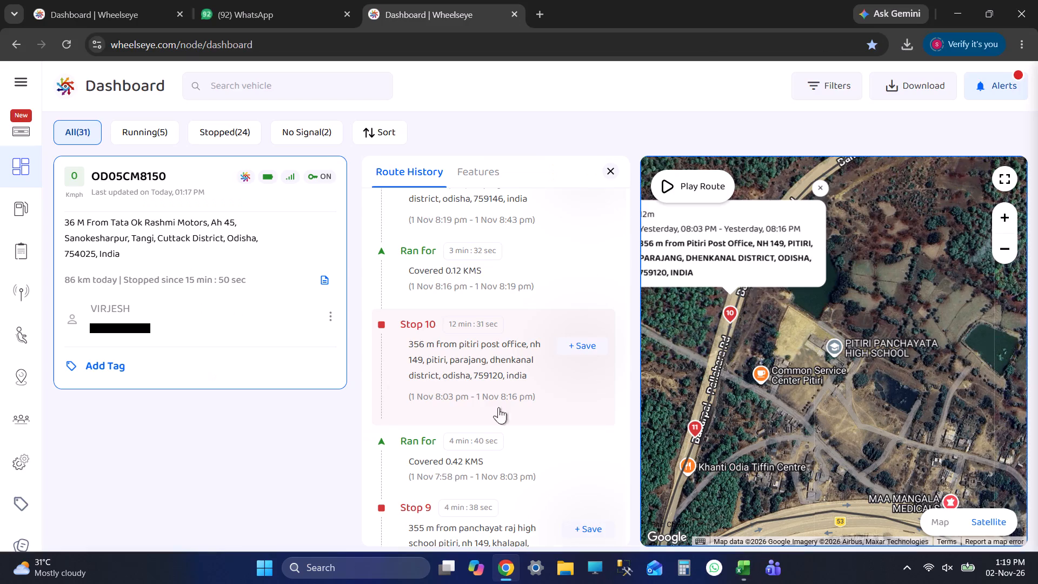
left_click(530, 371)
scroll(526, 429, "down", 4)
left_click(489, 284)
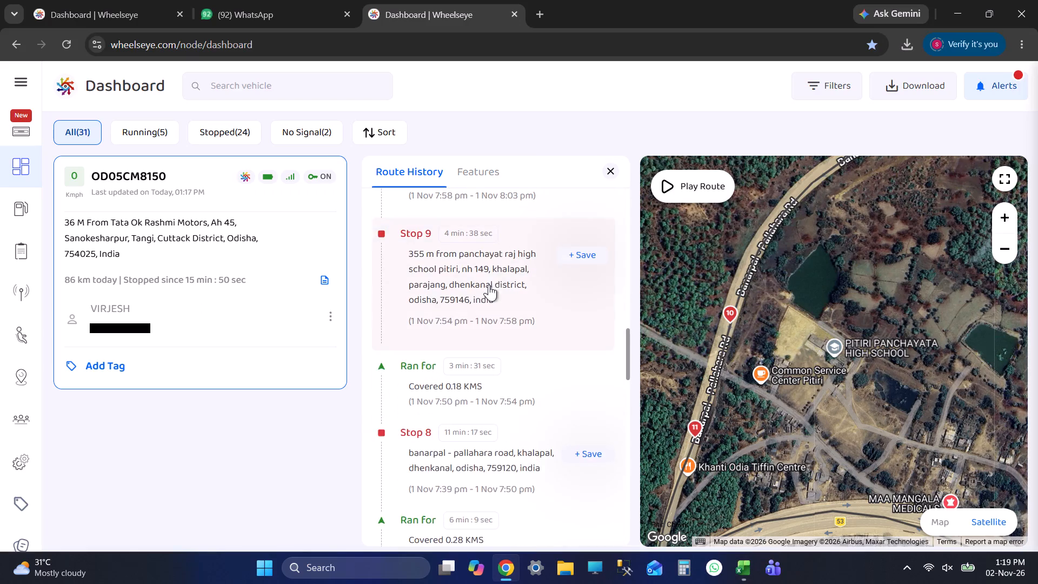
scroll(524, 330, "up", 3)
left_click(493, 387)
scroll(524, 388, "down", 1)
scroll(524, 397, "up", 2)
left_click(522, 396)
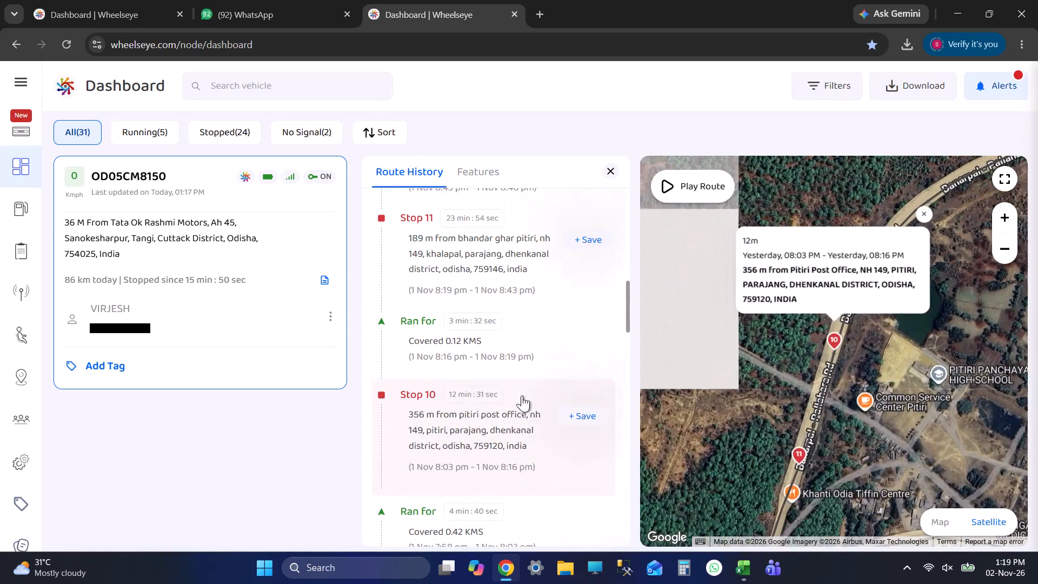
left_click(530, 275)
scroll(748, 399, "down", 8)
scroll(743, 409, "up", 1)
scroll(743, 409, "down", 5)
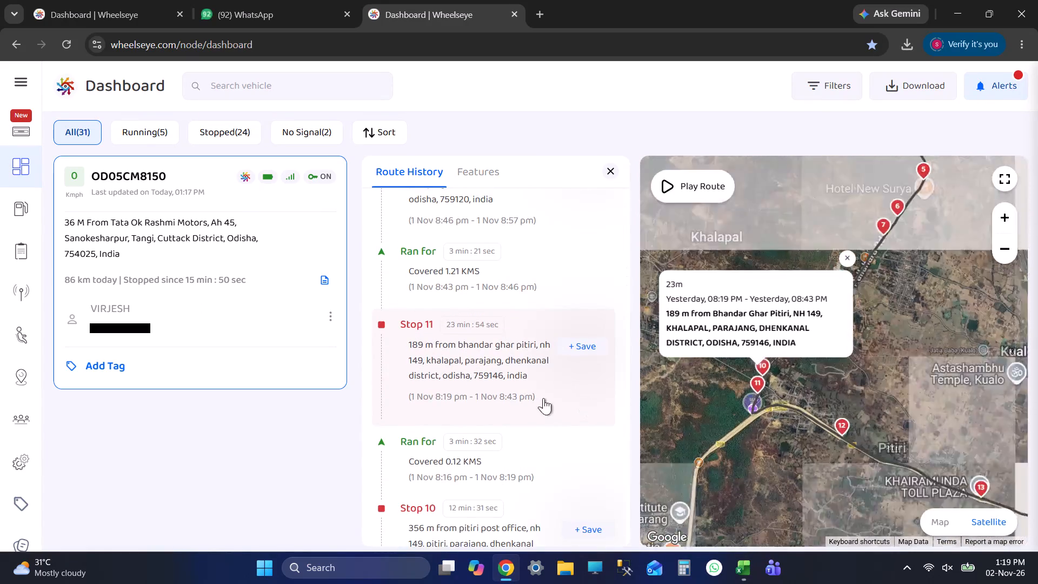
scroll(540, 393, "up", 3)
left_click(511, 367)
scroll(511, 390, "up", 4)
left_click(487, 374)
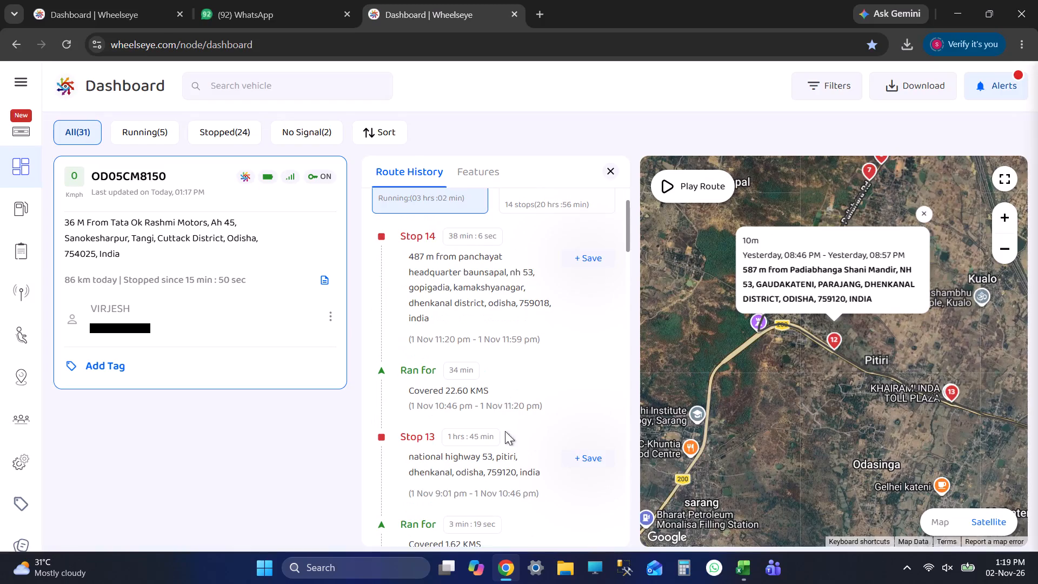
left_click_drag(505, 450, 510, 450)
scroll(797, 381, "down", 7)
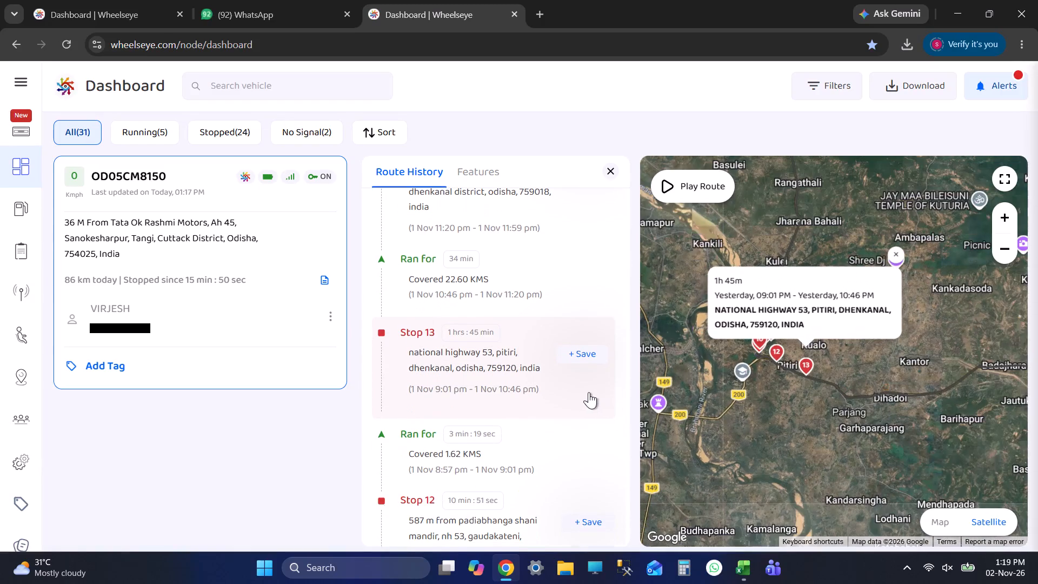
scroll(542, 378, "up", 2)
left_click(509, 305)
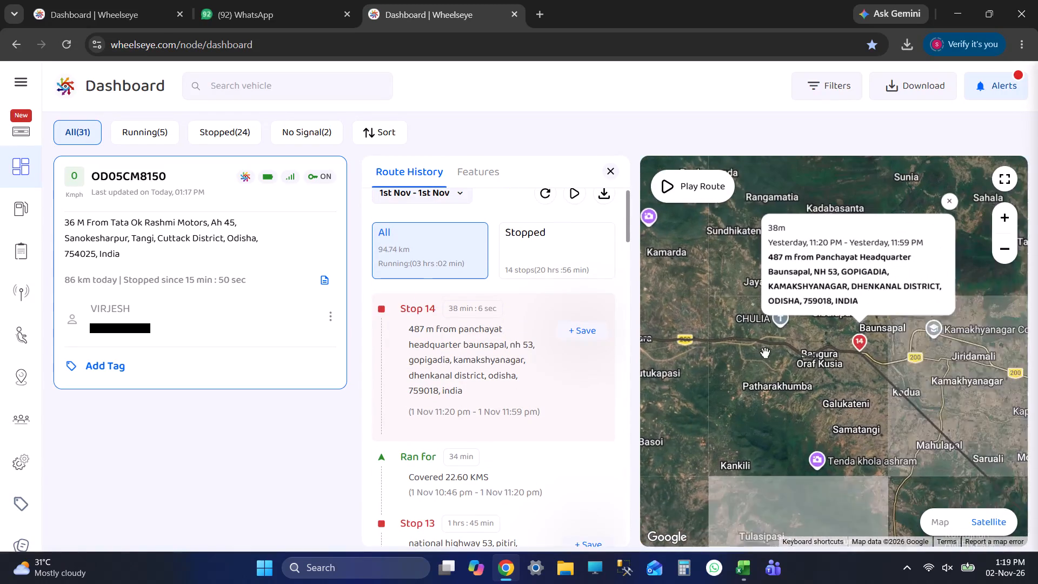
scroll(492, 397, "down", 4)
left_click(511, 426)
scroll(533, 442, "up", 1)
scroll(533, 447, "down", 3)
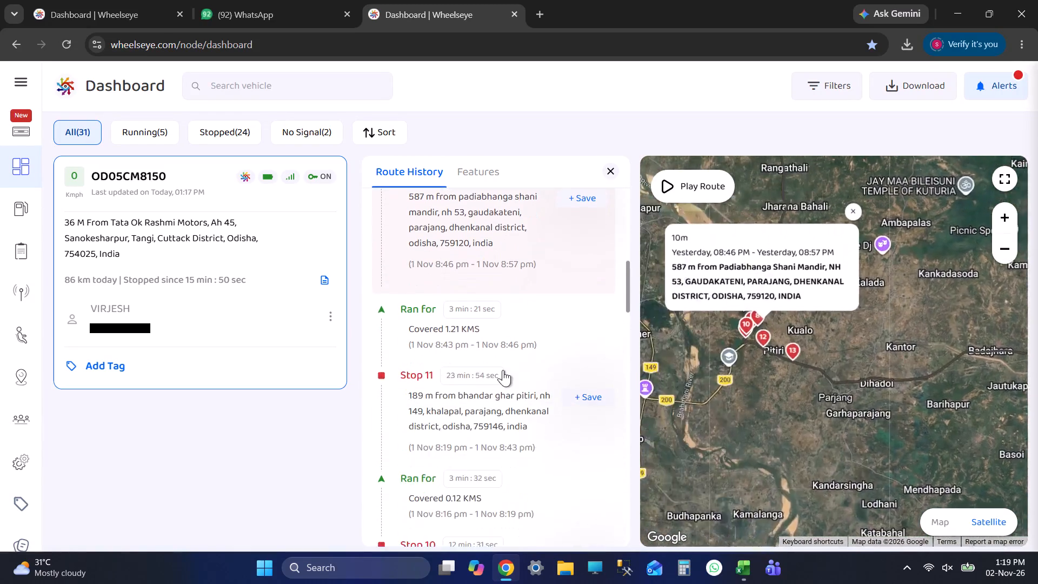
left_click(503, 370)
scroll(539, 433, "down", 3)
left_click(504, 326)
scroll(545, 400, "down", 4)
left_click(514, 298)
scroll(543, 393, "down", 2)
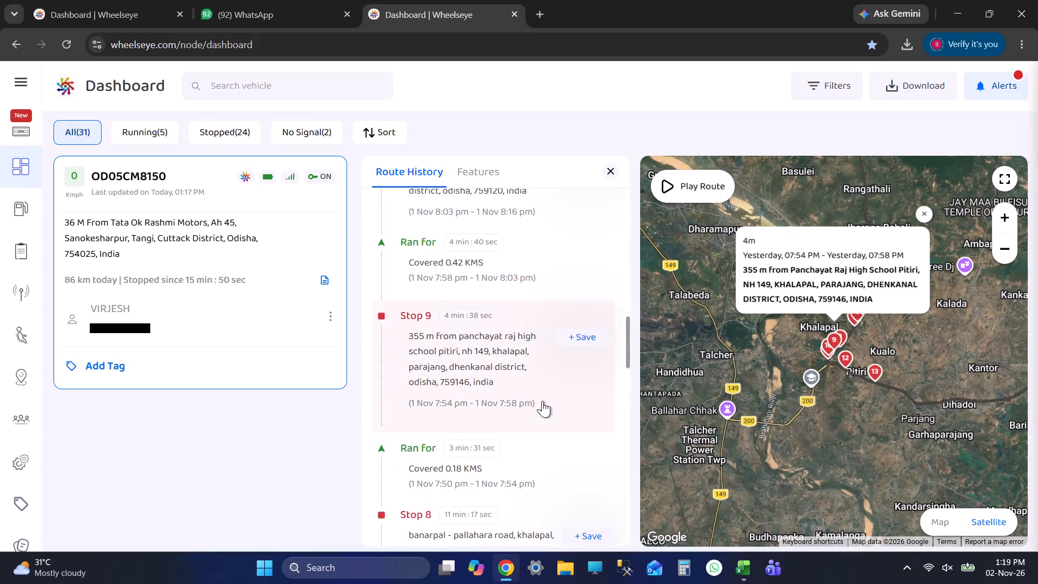
scroll(542, 401, "down", 2)
left_click(515, 289)
scroll(538, 384, "down", 3)
left_click(504, 323)
scroll(560, 397, "down", 3)
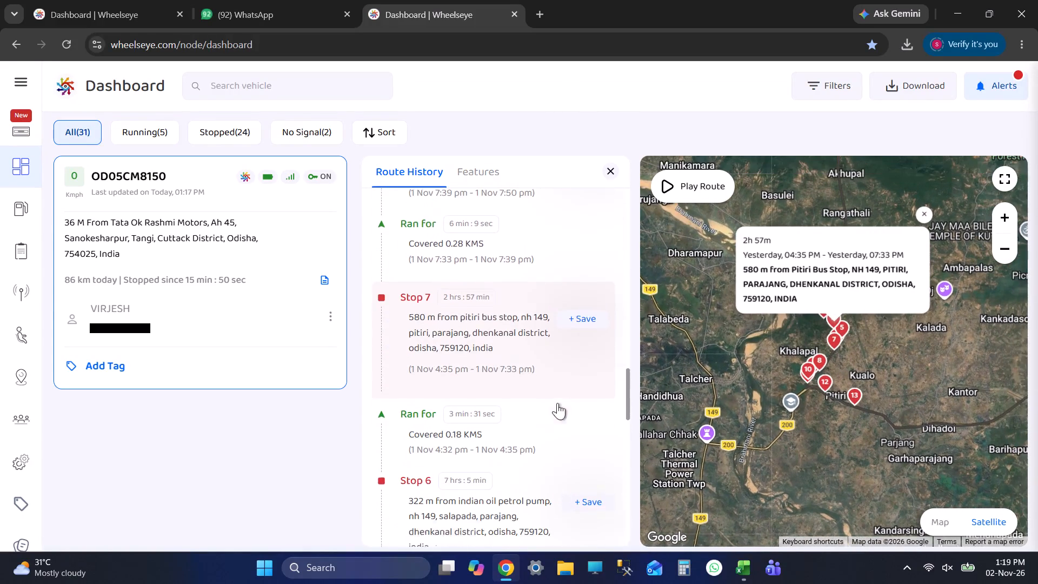
left_click(523, 341)
scroll(844, 353, "up", 7)
scroll(783, 356, "up", 1)
scroll(783, 357, "down", 4)
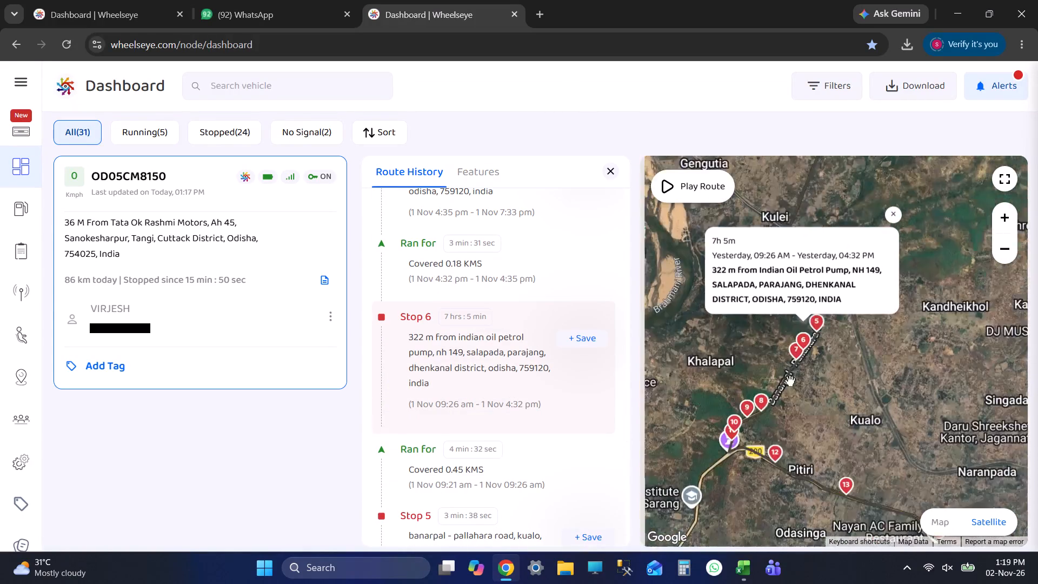
scroll(790, 381, "down", 8)
left_click(876, 251)
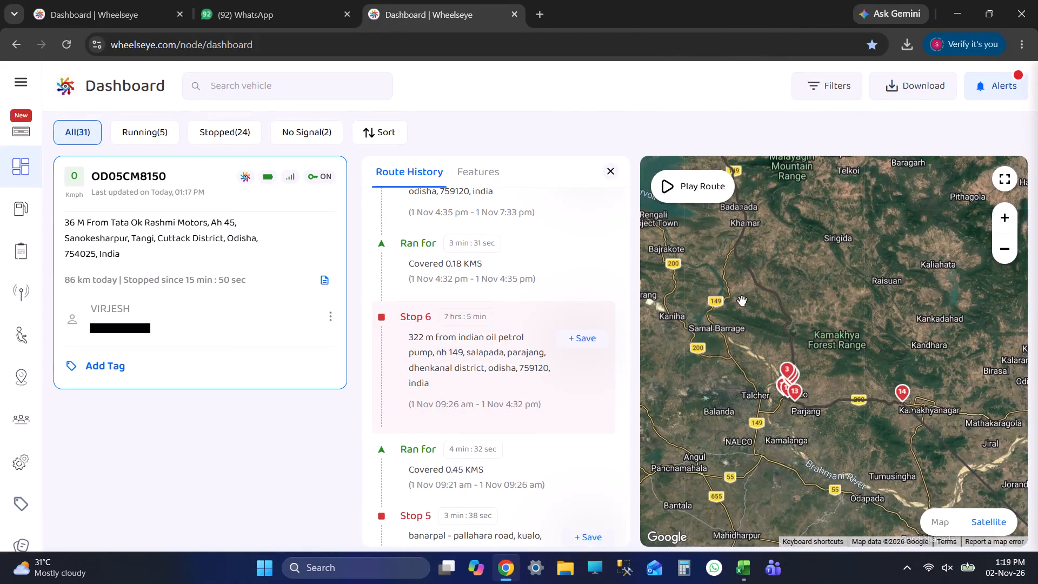
left_click_drag(743, 301, 750, 366)
scroll(756, 366, "down", 1)
scroll(757, 367, "up", 1)
scroll(757, 367, "down", 2)
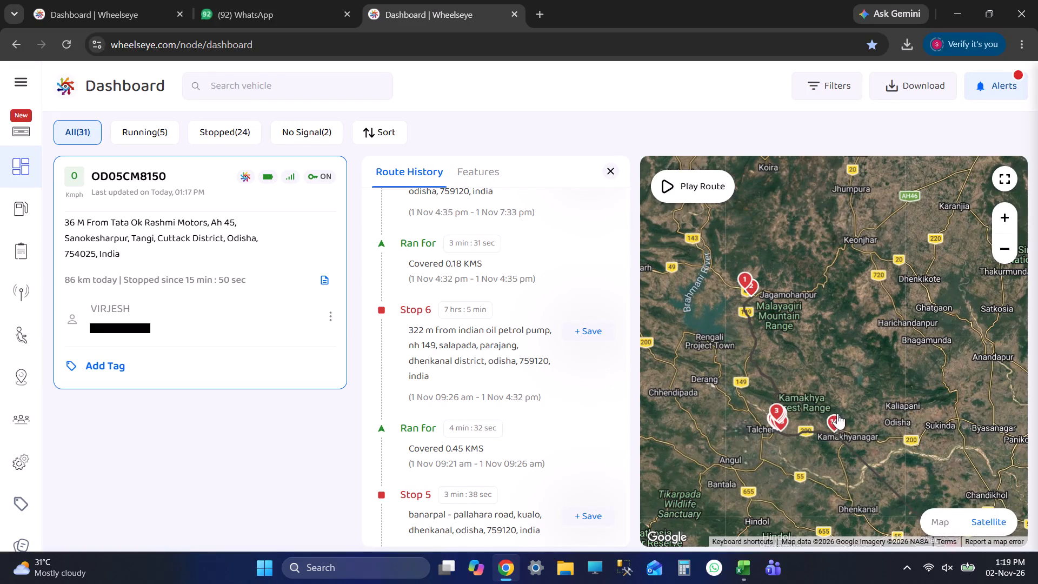
scroll(899, 414, "down", 2)
Reload the fleet dashboard, load its live map and examine the vehicles along highway 16 near Kolkata.
left_click(125, 0)
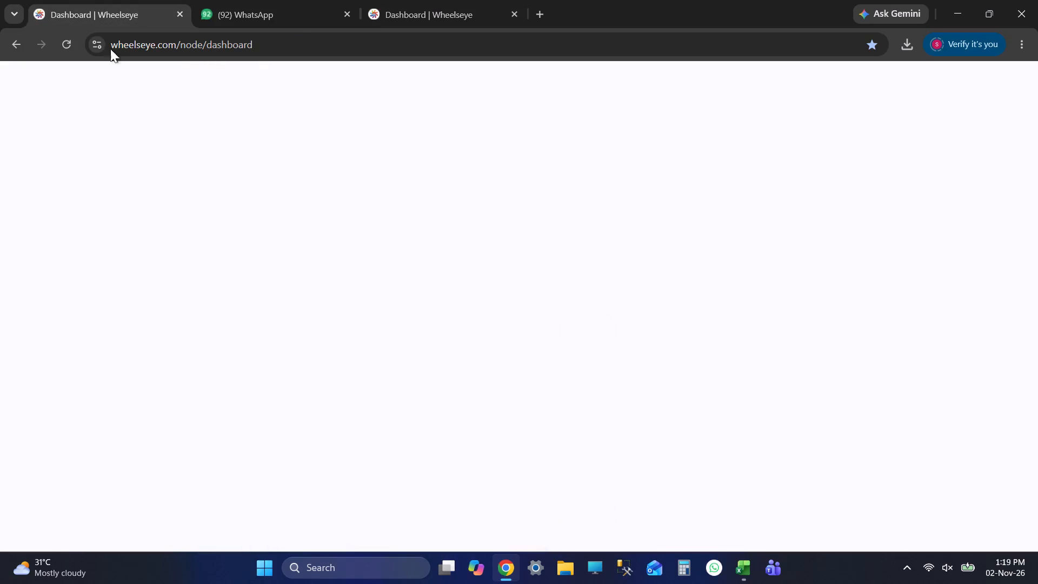
left_click(65, 42)
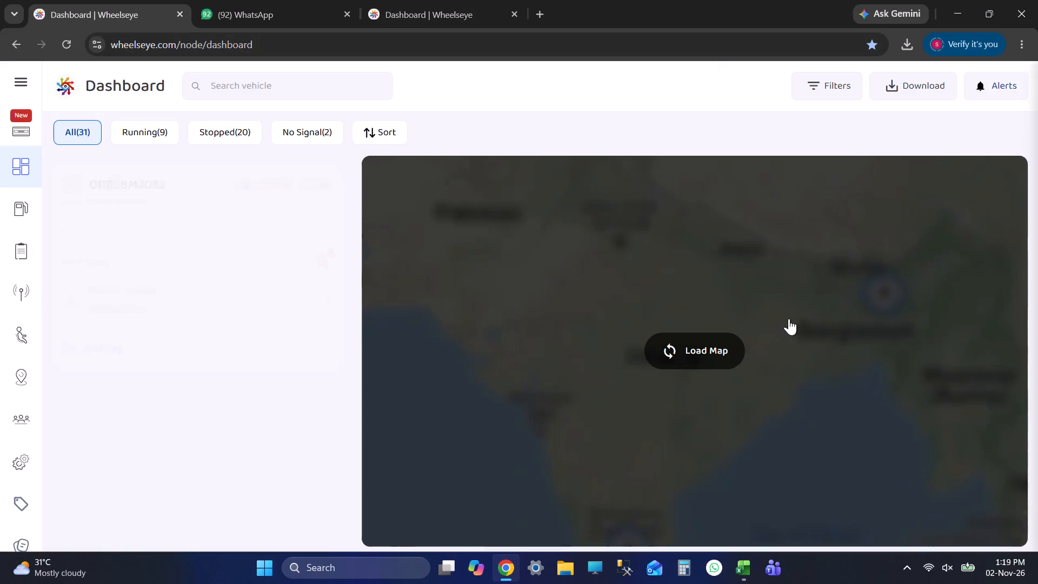
left_click(700, 350)
left_click_drag(905, 396, 781, 372)
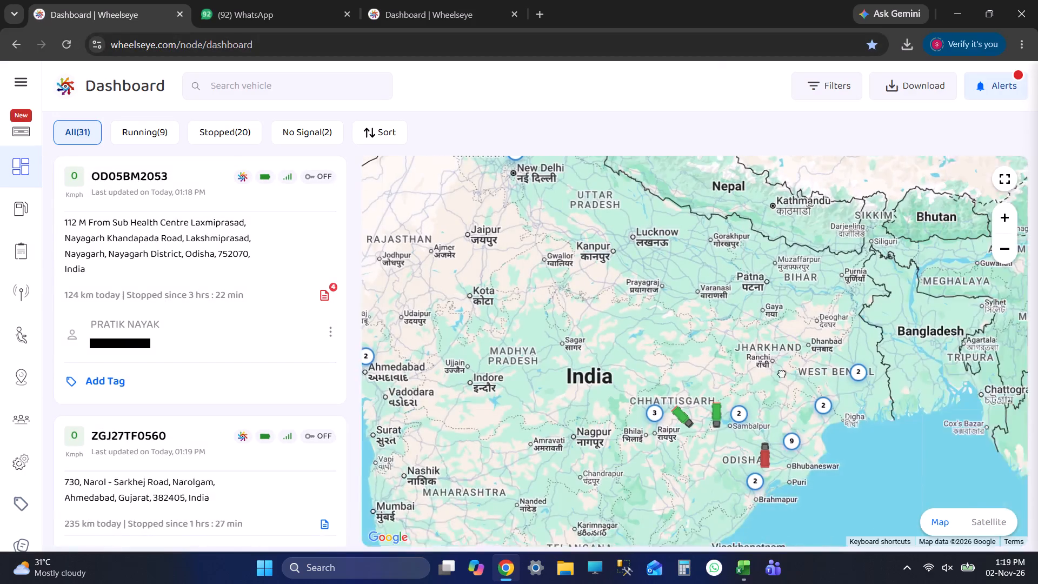
left_click_drag(781, 372, 780, 372)
scroll(812, 374, "up", 11)
left_click_drag(807, 391, 683, 298)
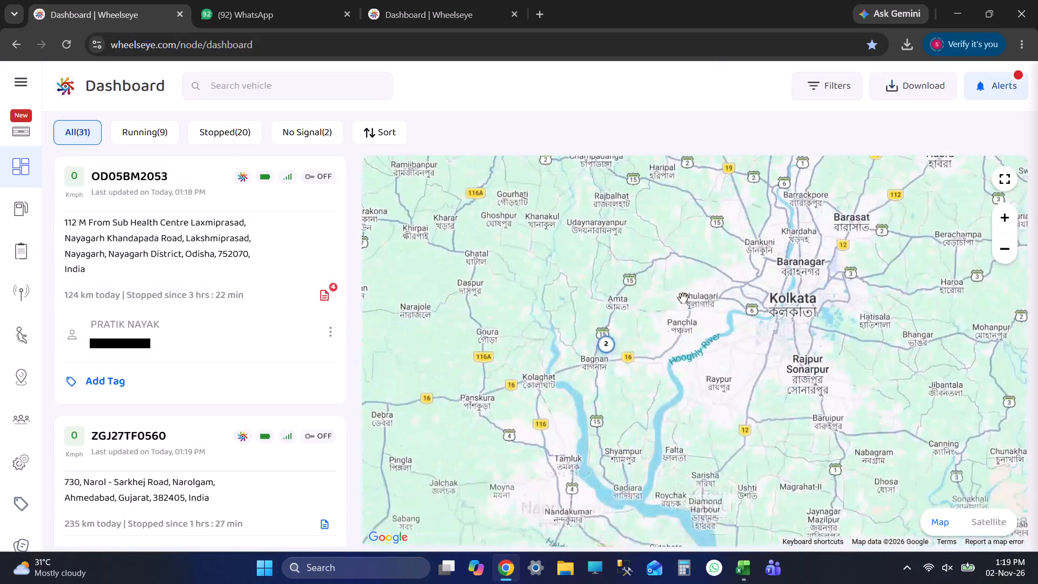
scroll(729, 314, "up", 3)
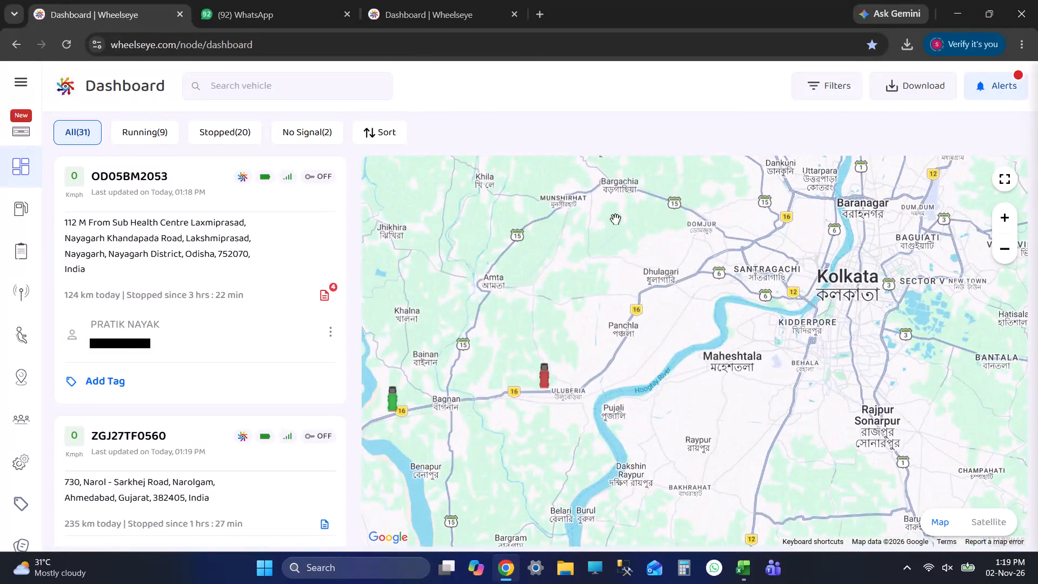
Examine the 1 Nov entries across the JGP, CGB, BNI, IPM and BSR sheets of the November daily trip workbook.
key("alt+Tab")
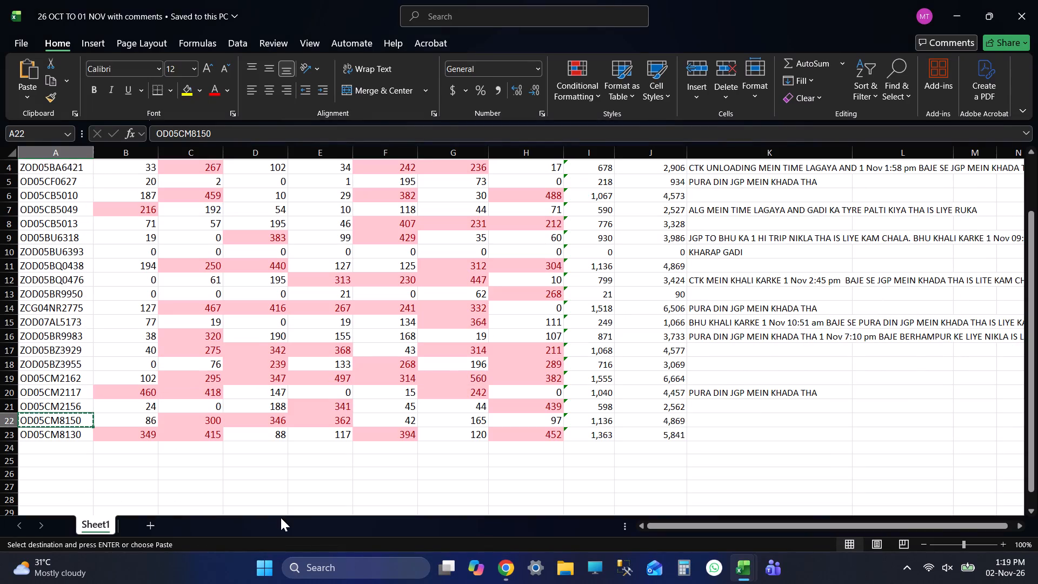
key("alt+Tab")
key("alt+Tab")
key("alt+Tab")
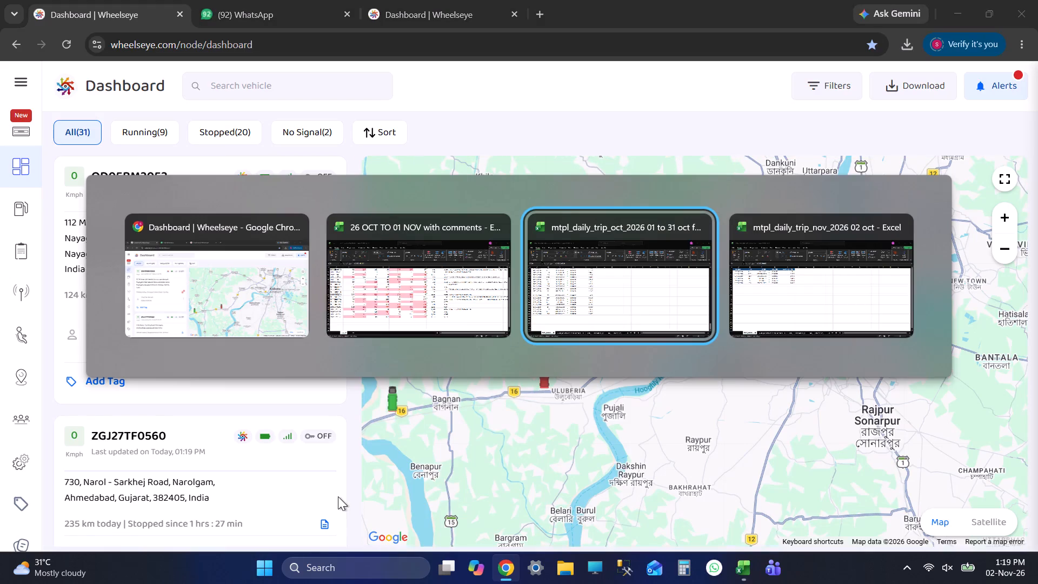
key("alt+Tab")
left_click_drag(186, 530, 193, 530)
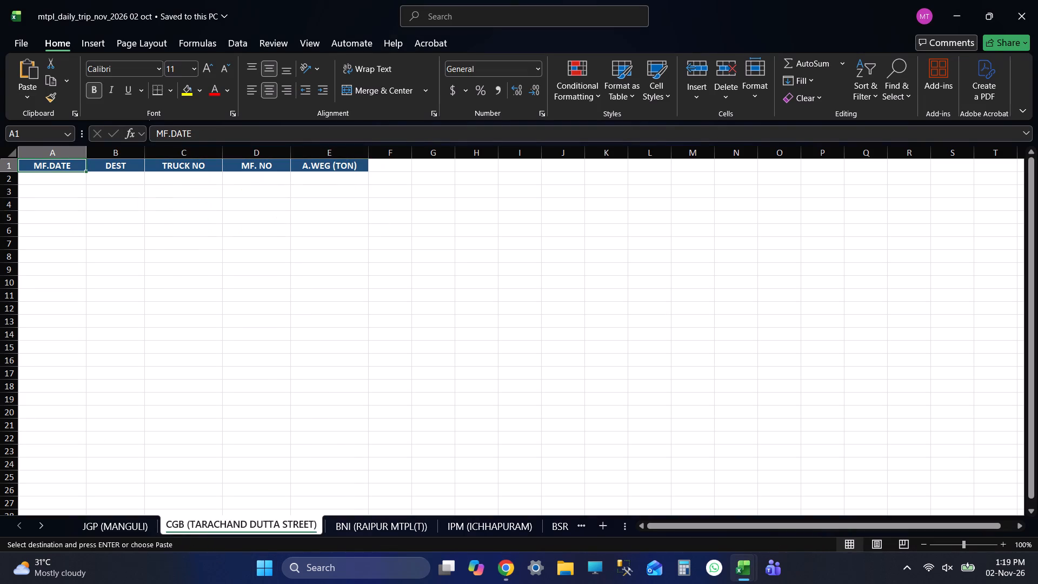
left_click(124, 533)
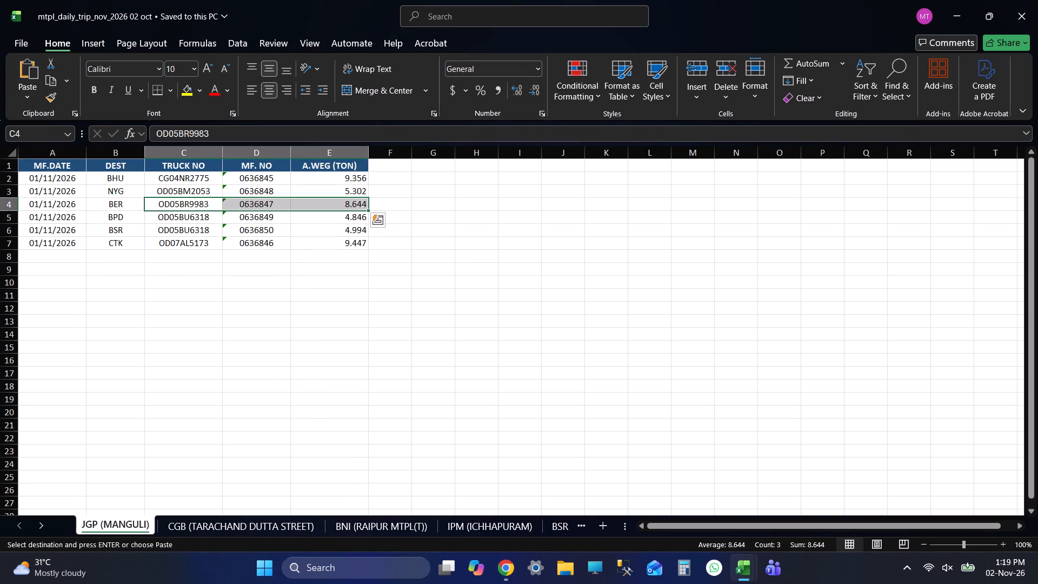
left_click(214, 534)
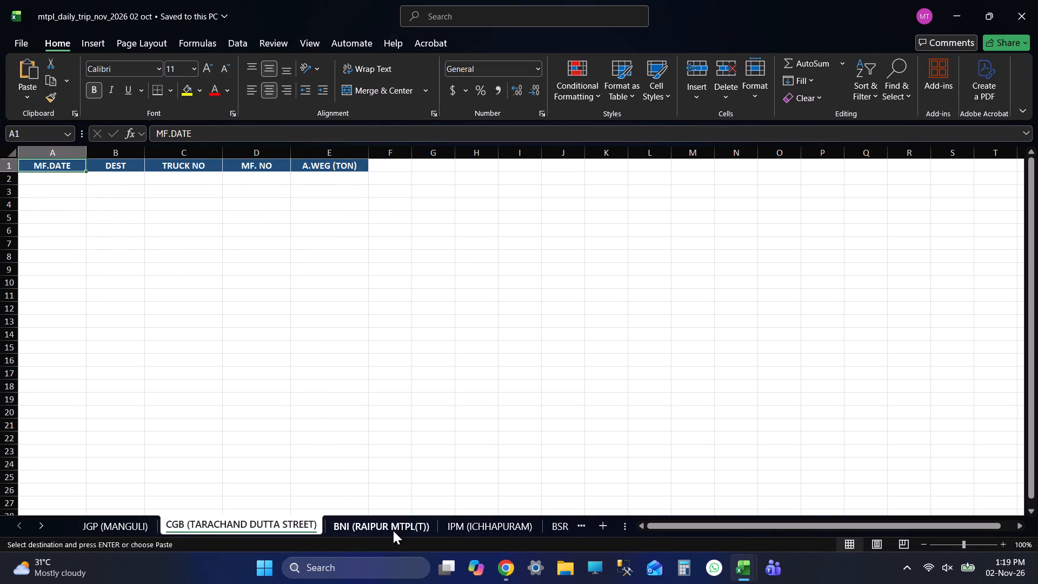
left_click(389, 530)
left_click(477, 528)
left_click(552, 532)
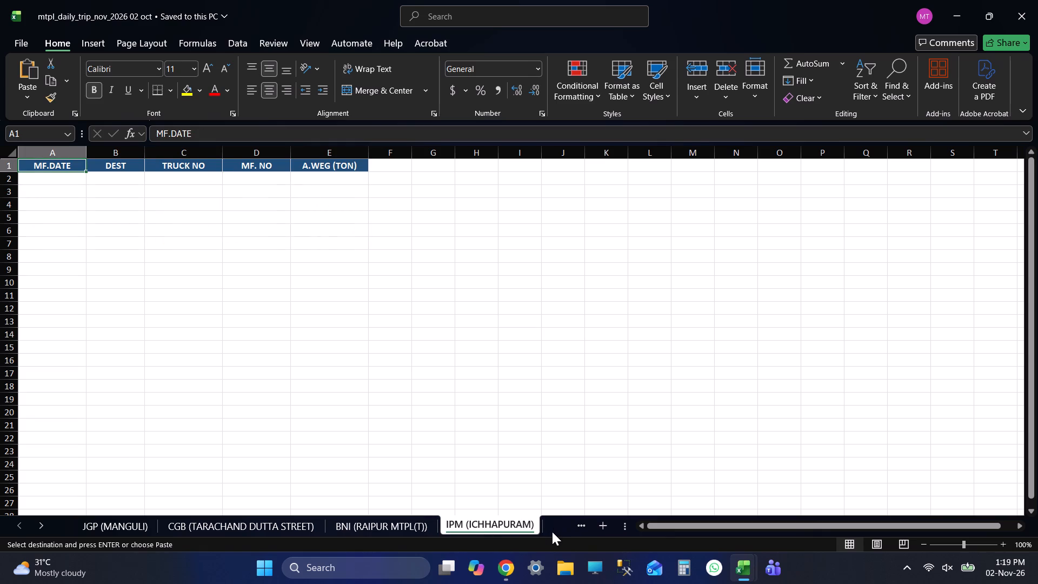
left_click(427, 529)
left_click(299, 521)
left_click(176, 510)
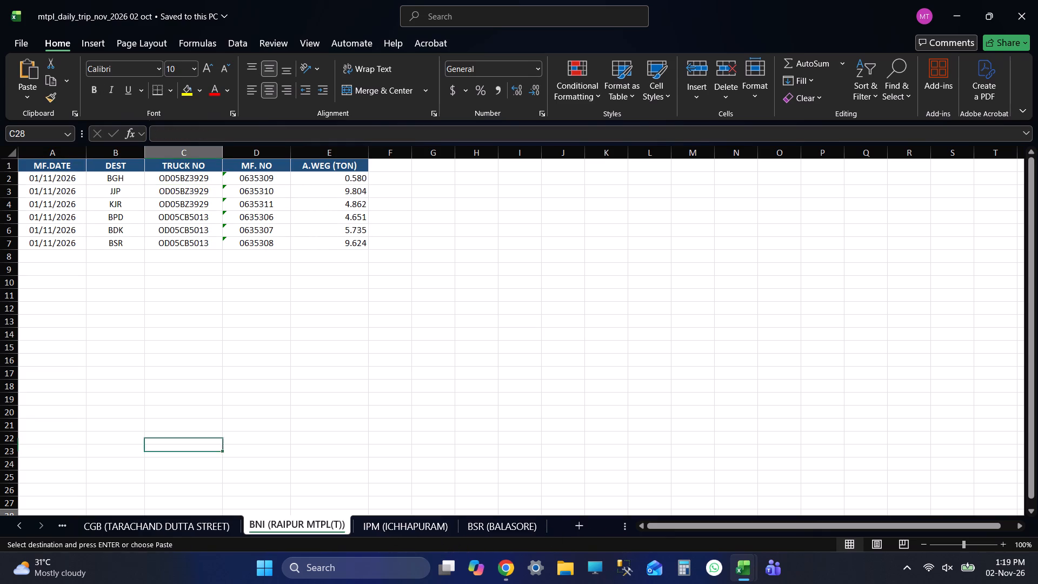
left_click(164, 522)
left_click(19, 528)
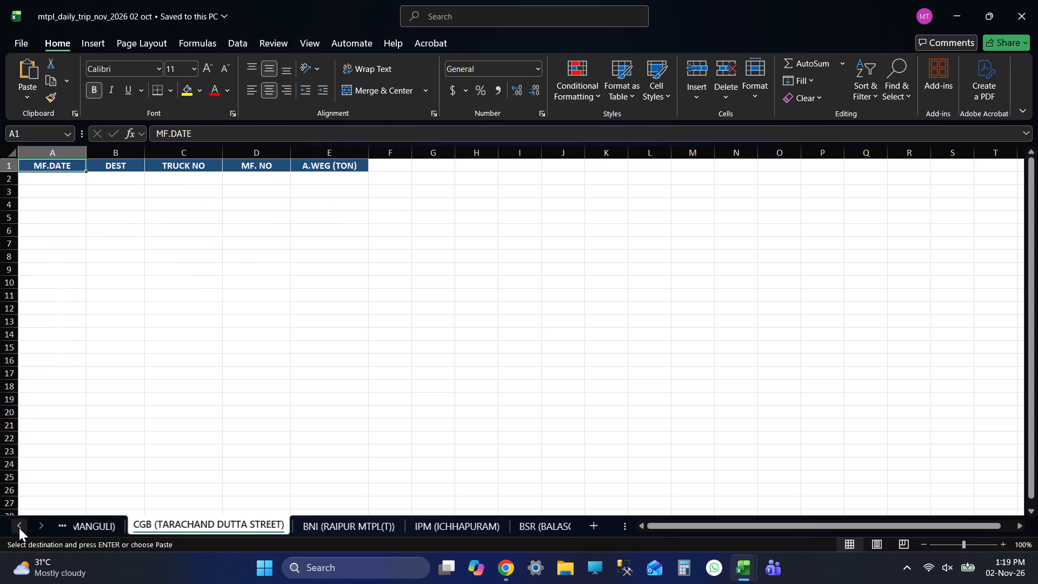
left_click(102, 521)
Check the live map around Kolkata again, alongside the November workbook's CGB and JGP sheets.
key("alt+Tab")
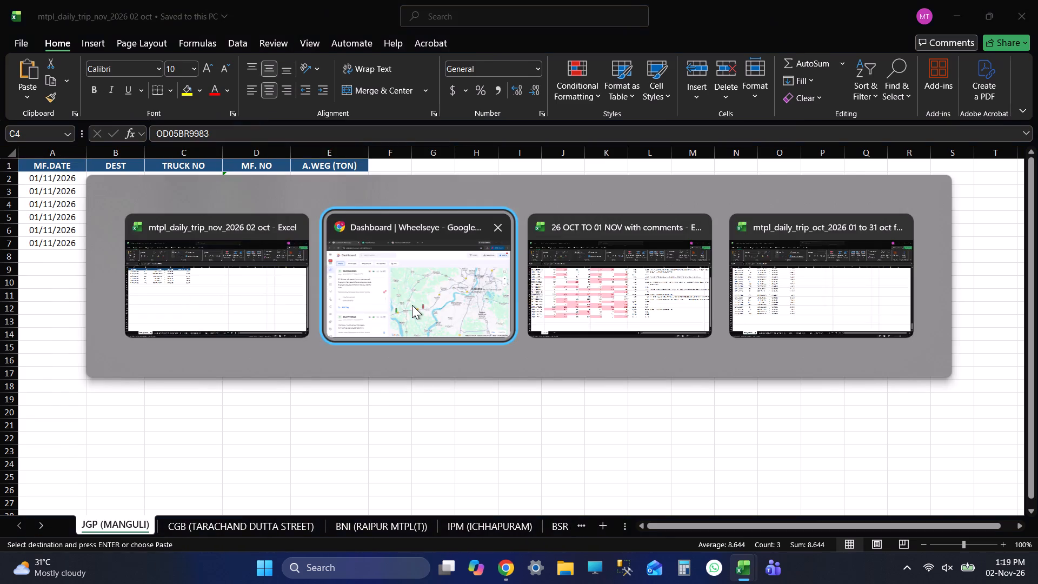
scroll(773, 342, "down", 4)
key("alt+Tab")
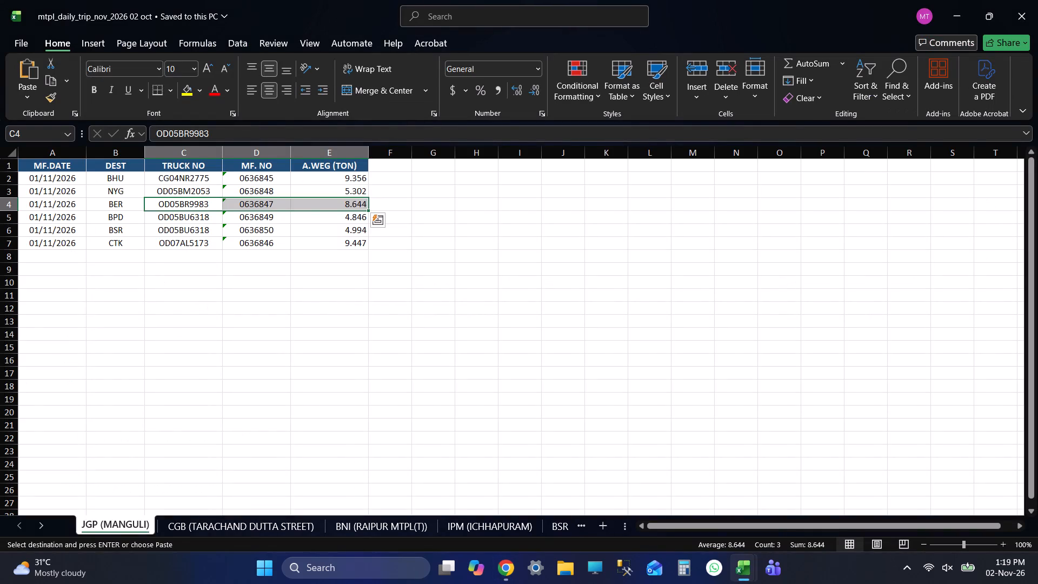
left_click(228, 526)
left_click(134, 517)
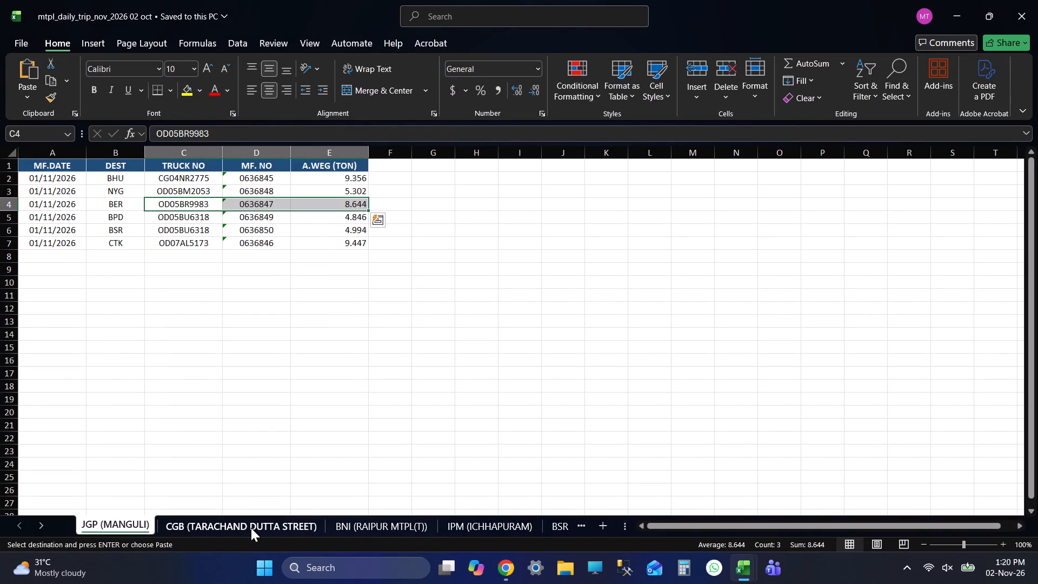
key("alt+Tab")
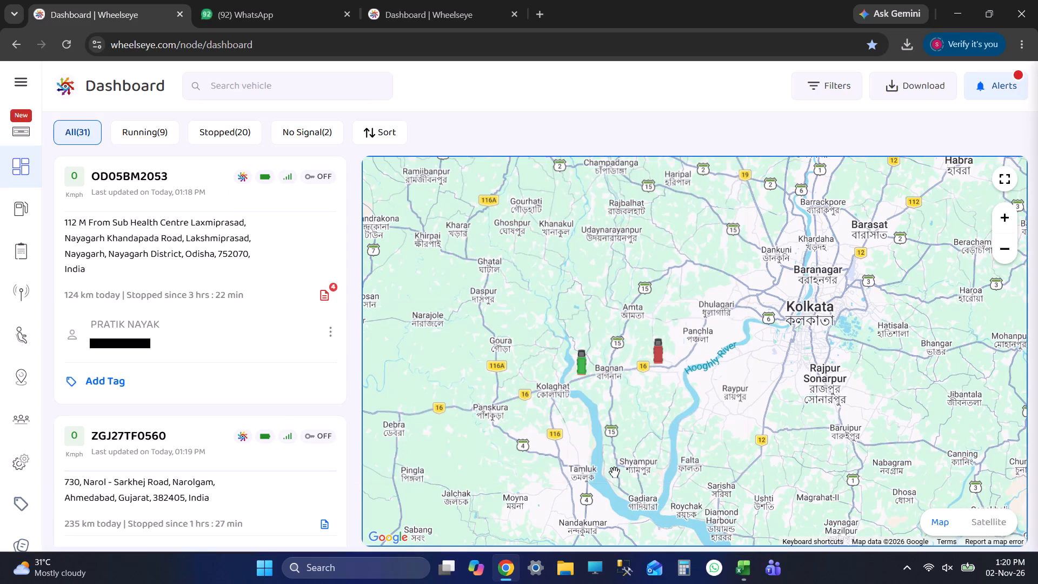
key("alt+Tab")
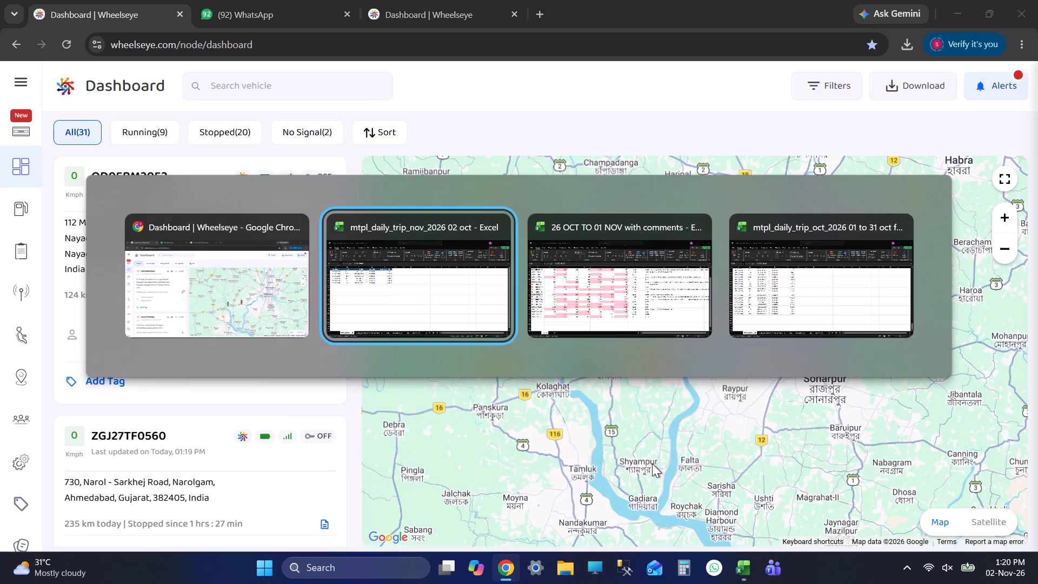
key("alt+Tab")
key("alt+Tab")
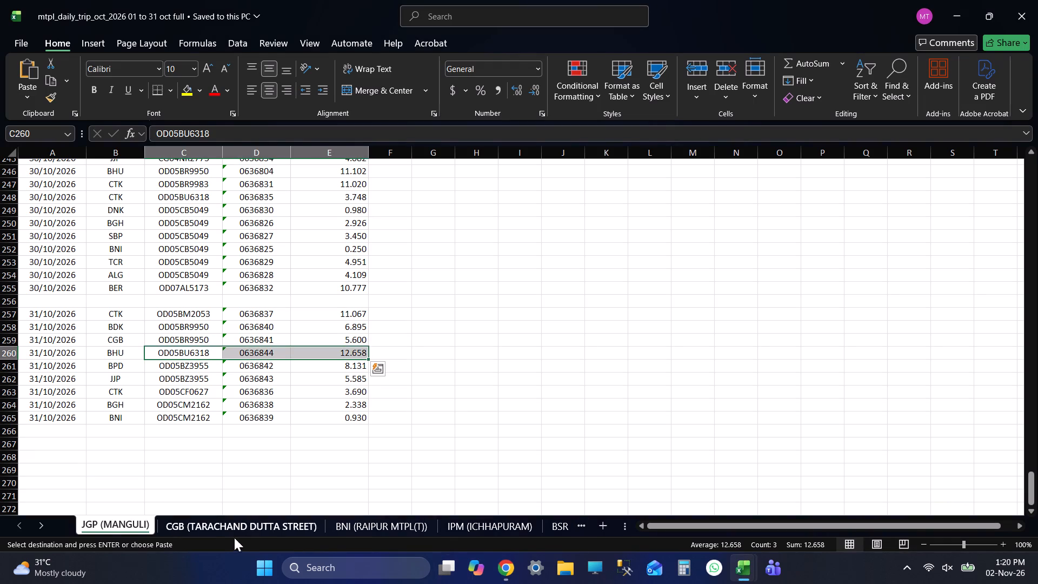
left_click(226, 530)
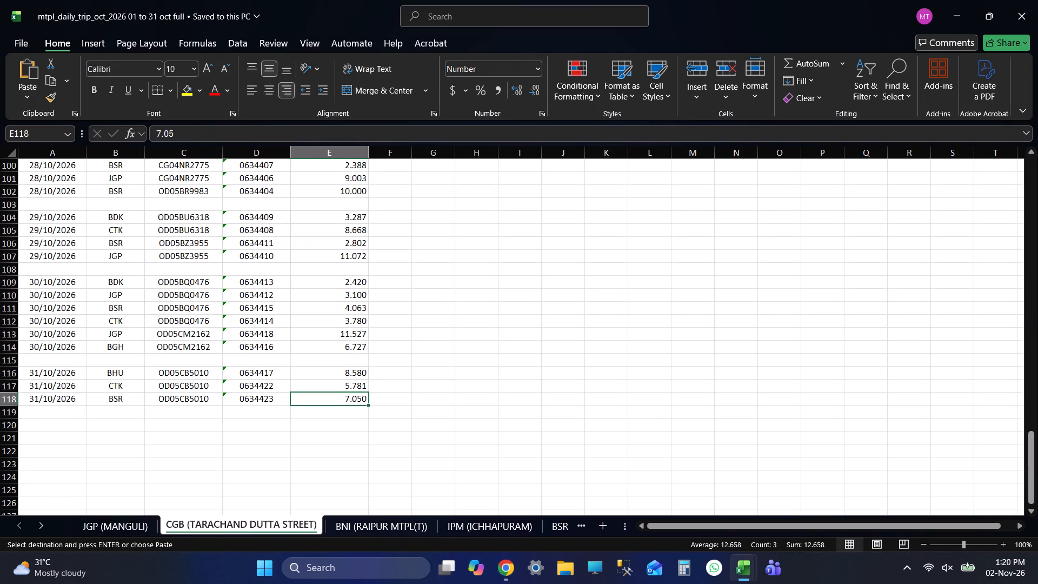
left_click_drag(180, 370, 327, 403)
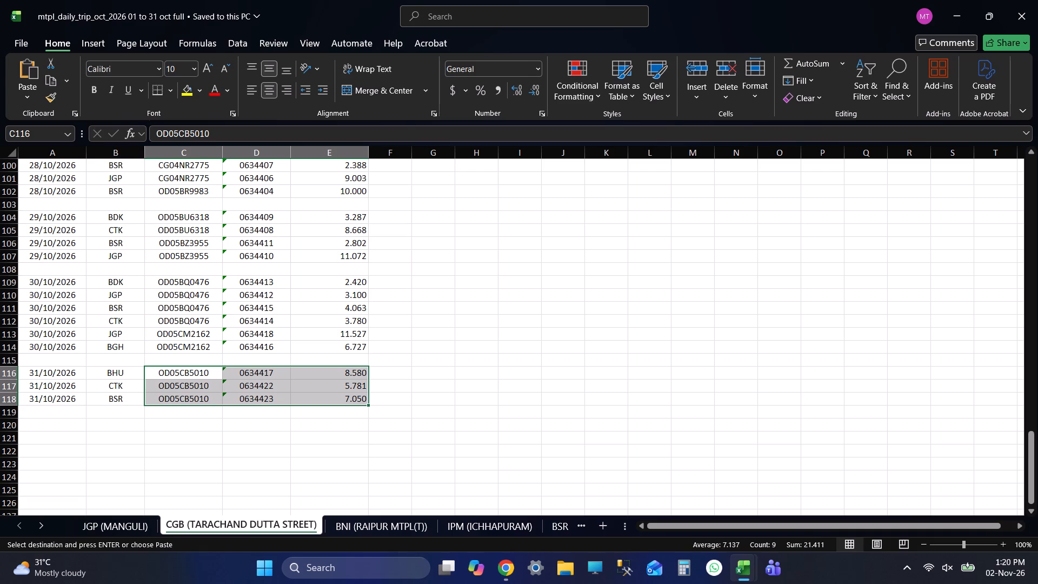
Examine the two vehicles on highway 16 west of Kolkata on the Wheelseye live map again.
key("alt+Tab")
scroll(674, 371, "up", 3)
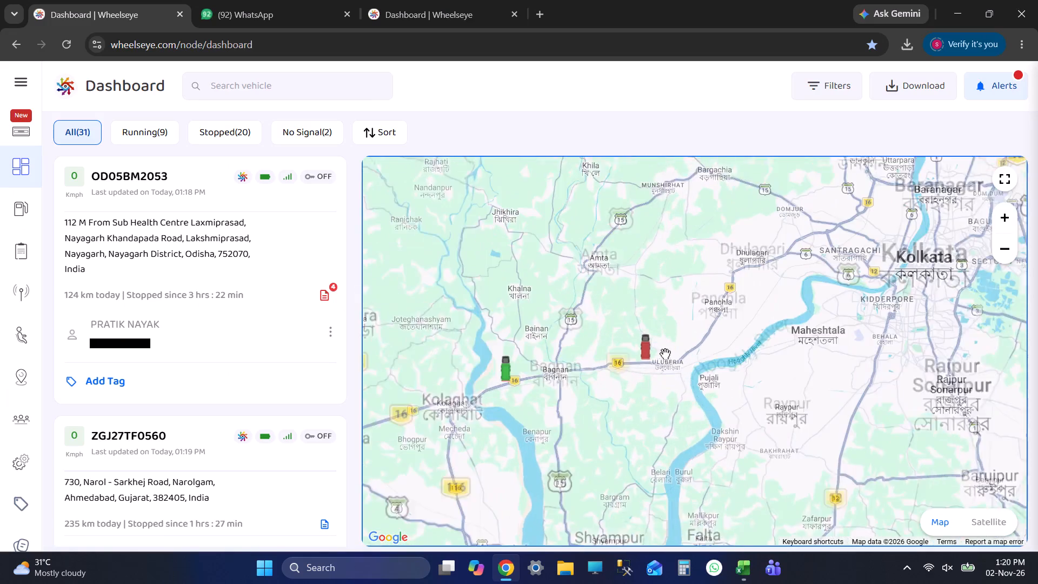
scroll(624, 355, "up", 2)
scroll(682, 343, "down", 4)
scroll(667, 335, "up", 1)
scroll(667, 336, "down", 2)
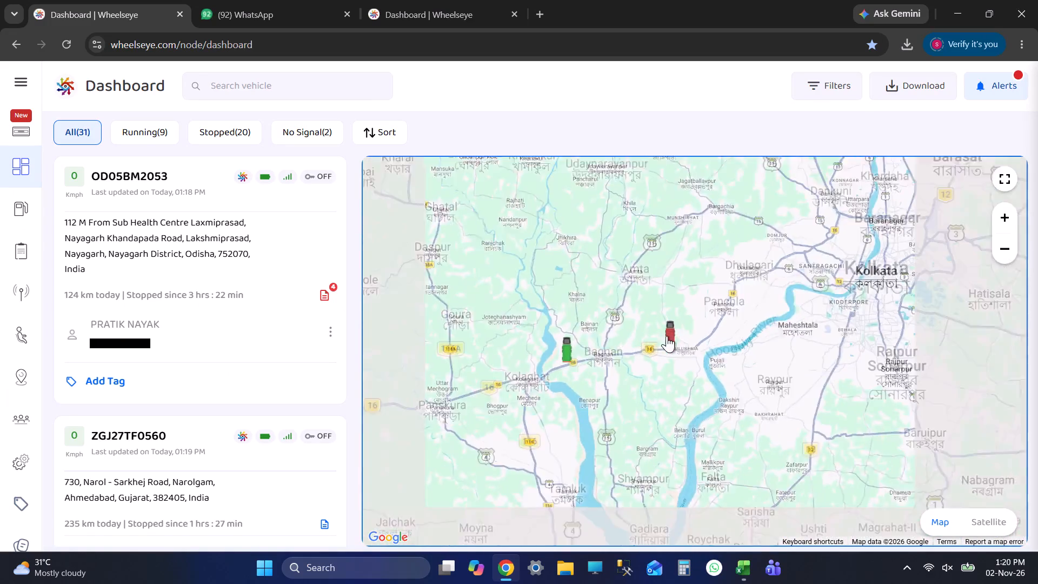
scroll(682, 328, "down", 3)
key("alt+Tab")
key("alt+Tab")
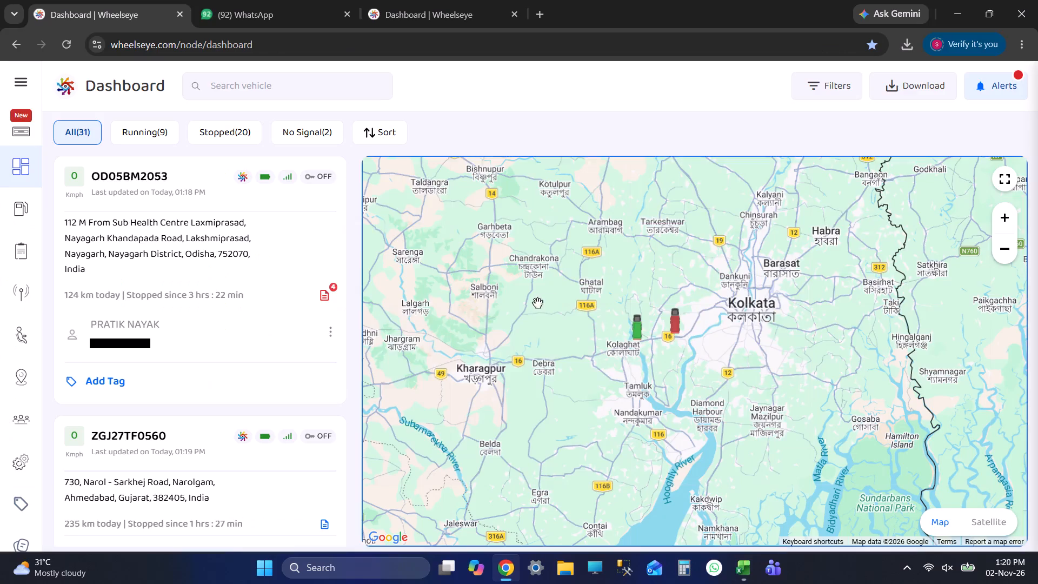
key("alt+Tab")
key("alt+Tab")
key("alt+Tab")
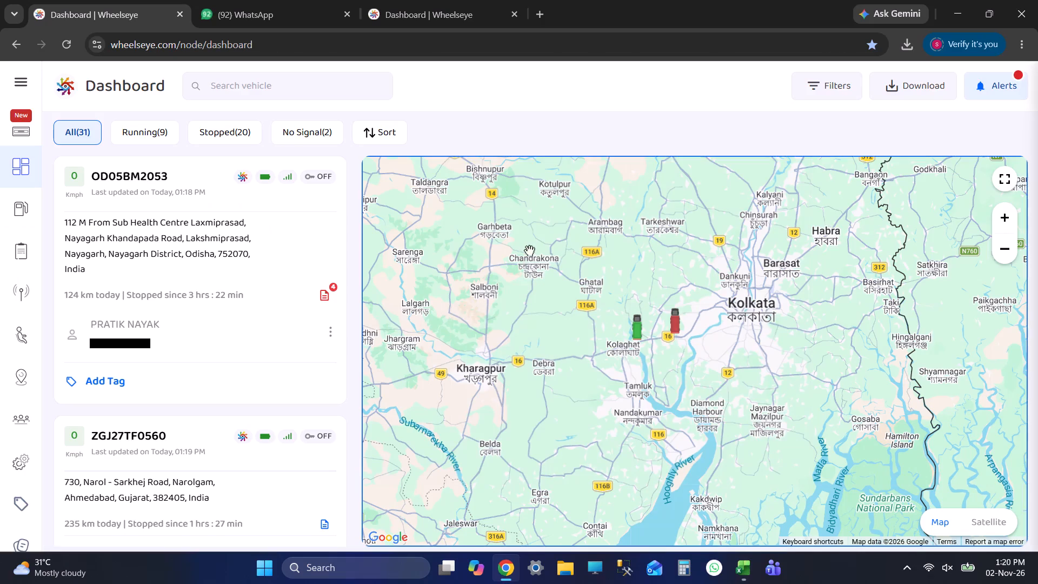
scroll(247, 294, "down", 3)
left_click(415, 0)
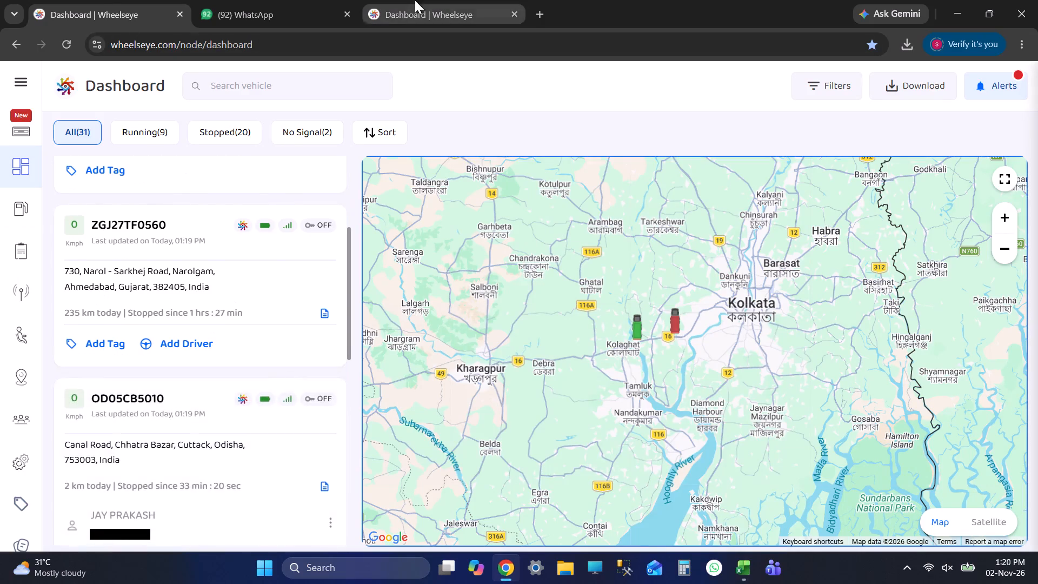
left_click(493, 334)
scroll(831, 347, "up", 2)
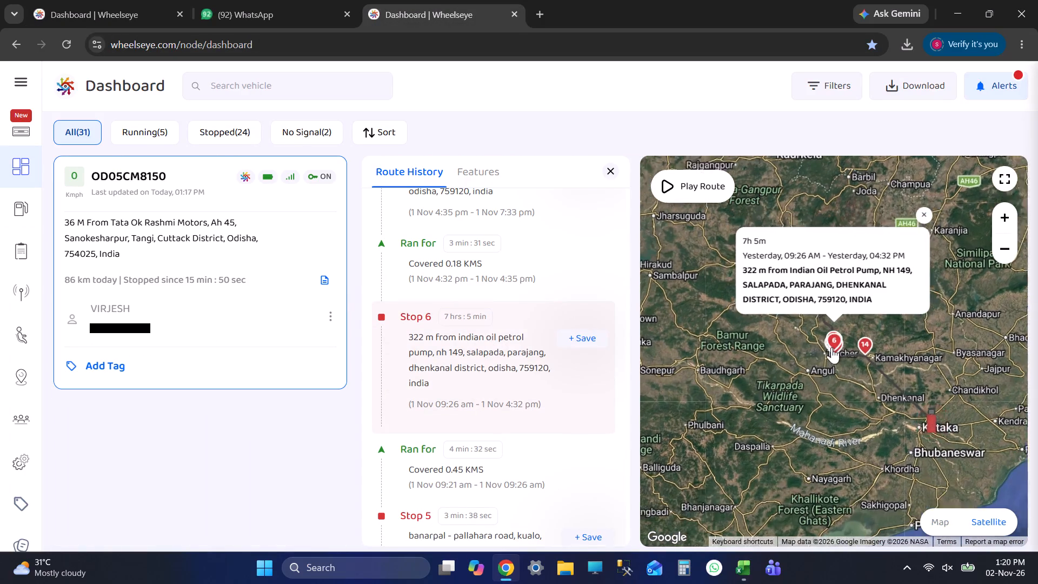
scroll(831, 347, "up", 5)
scroll(783, 324, "up", 10)
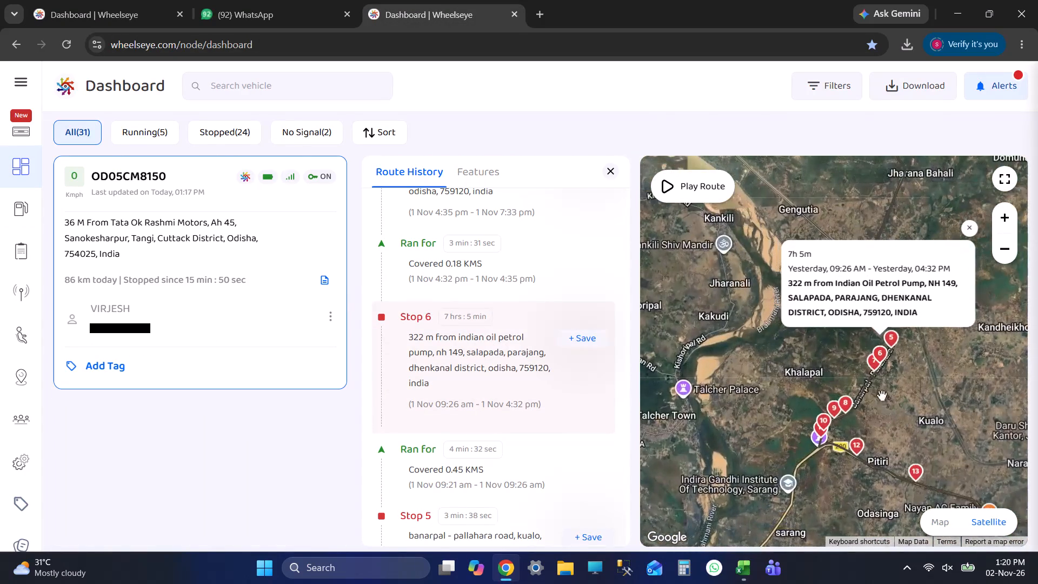
left_click_drag(875, 395, 844, 387)
scroll(814, 394, "up", 4)
scroll(875, 329, "up", 1)
scroll(875, 329, "down", 1)
scroll(875, 329, "up", 2)
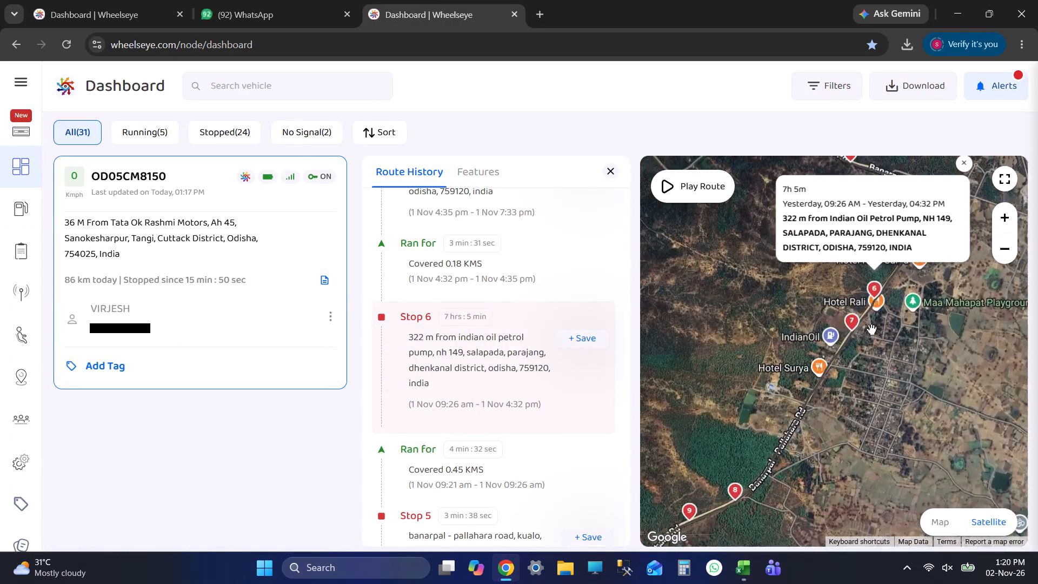
scroll(488, 361, "up", 2)
left_click(512, 286)
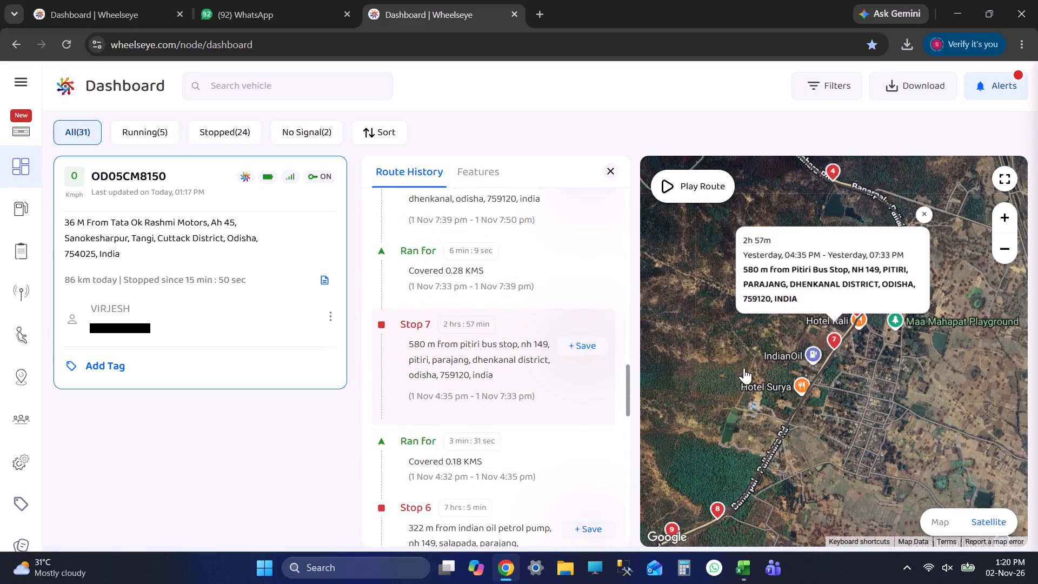
scroll(480, 380, "up", 3)
scroll(550, 399, "down", 1)
scroll(552, 406, "up", 1)
scroll(552, 406, "down", 3)
scroll(533, 373, "up", 1)
scroll(532, 374, "down", 2)
left_click(509, 462)
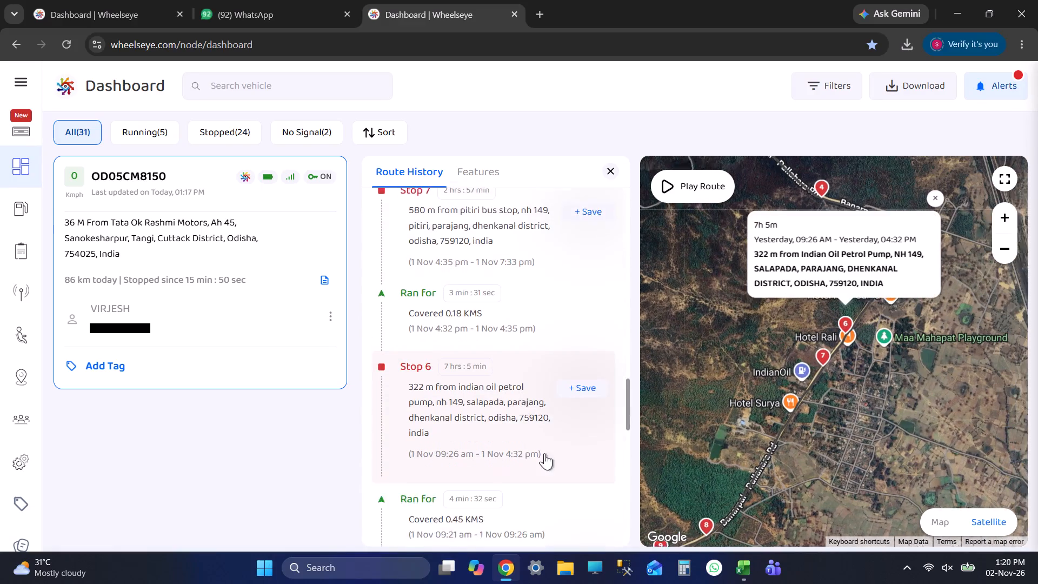
scroll(855, 333, "up", 14)
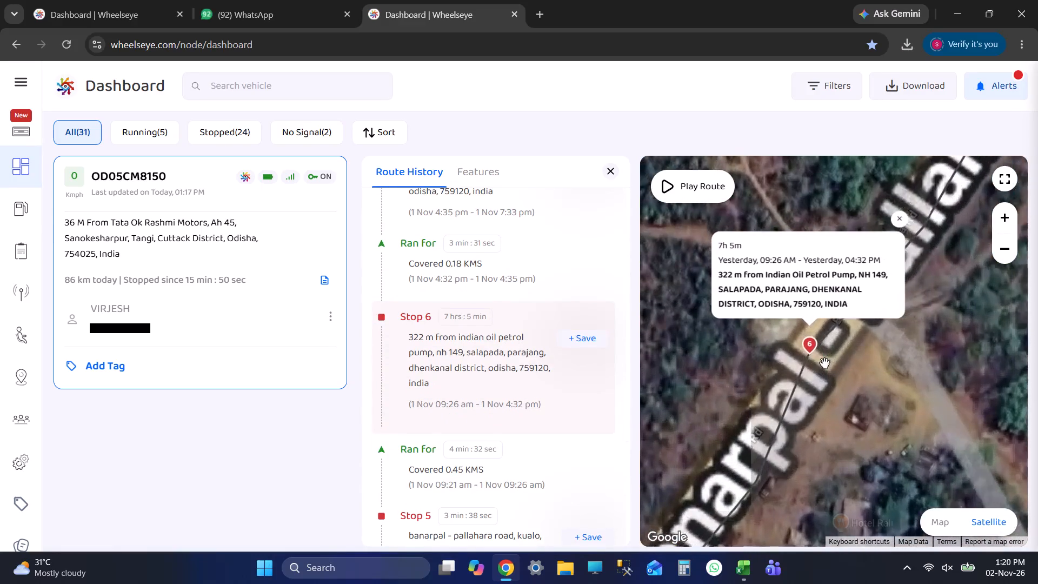
scroll(824, 363, "down", 5)
scroll(818, 375, "up", 1)
scroll(818, 375, "down", 3)
scroll(815, 390, "up", 1)
scroll(815, 391, "down", 9)
scroll(811, 390, "up", 1)
scroll(811, 392, "down", 9)
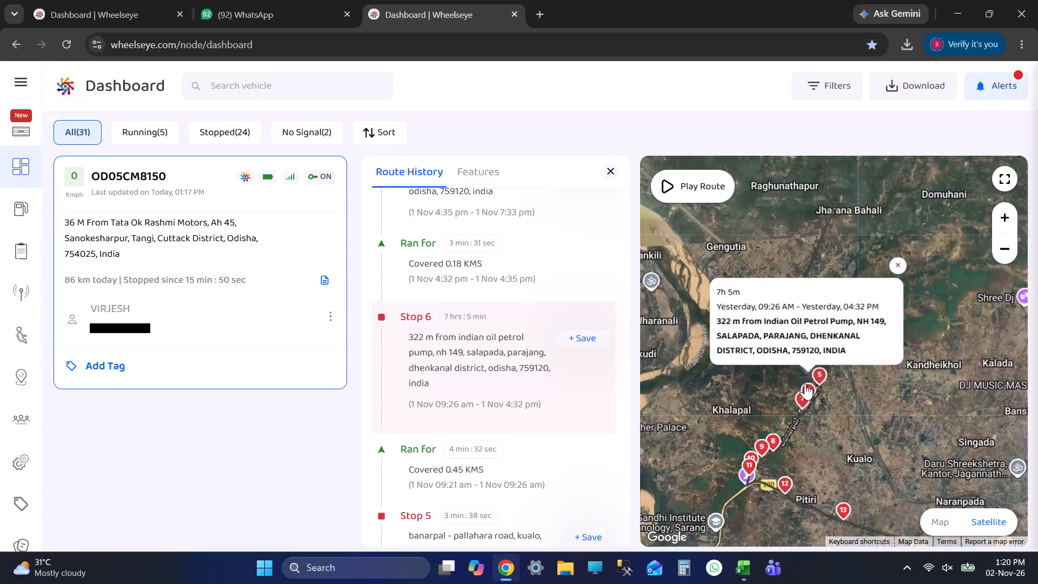
scroll(490, 339, "up", 3)
left_click(478, 349)
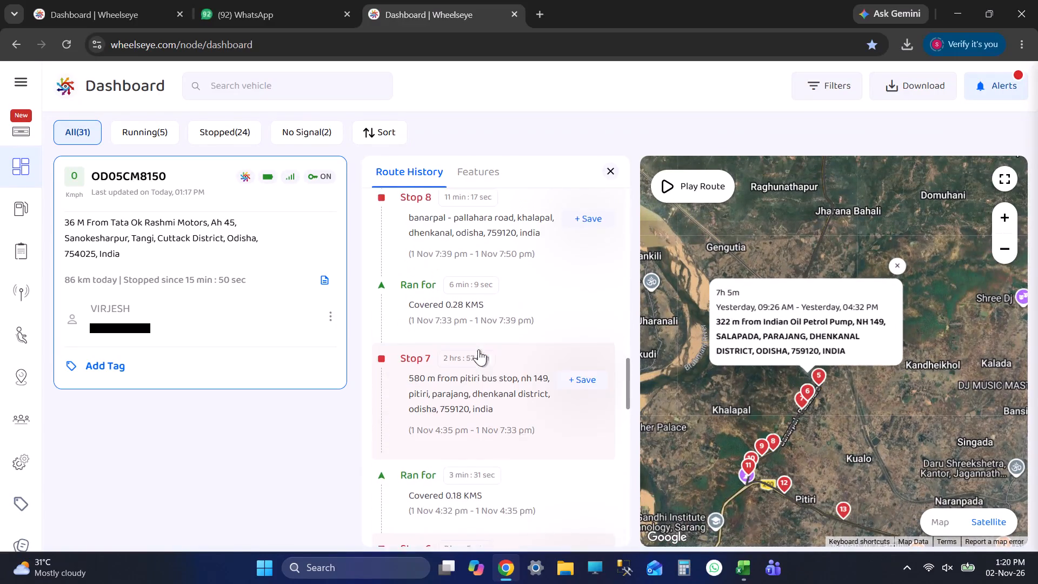
scroll(513, 378, "up", 3)
left_click_drag(507, 394, 515, 391)
scroll(520, 384, "up", 3)
left_click(508, 357)
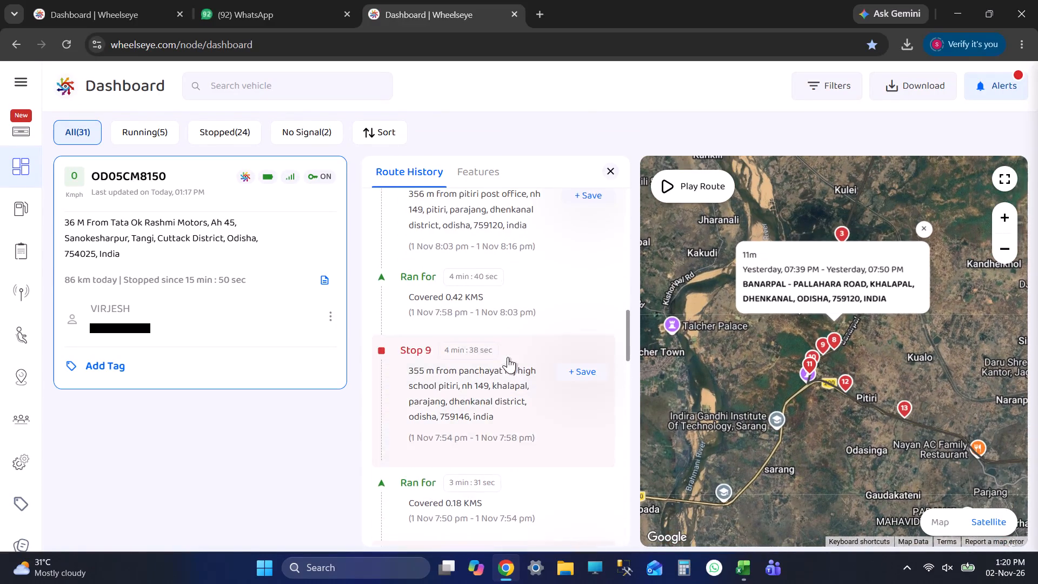
scroll(521, 357, "up", 3)
left_click(503, 351)
scroll(525, 375, "up", 3)
left_click(511, 345)
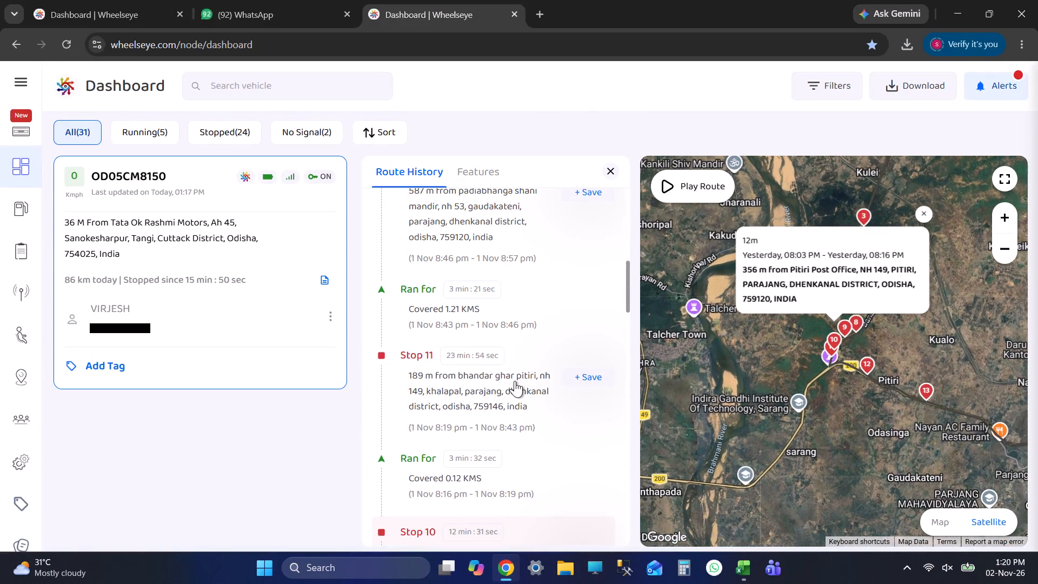
left_click(515, 381)
scroll(520, 383, "up", 4)
left_click(503, 421)
scroll(503, 421, "up", 3)
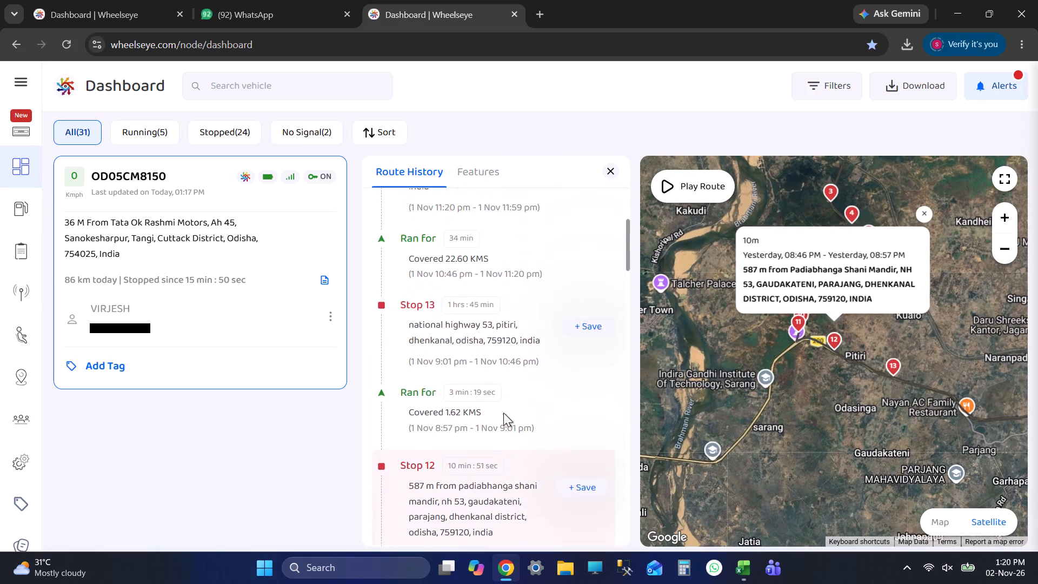
left_click(503, 391)
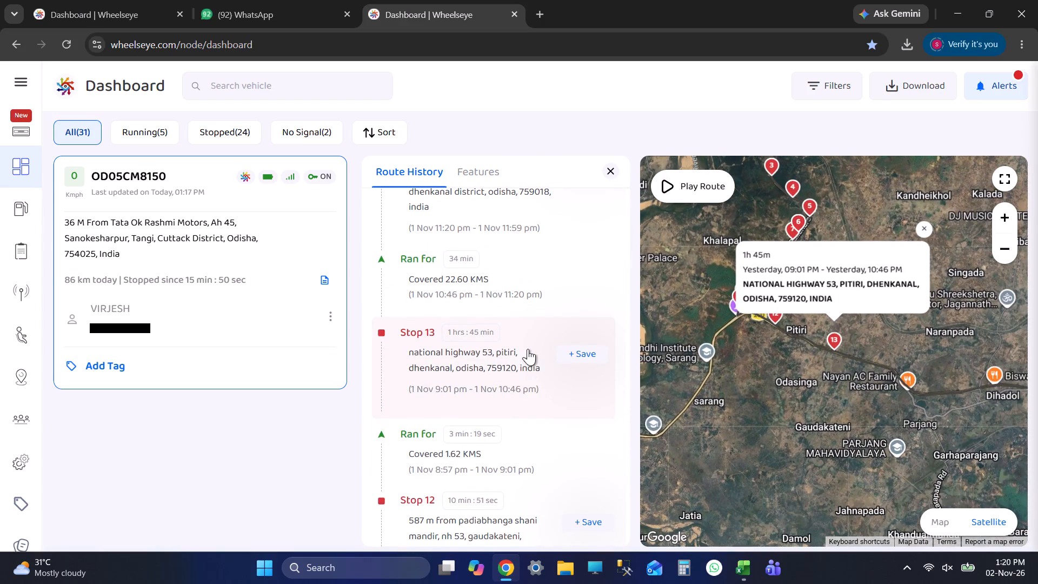
scroll(516, 345, "up", 2)
left_click(498, 316)
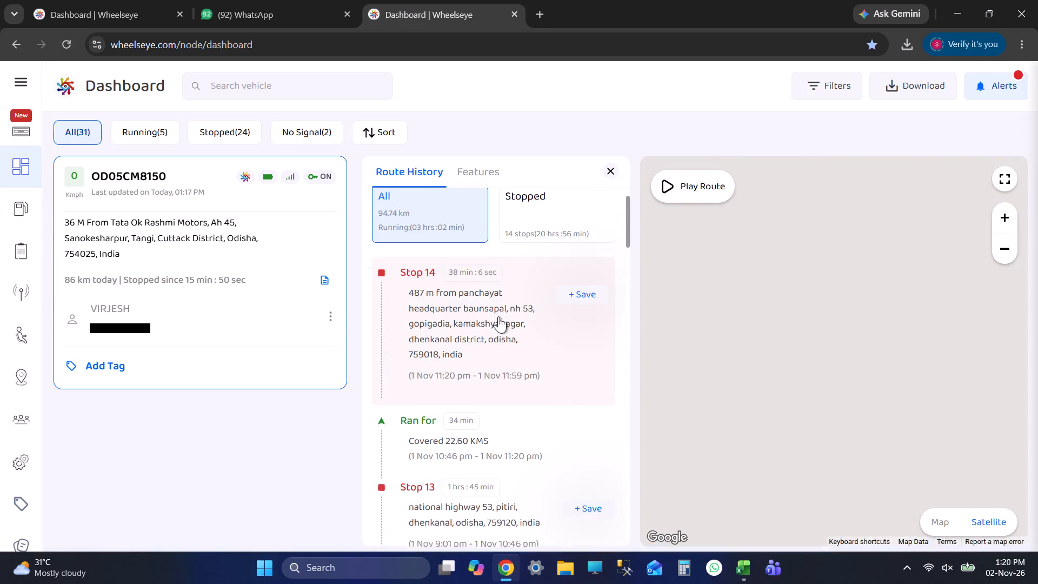
scroll(845, 359, "down", 4)
scroll(844, 364, "up", 1)
scroll(844, 364, "down", 3)
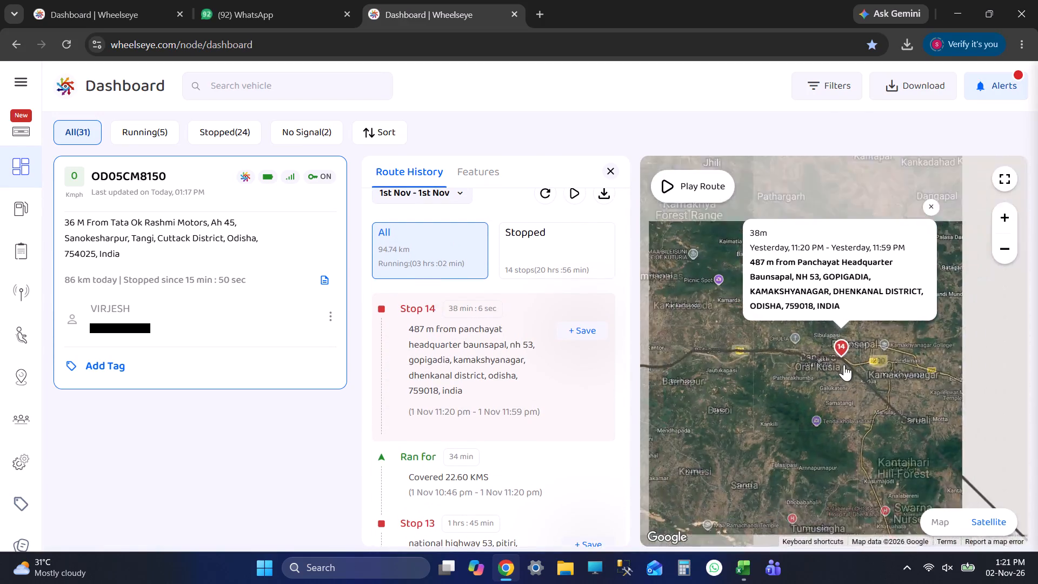
scroll(844, 364, "down", 5)
scroll(501, 392, "down", 1)
scroll(501, 397, "up", 1)
scroll(501, 397, "down", 7)
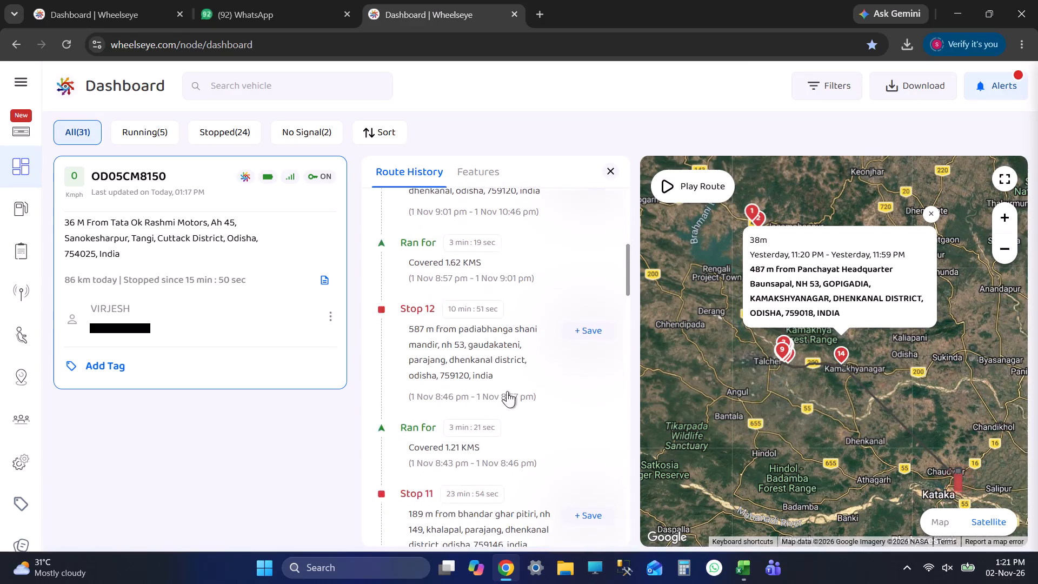
scroll(507, 391, "down", 4)
scroll(507, 395, "up", 1)
scroll(507, 402, "down", 2)
scroll(517, 362, "up", 13)
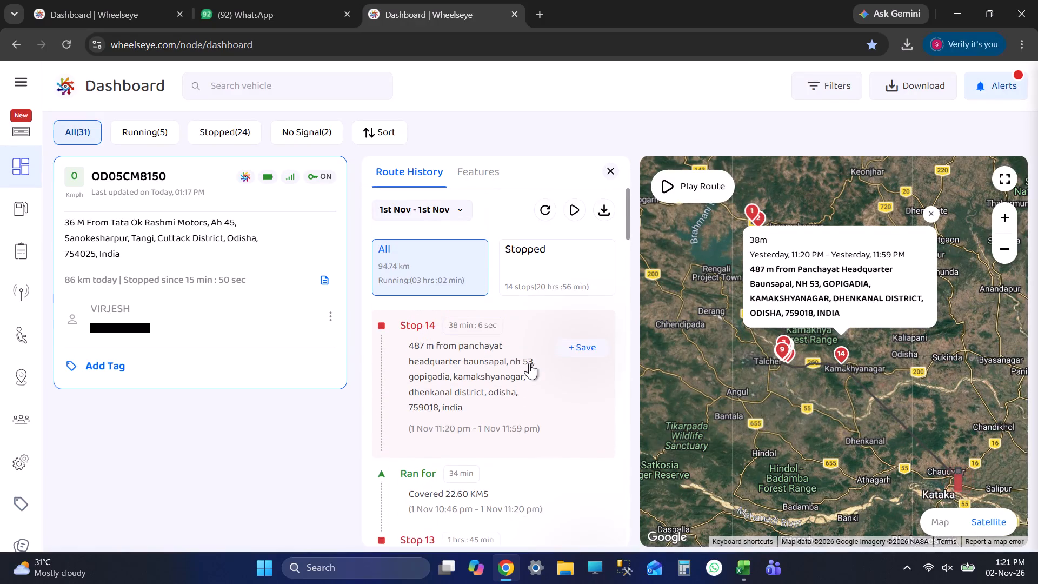
scroll(529, 368, "down", 14)
scroll(536, 368, "up", 1)
scroll(536, 369, "down", 2)
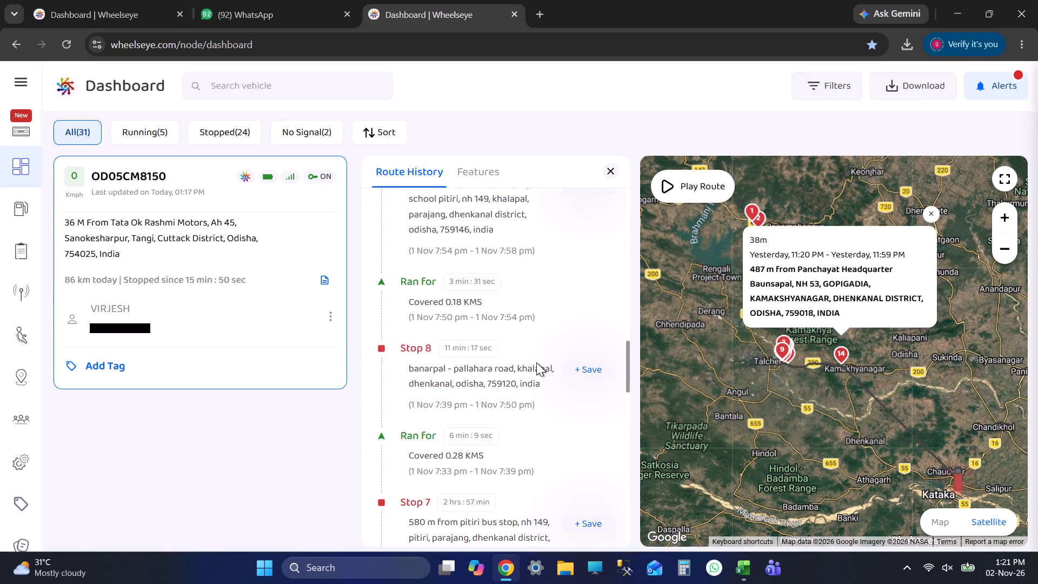
left_click(530, 371)
scroll(530, 371, "up", 12)
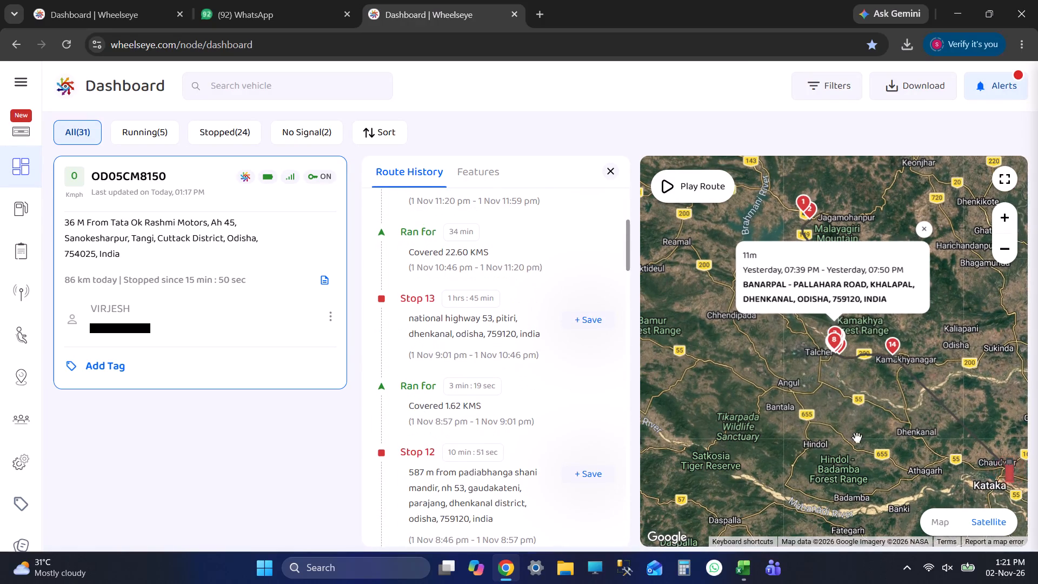
left_click_drag(974, 461, 844, 455)
scroll(840, 454, "up", 3)
scroll(840, 454, "down", 6)
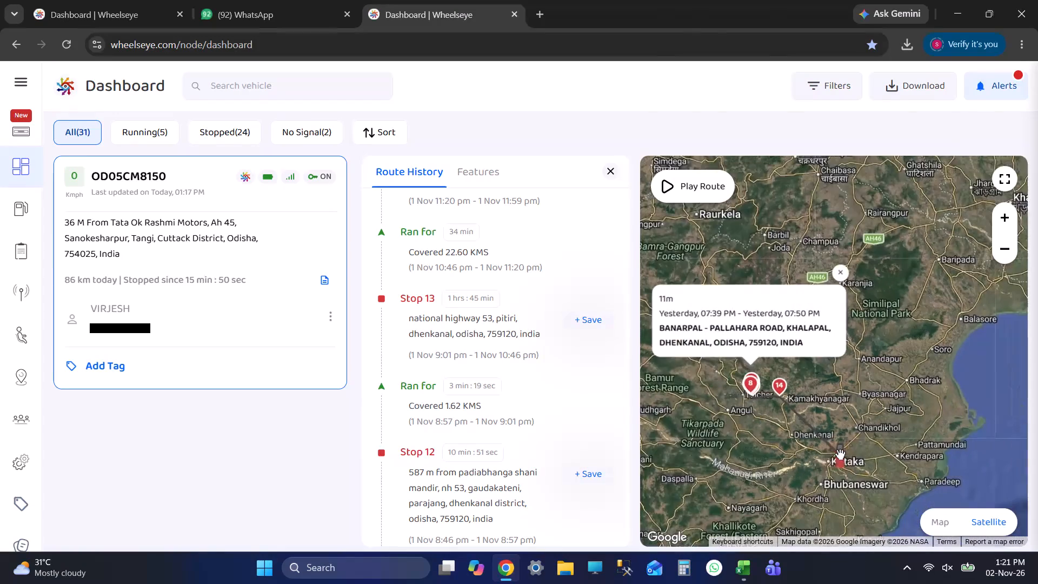